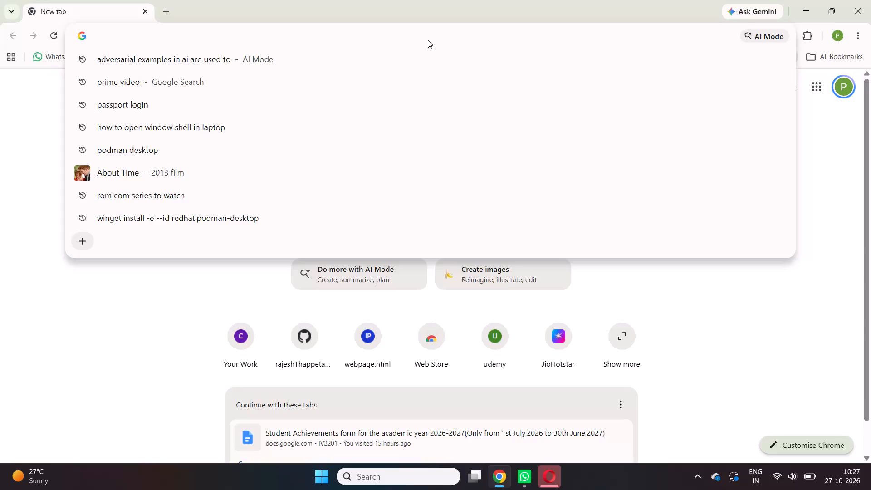
Search the web for "pdf to word" and open iLovePDF's online PDF to Word converter from the results.
{"action": "key", "text": "w"}
{"action": "key", "text": "BackSpace"}
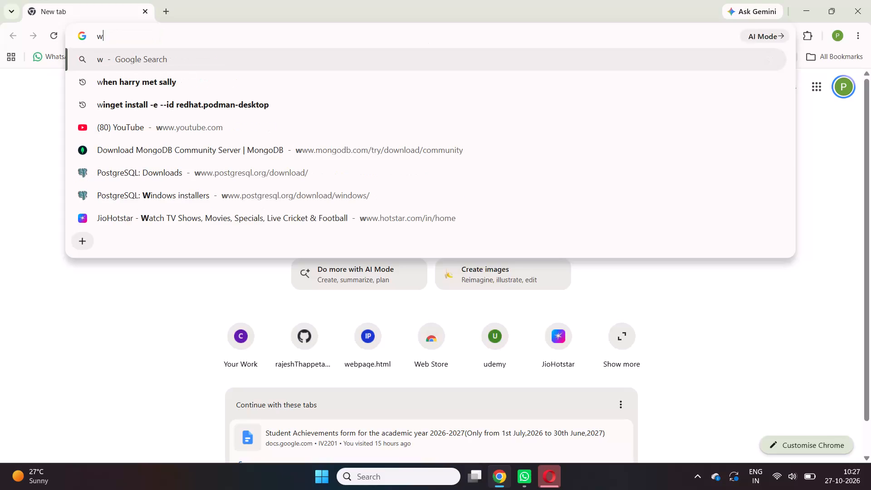
{"action": "type", "text": "pdf"}
{"action": "key", "text": "BackSpace"}
{"action": "key", "text": "BackSpace"}
{"action": "key", "text": "BackSpace"}
{"action": "key", "text": "BackSpace"}
{"action": "key", "text": "BackSpace"}
{"action": "key", "text": "BackSpace"}
{"action": "key", "text": "BackSpace"}
{"action": "key", "text": "BackSpace"}
{"action": "key", "text": "BackSpace"}
{"action": "key", "text": "BackSpace"}
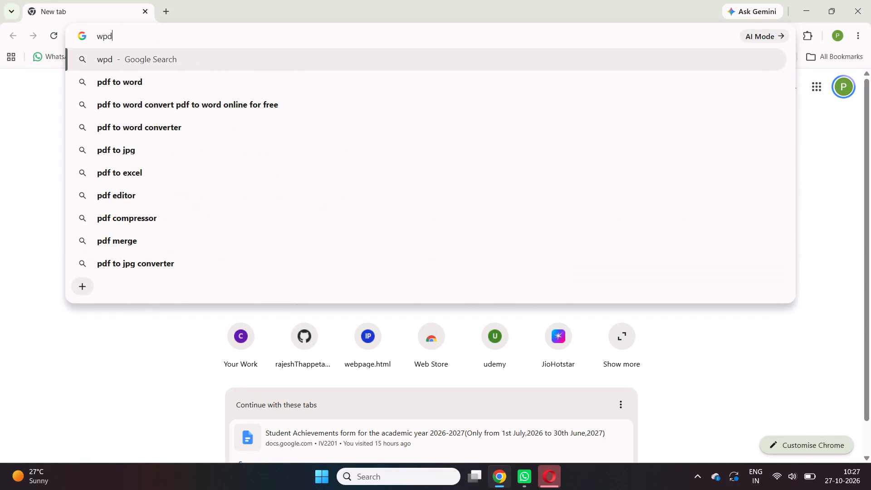
{"action": "type", "text": "pdf to"}
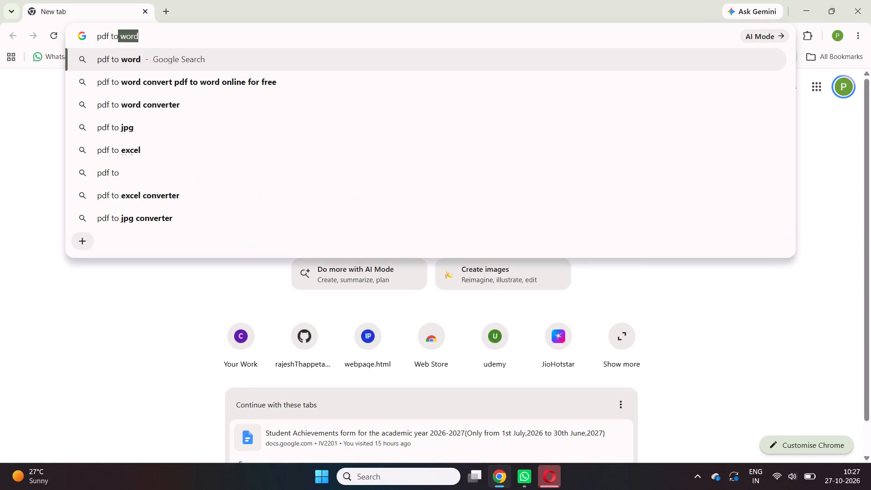
{"action": "key", "text": "space"}
{"action": "key", "text": "Return"}
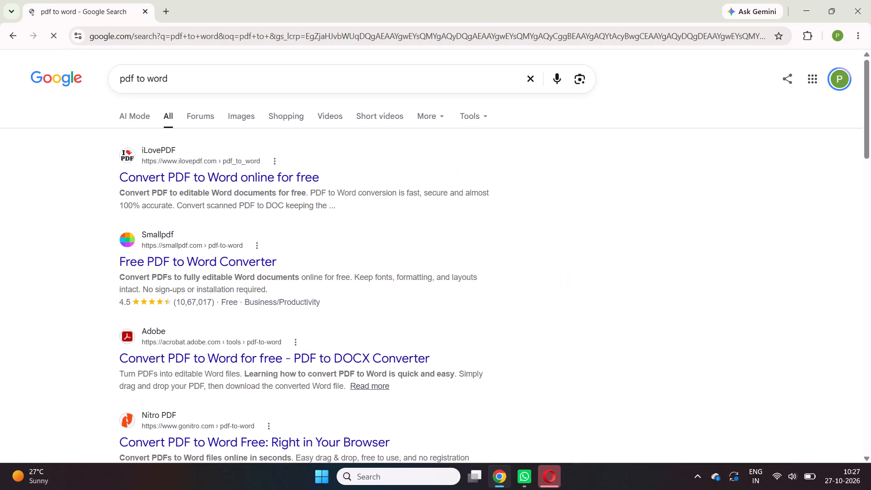
{"action": "left_click", "coordinate": [281, 180]}
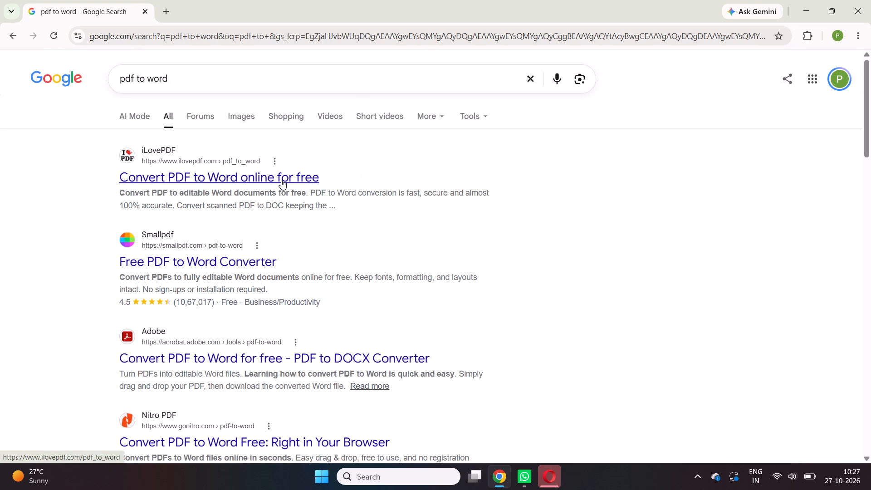
Upload the PDF file "BFSI CBP (sriya)" from the Downloads folder to the converter.
{"action": "left_click", "coordinate": [486, 222]}
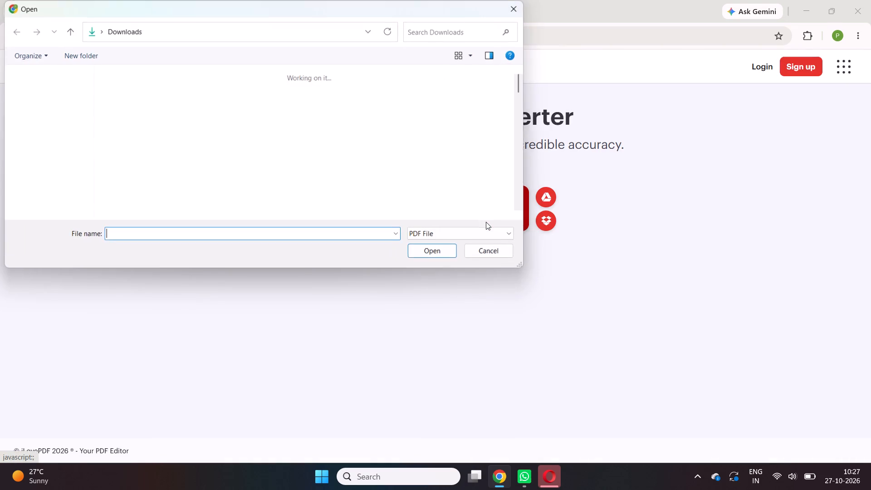
{"action": "left_click", "coordinate": [201, 94]}
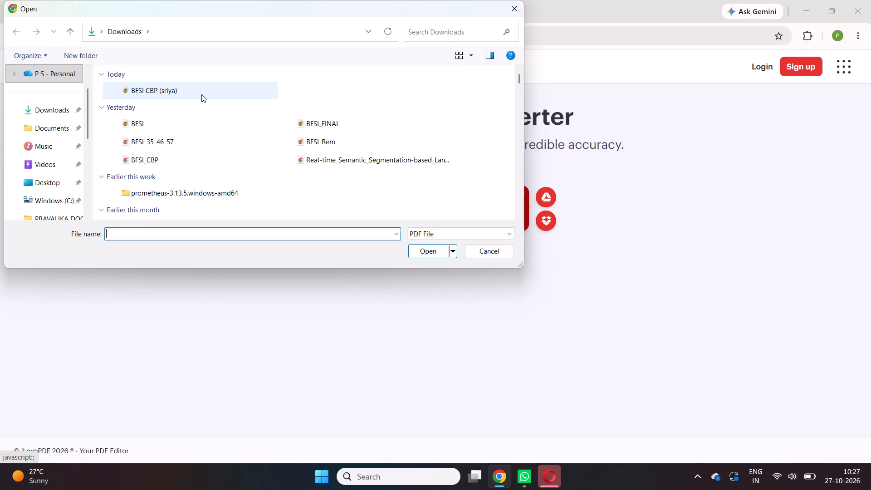
{"action": "left_click", "coordinate": [432, 254]}
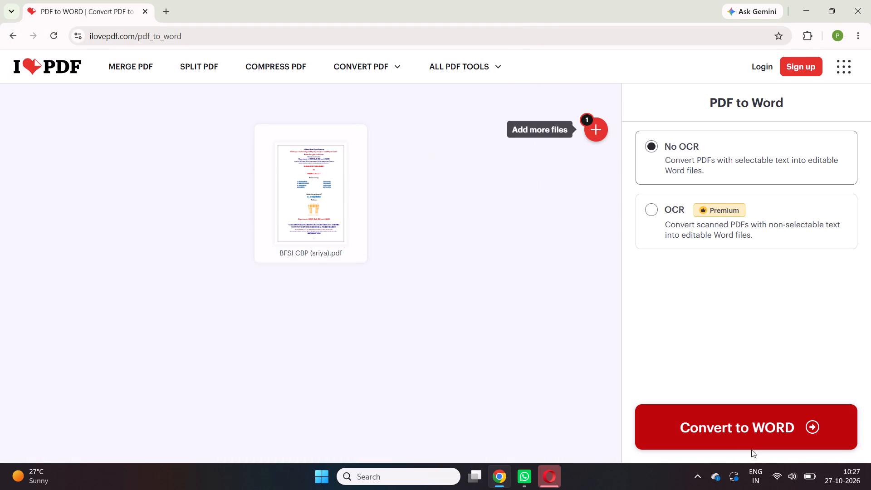
Convert the uploaded PDF to an editable Word document with the No OCR option and download it.
{"action": "left_click", "coordinate": [744, 437]}
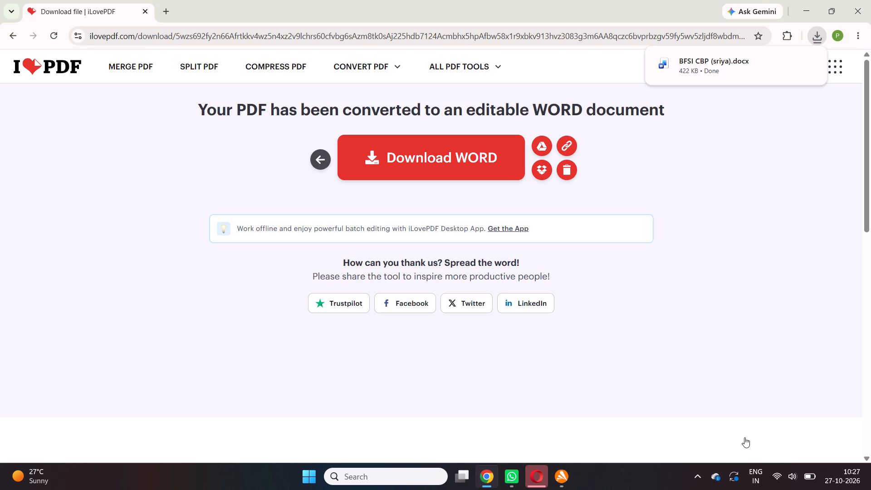
{"action": "left_click", "coordinate": [860, 7]}
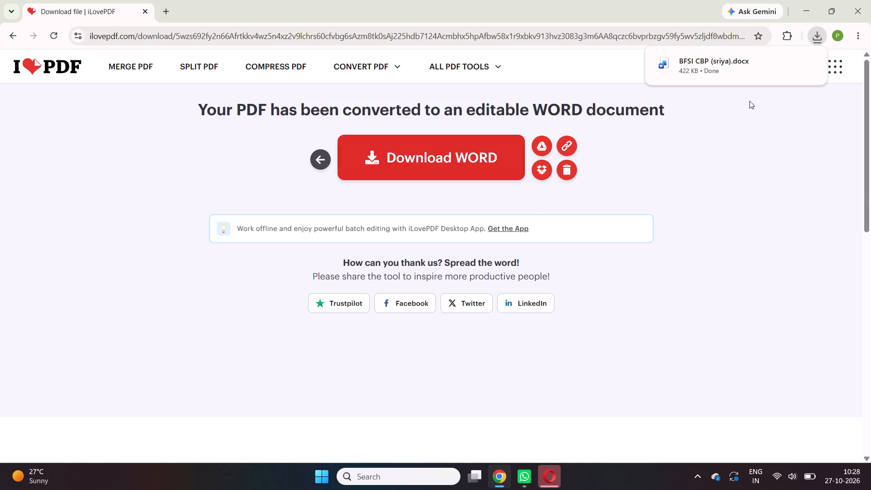
Open the downloaded "BFSI CBP (sriya).docx" in Word, enable editing and maximize its window.
{"action": "left_click", "coordinate": [801, 64]}
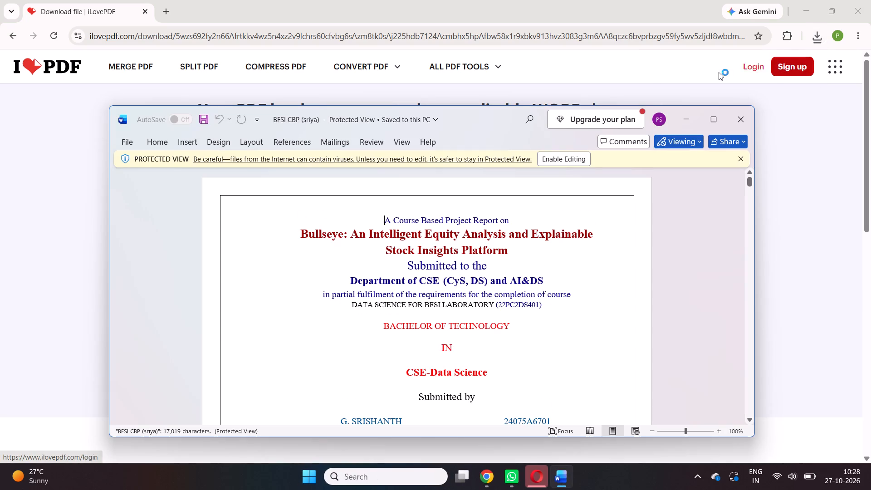
{"action": "left_click", "coordinate": [542, 160]}
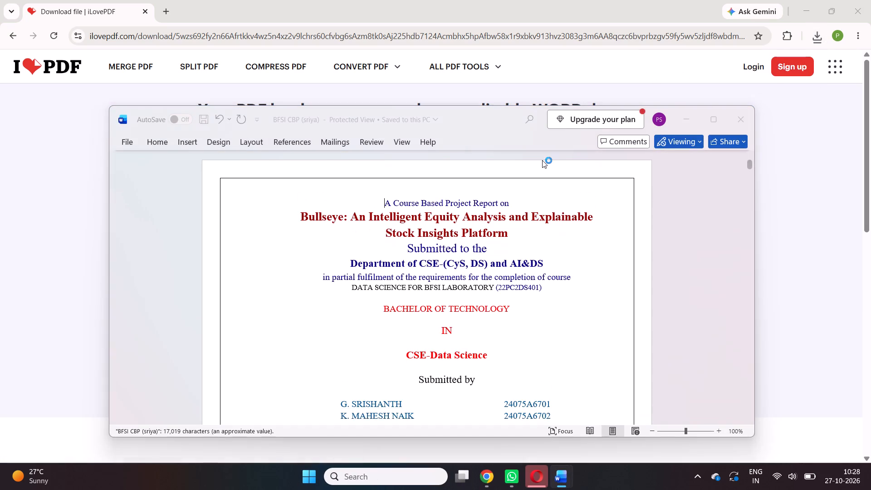
{"action": "left_click", "coordinate": [705, 123]}
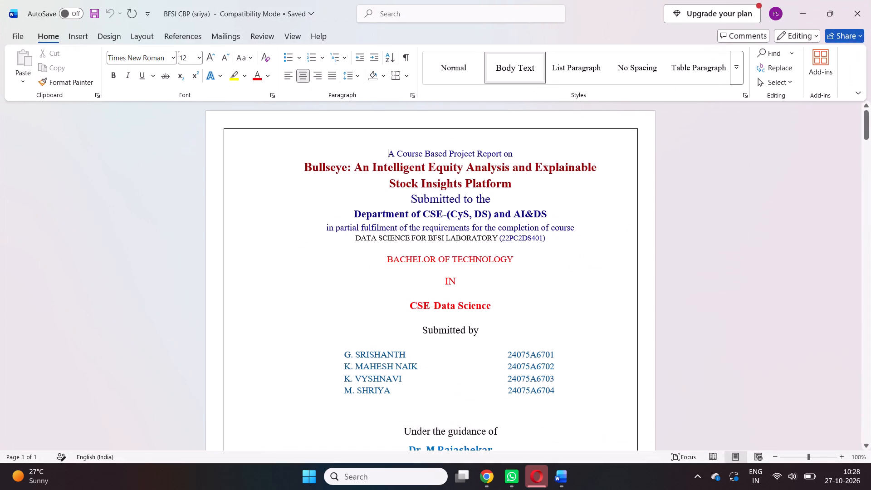
Look through the converted report's front matter, from the title page through the certificate, declaration and acknowledgement pages.
{"action": "scroll", "coordinate": [466, 390], "scroll_direction": "down", "scroll_amount": 4}
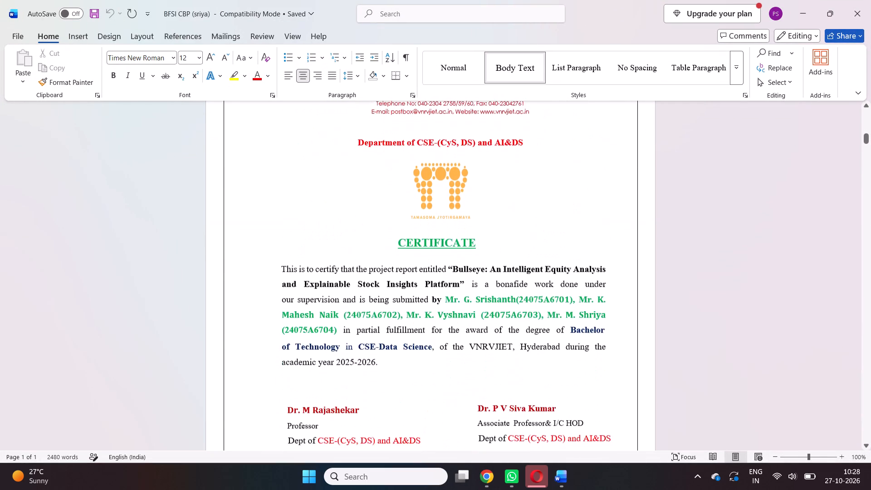
{"action": "scroll", "coordinate": [466, 390], "scroll_direction": "down", "scroll_amount": 2}
{"action": "scroll", "coordinate": [466, 390], "scroll_direction": "up", "scroll_amount": 1}
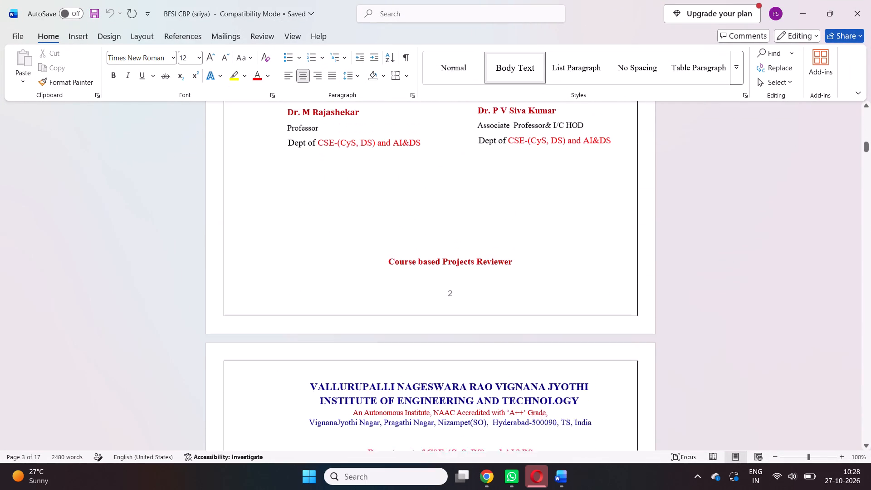
{"action": "scroll", "coordinate": [466, 390], "scroll_direction": "down", "scroll_amount": 1}
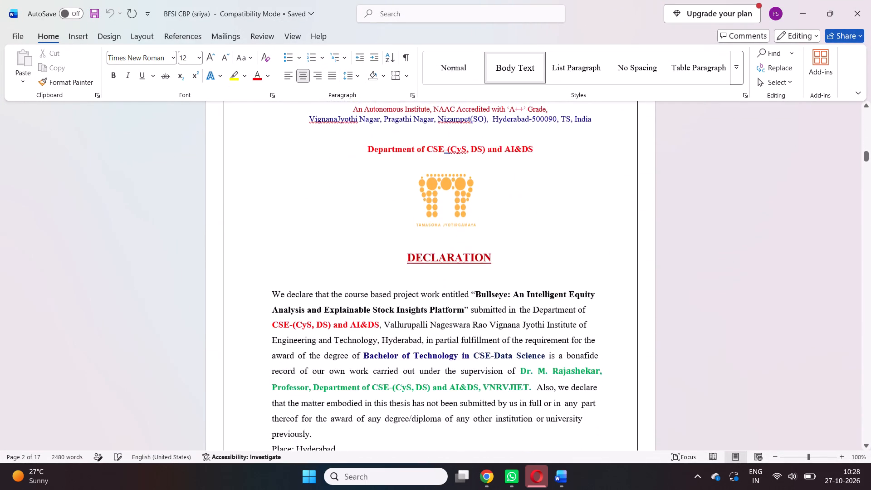
{"action": "scroll", "coordinate": [466, 390], "scroll_direction": "down", "scroll_amount": 6}
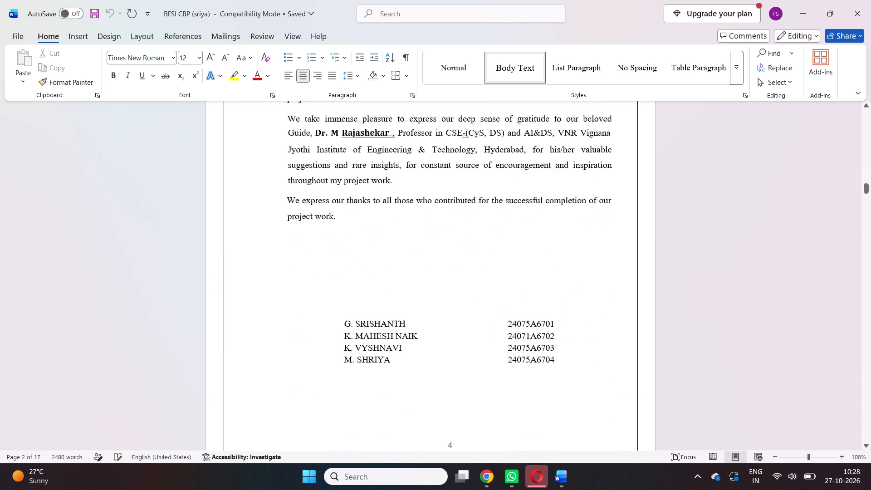
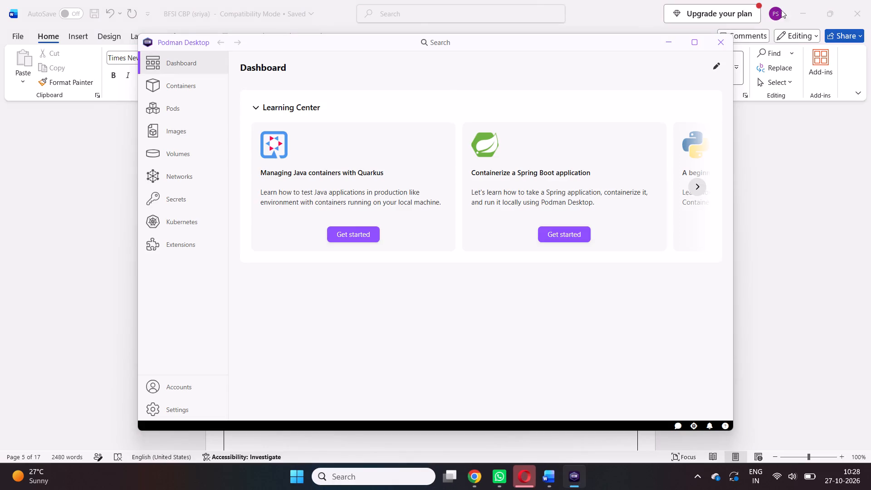
Close the Podman Desktop window covering the converted Word document.
{"action": "left_click", "coordinate": [718, 40]}
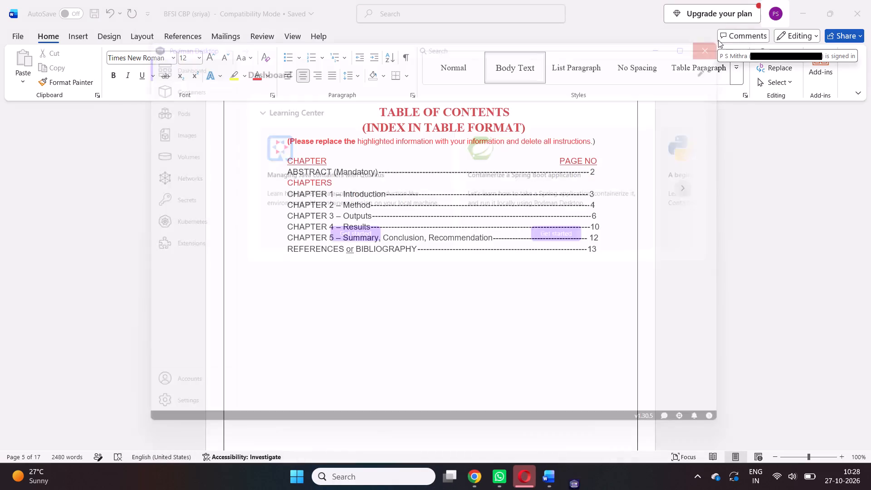
Look back through the converted report's front pages, from the table of contents through the declaration to the cover page.
{"action": "scroll", "coordinate": [625, 339], "scroll_direction": "up", "scroll_amount": 9}
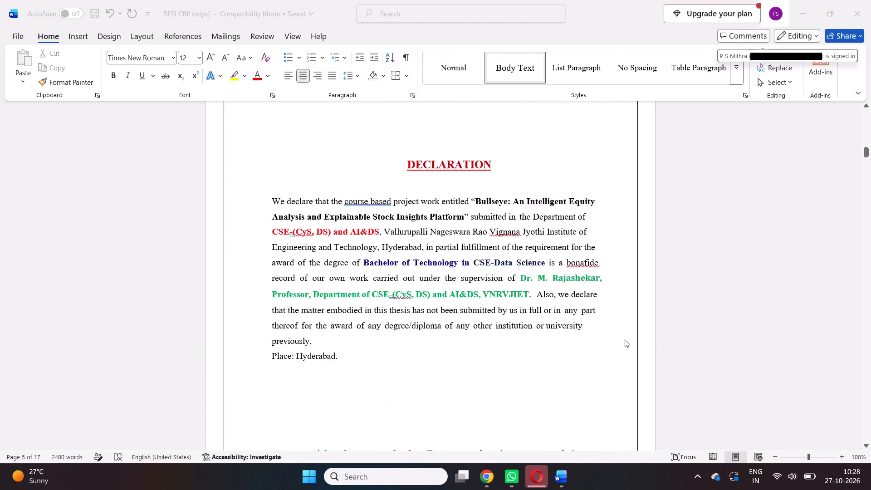
{"action": "scroll", "coordinate": [625, 339], "scroll_direction": "up", "scroll_amount": 8}
{"action": "scroll", "coordinate": [524, 334], "scroll_direction": "right", "scroll_amount": 1}
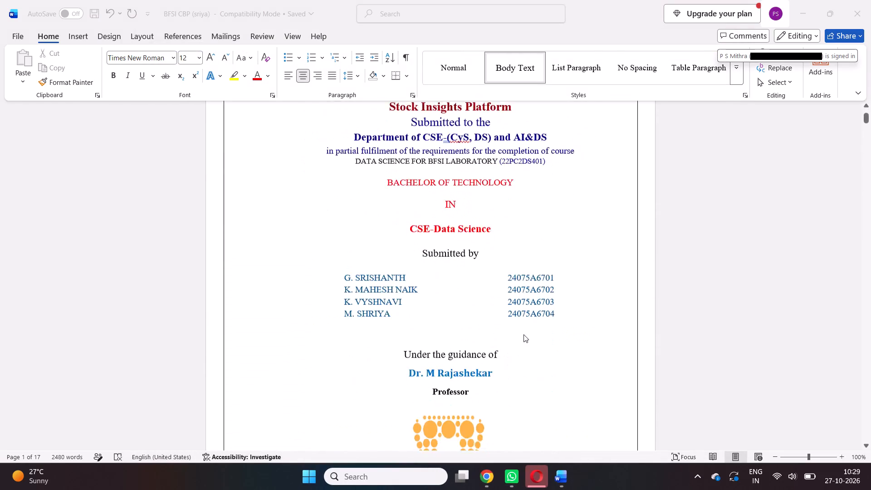
{"action": "scroll", "coordinate": [524, 334], "scroll_direction": "right", "scroll_amount": 1}
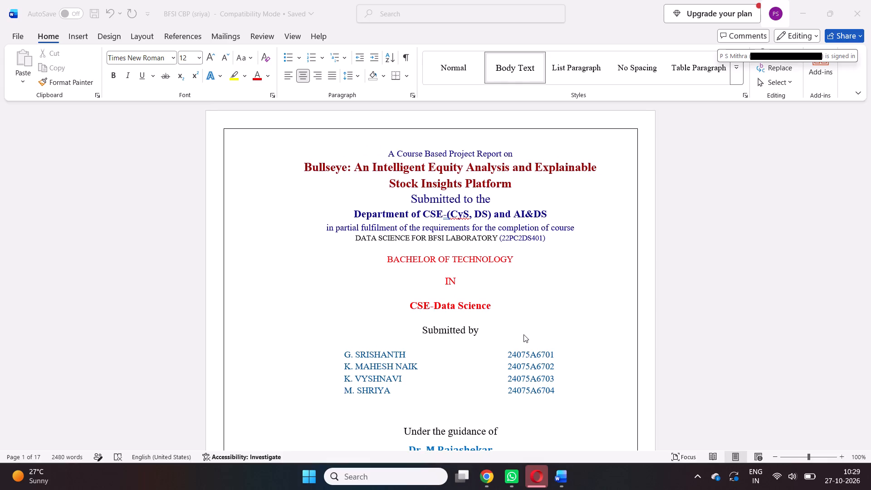
{"action": "scroll", "coordinate": [524, 334], "scroll_direction": "up", "scroll_amount": 2}
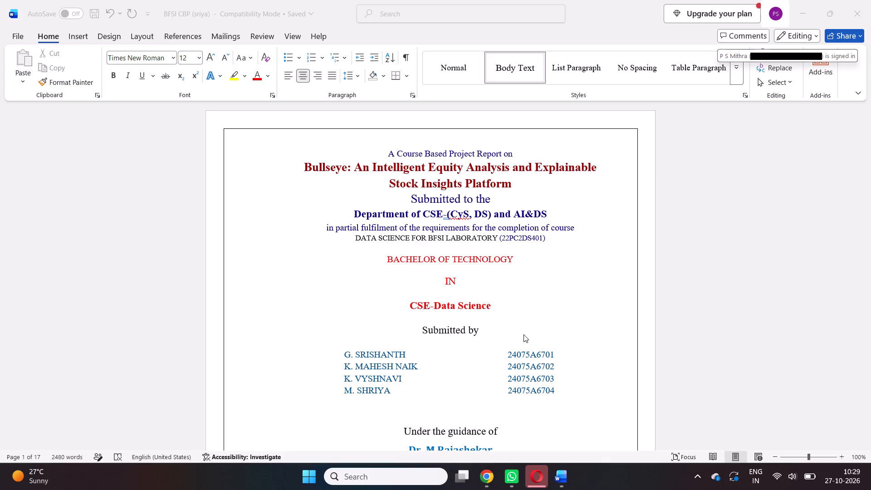
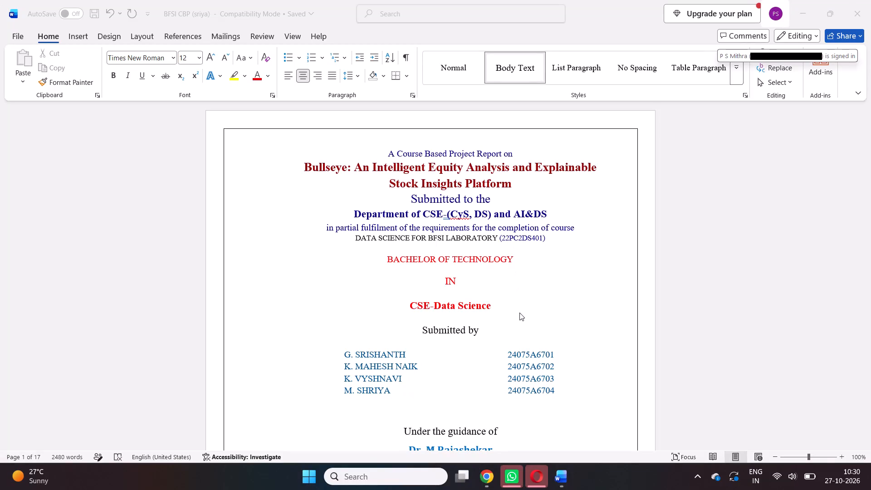
Replace the first student's name in the cover page's Submitted by list with the new first team member's name.
{"action": "scroll", "coordinate": [517, 319], "scroll_direction": "down", "scroll_amount": 1}
{"action": "left_click", "coordinate": [407, 295]}
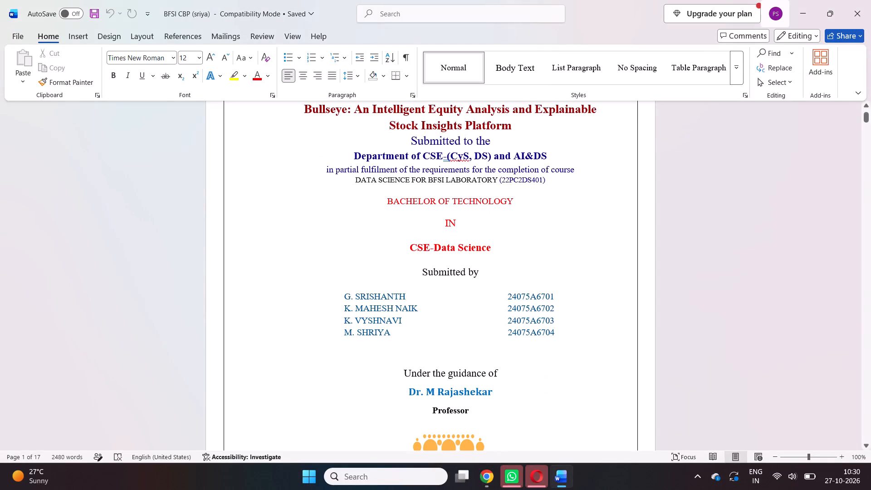
{"action": "key", "text": "BackSpace"}
{"action": "key", "text": "BackSpace"}
{"action": "key", "text": "BackSpace"}
{"action": "key", "text": "BackSpace"}
{"action": "key", "text": "BackSpace"}
{"action": "key", "text": "BackSpace"}
{"action": "key", "text": "BackSpace"}
{"action": "key", "text": "BackSpace"}
{"action": "key", "text": "BackSpace"}
{"action": "key", "text": "BackSpace"}
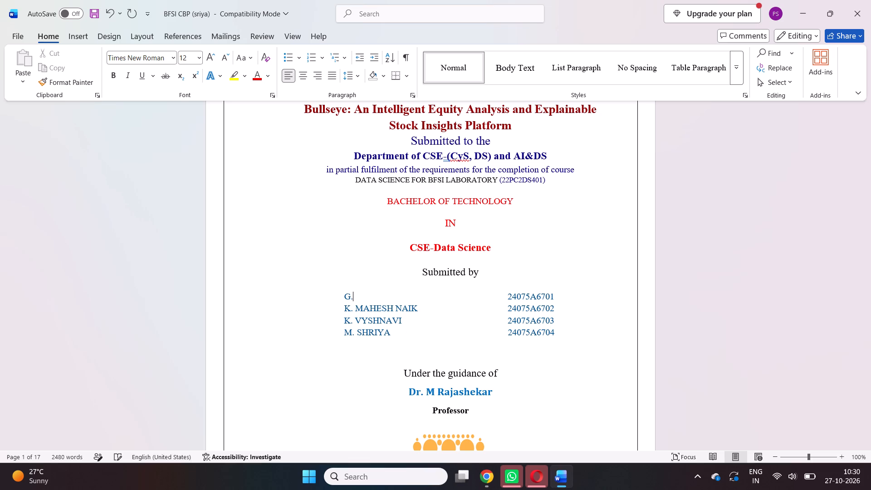
{"action": "key", "text": "BackSpace"}
{"action": "key", "text": "BackSpace"}
{"action": "key", "text": "n"}
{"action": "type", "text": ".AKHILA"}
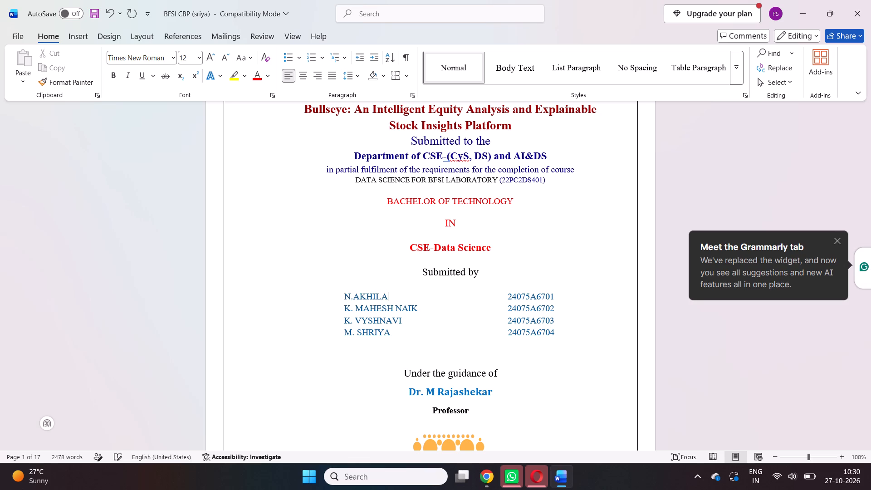
Replace the second student's name in the cover page's Submitted by list with the new second team member's name.
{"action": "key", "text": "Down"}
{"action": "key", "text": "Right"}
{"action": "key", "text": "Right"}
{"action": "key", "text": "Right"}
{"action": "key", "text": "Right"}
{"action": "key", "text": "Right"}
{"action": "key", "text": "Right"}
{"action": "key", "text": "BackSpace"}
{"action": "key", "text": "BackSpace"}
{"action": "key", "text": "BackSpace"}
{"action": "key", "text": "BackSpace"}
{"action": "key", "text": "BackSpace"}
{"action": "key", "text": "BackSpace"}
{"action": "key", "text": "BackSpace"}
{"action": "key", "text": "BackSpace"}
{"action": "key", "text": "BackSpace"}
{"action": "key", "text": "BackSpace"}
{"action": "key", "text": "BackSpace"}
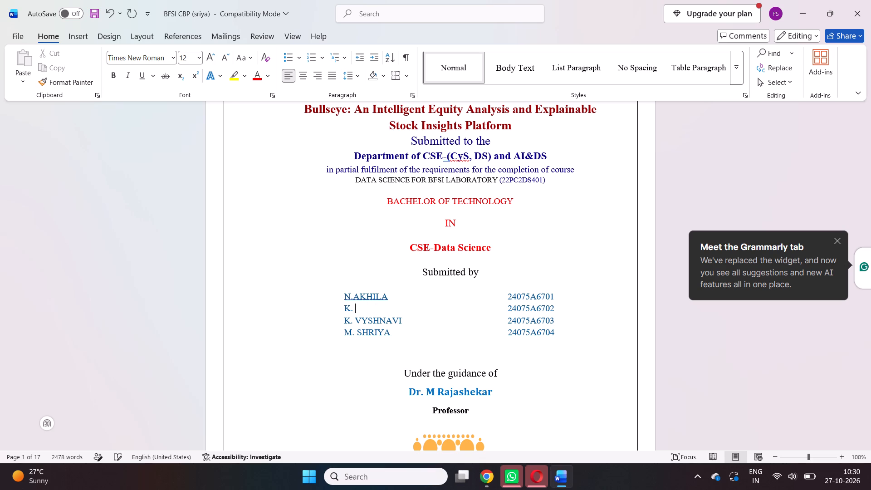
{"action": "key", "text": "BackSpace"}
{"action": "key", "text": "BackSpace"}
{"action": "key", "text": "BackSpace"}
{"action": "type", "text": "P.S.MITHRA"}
Replace the third student's name in the cover page's Submitted by list with the new third team member's name.
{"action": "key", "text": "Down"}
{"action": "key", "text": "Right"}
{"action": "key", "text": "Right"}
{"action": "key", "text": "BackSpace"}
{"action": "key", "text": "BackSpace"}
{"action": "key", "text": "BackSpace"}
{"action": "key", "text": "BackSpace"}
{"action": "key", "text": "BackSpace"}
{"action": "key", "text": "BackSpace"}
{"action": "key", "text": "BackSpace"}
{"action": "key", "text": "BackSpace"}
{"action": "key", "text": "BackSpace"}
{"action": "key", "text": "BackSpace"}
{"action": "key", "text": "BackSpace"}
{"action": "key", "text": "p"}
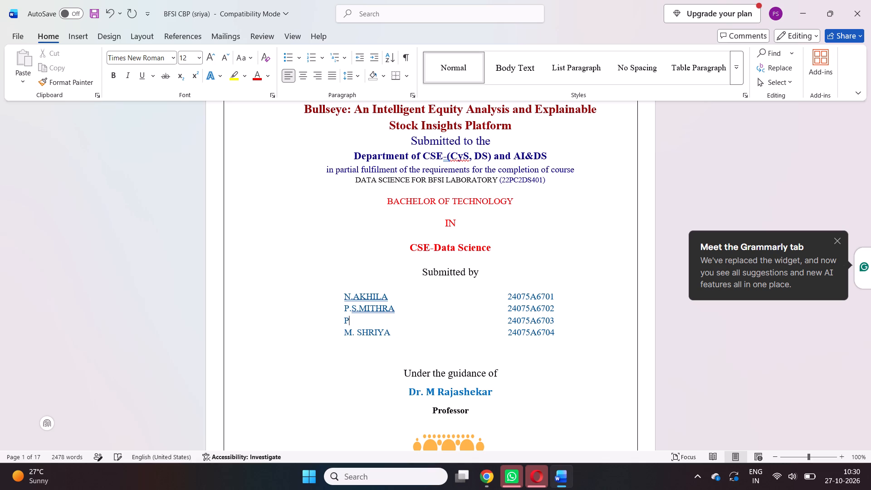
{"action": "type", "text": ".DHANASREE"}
Replace the fourth student's name in the cover page's Submitted by list with the new fourth team member's name.
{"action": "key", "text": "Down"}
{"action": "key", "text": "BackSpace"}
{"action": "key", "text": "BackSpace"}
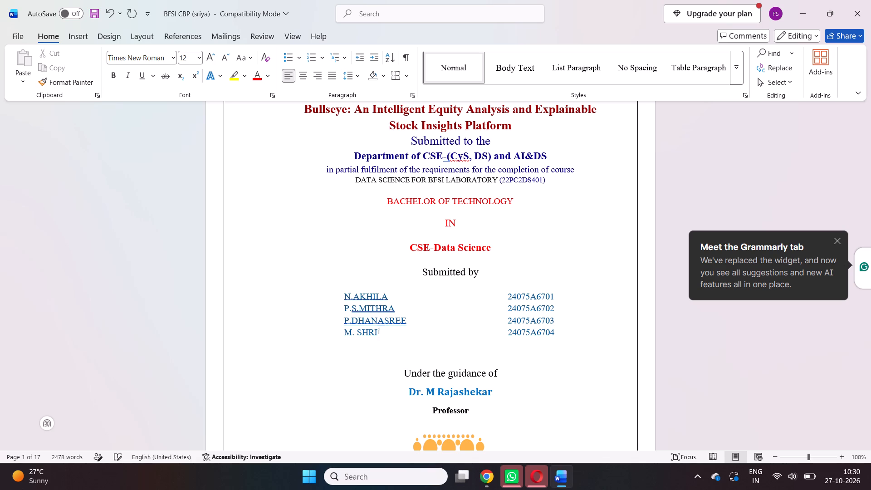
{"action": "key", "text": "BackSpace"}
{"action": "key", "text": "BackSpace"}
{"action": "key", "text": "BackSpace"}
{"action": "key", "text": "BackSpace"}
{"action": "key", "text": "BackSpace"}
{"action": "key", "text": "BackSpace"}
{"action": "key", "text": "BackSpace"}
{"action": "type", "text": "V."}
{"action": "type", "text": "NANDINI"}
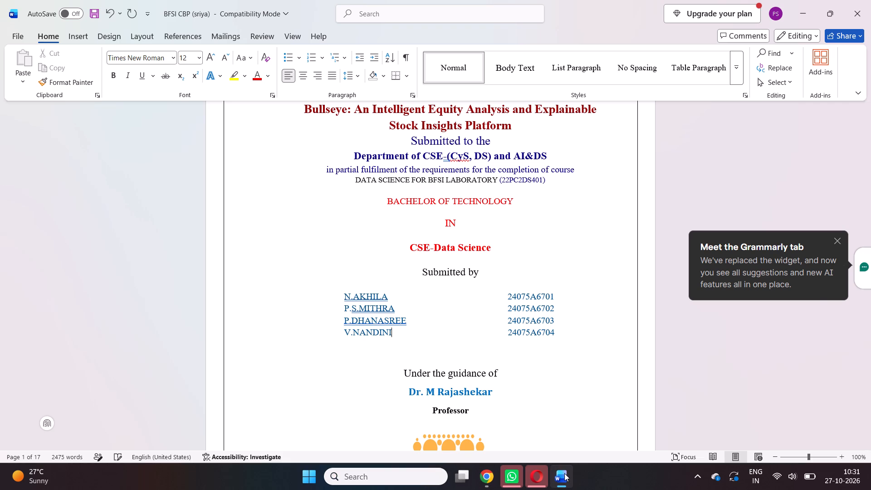
Change the roll number beside the first student on the cover page to that team member's own roll number.
{"action": "left_click", "coordinate": [515, 297]}
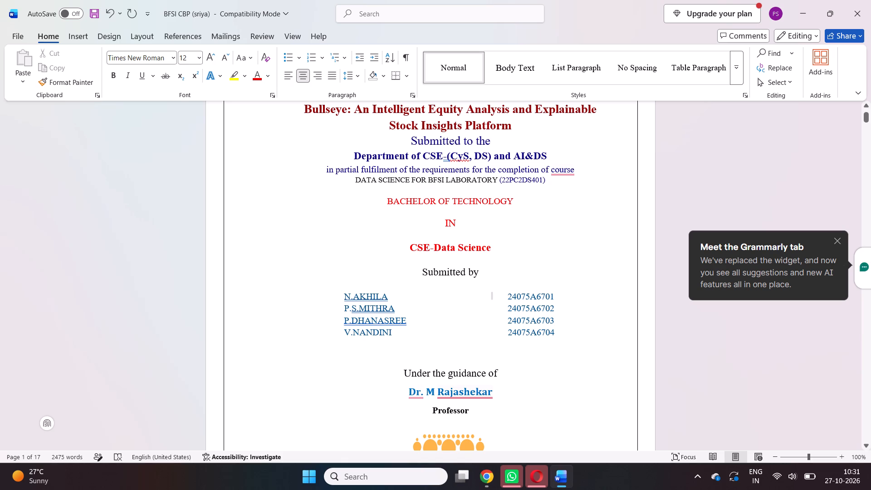
{"action": "key", "text": "BackSpace"}
{"action": "key", "text": "3"}
{"action": "key", "text": "Right"}
{"action": "key", "text": "Right"}
{"action": "key", "text": "Right"}
{"action": "key", "text": "BackSpace"}
{"action": "key", "text": "1"}
{"action": "key", "text": "Right"}
{"action": "key", "text": "Right"}
{"action": "key", "text": "Right"}
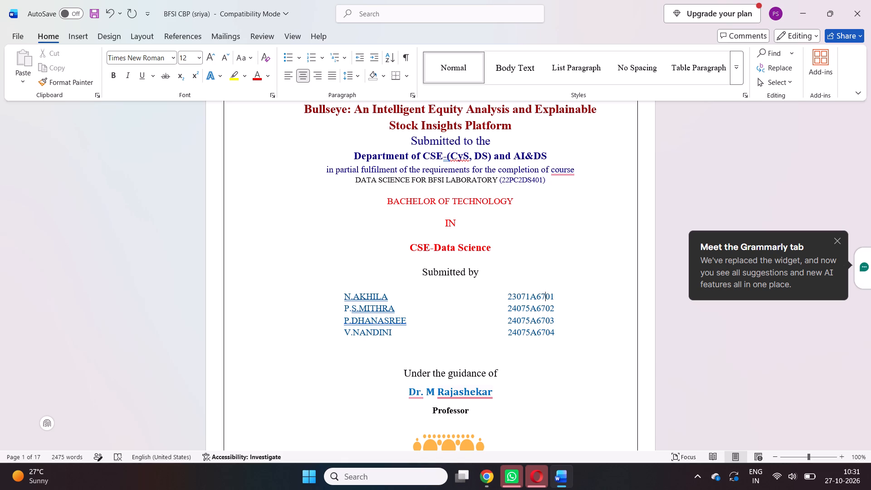
{"action": "key", "text": "Right"}
{"action": "key", "text": "BackSpace"}
{"action": "key", "text": "4"}
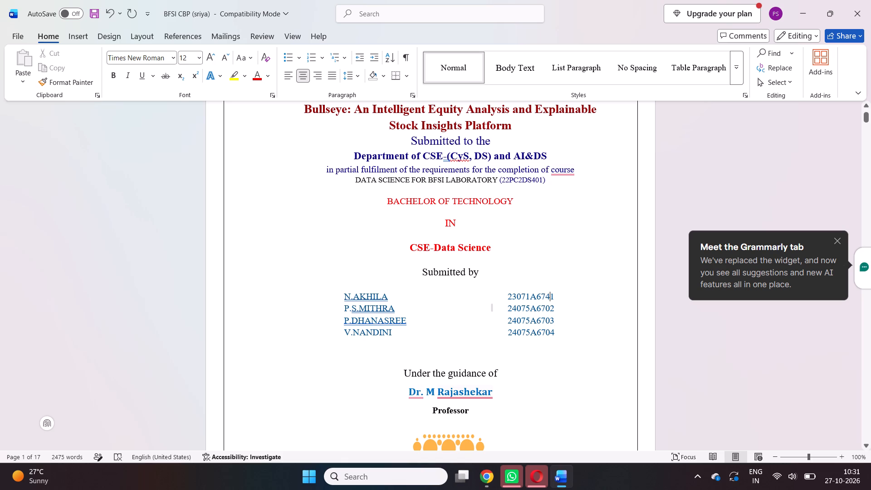
Change the roll number beside the second student on the cover page to that team member's own roll number.
{"action": "left_click", "coordinate": [518, 308]}
{"action": "key", "text": "BackSpace"}
{"action": "key", "text": "3"}
{"action": "key", "text": "Right"}
{"action": "key", "text": "Right"}
{"action": "key", "text": "Right"}
{"action": "key", "text": "BackSpace"}
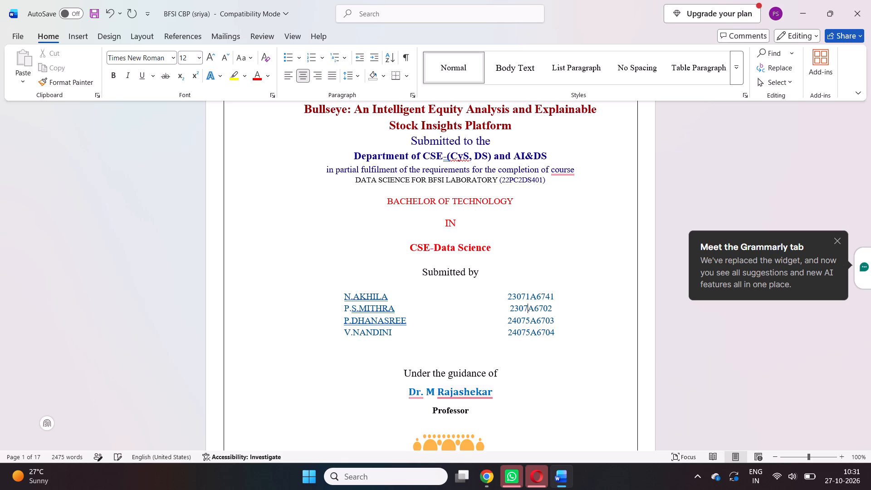
{"action": "key", "text": "1"}
{"action": "key", "text": "Right"}
{"action": "key", "text": "Right"}
{"action": "key", "text": "Right"}
{"action": "key", "text": "Right"}
{"action": "key", "text": "Right"}
{"action": "key", "text": "BackSpace"}
{"action": "key", "text": "BackSpace"}
{"action": "type", "text": "43"}
Change the roll number beside the third student on the cover page to that team member's own roll number.
{"action": "left_click", "coordinate": [549, 321]}
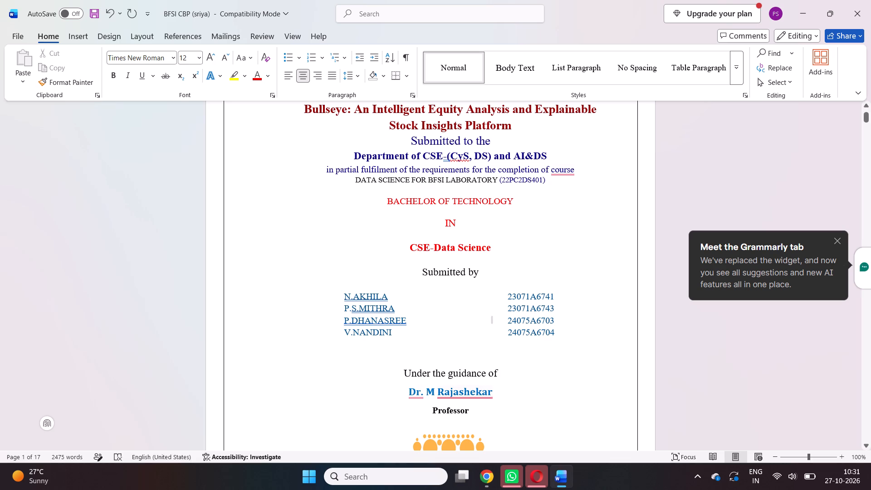
{"action": "key", "text": "BackSpace"}
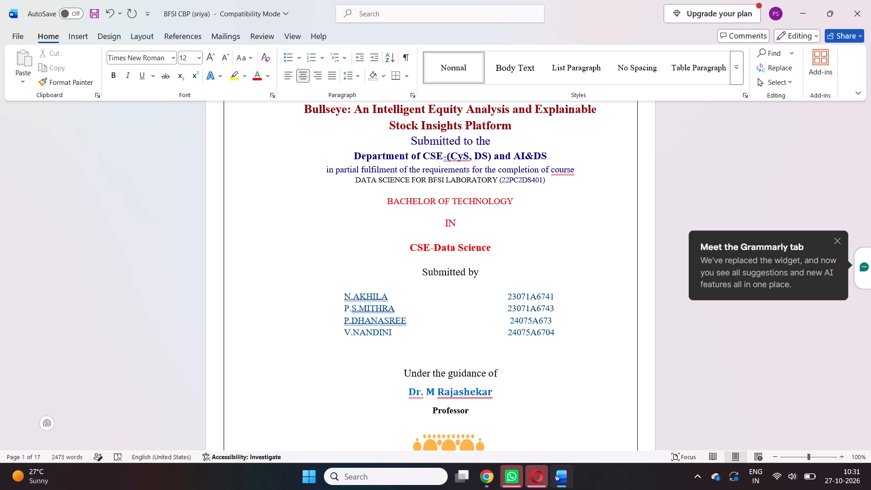
{"action": "key", "text": "5"}
{"action": "key", "text": "Left"}
{"action": "key", "text": "Left"}
{"action": "key", "text": "Left"}
{"action": "key", "text": "Left"}
{"action": "key", "text": "BackSpace"}
{"action": "key", "text": "1"}
{"action": "key", "text": "Left"}
{"action": "key", "text": "Left"}
{"action": "key", "text": "Left"}
{"action": "key", "text": "BackSpace"}
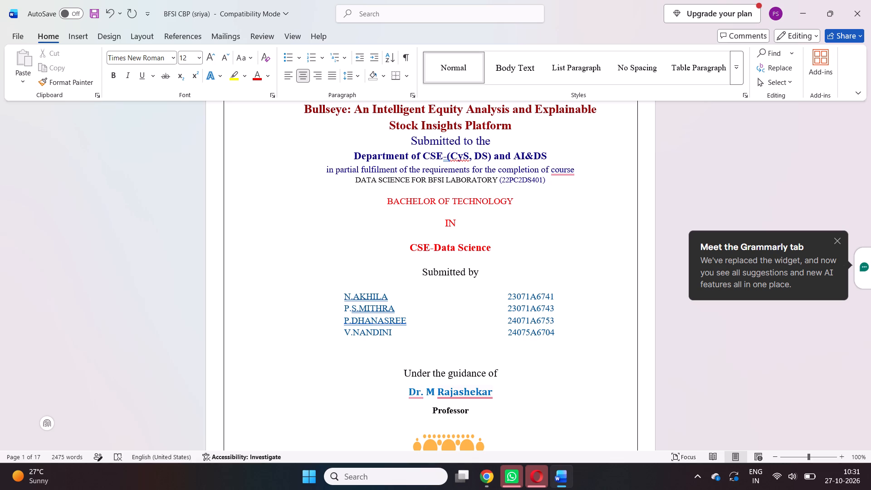
{"action": "key", "text": "3"}
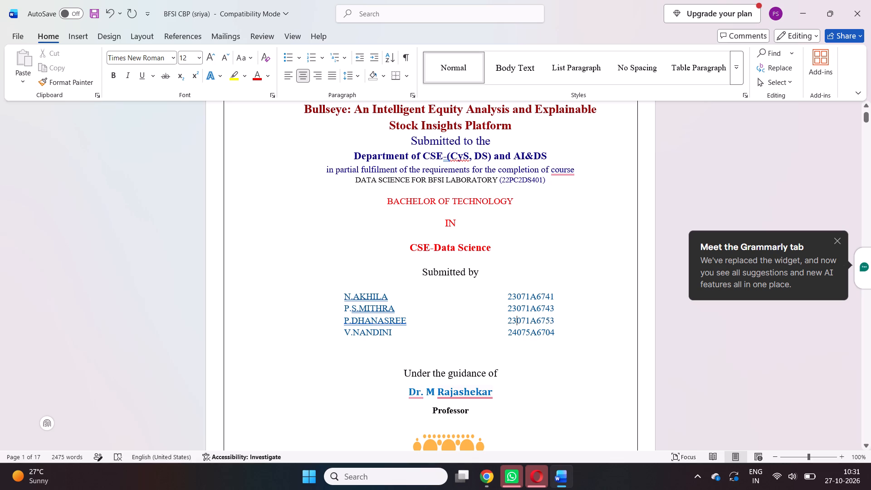
Change the last digit of the fourth student's roll number on the cover page to 7.
{"action": "left_click", "coordinate": [556, 335]}
{"action": "key", "text": "BackSpace"}
{"action": "key", "text": "7"}
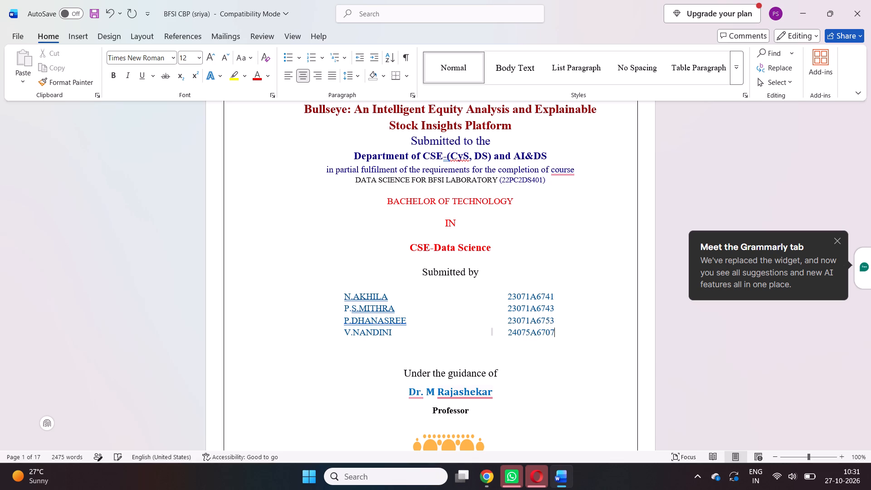
Look over the rest of the cover page and the certificate page, dismissing the Grammarly tip.
{"action": "scroll", "coordinate": [556, 335], "scroll_direction": "down", "scroll_amount": 3}
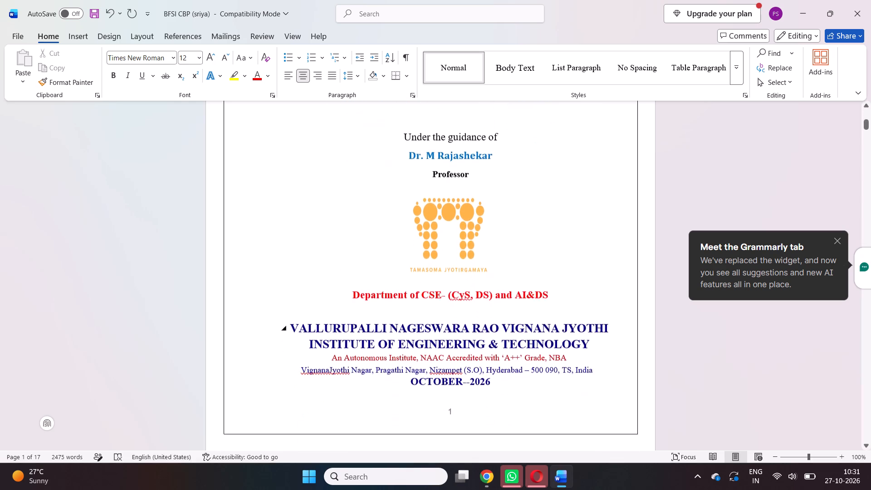
{"action": "scroll", "coordinate": [556, 335], "scroll_direction": "down", "scroll_amount": 2}
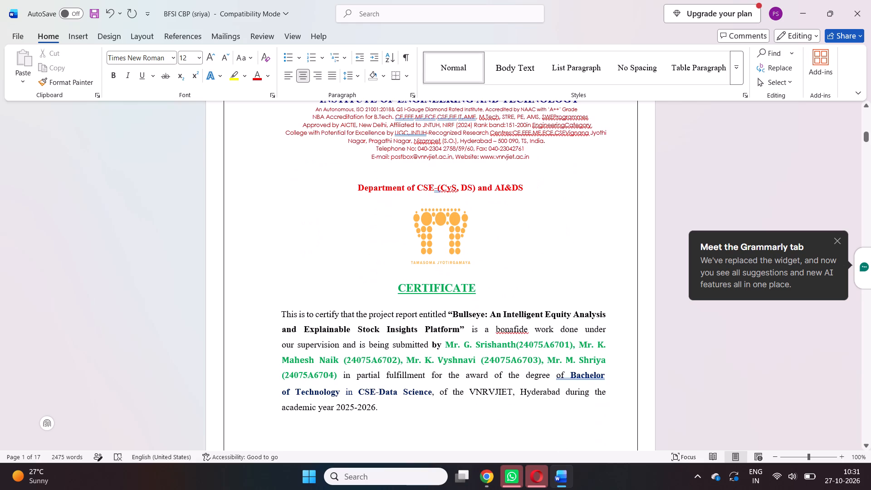
{"action": "scroll", "coordinate": [556, 335], "scroll_direction": "down", "scroll_amount": 2}
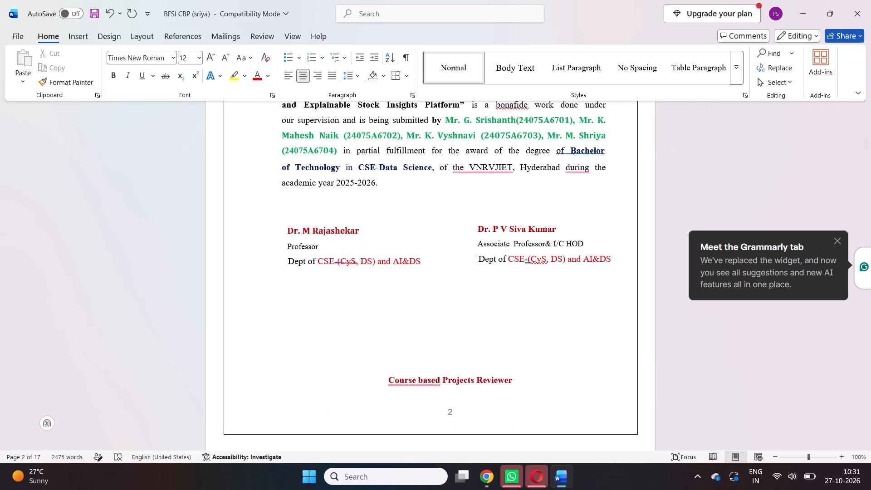
{"action": "left_click", "coordinate": [837, 238]}
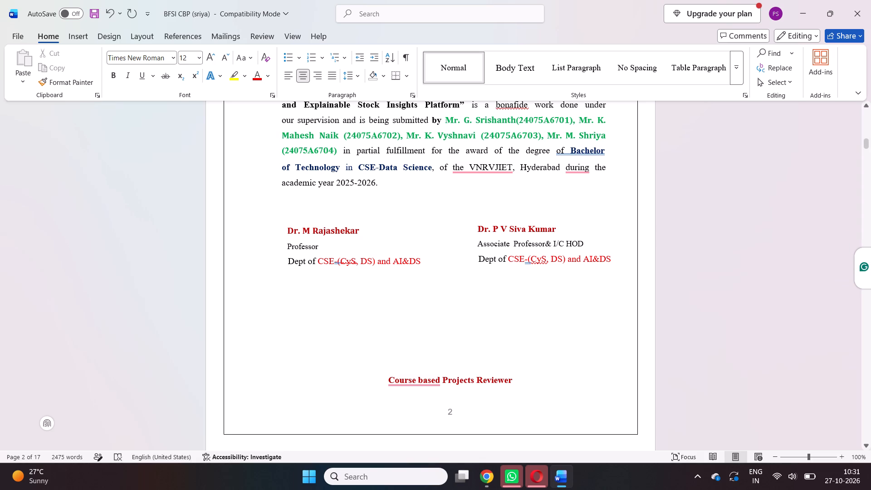
{"action": "scroll", "coordinate": [490, 306], "scroll_direction": "up", "scroll_amount": 1}
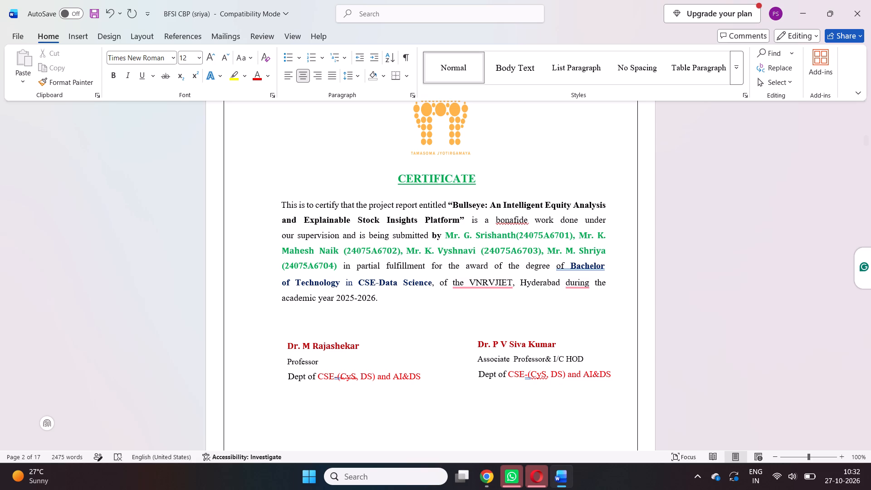
Switch to Chrome with the iLovePDF download page.
{"action": "left_click", "coordinate": [490, 477]}
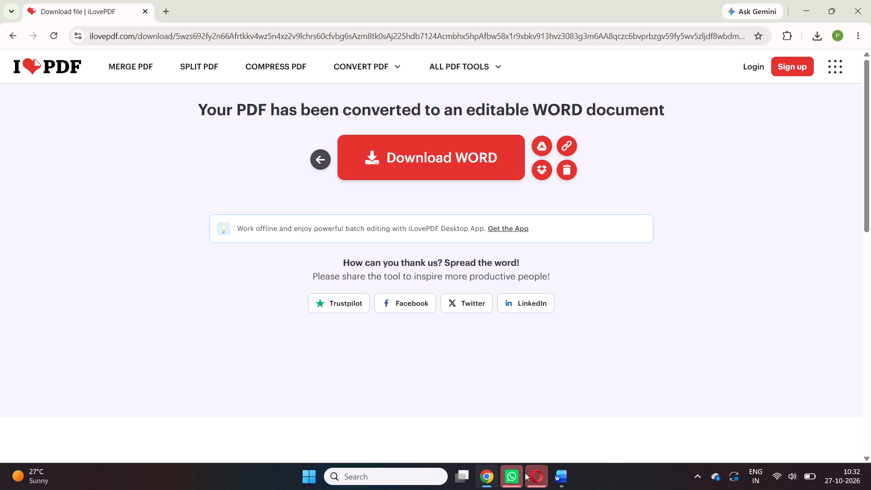
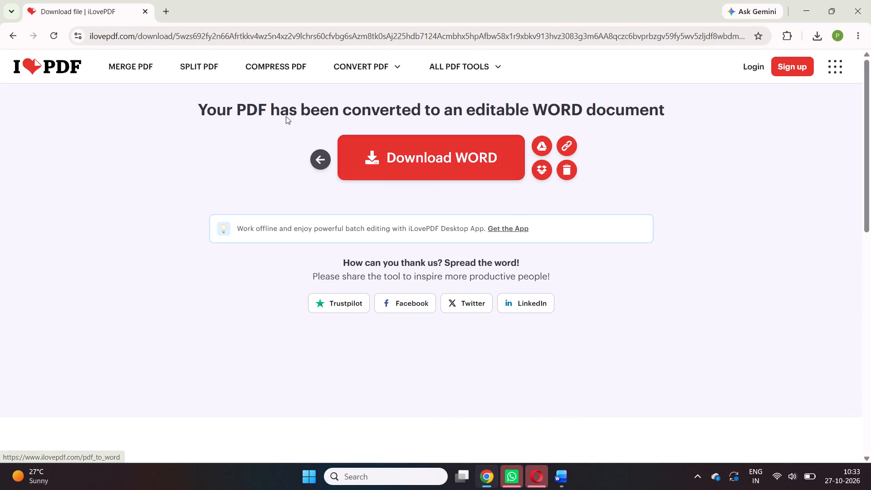
Close the Chrome window and return to the BFSI CBP report in Word.
{"action": "left_click", "coordinate": [870, 0]}
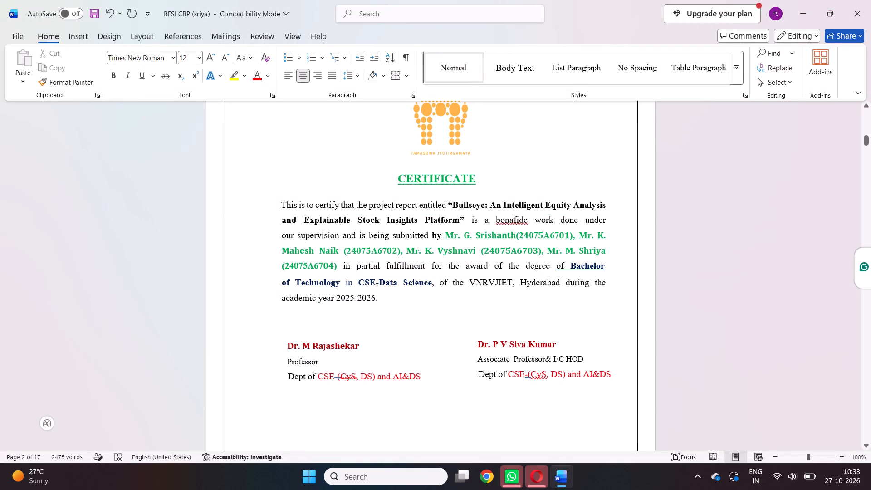
Change the first student's title in the certificate paragraph to Miss.
{"action": "left_click", "coordinate": [458, 234]}
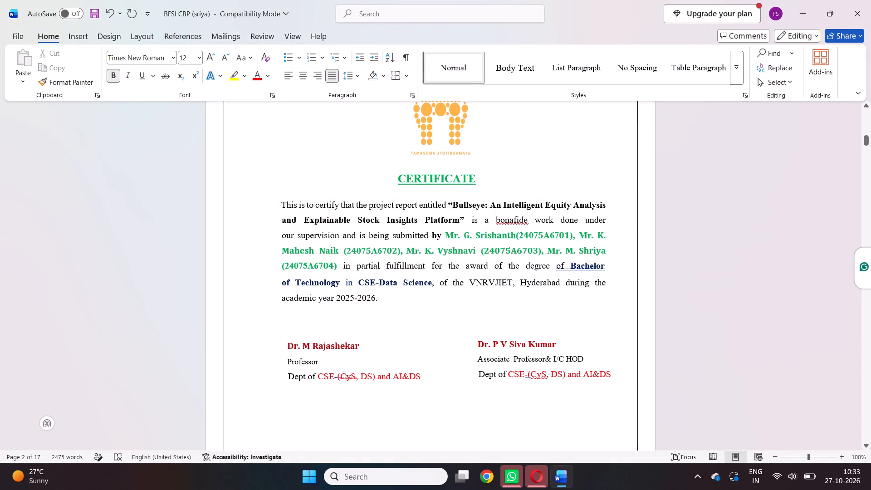
{"action": "left_click", "coordinate": [456, 237]}
{"action": "key", "text": "BackSpace"}
{"action": "key", "text": "i"}
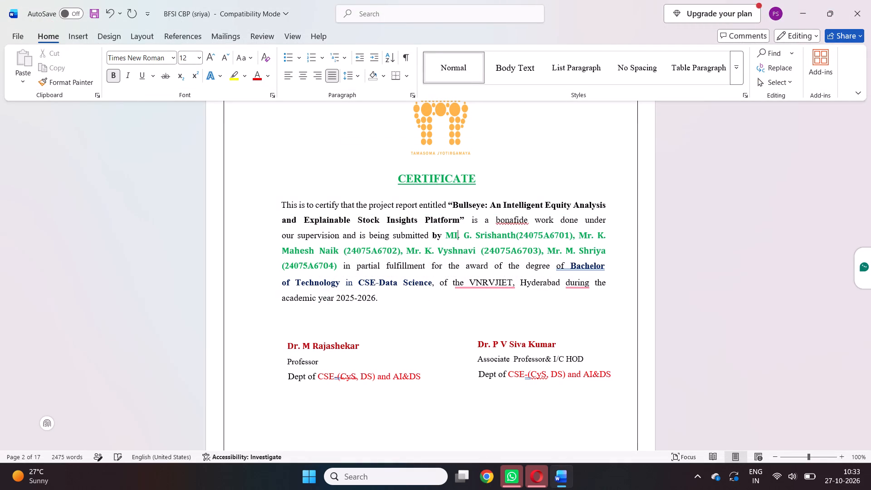
{"action": "key", "text": "BackSpace"}
{"action": "type", "text": "iss"}
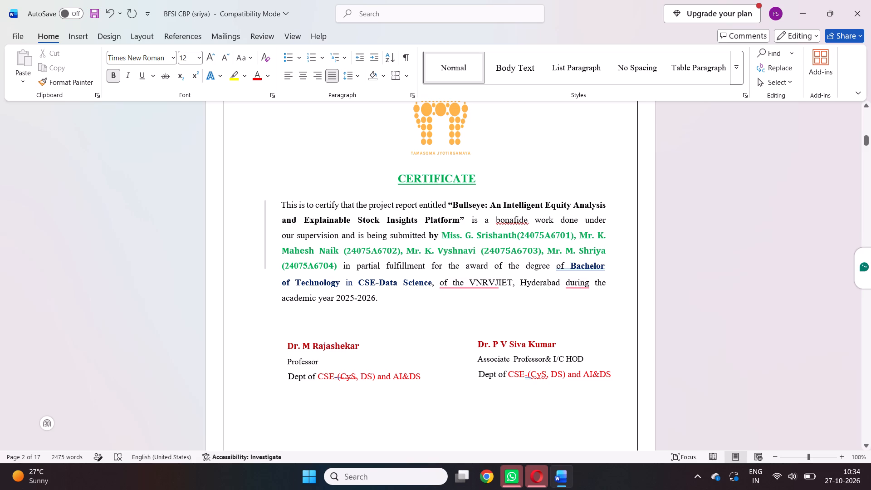
Replace the first student's initial with N and the name with the new team's first member in the certificate paragraph.
{"action": "left_click", "coordinate": [473, 238]}
{"action": "key", "text": "Left"}
{"action": "key", "text": "BackSpace"}
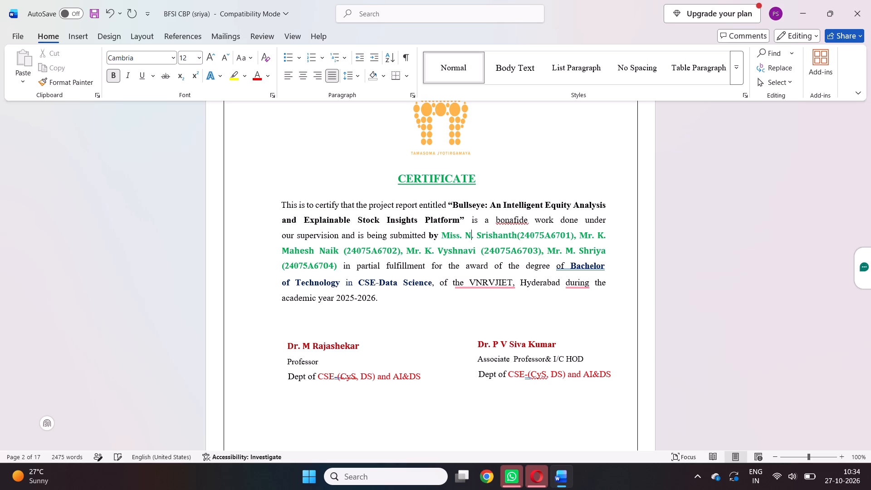
{"action": "left_click", "coordinate": [517, 238]}
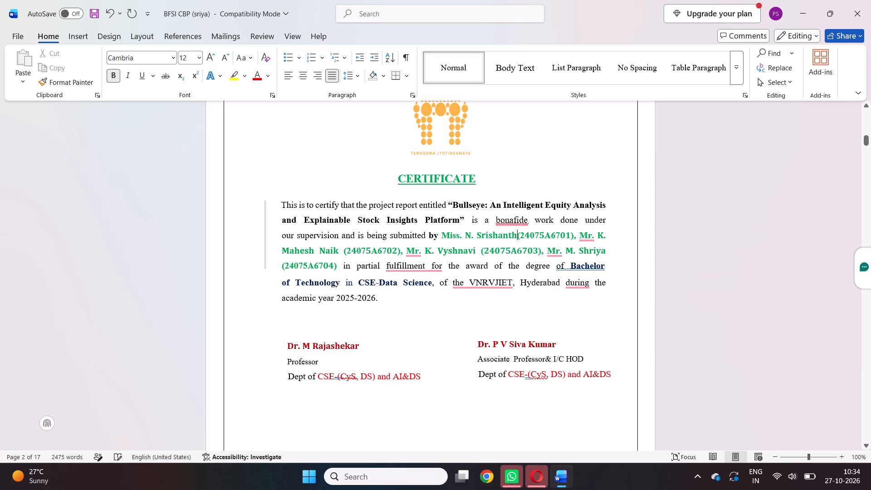
{"action": "key", "text": "BackSpace"}
{"action": "key", "text": "BackSpace"}
{"action": "key", "text": "BackSpace"}
{"action": "key", "text": "BackSpace"}
{"action": "key", "text": "BackSpace"}
{"action": "key", "text": "BackSpace"}
{"action": "key", "text": "BackSpace"}
{"action": "key", "text": "BackSpace"}
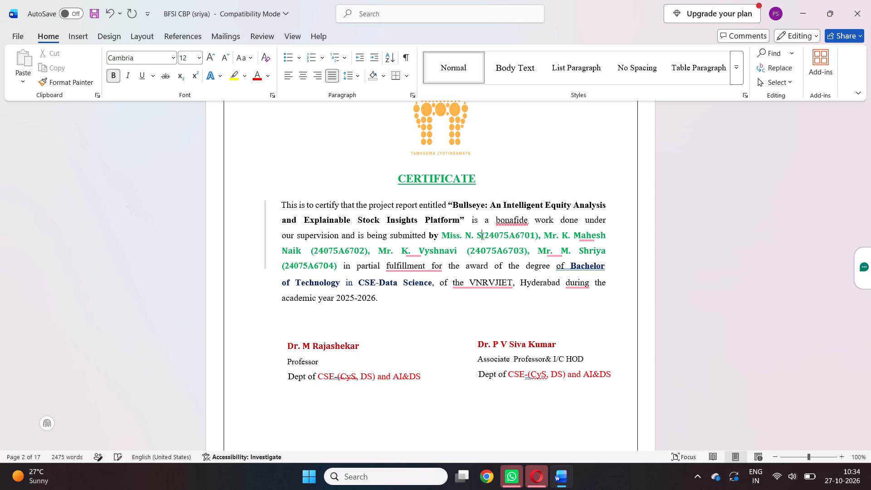
{"action": "key", "text": "BackSpace"}
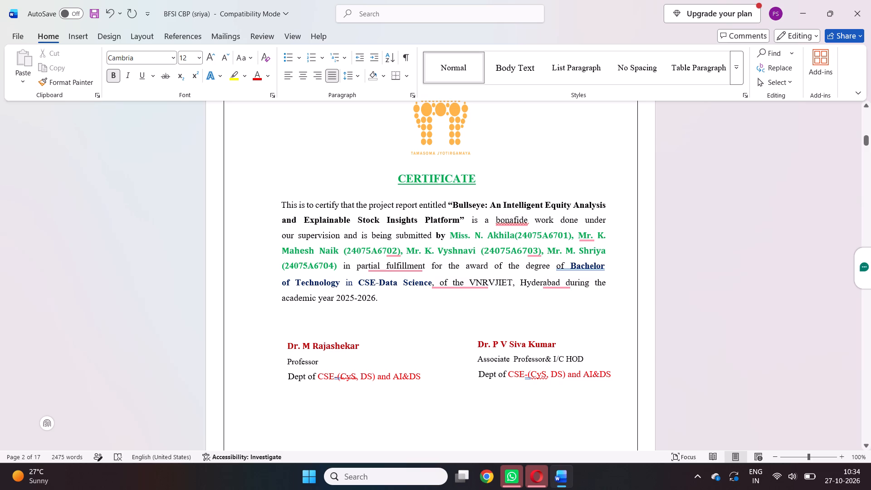
Change the roll number beside the first student in the certificate paragraph to that team member's own roll number.
{"action": "left_click", "coordinate": [527, 233]}
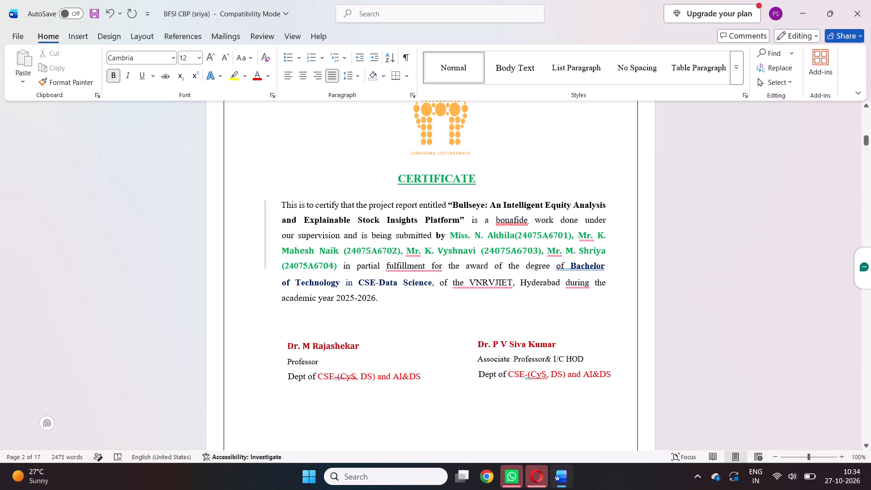
{"action": "key", "text": "BackSpace"}
{"action": "key", "text": "3"}
{"action": "key", "text": "Right"}
{"action": "key", "text": "Right"}
{"action": "key", "text": "Right"}
{"action": "key", "text": "BackSpace"}
{"action": "key", "text": "1"}
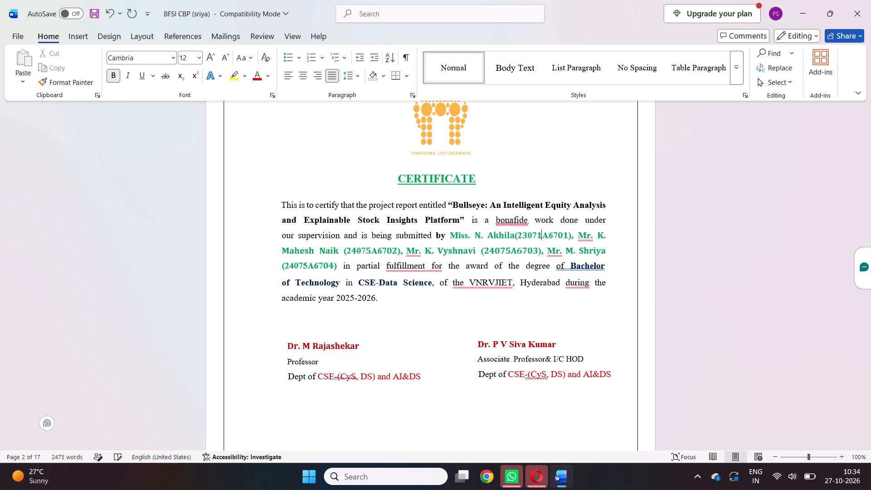
{"action": "key", "text": "Right"}
{"action": "key", "text": "Right"}
{"action": "key", "text": "Right"}
{"action": "key", "text": "Right"}
{"action": "key", "text": "BackSpace"}
{"action": "key", "text": "4"}
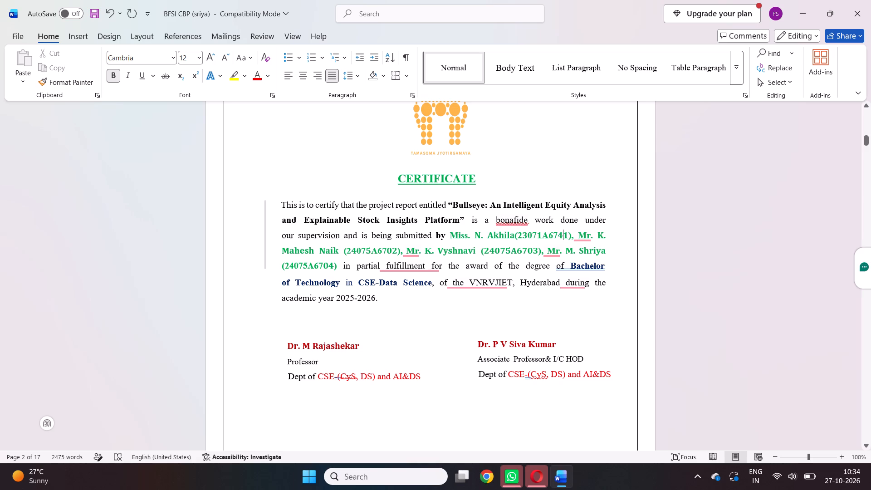
Change the second student's title to Miss and the initials to P.S. in the certificate paragraph.
{"action": "left_click", "coordinate": [591, 235]}
{"action": "key", "text": "BackSpace"}
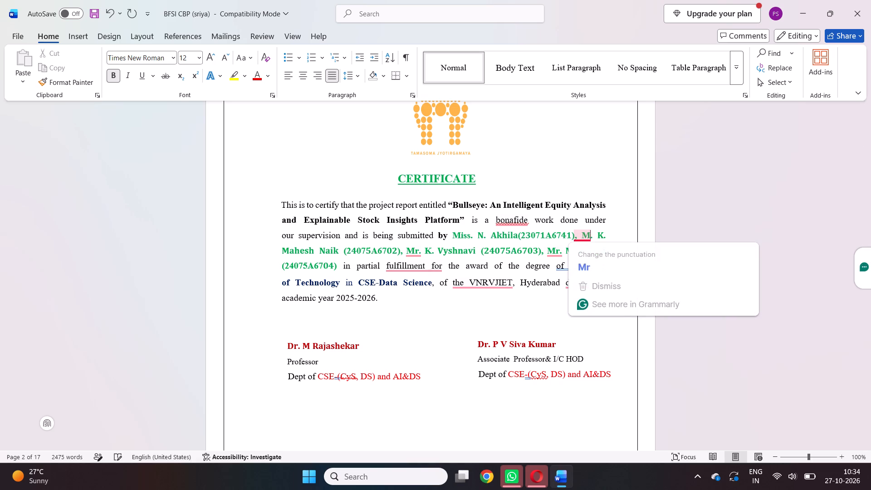
{"action": "type", "text": "iss"}
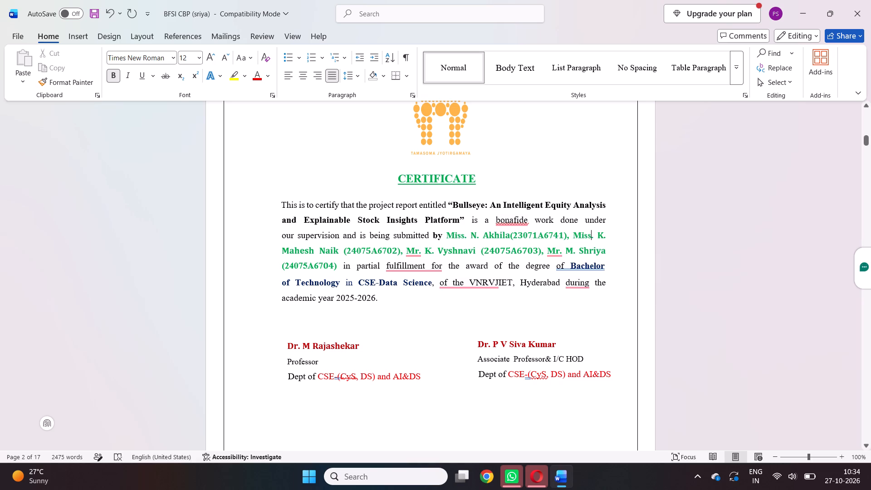
{"action": "left_click", "coordinate": [604, 235]}
{"action": "key", "text": "BackSpace"}
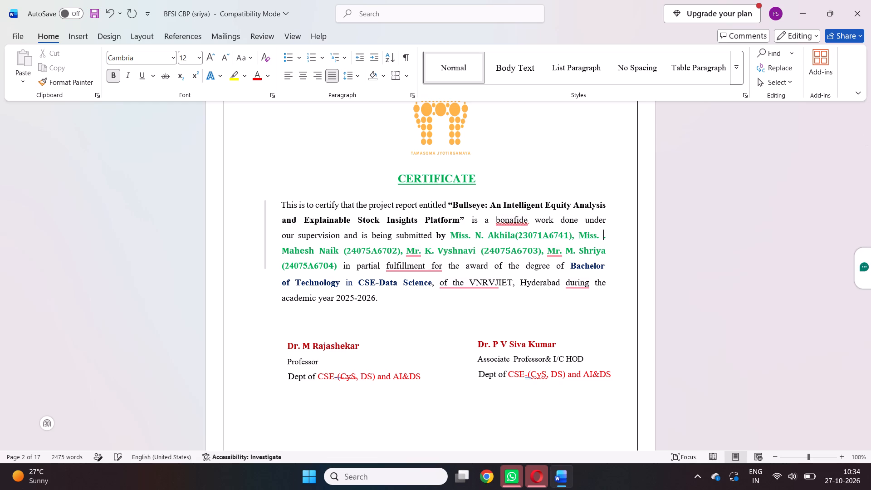
{"action": "key", "text": "p"}
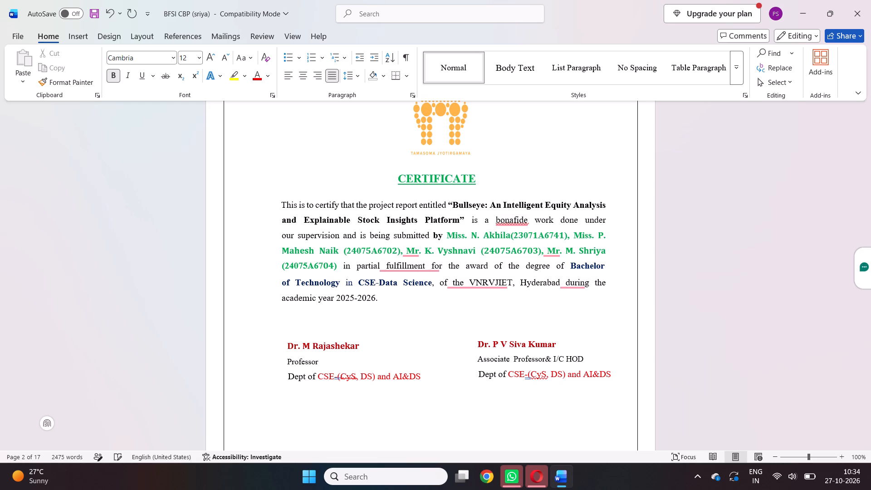
{"action": "key", "text": "Right"}
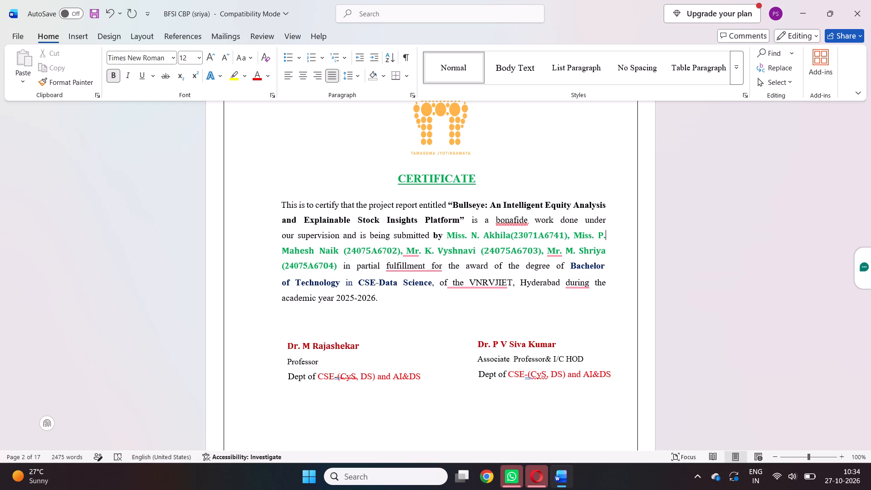
{"action": "key", "text": "s"}
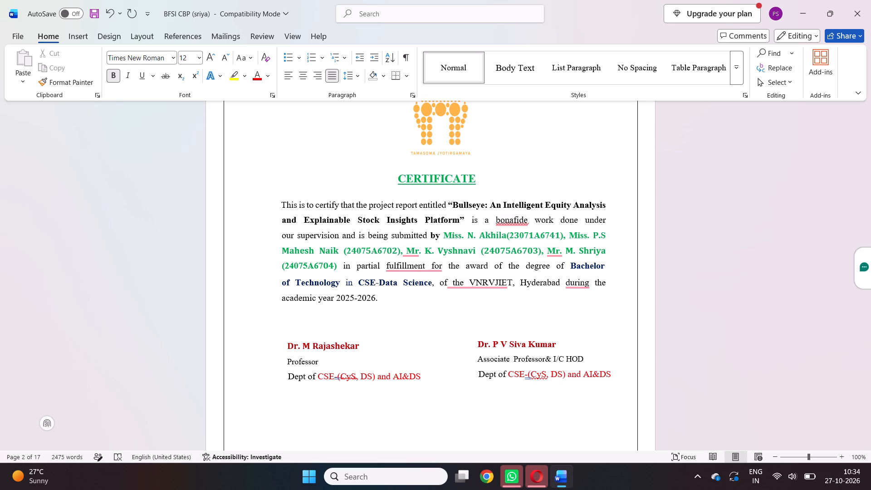
{"action": "key", "text": "period"}
{"action": "key", "text": "space"}
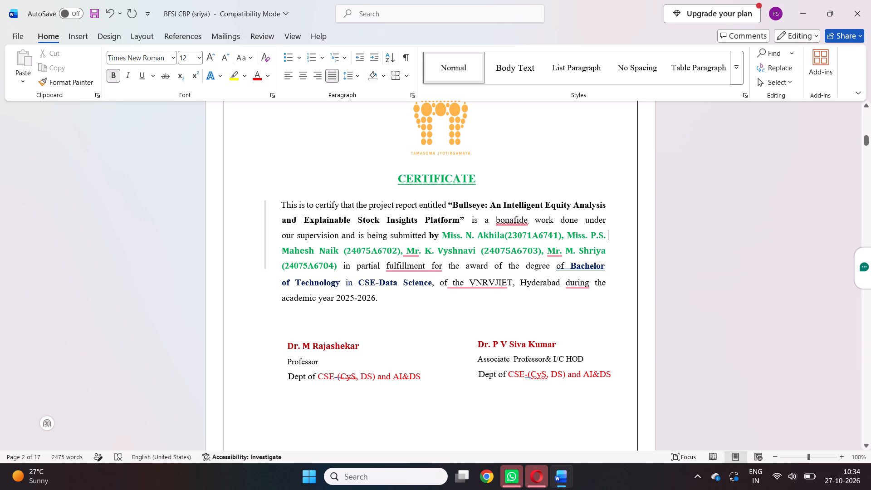
Insert a space between the first student's name and roll number in the certificate paragraph.
{"action": "left_click", "coordinate": [504, 237]}
{"action": "key", "text": "space"}
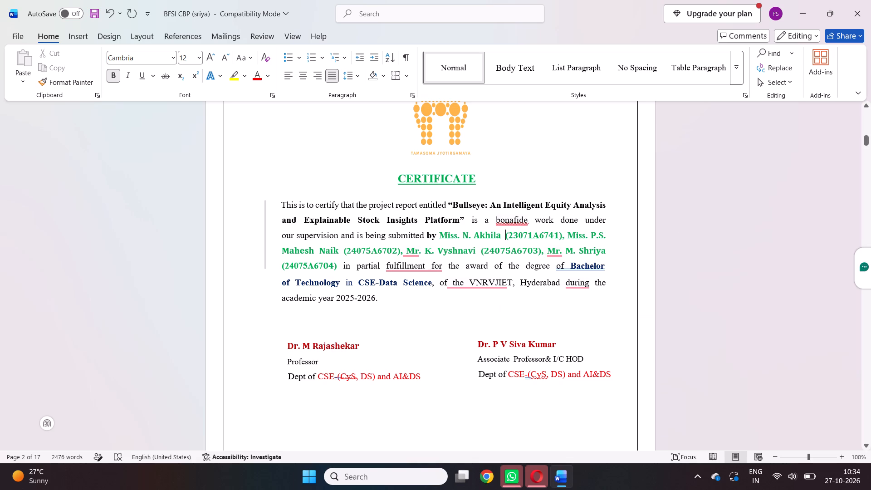
Replace the second student's name after the initials with the new team's second member's name in the certificate paragraph.
{"action": "left_click", "coordinate": [338, 251]}
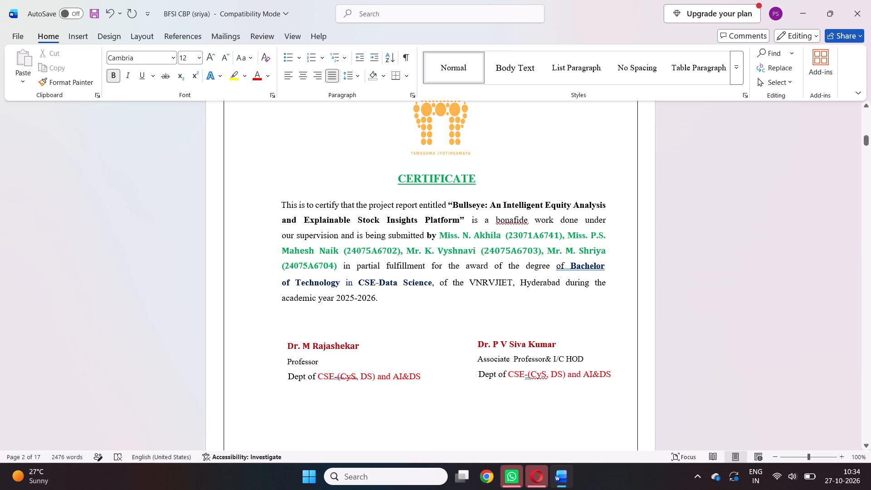
{"action": "key", "text": "BackSpace"}
{"action": "key", "text": "BackSpace"}
{"action": "key", "text": "BackSpace"}
{"action": "key", "text": "BackSpace"}
{"action": "key", "text": "BackSpace"}
{"action": "key", "text": "BackSpace"}
{"action": "key", "text": "BackSpace"}
{"action": "key", "text": "BackSpace"}
{"action": "key", "text": "BackSpace"}
{"action": "key", "text": "BackSpace"}
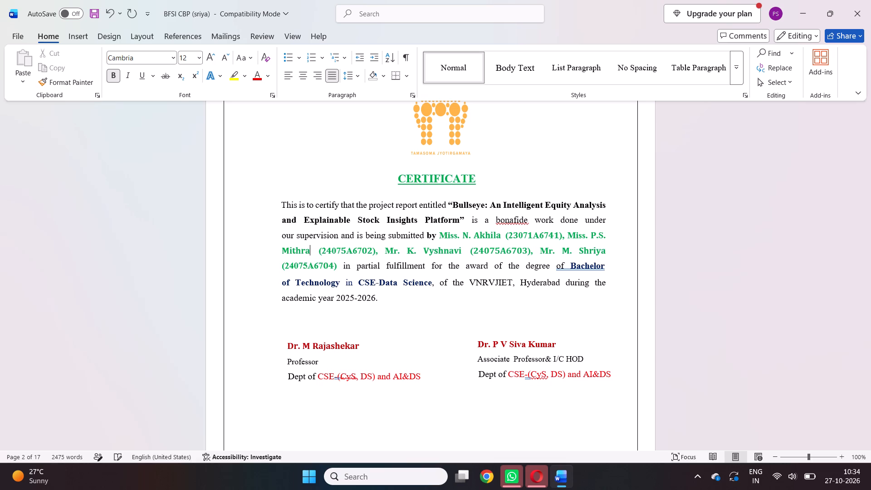
Change the roll number beside the second student in the certificate paragraph to that team member's own roll number.
{"action": "left_click", "coordinate": [333, 250]}
{"action": "key", "text": "BackSpace"}
{"action": "key", "text": "3"}
{"action": "key", "text": "Right"}
{"action": "key", "text": "Right"}
{"action": "key", "text": "Right"}
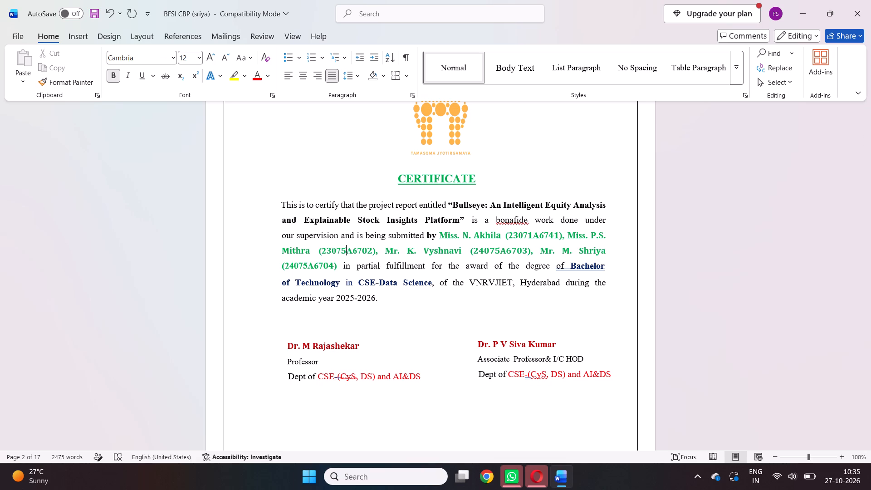
{"action": "key", "text": "BackSpace"}
{"action": "key", "text": "1"}
{"action": "key", "text": "Right"}
{"action": "key", "text": "Right"}
{"action": "key", "text": "Right"}
{"action": "key", "text": "Right"}
{"action": "key", "text": "Right"}
{"action": "key", "text": "BackSpace"}
{"action": "key", "text": "BackSpace"}
{"action": "type", "text": "43"}
Change the third student's title to Miss and the initial to P in the certificate paragraph.
{"action": "left_click", "coordinate": [397, 254]}
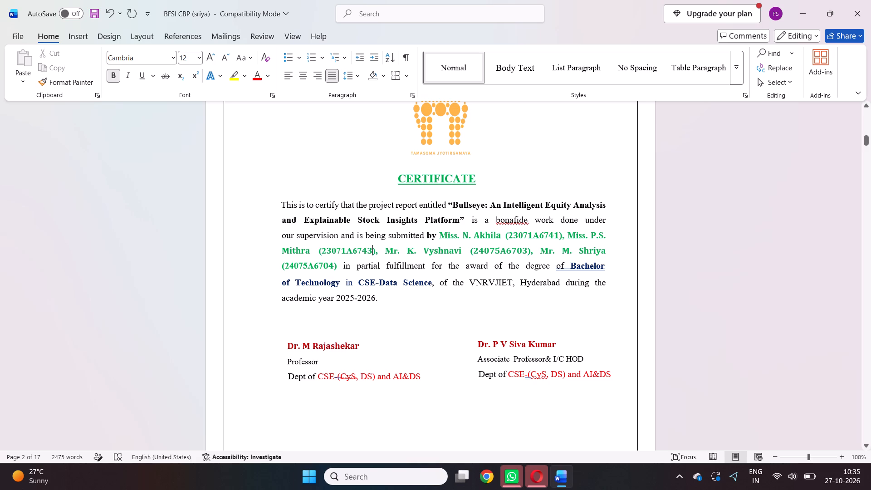
{"action": "key", "text": "BackSpace"}
{"action": "type", "text": "iss"}
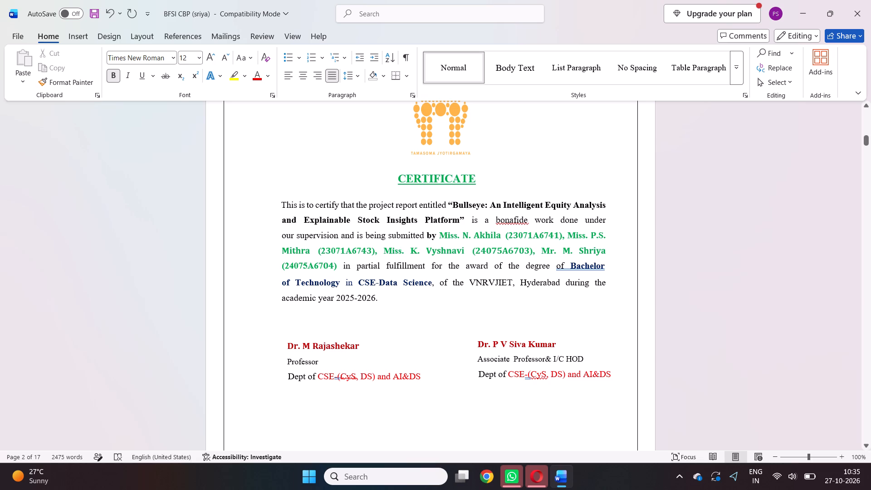
{"action": "left_click", "coordinate": [416, 250]}
{"action": "key", "text": "BackSpace"}
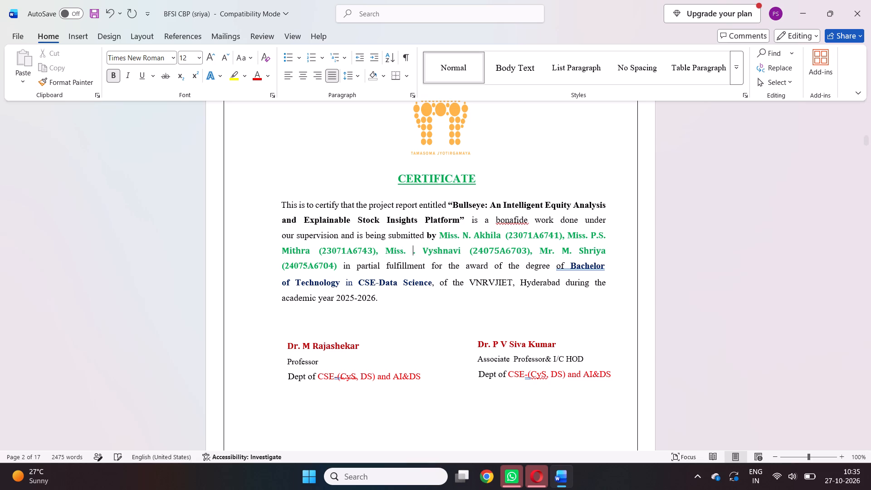
{"action": "key", "text": "p"}
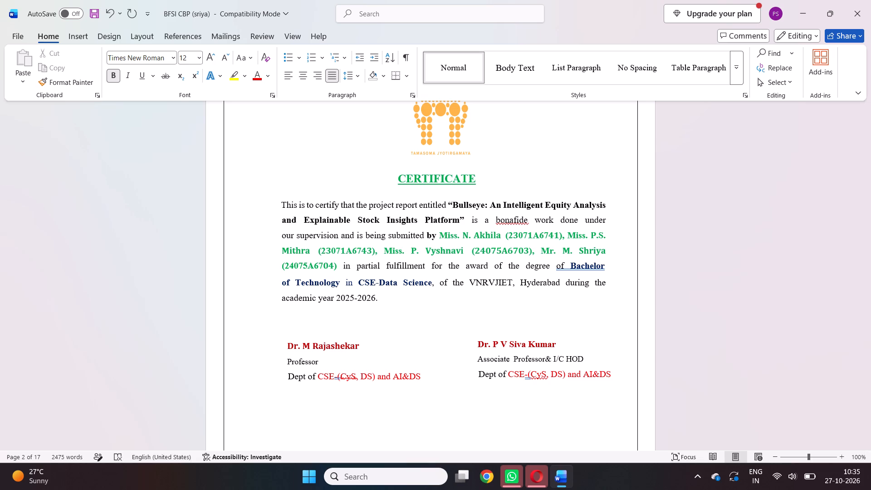
Replace the third student's name after the initial with the new team's third member's name in the certificate paragraph.
{"action": "key", "text": "Right"}
{"action": "key", "text": "Right"}
{"action": "key", "text": "Right"}
{"action": "key", "text": "Right"}
{"action": "key", "text": "Right"}
{"action": "key", "text": "Right"}
{"action": "key", "text": "Right"}
{"action": "key", "text": "Right"}
{"action": "key", "text": "Right"}
{"action": "key", "text": "Right"}
{"action": "key", "text": "Right"}
{"action": "key", "text": "Left"}
{"action": "key", "text": "BackSpace"}
{"action": "key", "text": "BackSpace"}
{"action": "key", "text": "BackSpace"}
{"action": "key", "text": "BackSpace"}
{"action": "key", "text": "BackSpace"}
{"action": "key", "text": "BackSpace"}
{"action": "key", "text": "BackSpace"}
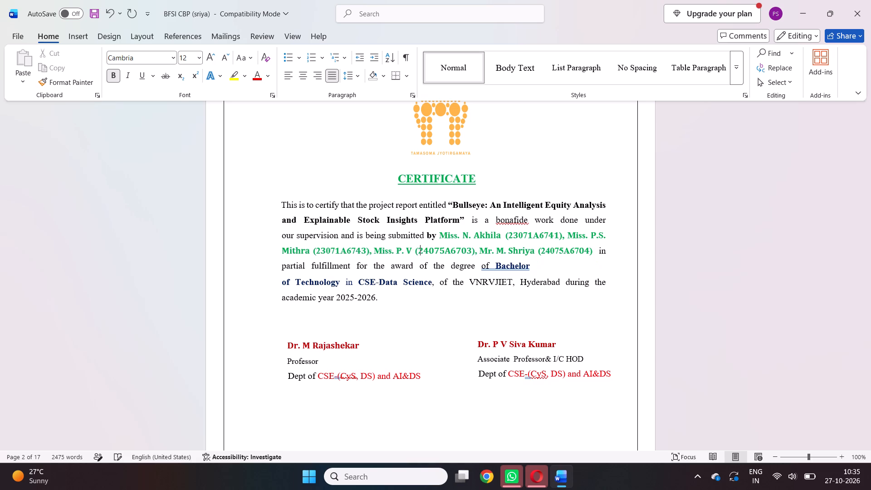
{"action": "key", "text": "BackSpace"}
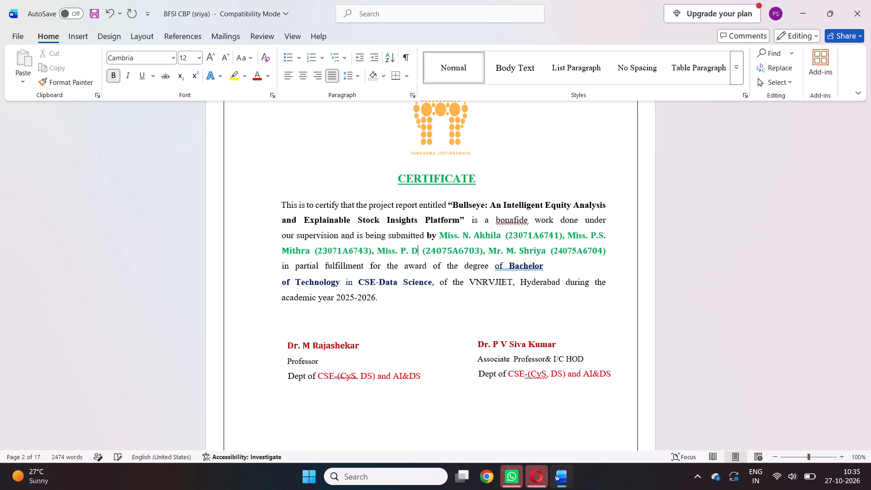
{"action": "type", "text": "hanasree"}
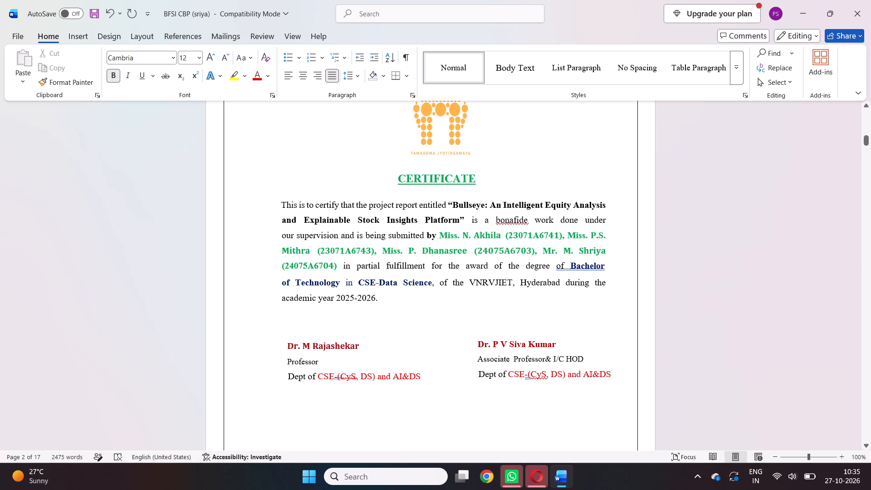
Change the roll number beside the third student in the certificate paragraph to that team member's own roll number.
{"action": "left_click", "coordinate": [487, 253]}
{"action": "key", "text": "BackSpace"}
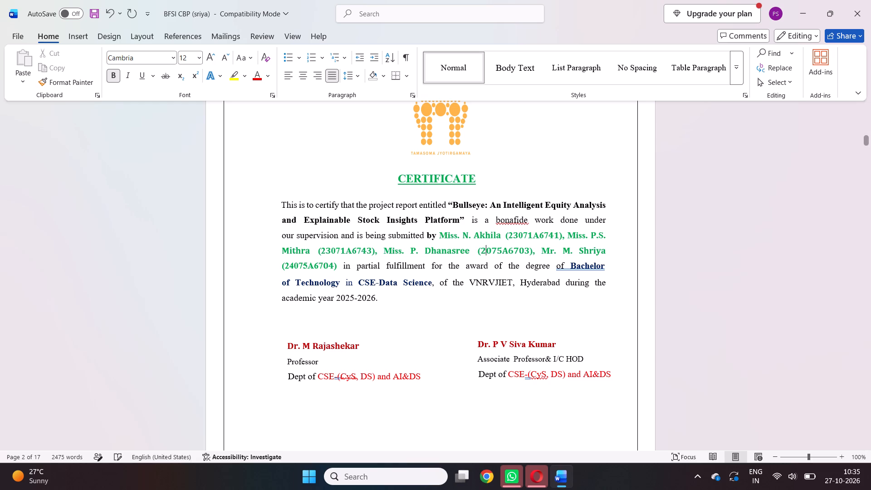
{"action": "key", "text": "3"}
{"action": "key", "text": "Right"}
{"action": "key", "text": "Right"}
{"action": "key", "text": "Right"}
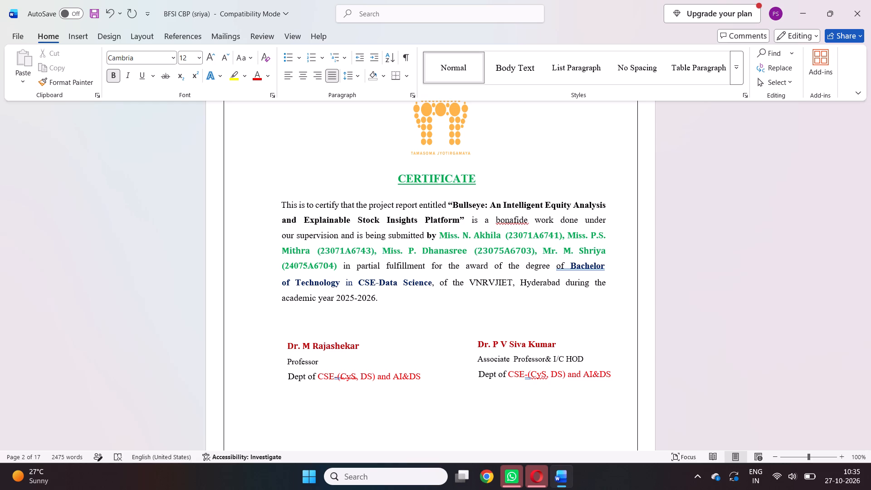
{"action": "key", "text": "BackSpace"}
{"action": "key", "text": "1"}
{"action": "key", "text": "Right"}
{"action": "key", "text": "Right"}
{"action": "key", "text": "Right"}
{"action": "key", "text": "Right"}
{"action": "key", "text": "BackSpace"}
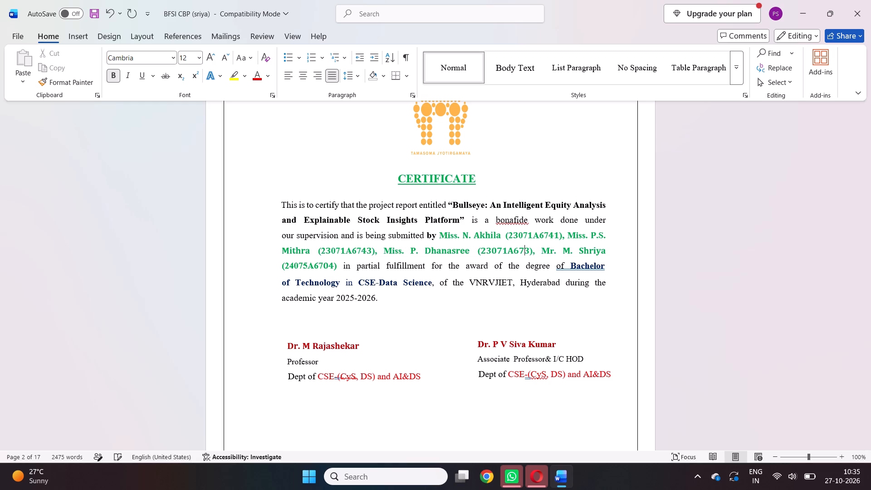
{"action": "key", "text": "4"}
{"action": "key", "text": "BackSpace"}
{"action": "key", "text": "5"}
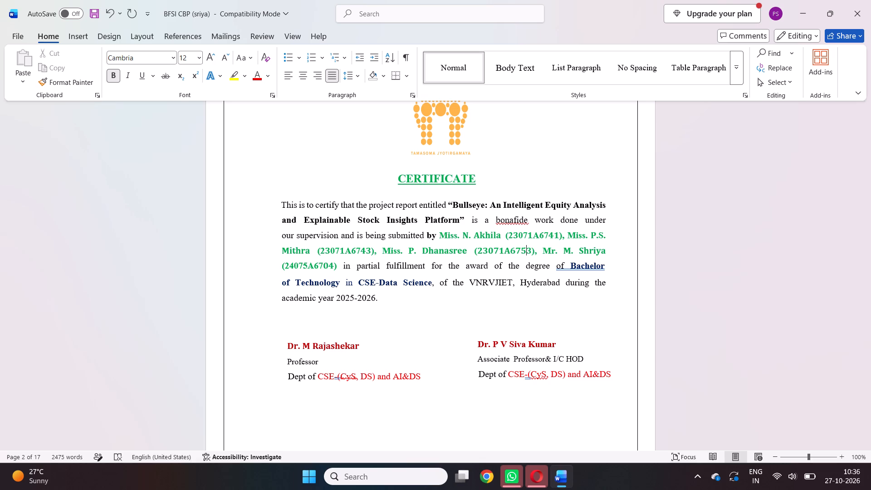
Change the fourth student's title to Miss and the initial to V in the certificate paragraph.
{"action": "left_click", "coordinate": [555, 252]}
{"action": "key", "text": "BackSpace"}
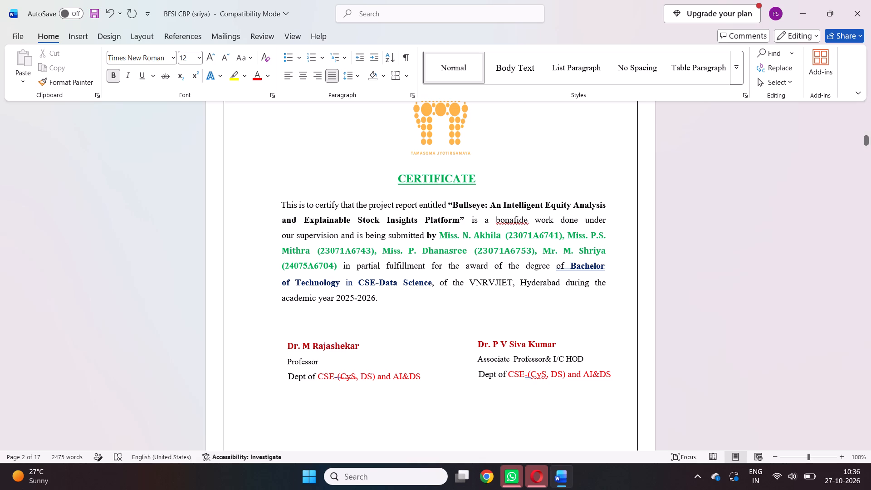
{"action": "type", "text": "iss"}
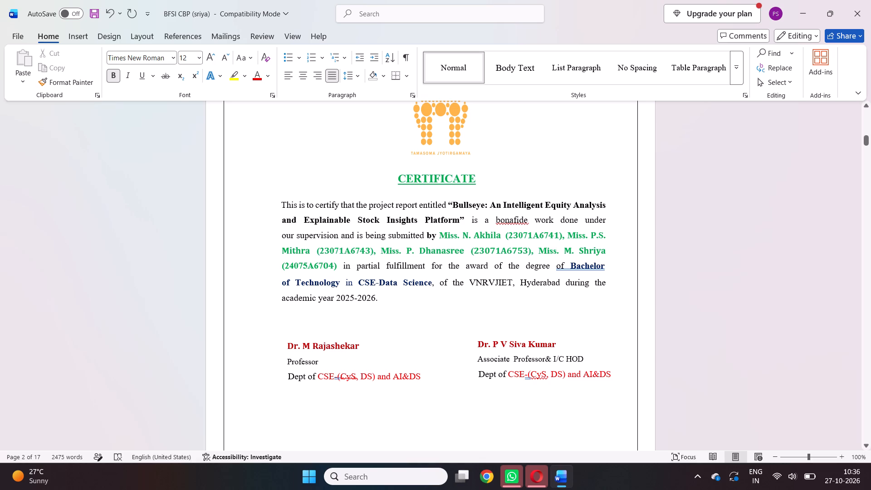
{"action": "left_click", "coordinate": [572, 252]}
{"action": "key", "text": "BackSpace"}
{"action": "key", "text": "v"}
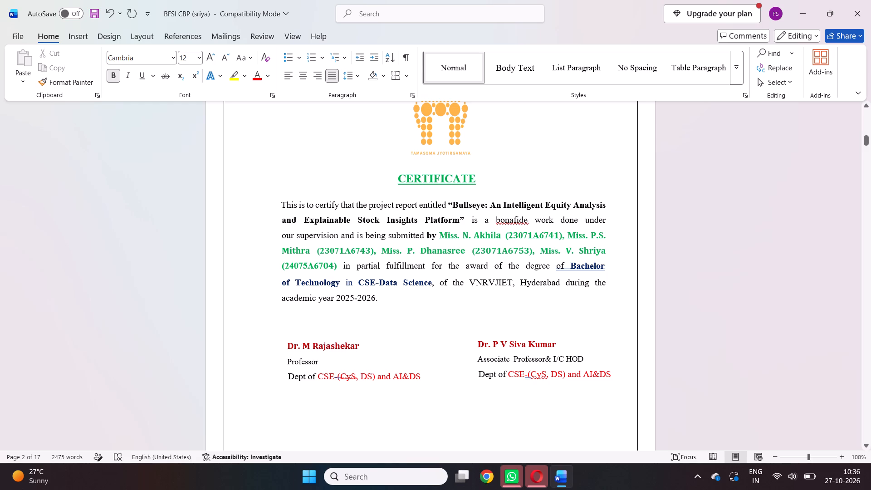
Replace the fourth student's name after the initial with the new team's fourth member's name in the certificate paragraph.
{"action": "left_click", "coordinate": [605, 254]}
{"action": "key", "text": "BackSpace"}
{"action": "key", "text": "BackSpace"}
{"action": "key", "text": "BackSpace"}
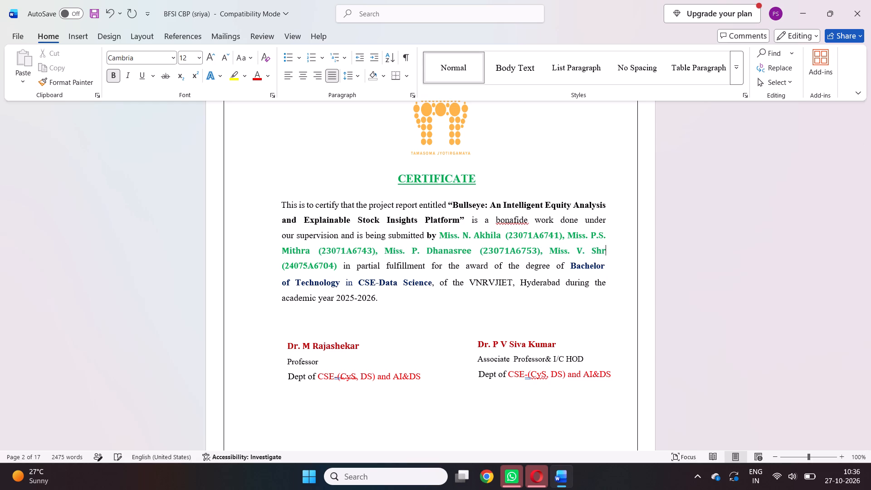
{"action": "key", "text": "BackSpace"}
{"action": "key", "text": "BackSpace"}
{"action": "key", "text": "BackSpace"}
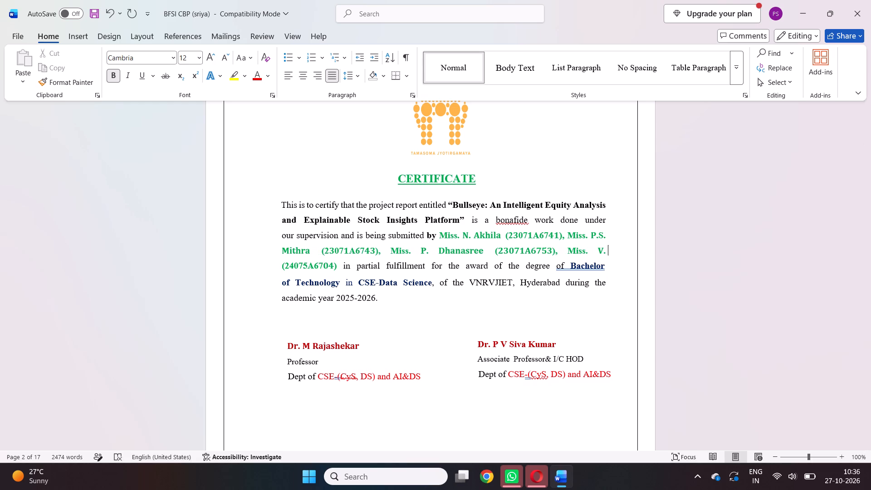
{"action": "key", "text": "BackSpace"}
{"action": "key", "text": "space"}
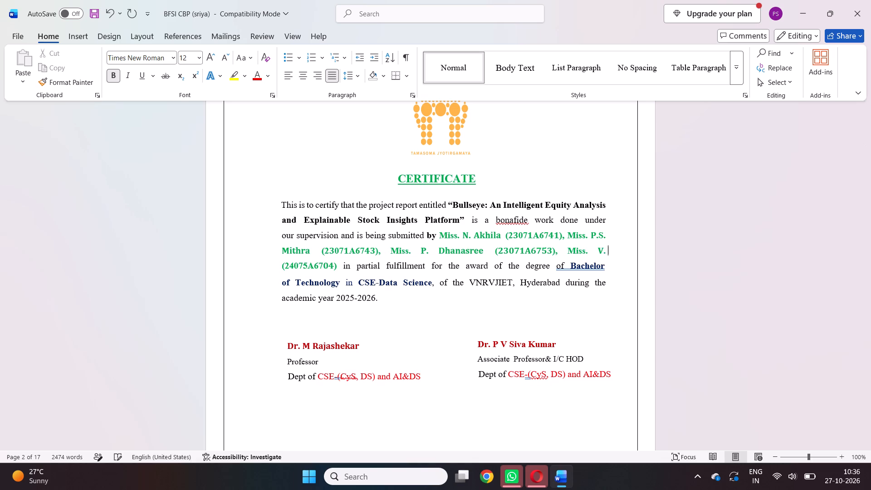
{"action": "type", "text": "andini"}
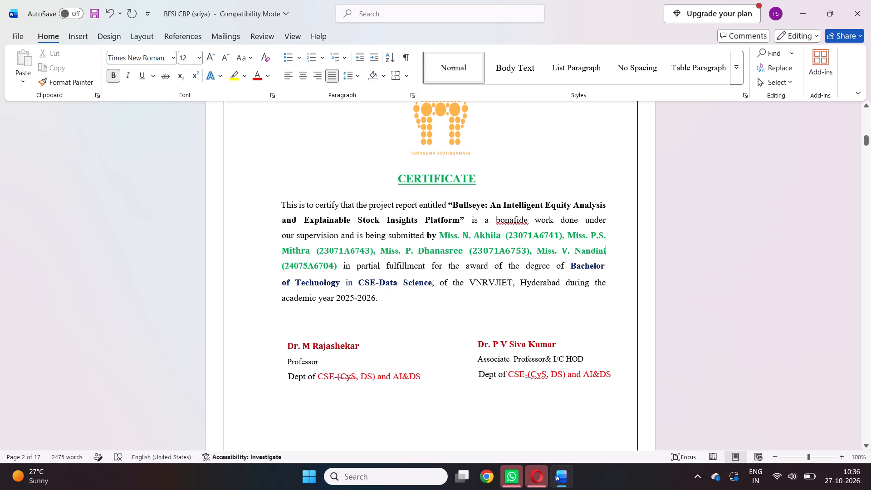
Correct the final digit of the fourth student's roll number in the certificate paragraph to match the new team member.
{"action": "left_click", "coordinate": [332, 265]}
{"action": "key", "text": "BackSpace"}
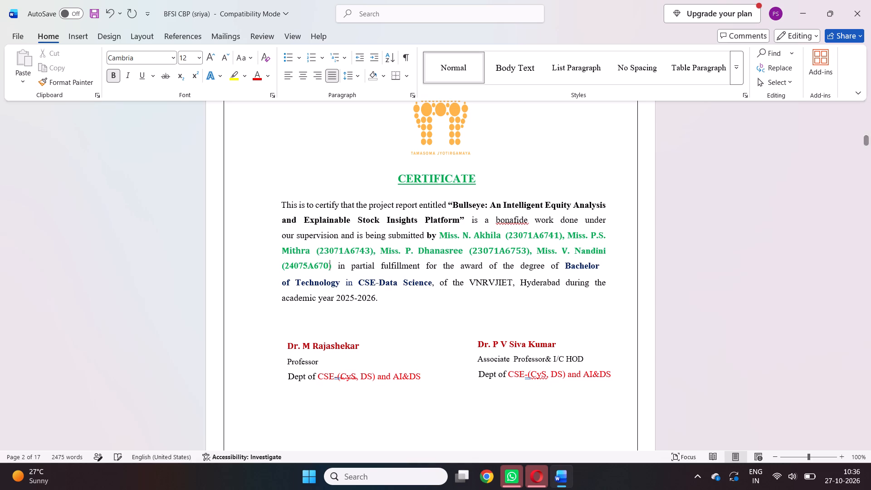
{"action": "key", "text": "7"}
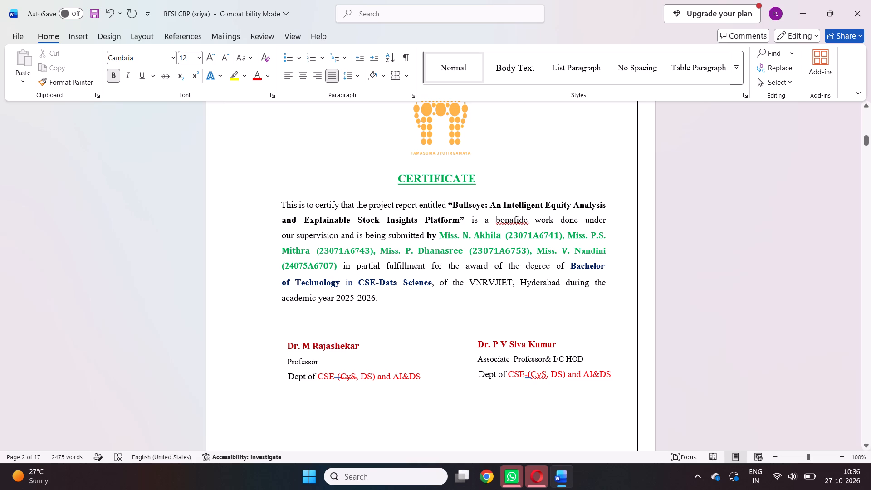
Replace the first student's name in the signature row of the Declaration page with the new team's first member's initial and name.
{"action": "scroll", "coordinate": [435, 307], "scroll_direction": "down", "scroll_amount": 2}
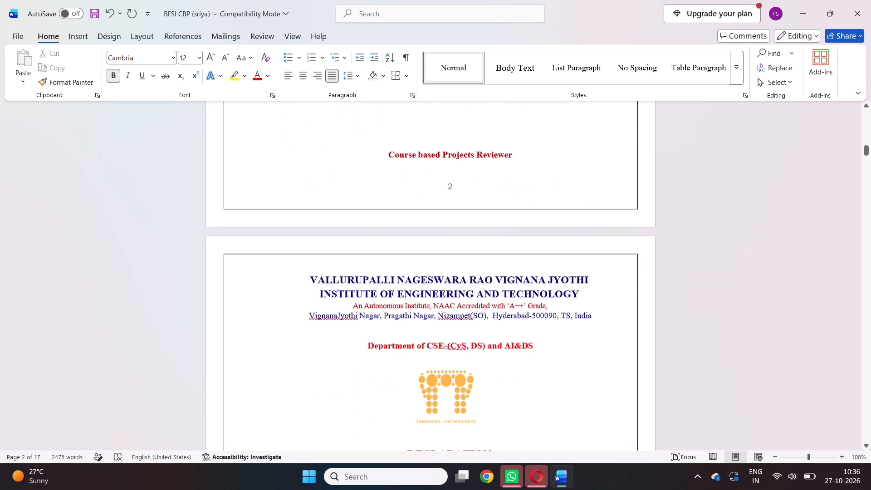
{"action": "scroll", "coordinate": [435, 307], "scroll_direction": "down", "scroll_amount": 3}
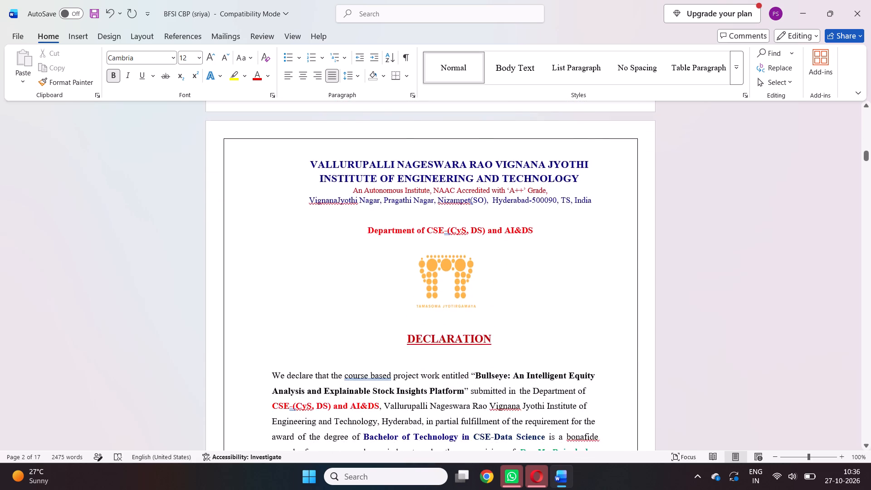
{"action": "scroll", "coordinate": [435, 307], "scroll_direction": "down", "scroll_amount": 1}
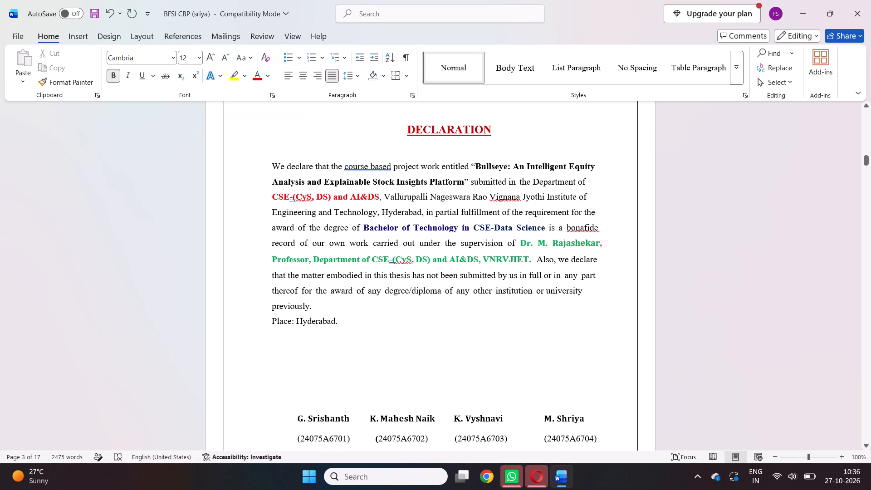
{"action": "scroll", "coordinate": [435, 307], "scroll_direction": "down", "scroll_amount": 2}
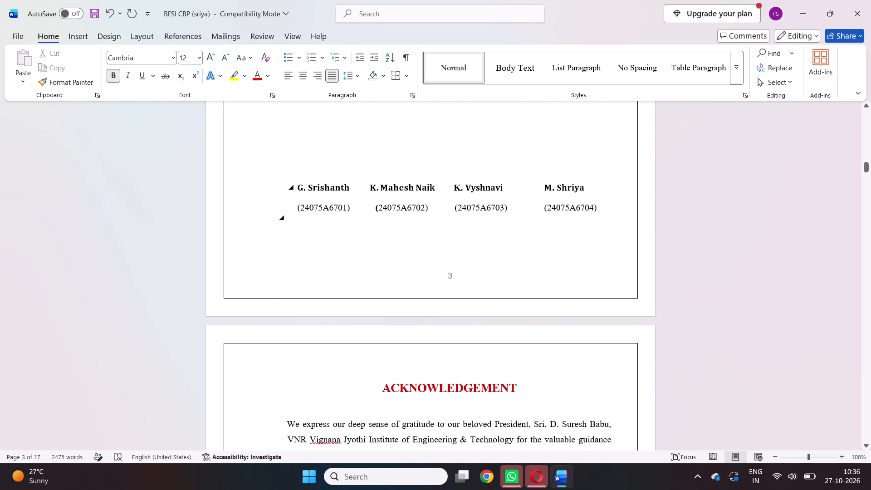
{"action": "left_click", "coordinate": [349, 190]}
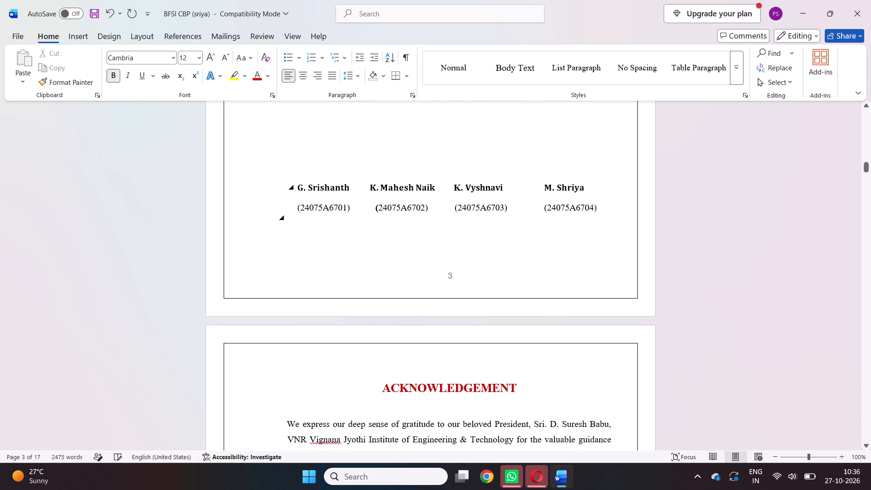
{"action": "key", "text": "BackSpace"}
{"action": "key", "text": "BackSpace"}
{"action": "key", "text": "BackSpace"}
{"action": "key", "text": "BackSpace"}
{"action": "key", "text": "BackSpace"}
{"action": "key", "text": "BackSpace"}
{"action": "key", "text": "BackSpace"}
{"action": "key", "text": "BackSpace"}
{"action": "key", "text": "BackSpace"}
{"action": "key", "text": "BackSpace"}
{"action": "key", "text": "BackSpace"}
{"action": "key", "text": "BackSpace"}
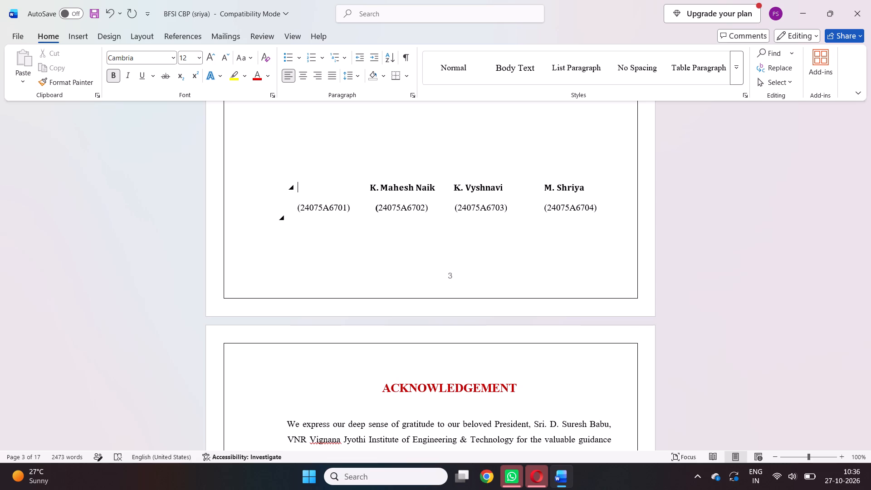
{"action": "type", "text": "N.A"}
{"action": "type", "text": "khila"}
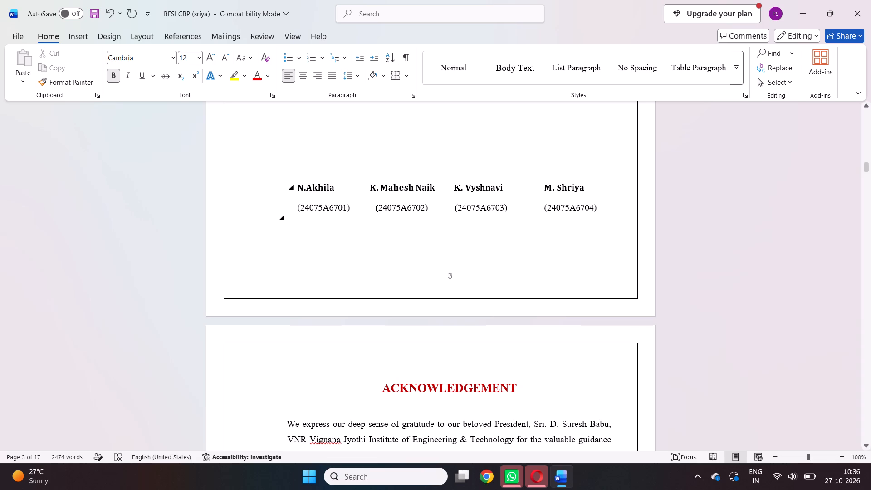
Replace the second student's name in the Declaration signature row with the new team's second member's initials, P.S., and name.
{"action": "left_click", "coordinate": [436, 189]}
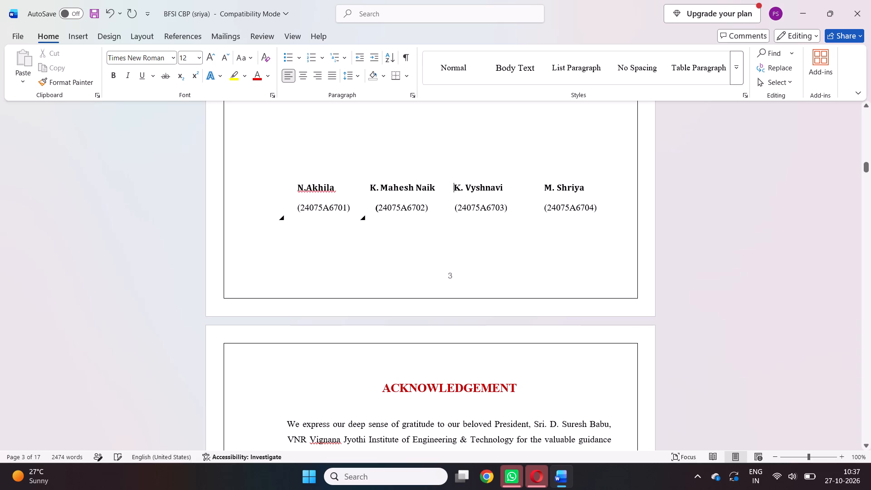
{"action": "left_click", "coordinate": [436, 189]}
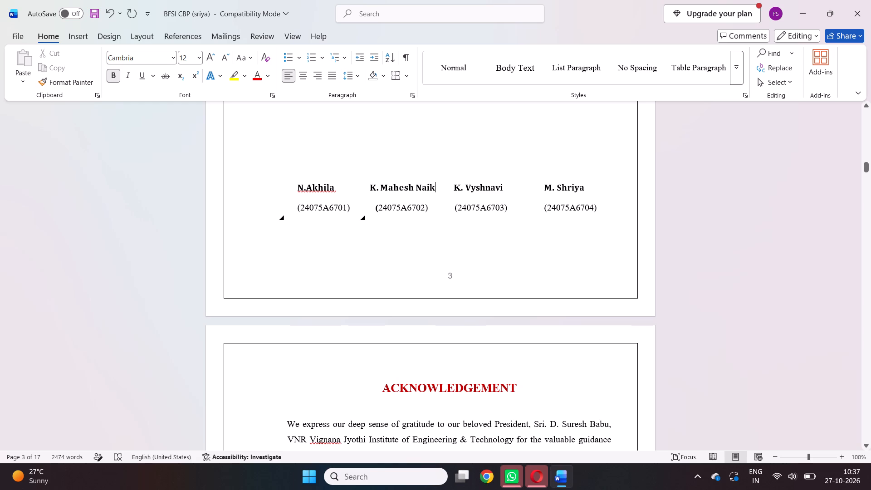
{"action": "key", "text": "BackSpace"}
{"action": "key", "text": "BackSpace"}
{"action": "key", "text": "BackSpace"}
{"action": "key", "text": "BackSpace"}
{"action": "key", "text": "BackSpace"}
{"action": "key", "text": "BackSpace"}
{"action": "key", "text": "BackSpace"}
{"action": "key", "text": "BackSpace"}
{"action": "key", "text": "BackSpace"}
{"action": "key", "text": "BackSpace"}
{"action": "key", "text": "BackSpace"}
{"action": "key", "text": "BackSpace"}
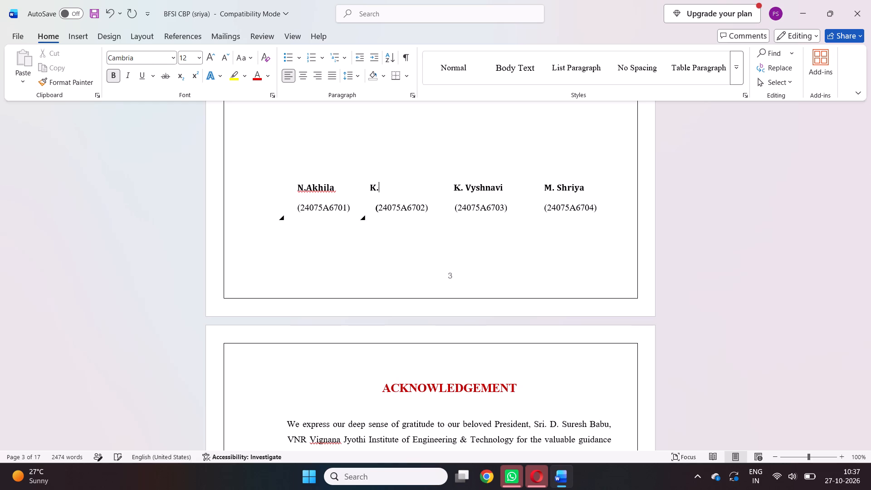
{"action": "key", "text": "BackSpace"}
{"action": "key", "text": "BackSpace"}
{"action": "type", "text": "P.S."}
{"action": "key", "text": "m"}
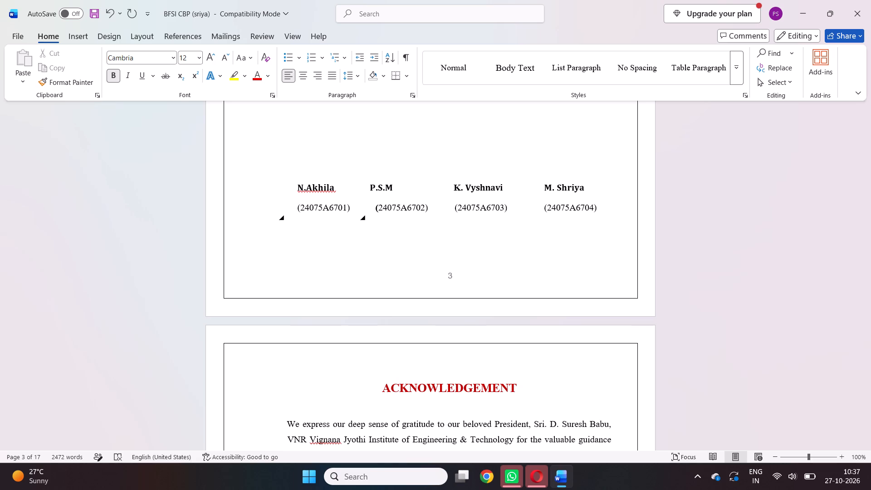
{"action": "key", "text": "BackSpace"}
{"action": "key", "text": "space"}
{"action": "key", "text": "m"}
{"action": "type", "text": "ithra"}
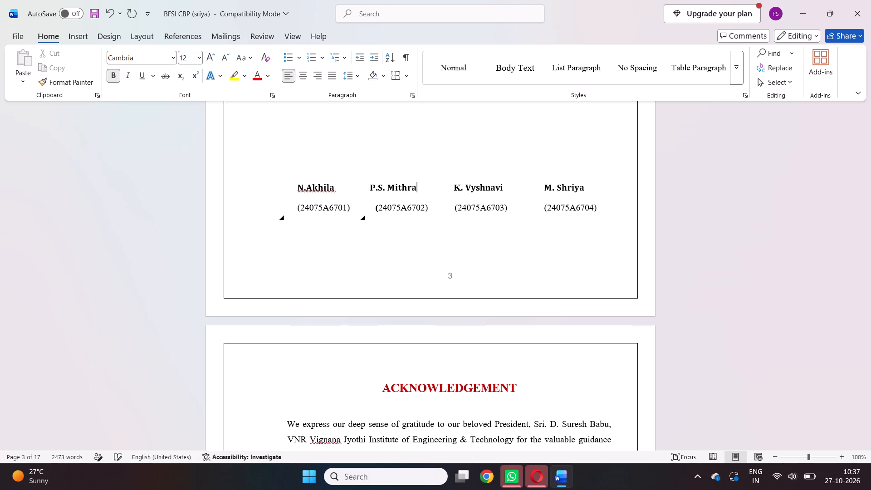
Add a space after the first member's initial and indent the second member's name by three spaces in the signature row.
{"action": "left_click", "coordinate": [305, 188]}
{"action": "key", "text": "space"}
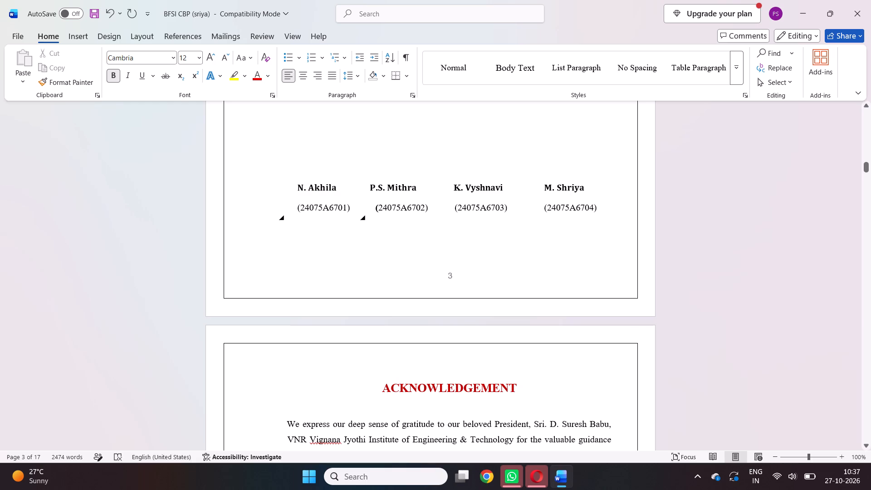
{"action": "left_click", "coordinate": [369, 186]}
{"action": "key", "text": "space"}
{"action": "key", "text": "space"}
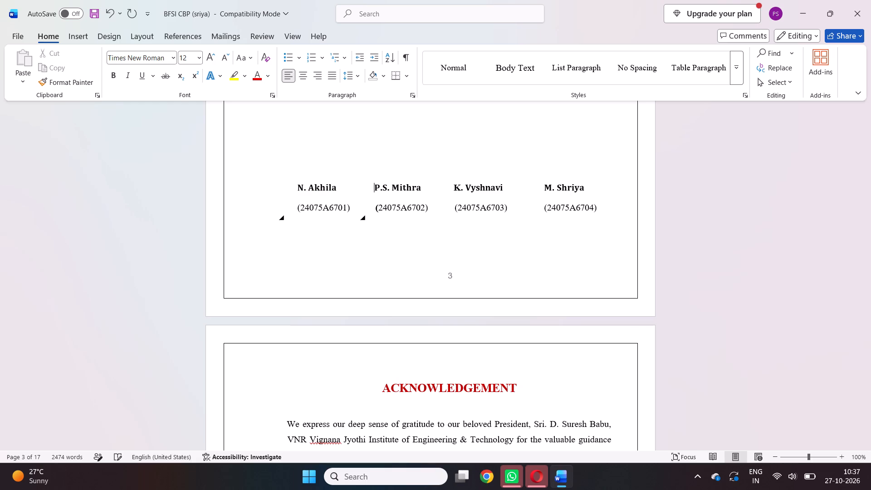
{"action": "key", "text": "space"}
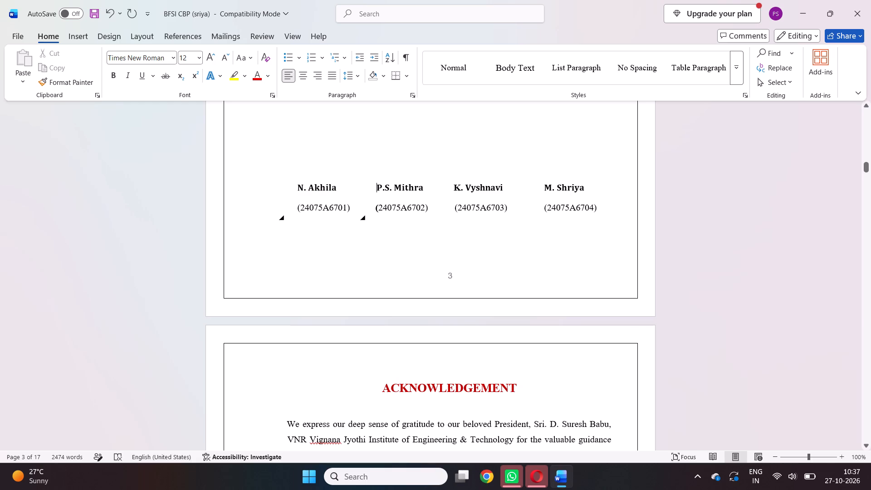
Replace the third student's name in the signature row with the new third member's initial P and name, indented by one space.
{"action": "left_click", "coordinate": [504, 187]}
{"action": "key", "text": "BackSpace"}
{"action": "key", "text": "BackSpace"}
{"action": "key", "text": "BackSpace"}
{"action": "key", "text": "BackSpace"}
{"action": "key", "text": "BackSpace"}
{"action": "key", "text": "BackSpace"}
{"action": "key", "text": "BackSpace"}
{"action": "key", "text": "BackSpace"}
{"action": "key", "text": "BackSpace"}
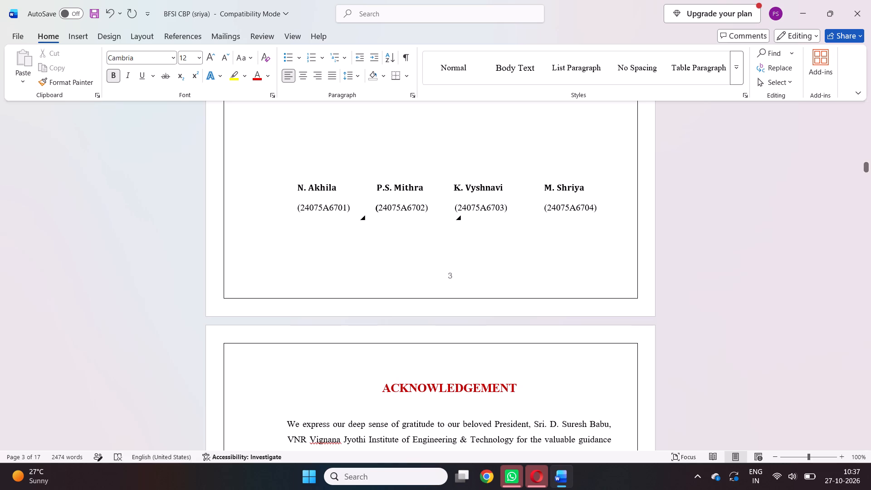
{"action": "key", "text": "BackSpace"}
{"action": "key", "text": "BackSpace"}
{"action": "key", "text": "BackSpace"}
{"action": "key", "text": "BackSpace"}
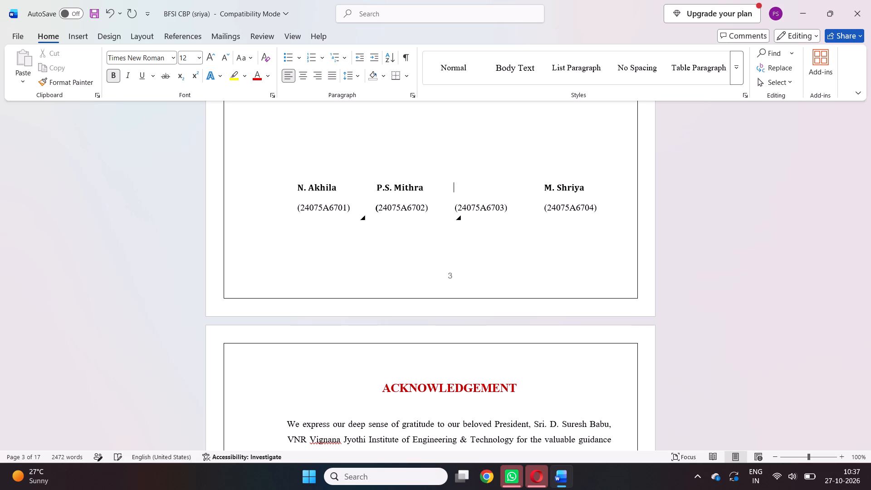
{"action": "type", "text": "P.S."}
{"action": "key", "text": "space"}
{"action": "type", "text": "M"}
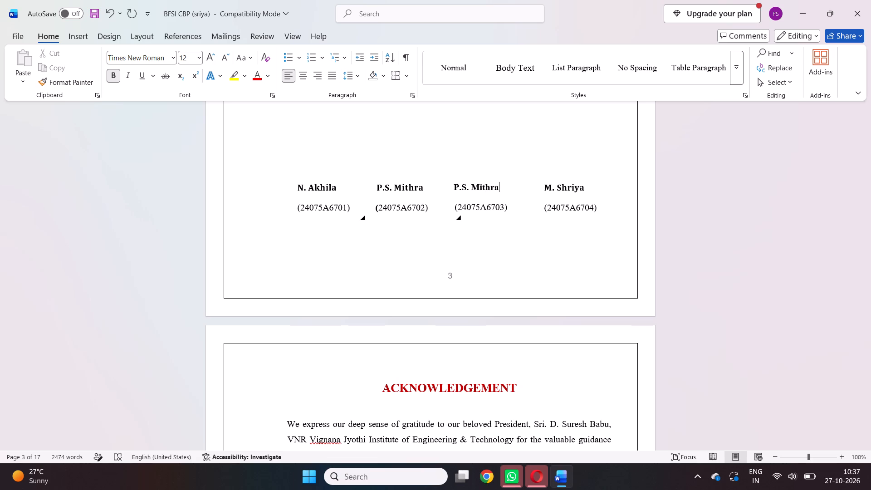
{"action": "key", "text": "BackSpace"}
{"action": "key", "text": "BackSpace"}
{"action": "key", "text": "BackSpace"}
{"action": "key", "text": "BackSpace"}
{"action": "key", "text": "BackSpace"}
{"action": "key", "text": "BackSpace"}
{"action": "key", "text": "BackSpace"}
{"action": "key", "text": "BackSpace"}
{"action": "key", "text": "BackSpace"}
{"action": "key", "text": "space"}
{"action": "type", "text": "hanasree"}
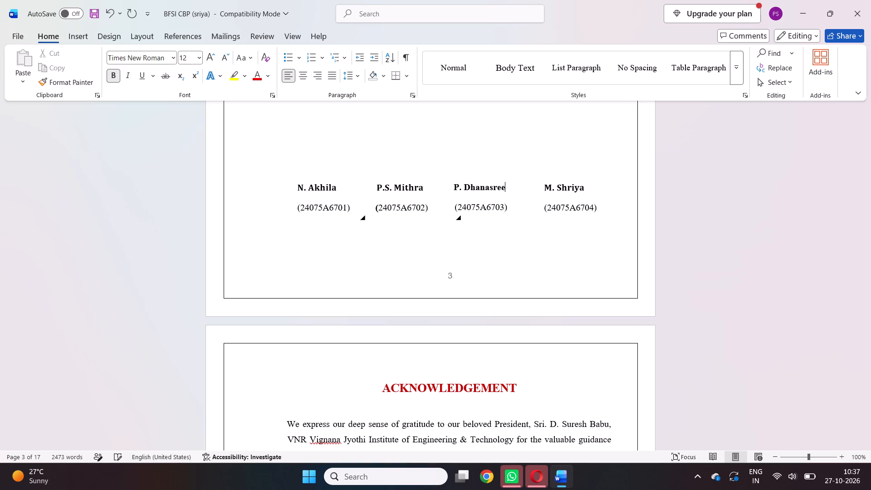
{"action": "left_click", "coordinate": [453, 189]}
{"action": "key", "text": "space"}
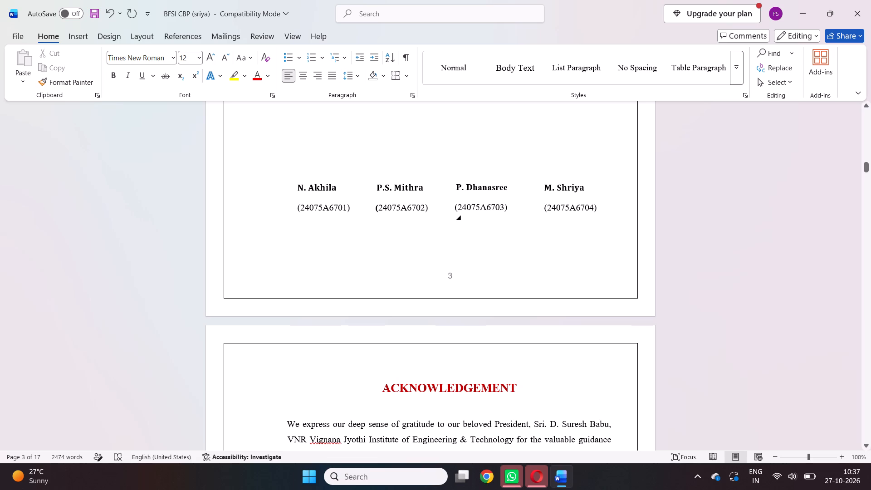
Replace the fourth student's name in the signature row with the new team's fourth member's initial V and name.
{"action": "left_click", "coordinate": [584, 185]}
{"action": "key", "text": "BackSpace"}
{"action": "key", "text": "BackSpace"}
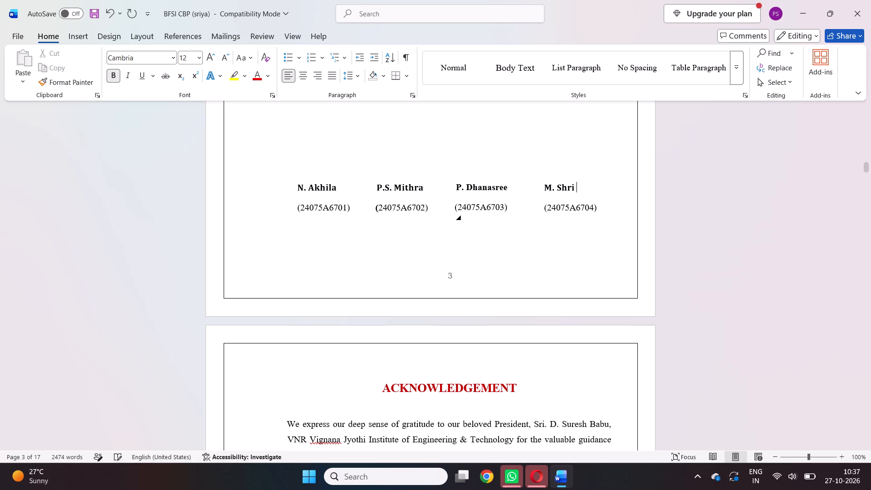
{"action": "key", "text": "BackSpace"}
{"action": "key", "text": "BackSpace"}
{"action": "key", "text": "BackSpace"}
{"action": "key", "text": "BackSpace"}
{"action": "key", "text": "BackSpace"}
{"action": "key", "text": "BackSpace"}
{"action": "key", "text": "BackSpace"}
{"action": "type", "text": "andini"}
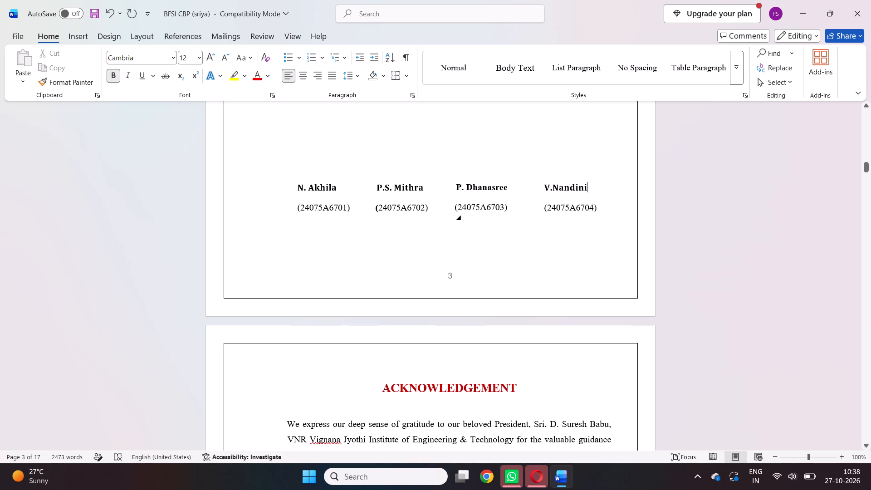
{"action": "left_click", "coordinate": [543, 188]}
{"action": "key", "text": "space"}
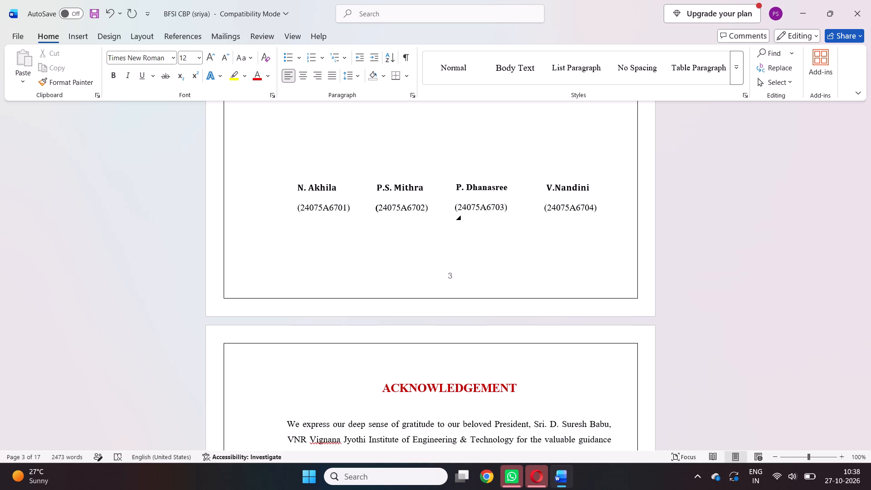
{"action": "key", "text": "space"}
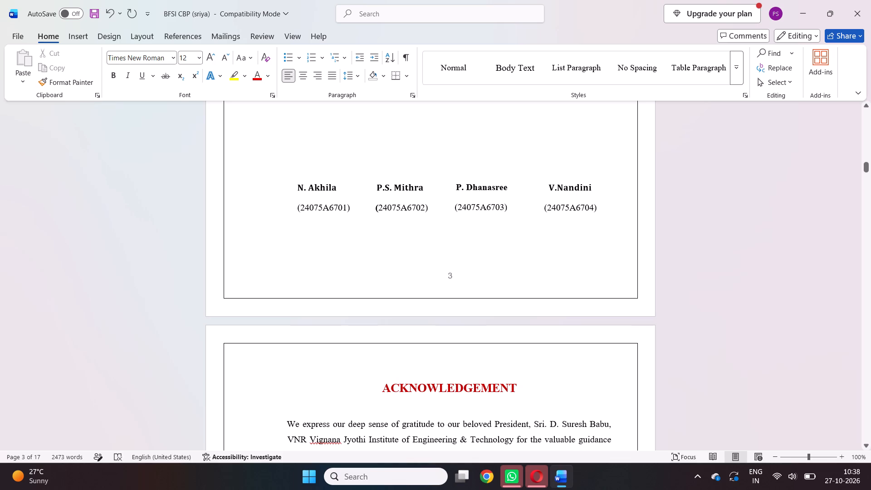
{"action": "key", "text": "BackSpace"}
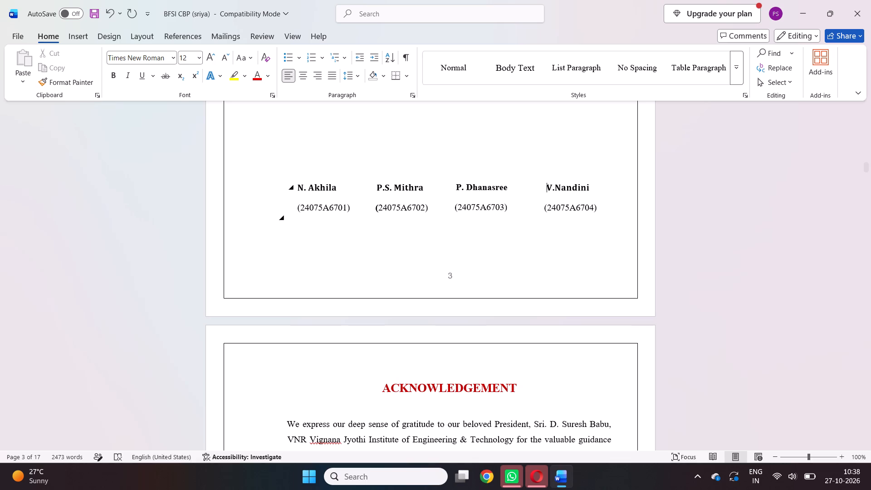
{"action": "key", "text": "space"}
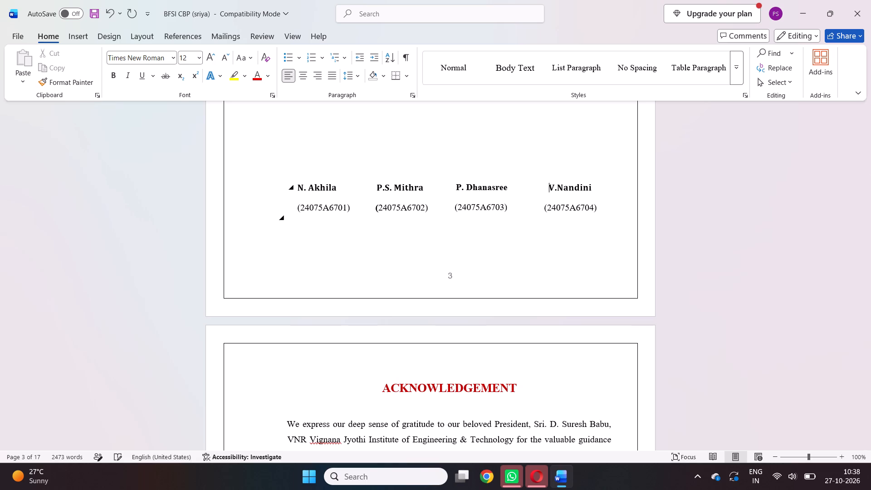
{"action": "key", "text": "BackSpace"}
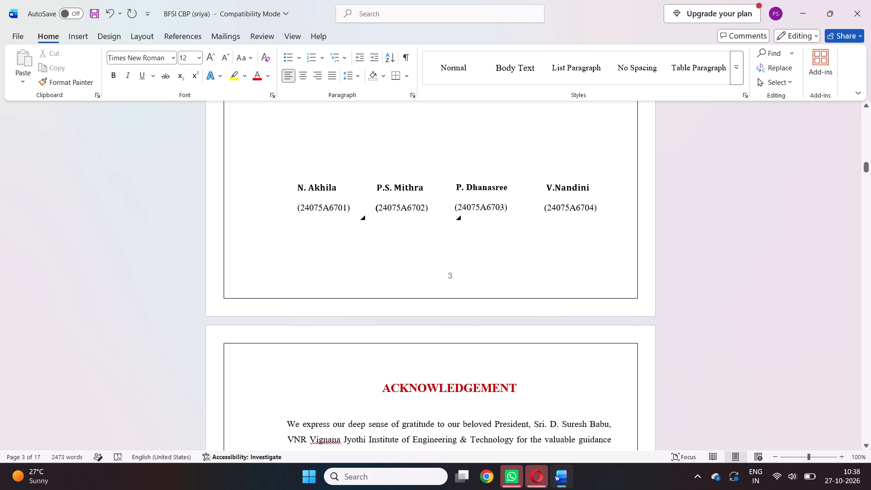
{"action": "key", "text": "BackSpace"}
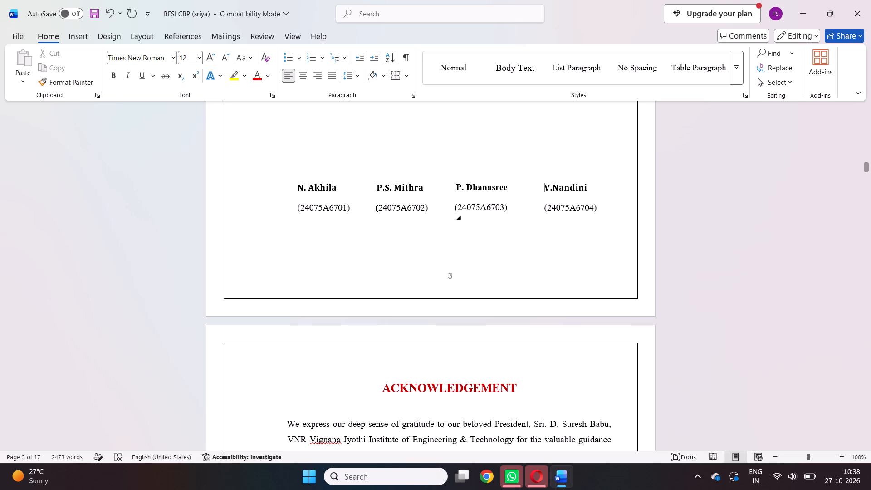
Correct three digits of the roll number under the first name on the Declaration page to match the new team's first member.
{"action": "left_click", "coordinate": [343, 209]}
{"action": "key", "text": "BackSpace"}
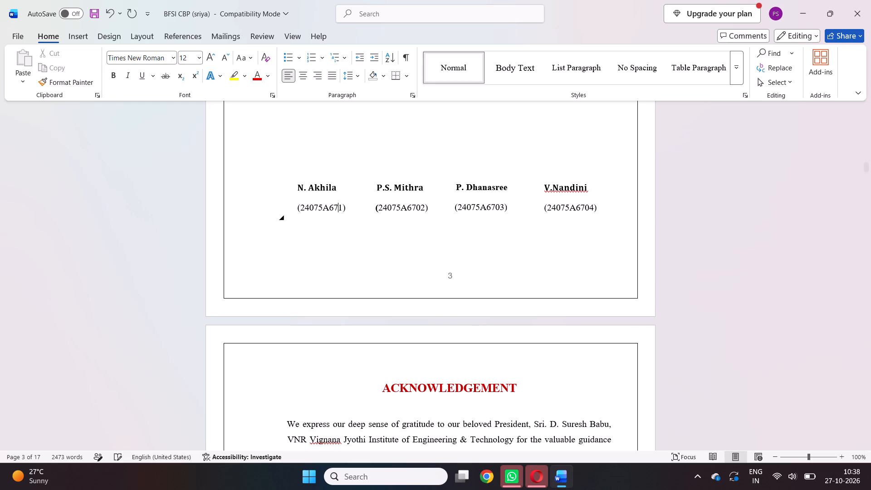
{"action": "key", "text": "4"}
{"action": "key", "text": "Left"}
{"action": "key", "text": "Left"}
{"action": "key", "text": "Left"}
{"action": "key", "text": "Left"}
{"action": "key", "text": "BackSpace"}
{"action": "key", "text": "1"}
{"action": "key", "text": "Left"}
{"action": "key", "text": "Left"}
{"action": "key", "text": "Left"}
{"action": "key", "text": "BackSpace"}
{"action": "key", "text": "3"}
Correct the second, fifth and last two digits of the second member's roll number on the Declaration page to match the new team.
{"action": "left_click", "coordinate": [424, 207]}
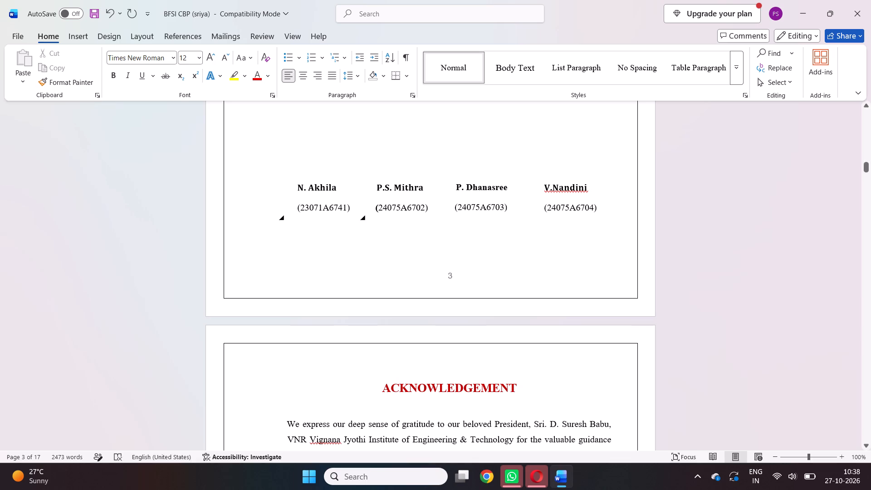
{"action": "key", "text": "BackSpace"}
{"action": "key", "text": "BackSpace"}
{"action": "type", "text": "43"}
{"action": "key", "text": "Left"}
{"action": "key", "text": "Left"}
{"action": "key", "text": "Left"}
{"action": "key", "text": "Left"}
{"action": "key", "text": "Left"}
{"action": "key", "text": "Left"}
{"action": "key", "text": "Right"}
{"action": "key", "text": "BackSpace"}
{"action": "key", "text": "1"}
{"action": "key", "text": "Left"}
{"action": "key", "text": "Left"}
{"action": "key", "text": "Left"}
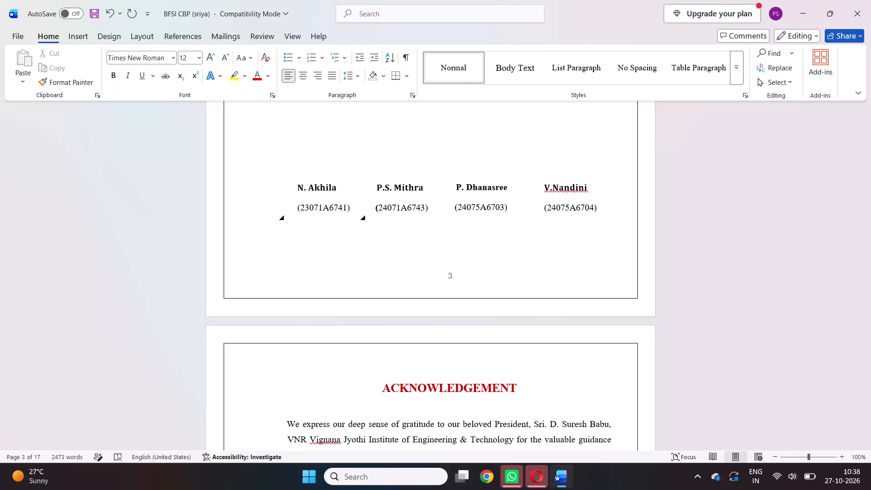
{"action": "key", "text": "BackSpace"}
{"action": "key", "text": "3"}
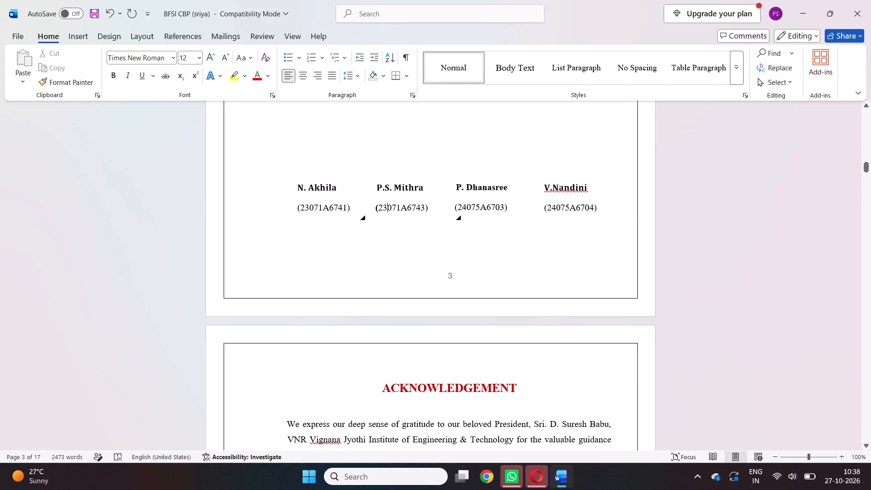
Correct the second, fifth and second-to-last digits of the third member's roll number on the Declaration page to match the new team.
{"action": "left_click", "coordinate": [502, 209]}
{"action": "key", "text": "BackSpace"}
{"action": "key", "text": "5"}
{"action": "key", "text": "Left"}
{"action": "key", "text": "Left"}
{"action": "key", "text": "Left"}
{"action": "key", "text": "Left"}
{"action": "key", "text": "Left"}
{"action": "key", "text": "Left"}
{"action": "key", "text": "Left"}
{"action": "key", "text": "BackSpace"}
{"action": "key", "text": "3"}
{"action": "key", "text": "Right"}
{"action": "key", "text": "Right"}
{"action": "key", "text": "Right"}
{"action": "key", "text": "BackSpace"}
{"action": "key", "text": "1"}
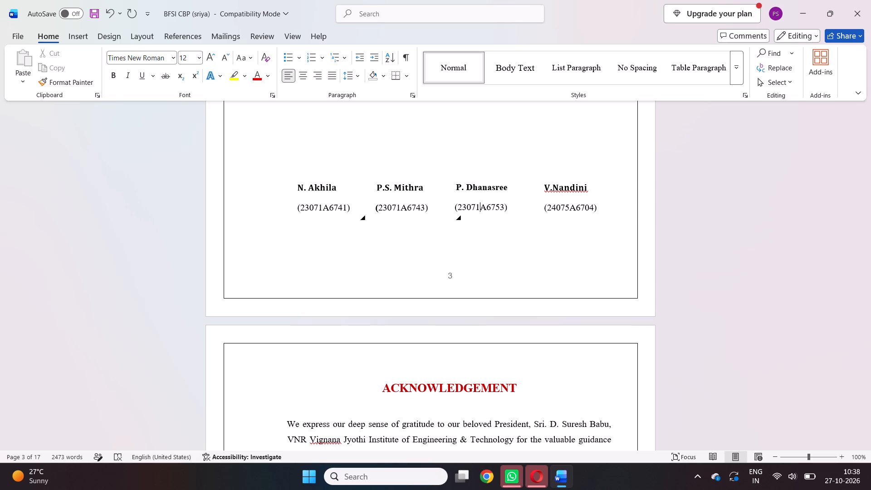
Change the last digit of the fourth member's roll number on the Declaration page to 7.
{"action": "left_click", "coordinate": [595, 206]}
{"action": "key", "text": "BackSpace"}
{"action": "key", "text": "7"}
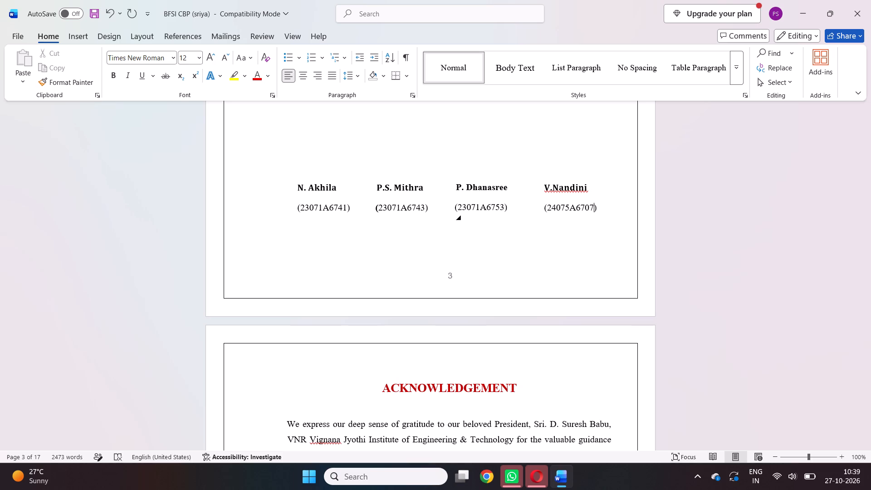
Replace the first student's name in the list ending the Acknowledgement page with the new first member's initial N and name in capitals.
{"action": "scroll", "coordinate": [595, 206], "scroll_direction": "down", "scroll_amount": 3}
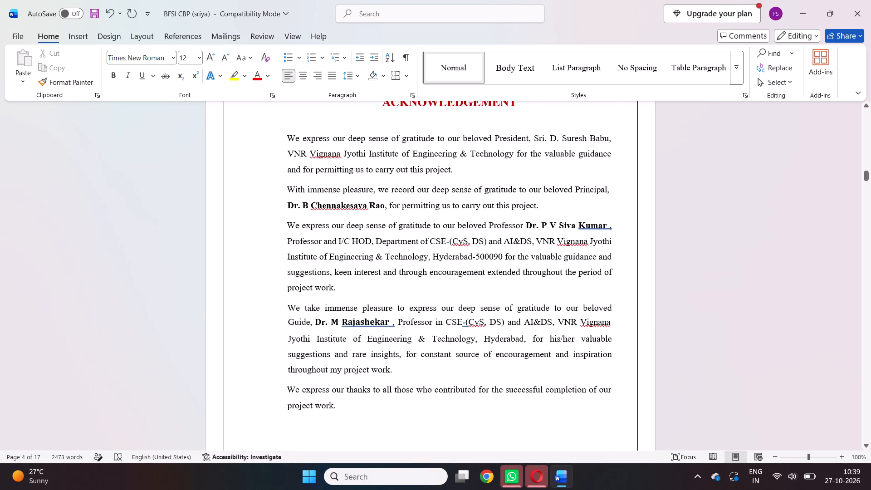
{"action": "scroll", "coordinate": [595, 206], "scroll_direction": "down", "scroll_amount": 3}
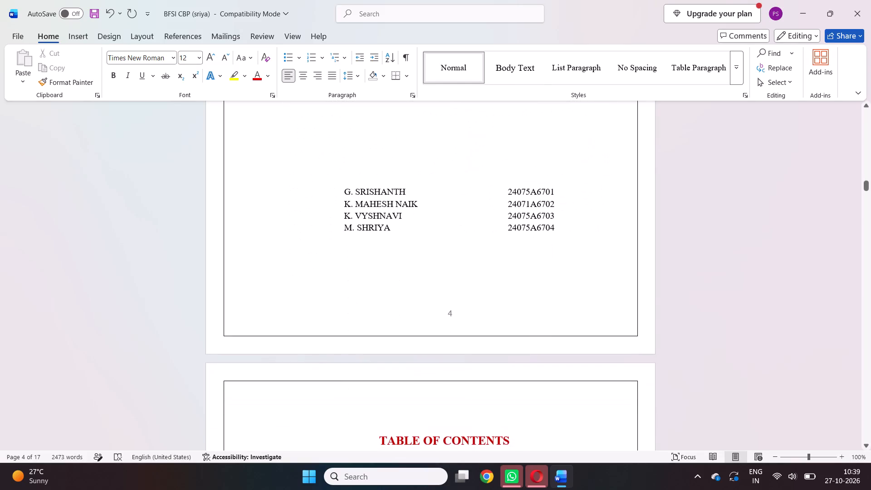
{"action": "left_click", "coordinate": [405, 191]}
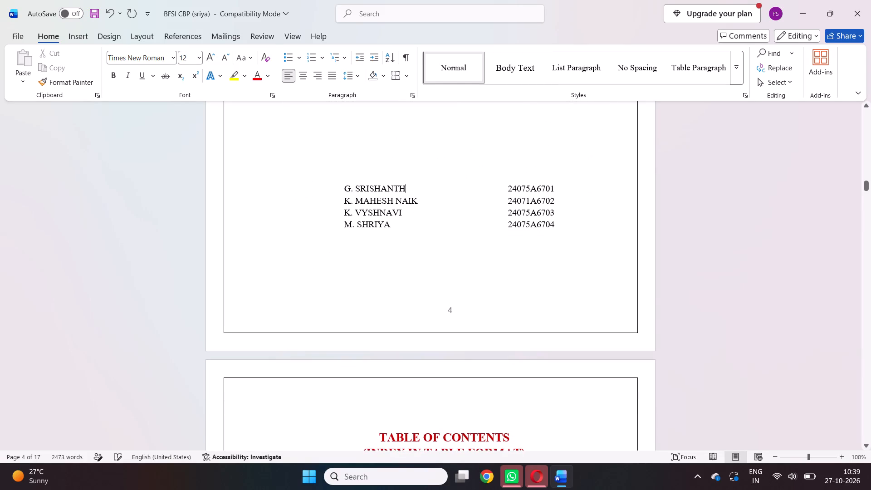
{"action": "key", "text": "BackSpace"}
{"action": "key", "text": "BackSpace"}
{"action": "key", "text": "BackSpace"}
{"action": "key", "text": "BackSpace"}
{"action": "key", "text": "BackSpace"}
{"action": "key", "text": "BackSpace"}
{"action": "key", "text": "BackSpace"}
{"action": "key", "text": "BackSpace"}
{"action": "key", "text": "BackSpace"}
{"action": "key", "text": "BackSpace"}
{"action": "key", "text": "BackSpace"}
{"action": "key", "text": "BackSpace"}
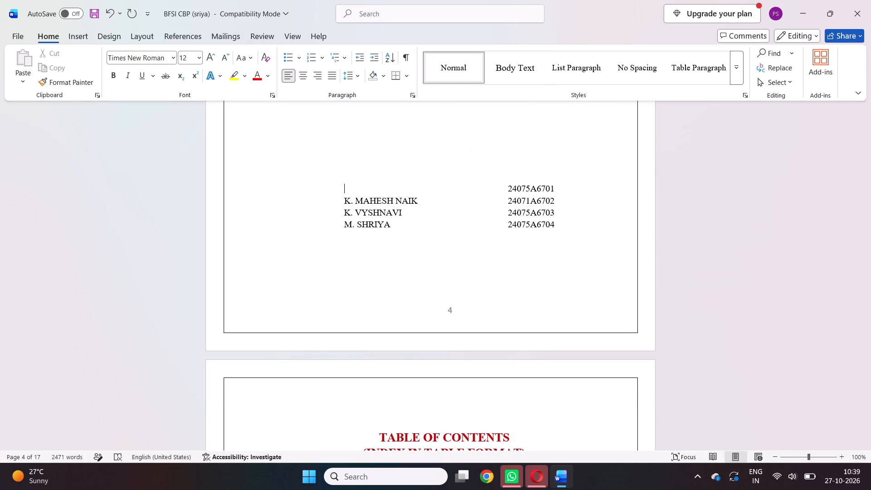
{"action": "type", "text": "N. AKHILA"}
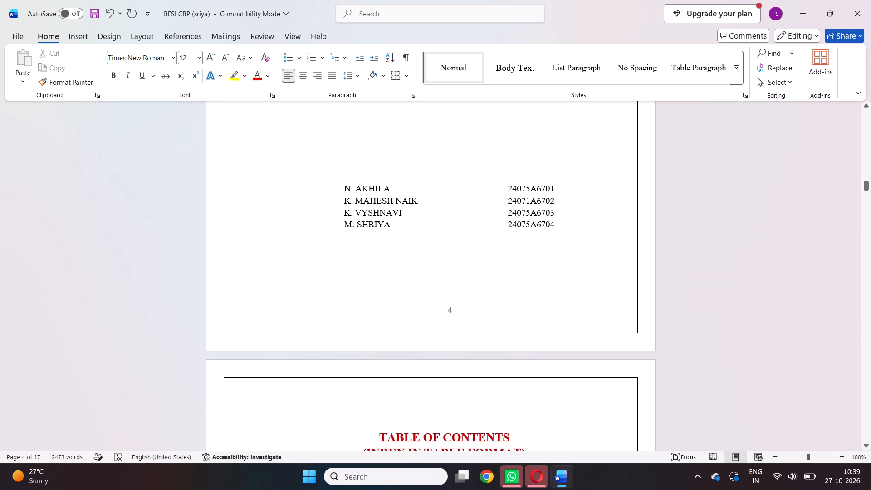
Replace the second student's name in the Acknowledgement list with the new second member's initials P.S. and name in capitals.
{"action": "left_click", "coordinate": [421, 201]}
{"action": "key", "text": "BackSpace"}
{"action": "key", "text": "BackSpace"}
{"action": "key", "text": "BackSpace"}
{"action": "key", "text": "BackSpace"}
{"action": "key", "text": "BackSpace"}
{"action": "key", "text": "BackSpace"}
{"action": "key", "text": "BackSpace"}
{"action": "key", "text": "BackSpace"}
{"action": "key", "text": "BackSpace"}
{"action": "key", "text": "BackSpace"}
{"action": "key", "text": "BackSpace"}
{"action": "key", "text": "BackSpace"}
{"action": "key", "text": "BackSpace"}
{"action": "key", "text": "BackSpace"}
{"action": "key", "text": "BackSpace"}
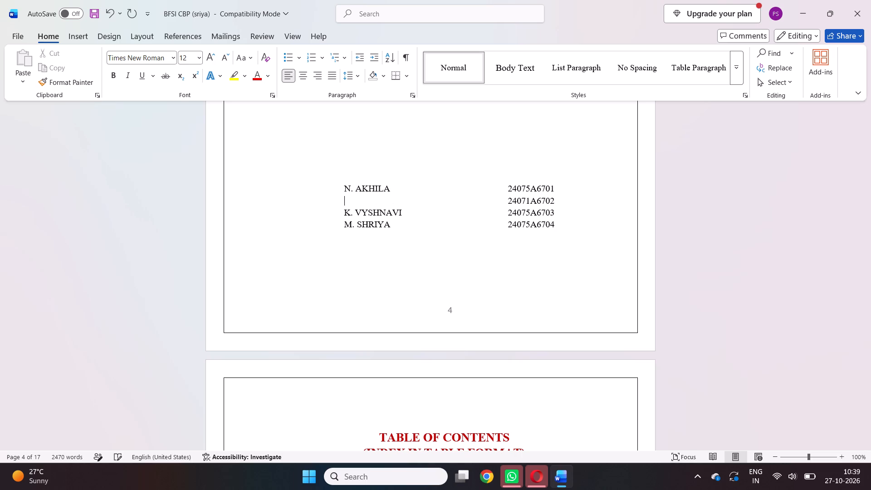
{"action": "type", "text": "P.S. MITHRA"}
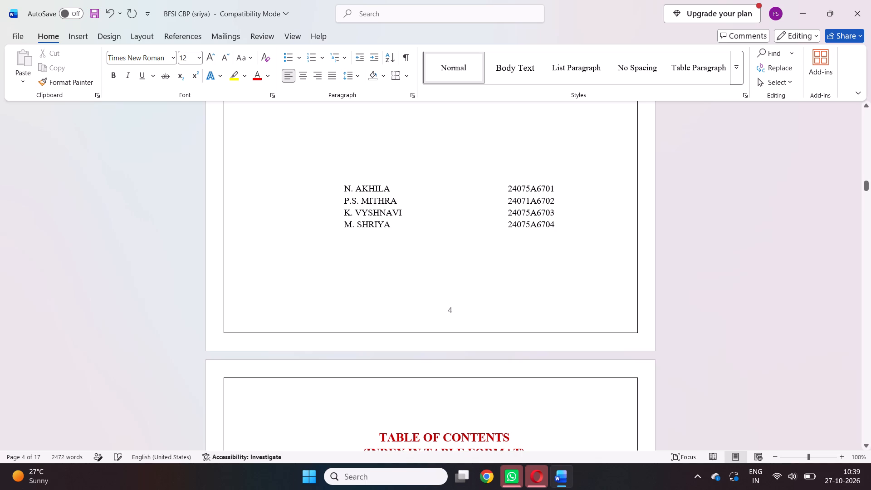
Replace the third student's name in the Acknowledgement list with the new third member's initial P and name in capitals.
{"action": "left_click", "coordinate": [406, 213]}
{"action": "key", "text": "BackSpace"}
{"action": "key", "text": "BackSpace"}
{"action": "key", "text": "BackSpace"}
{"action": "key", "text": "BackSpace"}
{"action": "key", "text": "BackSpace"}
{"action": "key", "text": "BackSpace"}
{"action": "key", "text": "BackSpace"}
{"action": "key", "text": "BackSpace"}
{"action": "key", "text": "BackSpace"}
{"action": "key", "text": "BackSpace"}
{"action": "key", "text": "BackSpace"}
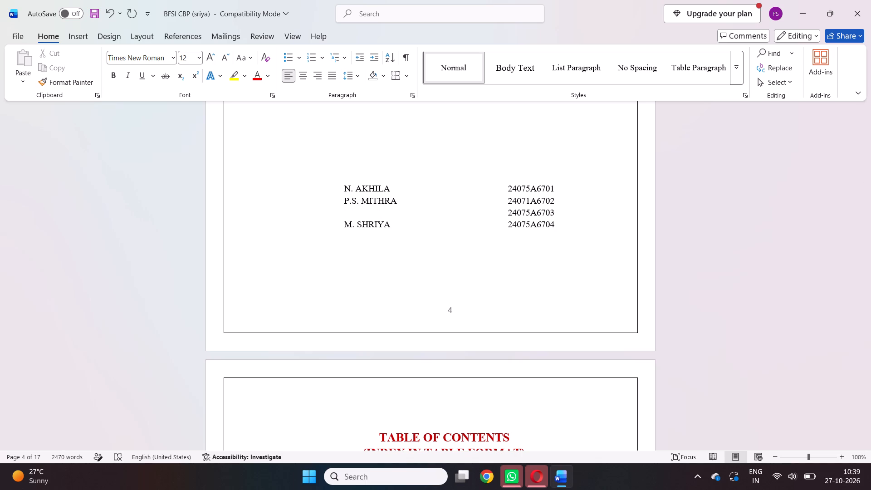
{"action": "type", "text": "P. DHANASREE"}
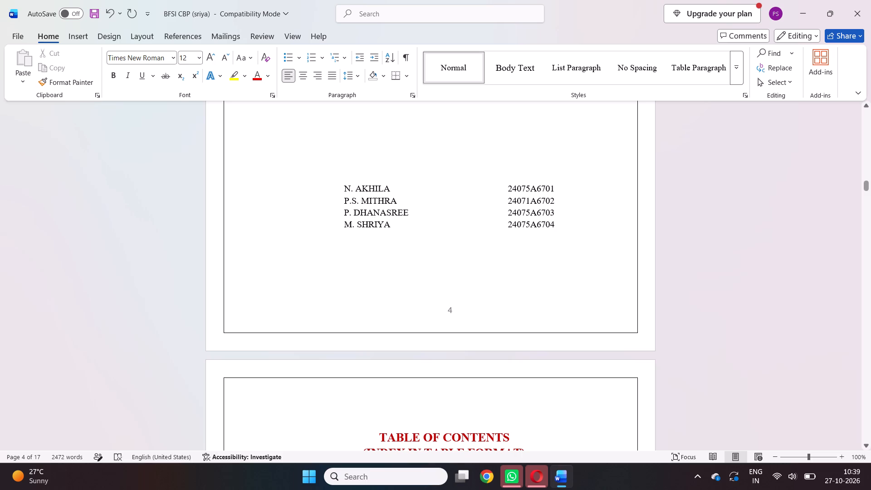
Replace the fourth student's name in the Acknowledgement list with the new fourth member's initial V and name in capitals.
{"action": "left_click", "coordinate": [388, 224]}
{"action": "key", "text": "BackSpace"}
{"action": "key", "text": "BackSpace"}
{"action": "key", "text": "BackSpace"}
{"action": "key", "text": "BackSpace"}
{"action": "key", "text": "BackSpace"}
{"action": "key", "text": "BackSpace"}
{"action": "key", "text": "BackSpace"}
{"action": "key", "text": "BackSpace"}
{"action": "key", "text": "BackSpace"}
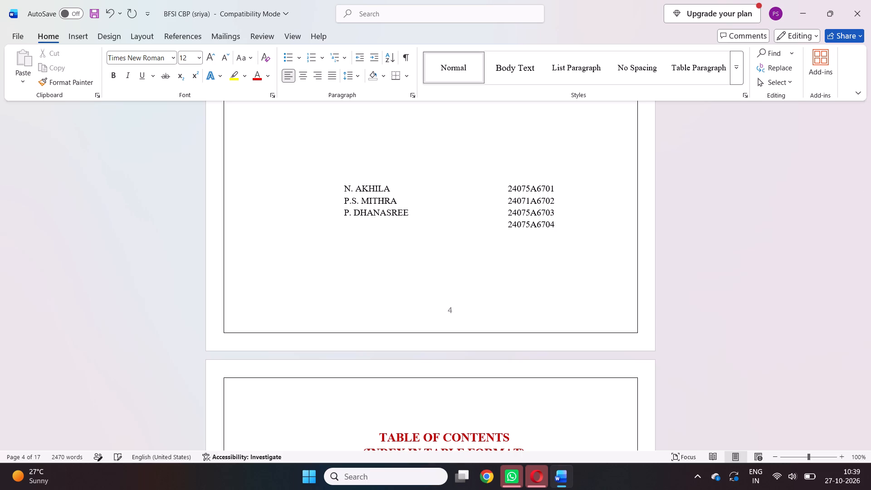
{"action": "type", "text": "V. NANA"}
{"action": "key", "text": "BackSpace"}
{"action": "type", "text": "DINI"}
Correct the second, fifth and second-to-last digits of the first member's roll number in the Acknowledgement list to match the Declaration page.
{"action": "left_click", "coordinate": [555, 189]}
{"action": "key", "text": "Left"}
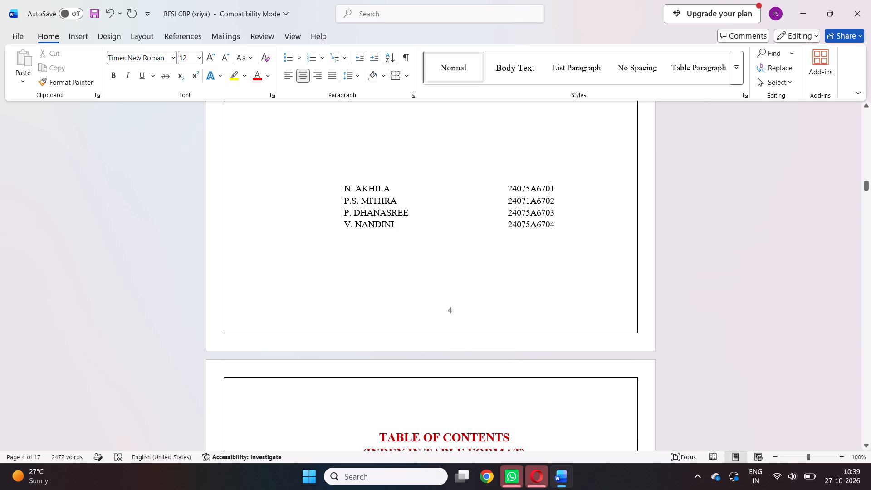
{"action": "key", "text": "BackSpace"}
{"action": "key", "text": "4"}
{"action": "key", "text": "Left"}
{"action": "key", "text": "Left"}
{"action": "key", "text": "Left"}
{"action": "key", "text": "Left"}
{"action": "key", "text": "Left"}
{"action": "key", "text": "Right"}
{"action": "key", "text": "BackSpace"}
{"action": "key", "text": "1"}
{"action": "key", "text": "Left"}
{"action": "key", "text": "Left"}
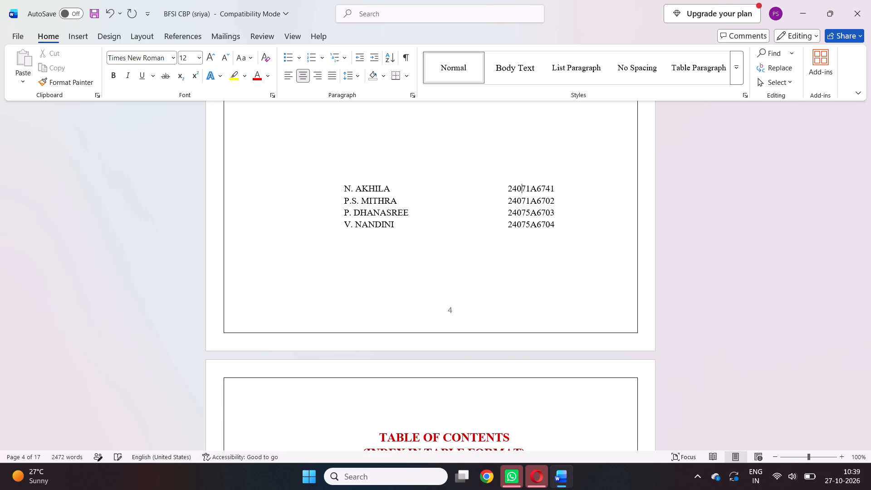
{"action": "key", "text": "Left"}
{"action": "key", "text": "BackSpace"}
{"action": "key", "text": "3"}
Correct the second and last two digits of the second member's roll number in the Acknowledgement list to match the Declaration page.
{"action": "left_click", "coordinate": [557, 201]}
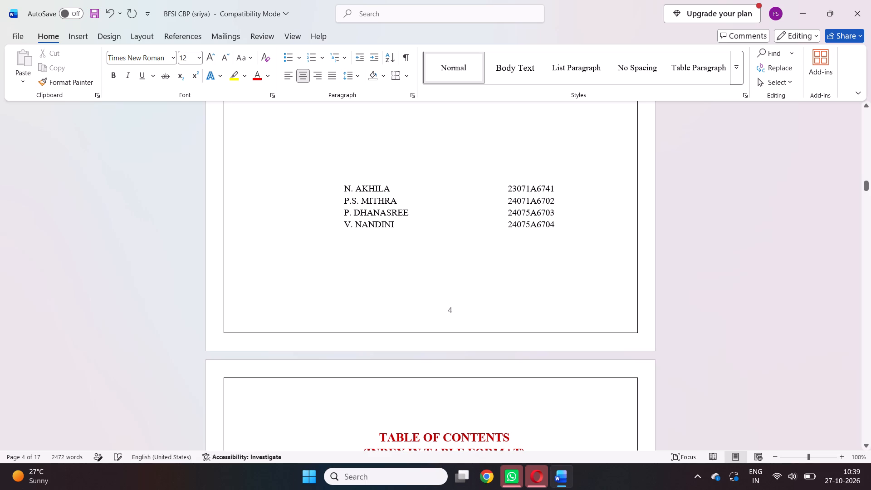
{"action": "key", "text": "BackSpace"}
{"action": "key", "text": "BackSpace"}
{"action": "type", "text": "43"}
{"action": "key", "text": "Left"}
{"action": "key", "text": "Left"}
{"action": "key", "text": "Left"}
{"action": "key", "text": "Left"}
{"action": "key", "text": "Left"}
{"action": "key", "text": "Left"}
{"action": "key", "text": "Left"}
{"action": "key", "text": "Left"}
{"action": "key", "text": "BackSpace"}
{"action": "key", "text": "3"}
Correct the third member's roll number in the Acknowledgement list: second digit 3, fifth digit 1, second-to-last digit 5.
{"action": "left_click", "coordinate": [550, 214]}
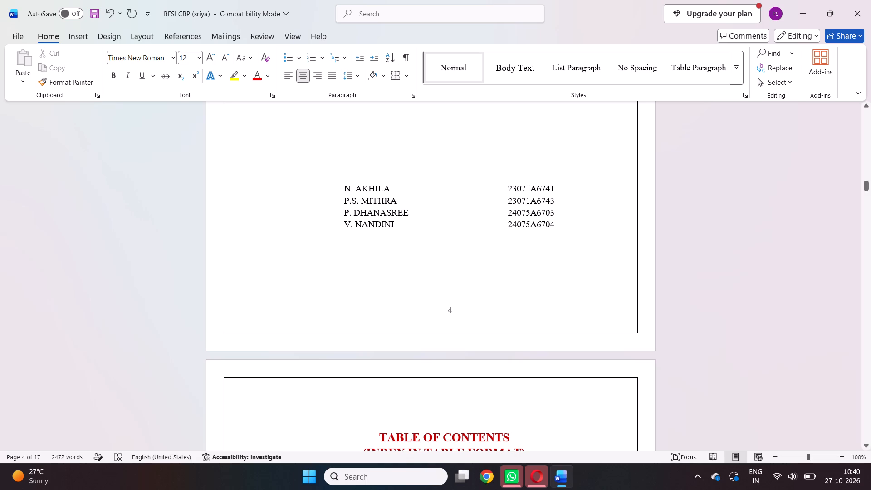
{"action": "key", "text": "BackSpace"}
{"action": "key", "text": "5"}
{"action": "key", "text": "Left"}
{"action": "key", "text": "Left"}
{"action": "key", "text": "Left"}
{"action": "key", "text": "Left"}
{"action": "key", "text": "BackSpace"}
{"action": "key", "text": "1"}
{"action": "key", "text": "Left"}
{"action": "key", "text": "Left"}
{"action": "key", "text": "Left"}
{"action": "key", "text": "BackSpace"}
{"action": "key", "text": "3"}
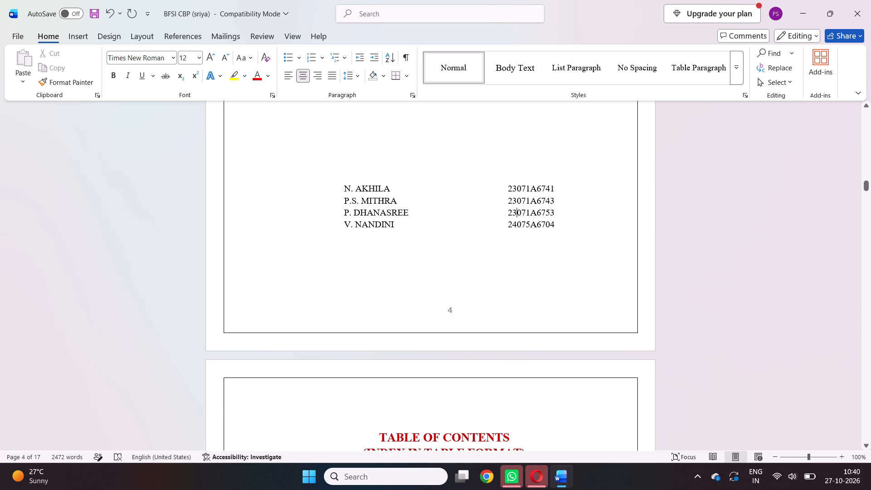
Change the last digit of the fourth member's roll number in the Acknowledgement list to 7.
{"action": "left_click", "coordinate": [554, 224]}
{"action": "key", "text": "BackSpace"}
{"action": "key", "text": "7"}
{"action": "scroll", "coordinate": [554, 224], "scroll_direction": "down", "scroll_amount": 3}
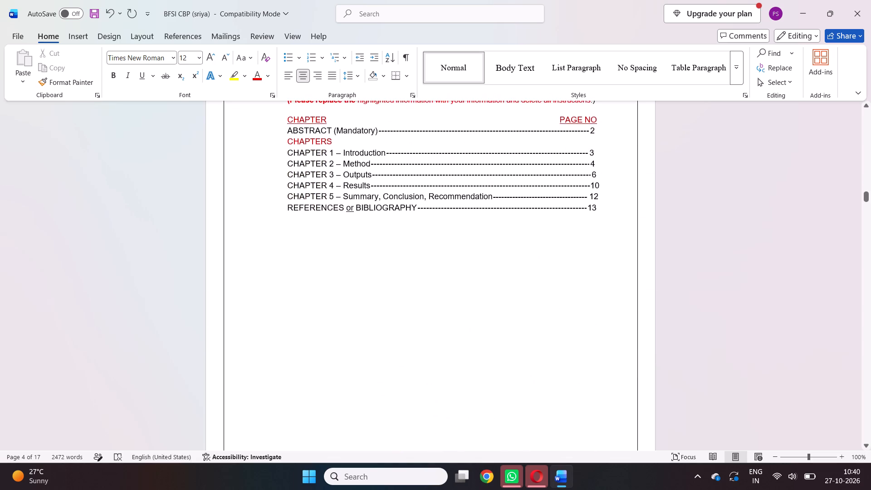
{"action": "scroll", "coordinate": [554, 224], "scroll_direction": "up", "scroll_amount": 1}
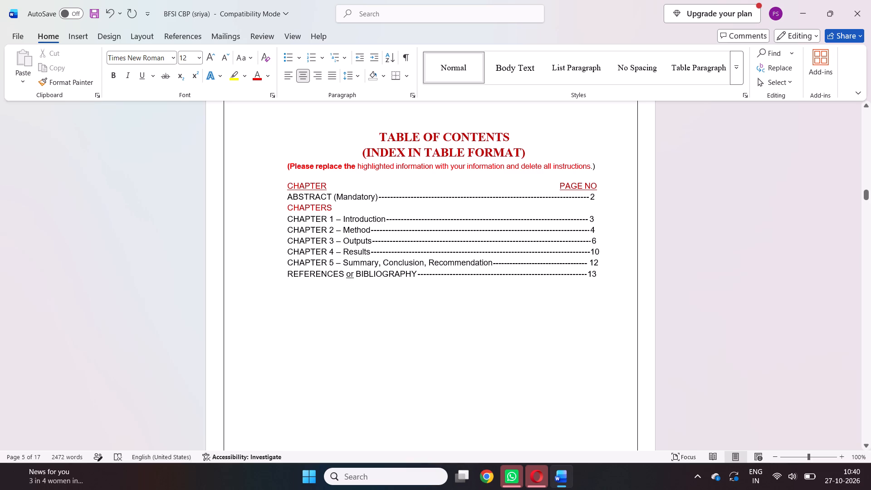
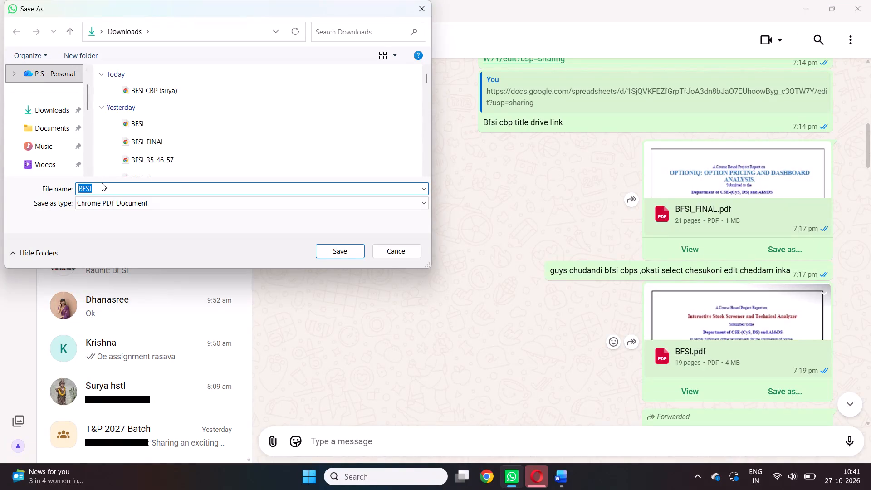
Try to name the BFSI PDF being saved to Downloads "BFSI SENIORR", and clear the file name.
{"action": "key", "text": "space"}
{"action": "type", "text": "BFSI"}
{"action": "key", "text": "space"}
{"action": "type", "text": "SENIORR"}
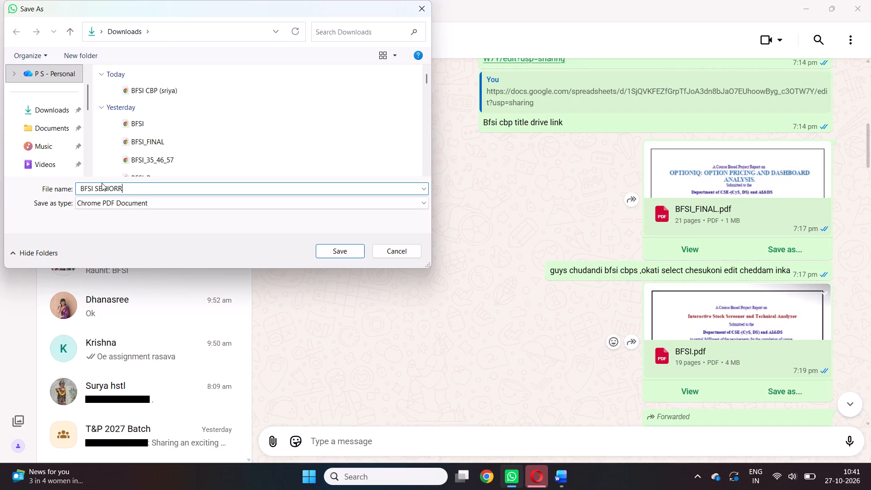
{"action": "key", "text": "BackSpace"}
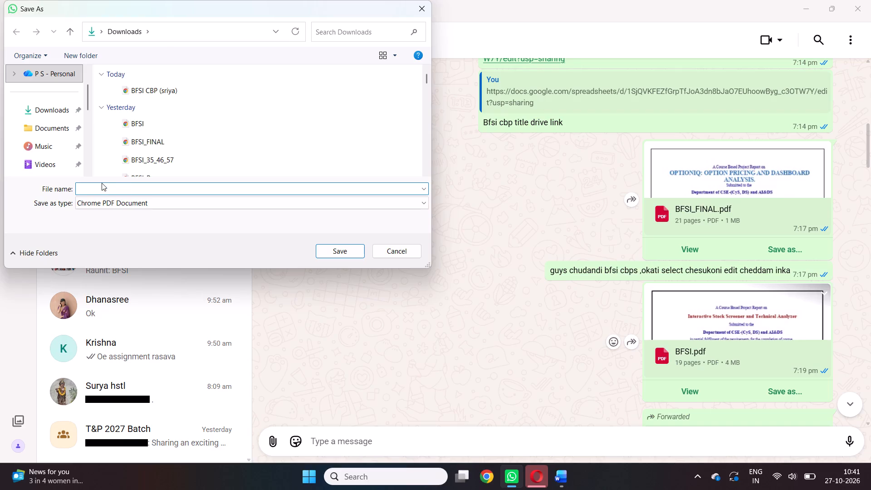
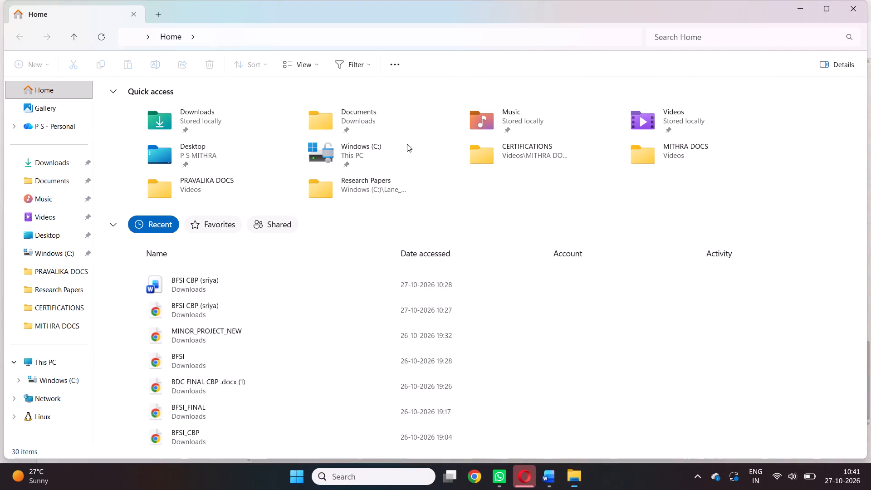
Switch to File Explorer and open the BFSI SENIOR PDF from the Downloads folder in Chrome.
{"action": "double_click", "coordinate": [210, 283]}
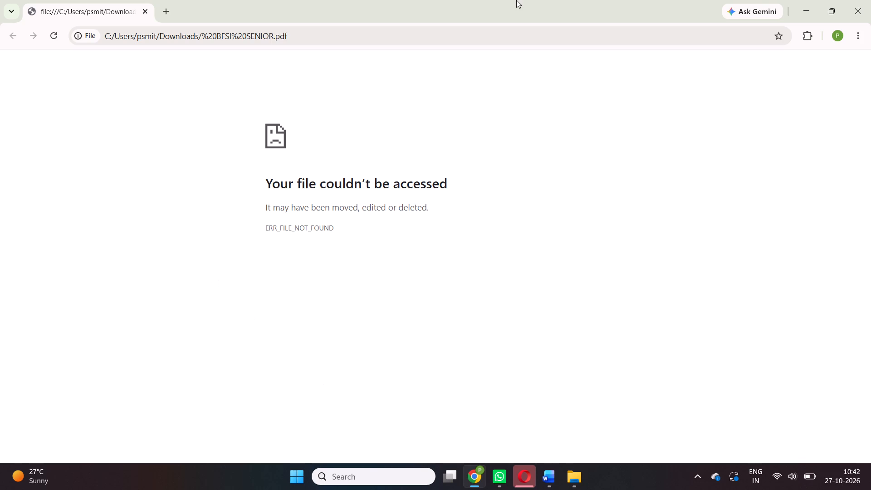
{"action": "left_click", "coordinate": [857, 3]}
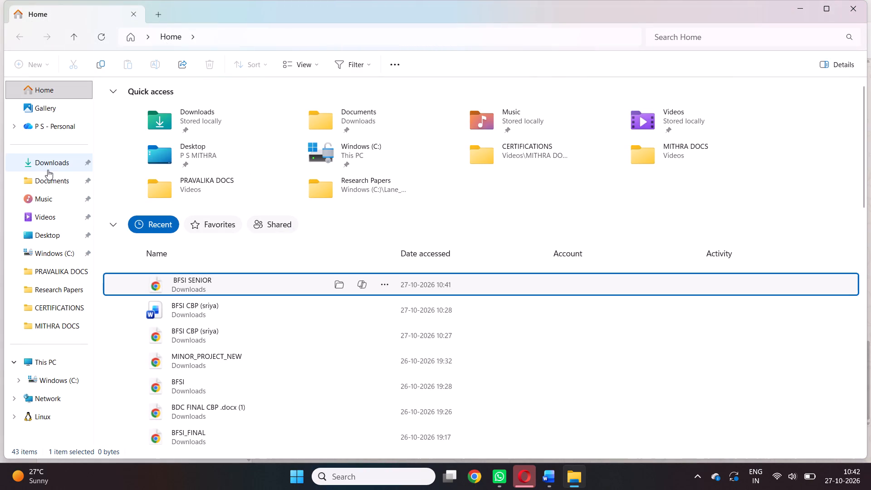
{"action": "left_click", "coordinate": [48, 170]}
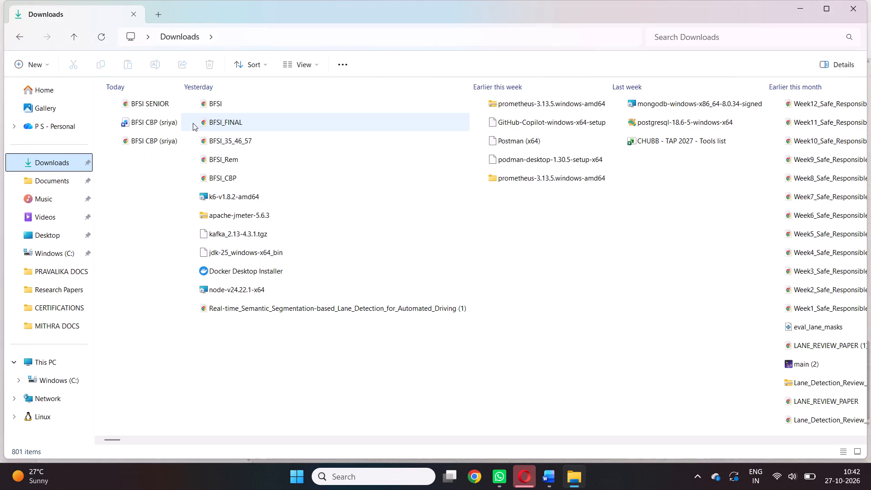
{"action": "double_click", "coordinate": [156, 107]}
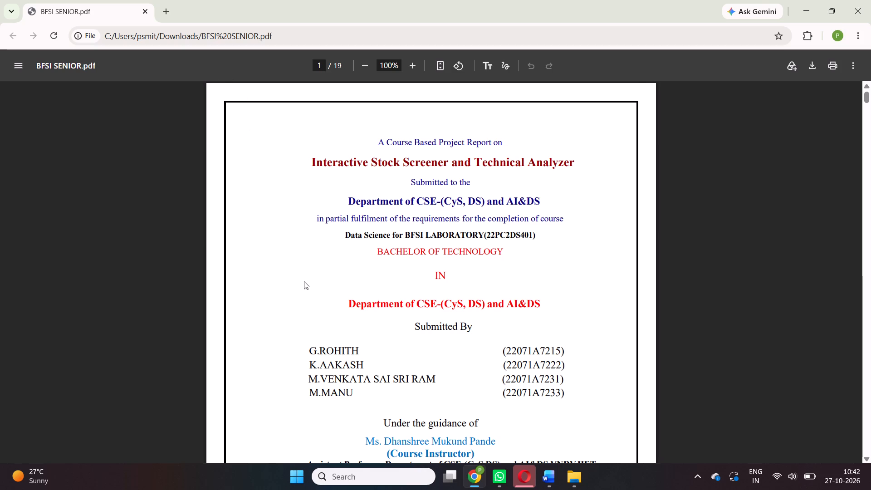
Look through the front pages of the BFSI SENIOR report and examine the chapters and page numbers in its Table of Contents.
{"action": "scroll", "coordinate": [304, 281], "scroll_direction": "down", "scroll_amount": 5}
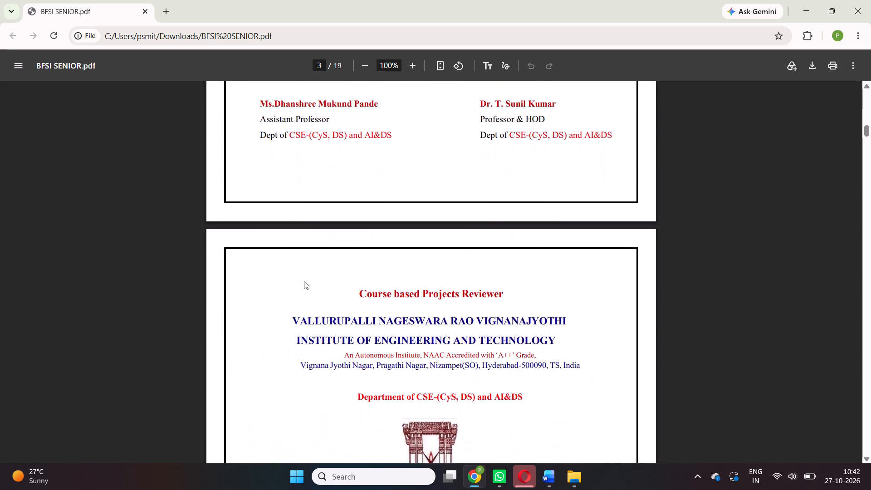
{"action": "scroll", "coordinate": [304, 281], "scroll_direction": "down", "scroll_amount": 5}
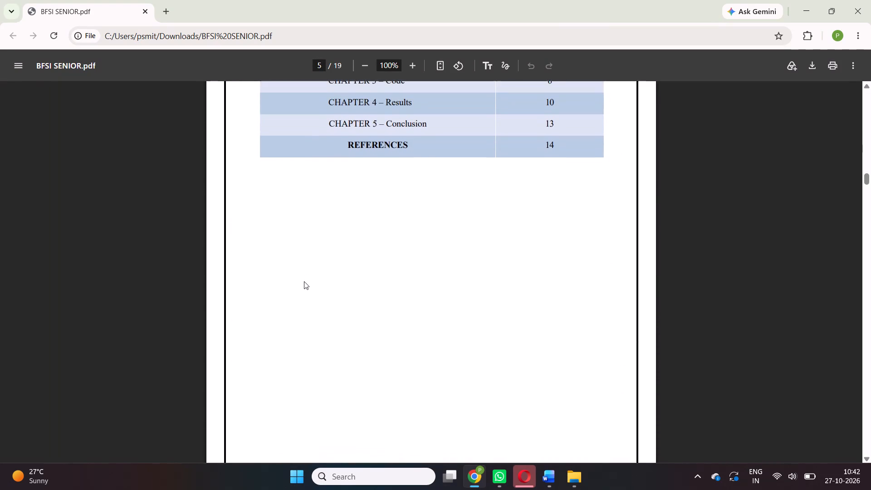
{"action": "scroll", "coordinate": [304, 281], "scroll_direction": "up", "scroll_amount": 3}
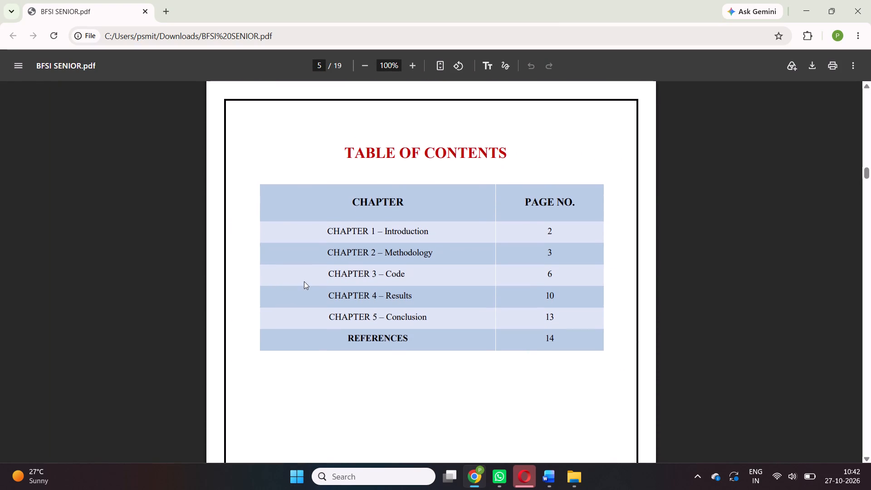
{"action": "scroll", "coordinate": [304, 281], "scroll_direction": "down", "scroll_amount": 3}
{"action": "scroll", "coordinate": [304, 281], "scroll_direction": "up", "scroll_amount": 1}
{"action": "scroll", "coordinate": [304, 281], "scroll_direction": "down", "scroll_amount": 1}
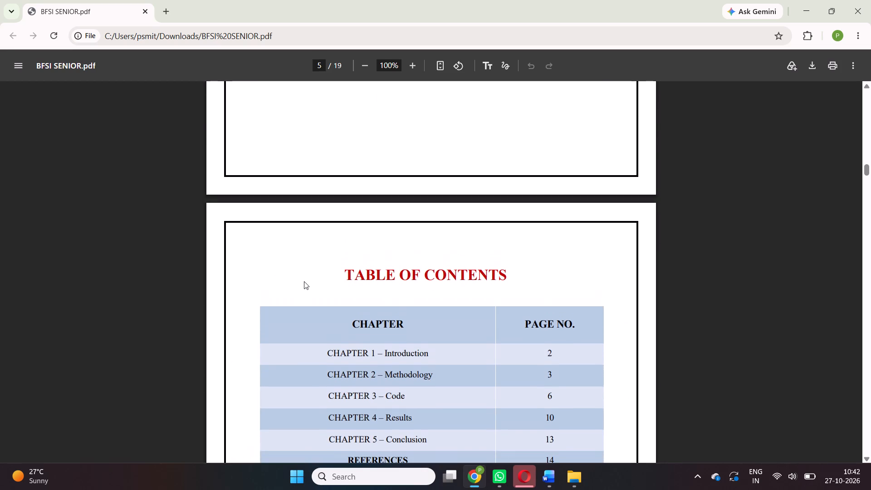
Examine the rest of the Table of Contents in the BFSI SENIOR report, down to the References row.
{"action": "scroll", "coordinate": [304, 281], "scroll_direction": "down", "scroll_amount": 1}
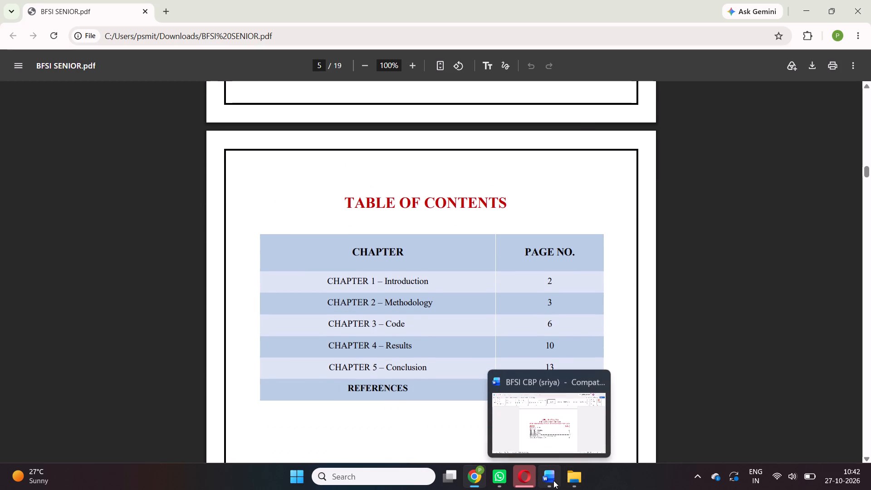
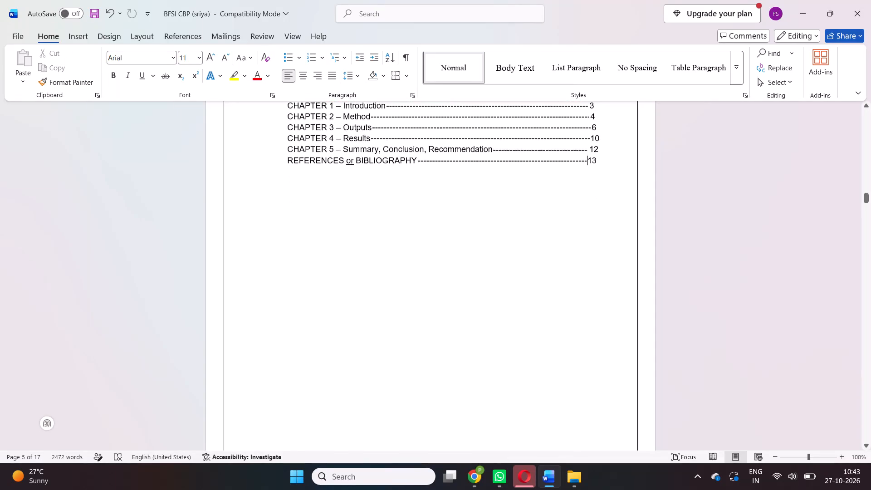
Read through the Abstract that follows the Table of Contents in the Word report.
{"action": "scroll", "coordinate": [550, 356], "scroll_direction": "down", "scroll_amount": 3}
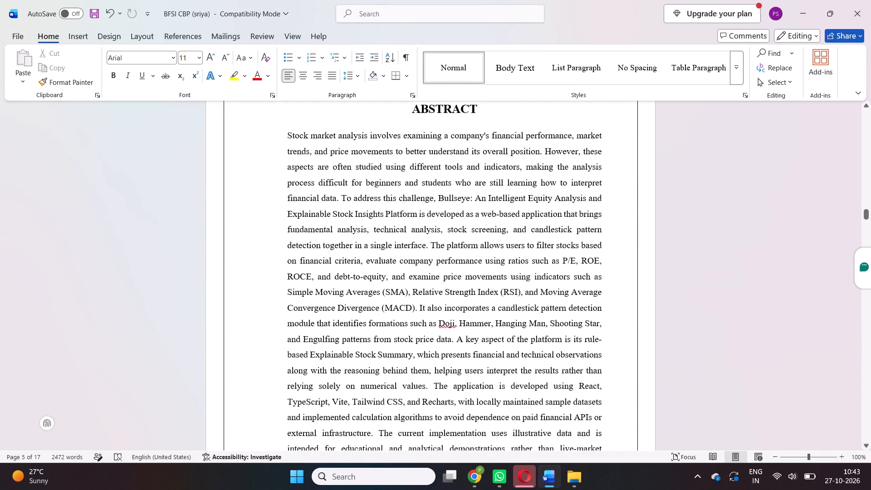
{"action": "scroll", "coordinate": [550, 356], "scroll_direction": "down", "scroll_amount": 1}
{"action": "left_click", "coordinate": [512, 321]}
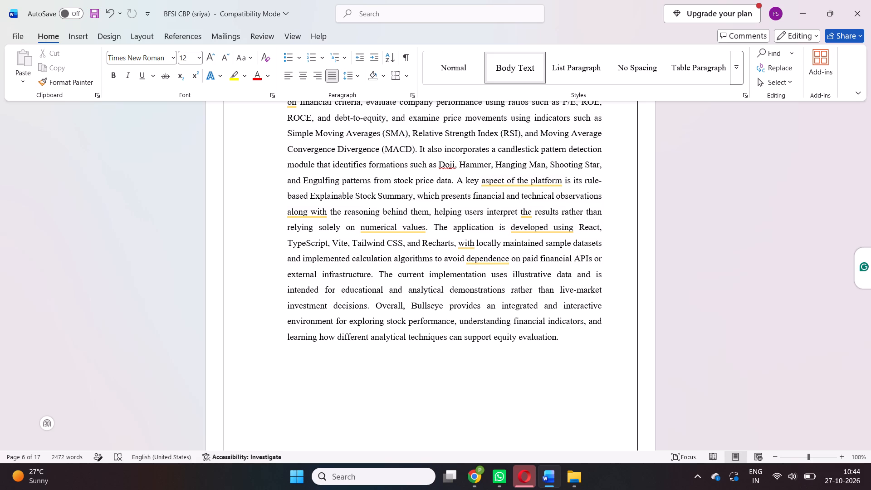
Delete the body text of the ABSTRACT page from after the opening word "Stock" to the end of the paragraph.
{"action": "left_click_drag", "start_coordinate": [559, 343], "coordinate": [315, 150]}
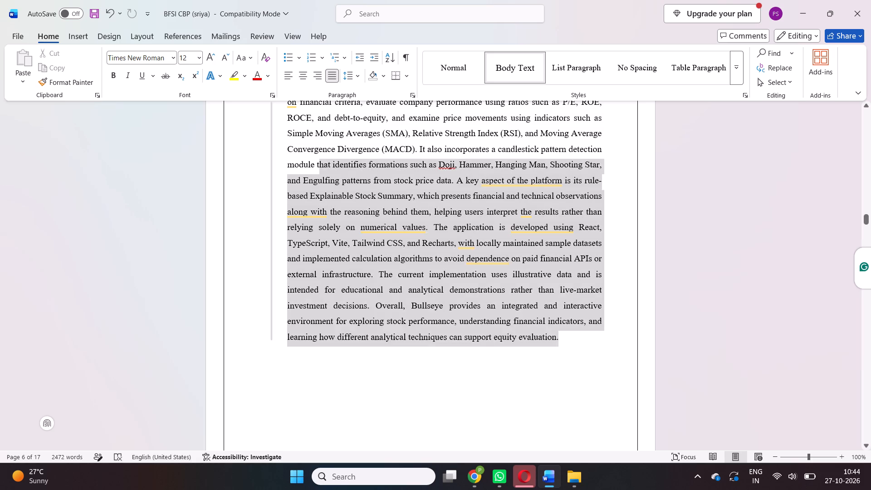
{"action": "left_click_drag", "start_coordinate": [315, 150], "coordinate": [282, 91]}
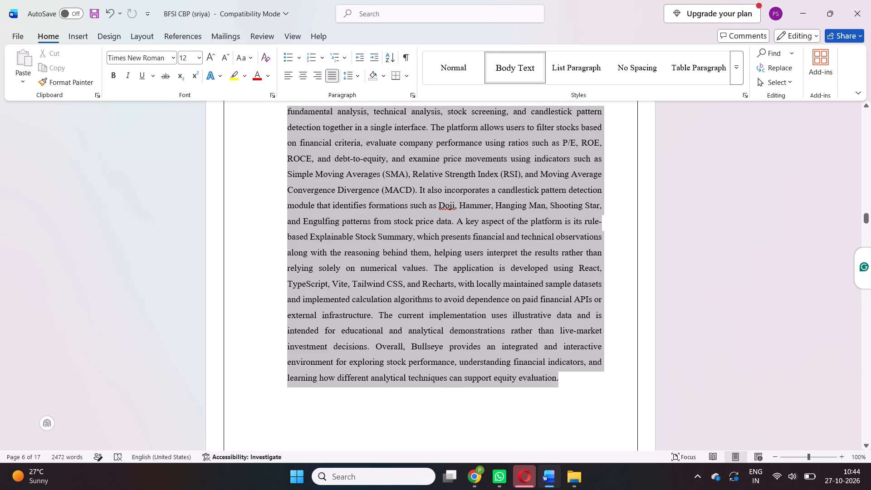
{"action": "left_click_drag", "start_coordinate": [282, 91], "coordinate": [313, 153]}
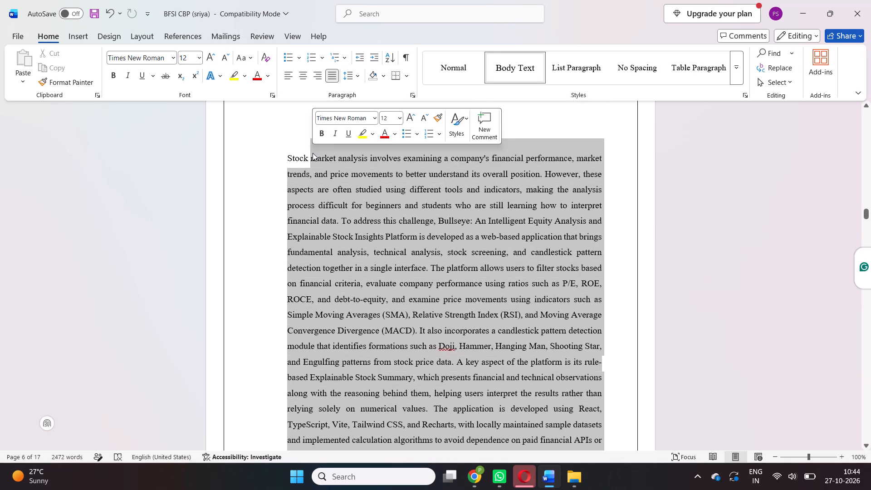
{"action": "key", "text": "BackSpace"}
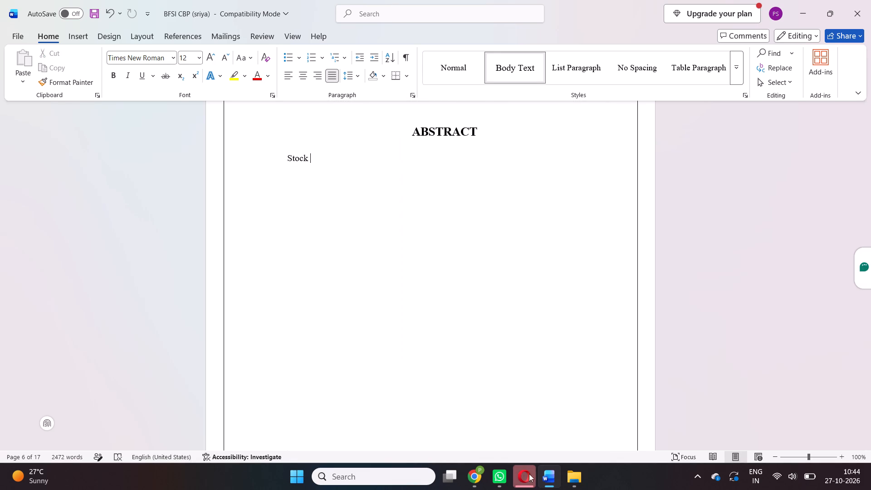
Switch to the BFSI SENIOR PDF in Chrome and copy the full text of its Abstract, without the heading.
{"action": "left_click", "coordinate": [476, 473]}
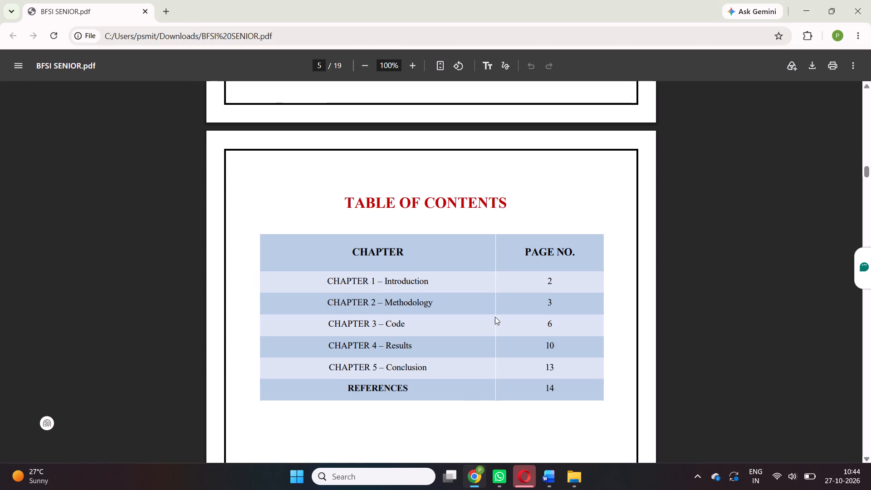
{"action": "scroll", "coordinate": [495, 317], "scroll_direction": "up", "scroll_amount": 2}
{"action": "scroll", "coordinate": [495, 317], "scroll_direction": "down", "scroll_amount": 6}
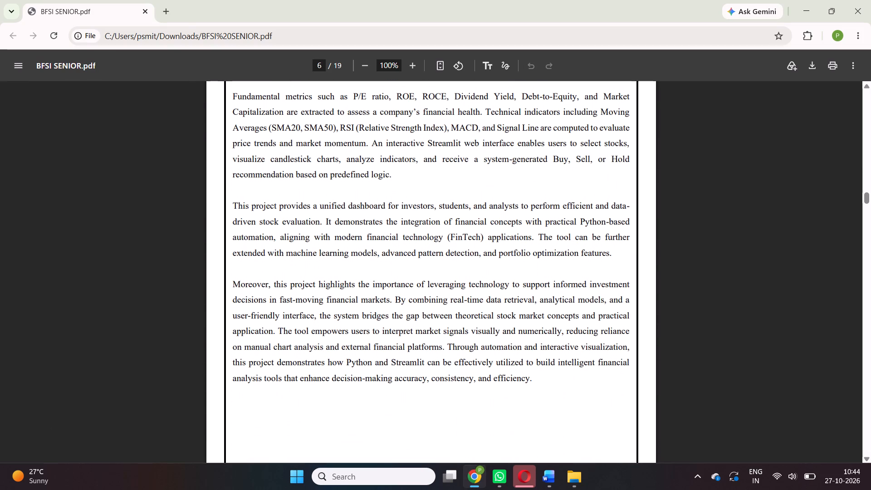
{"action": "left_click_drag", "start_coordinate": [531, 379], "coordinate": [227, 32]}
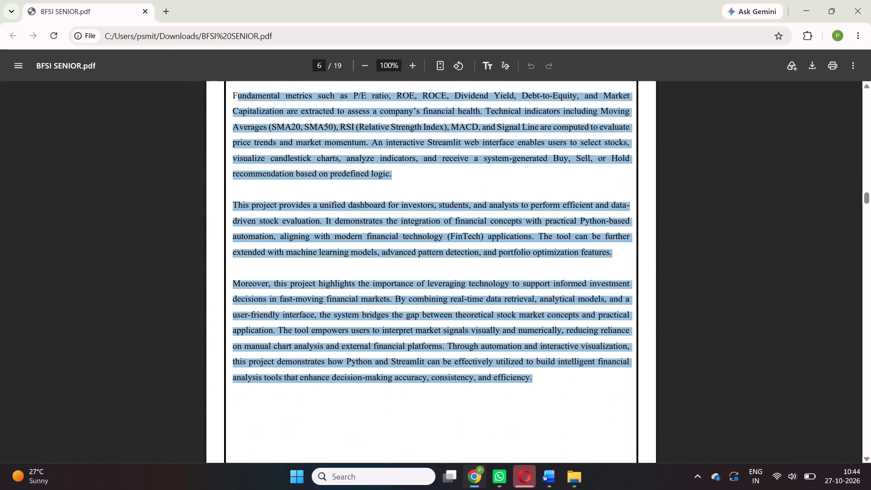
{"action": "left_click_drag", "start_coordinate": [227, 32], "coordinate": [252, 94]}
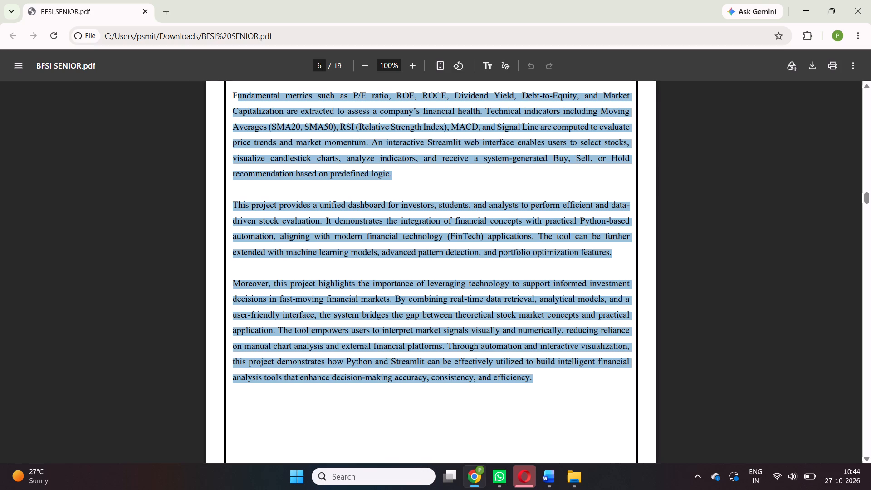
{"action": "left_click_drag", "start_coordinate": [252, 94], "coordinate": [236, 87]}
{"action": "scroll", "coordinate": [352, 205], "scroll_direction": "up", "scroll_amount": 1}
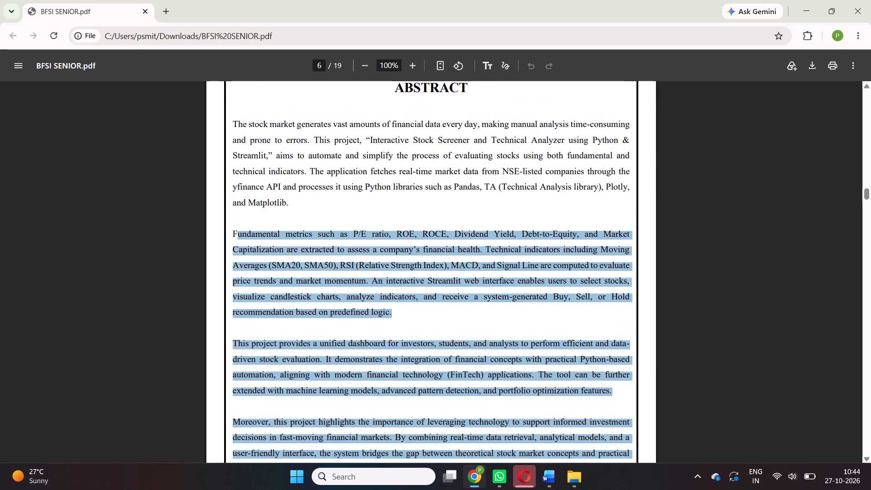
{"action": "left_click", "coordinate": [343, 158]}
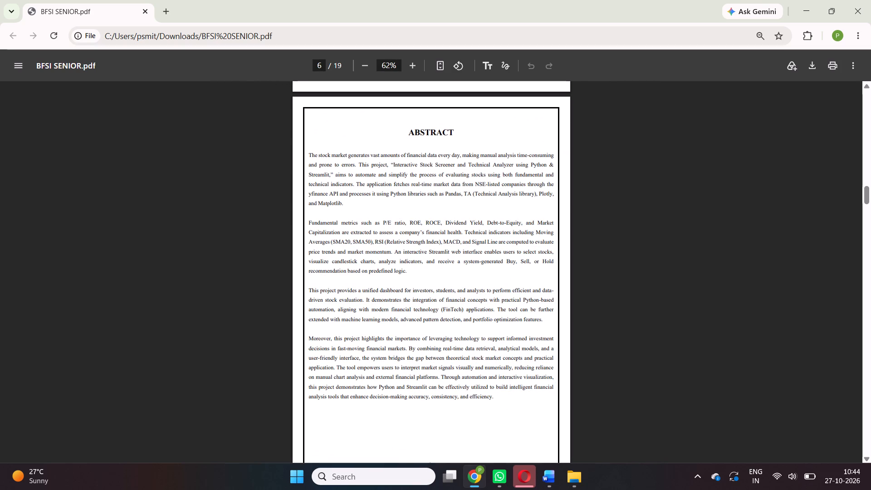
{"action": "left_click_drag", "start_coordinate": [308, 154], "coordinate": [490, 399]}
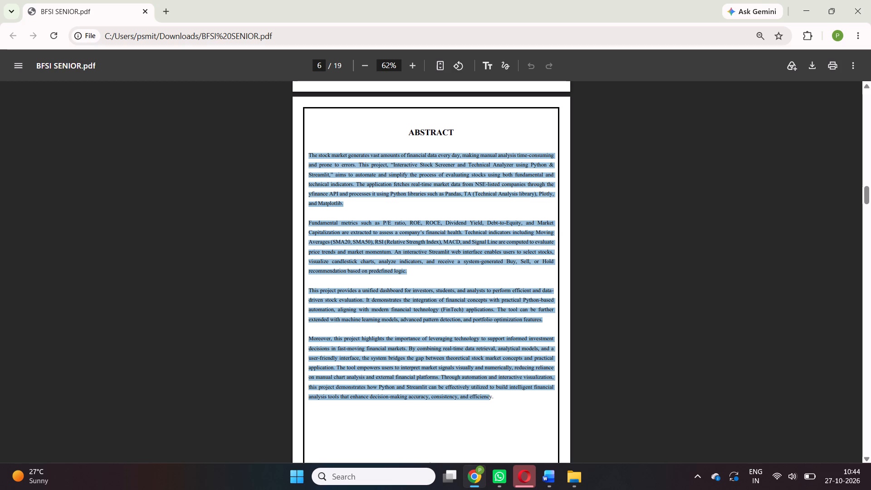
{"action": "left_click_drag", "start_coordinate": [490, 399], "coordinate": [496, 397]}
{"action": "key", "text": "ctrl+c"}
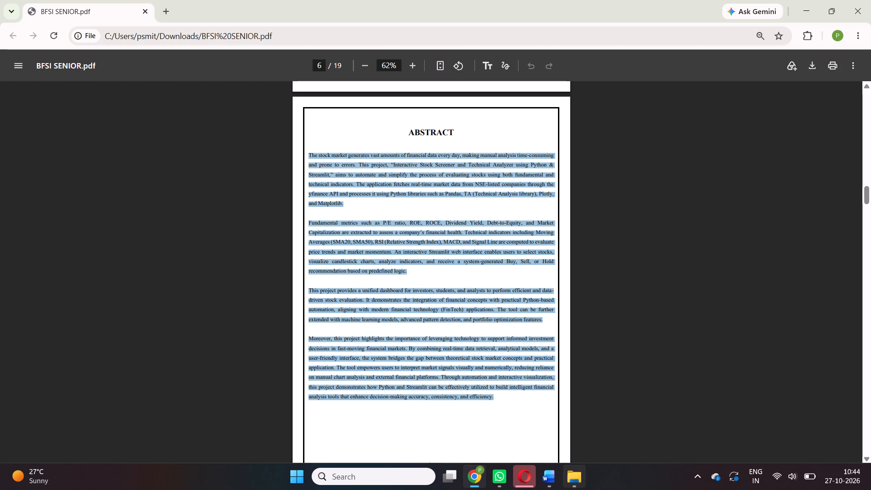
Return to the BFSI CBP report in Word and paste the copied abstract under the ABSTRACT heading.
{"action": "left_click", "coordinate": [556, 481]}
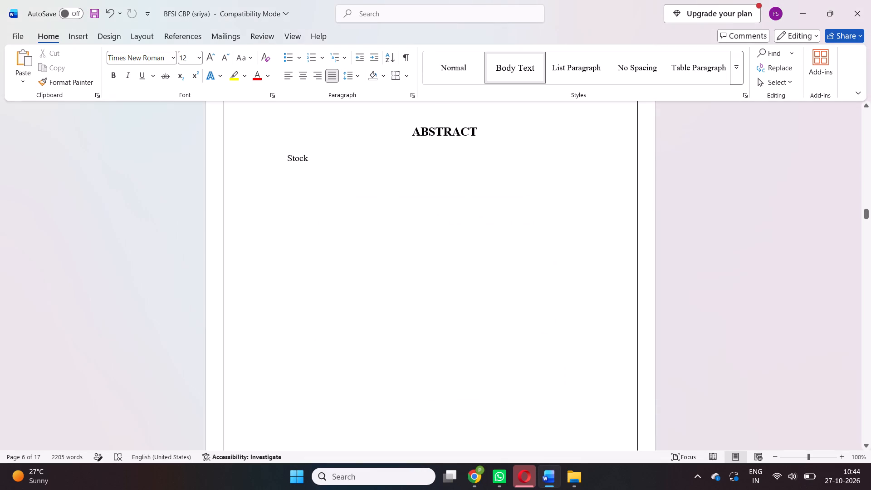
{"action": "key", "text": "ctrl+v"}
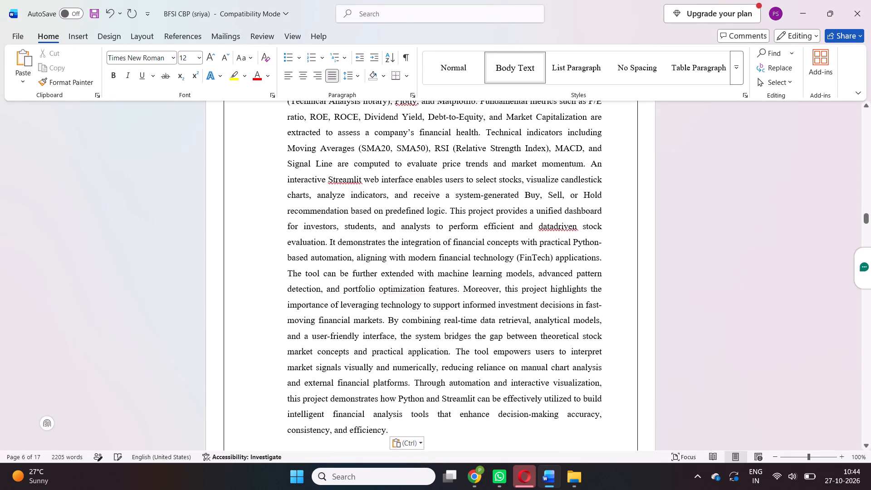
Remove the leftover word "Stock" so the abstract begins with "The stock market generates".
{"action": "scroll", "coordinate": [393, 191], "scroll_direction": "down", "scroll_amount": 2, "text": "ctrl"}
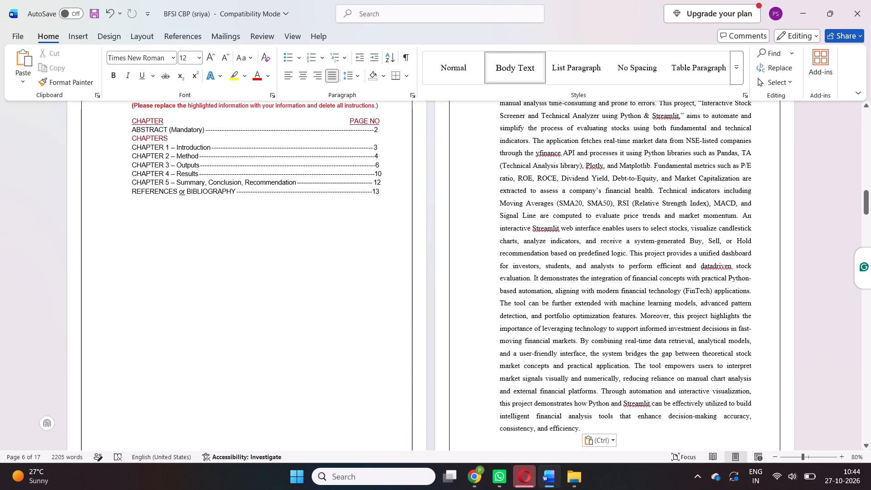
{"action": "scroll", "coordinate": [473, 156], "scroll_direction": "up", "scroll_amount": 1}
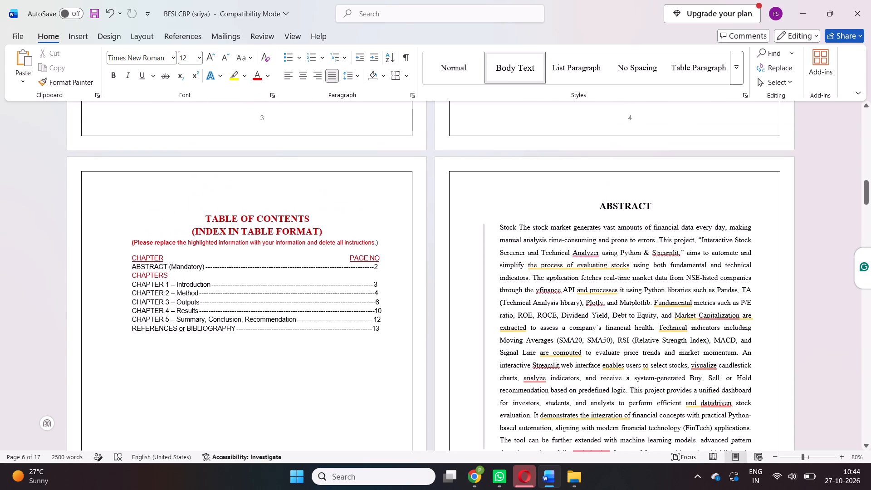
{"action": "left_click", "coordinate": [519, 226]}
{"action": "key", "text": "BackSpace"}
{"action": "key", "text": "BackSpace"}
{"action": "key", "text": "BackSpace"}
{"action": "key", "text": "BackSpace"}
{"action": "key", "text": "BackSpace"}
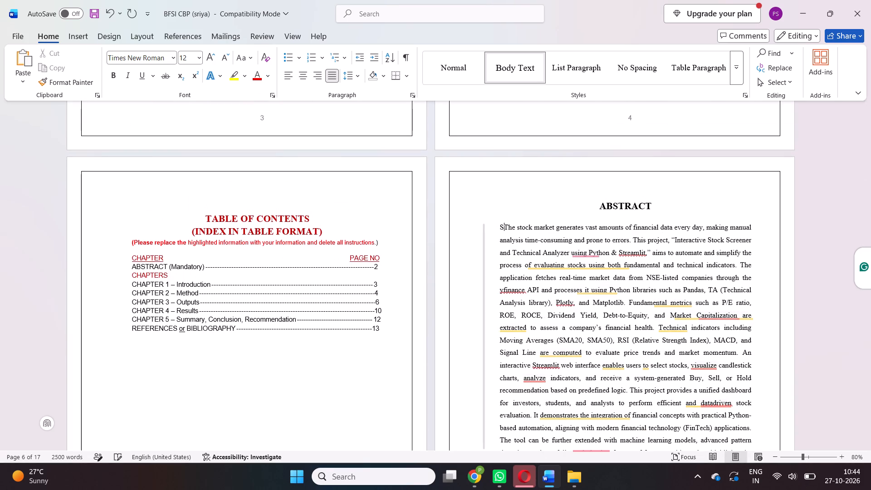
{"action": "key", "text": "BackSpace"}
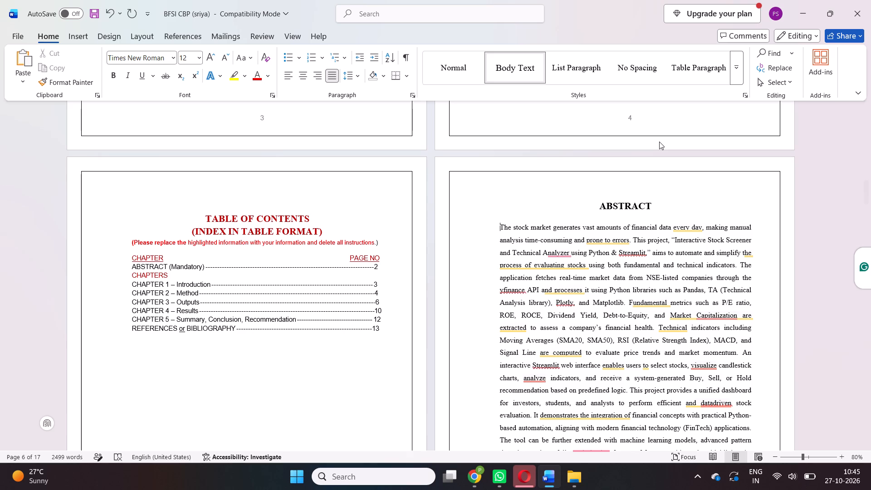
Look through the rest of the report from the Abstract to Chapter 5, examining each chapter's text and figures that need adapting.
{"action": "scroll", "coordinate": [659, 142], "scroll_direction": "down", "scroll_amount": 1}
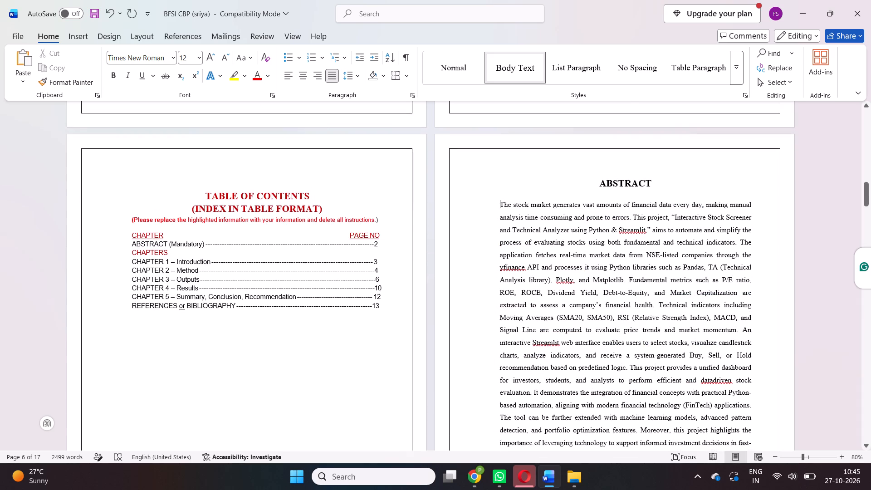
{"action": "scroll", "coordinate": [659, 142], "scroll_direction": "down", "scroll_amount": 3}
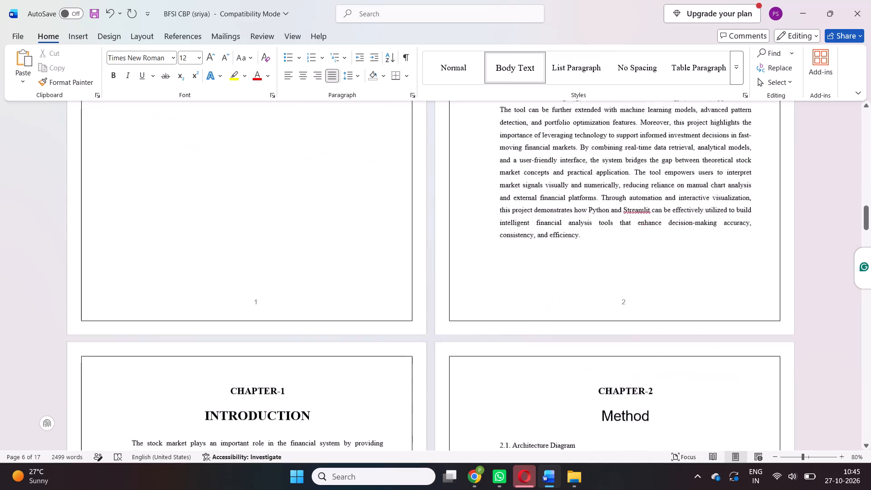
{"action": "scroll", "coordinate": [659, 142], "scroll_direction": "down", "scroll_amount": 3}
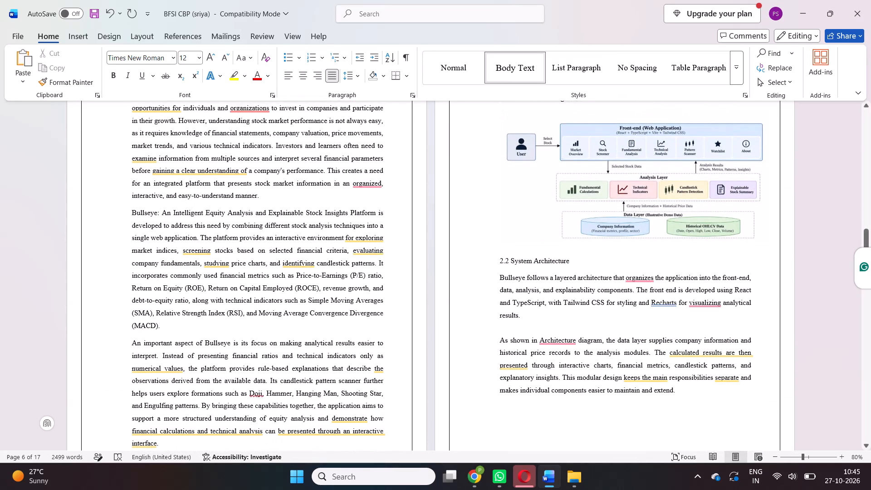
{"action": "scroll", "coordinate": [659, 142], "scroll_direction": "down", "scroll_amount": 1, "text": "ctrl"}
{"action": "scroll", "coordinate": [523, 144], "scroll_direction": "up", "scroll_amount": 1}
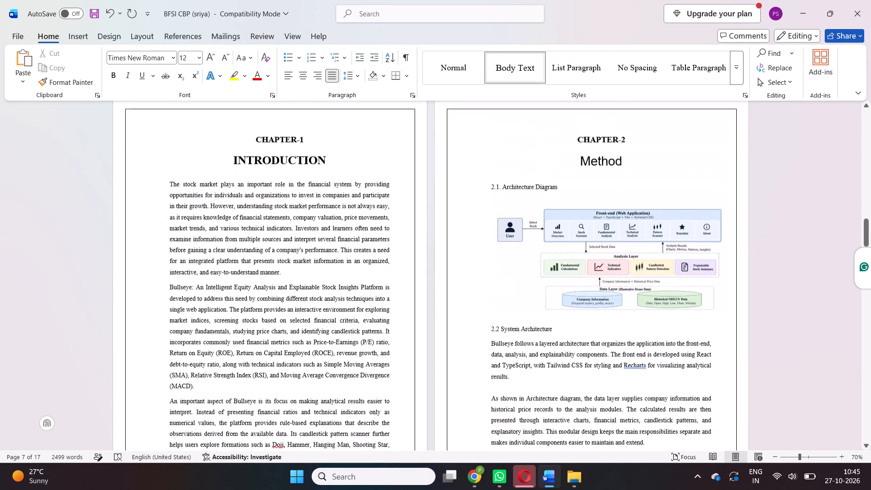
{"action": "scroll", "coordinate": [523, 144], "scroll_direction": "down", "scroll_amount": 1}
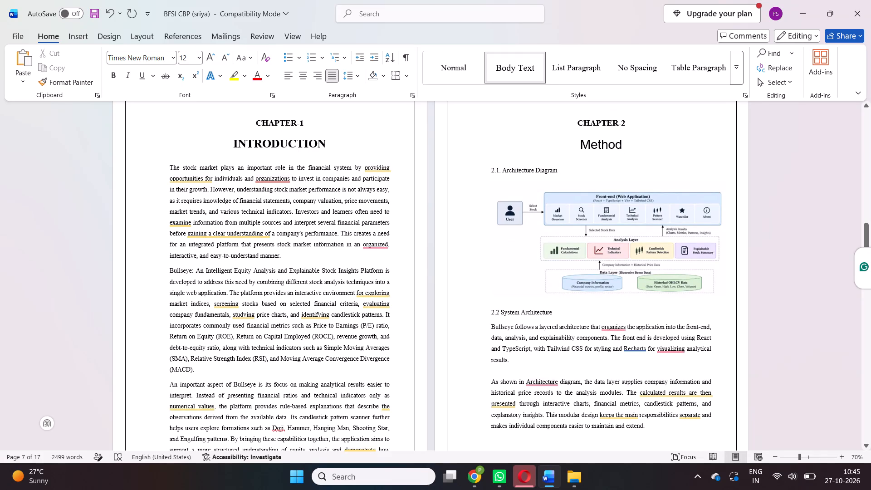
{"action": "left_click_drag", "start_coordinate": [184, 166], "coordinate": [243, 387]}
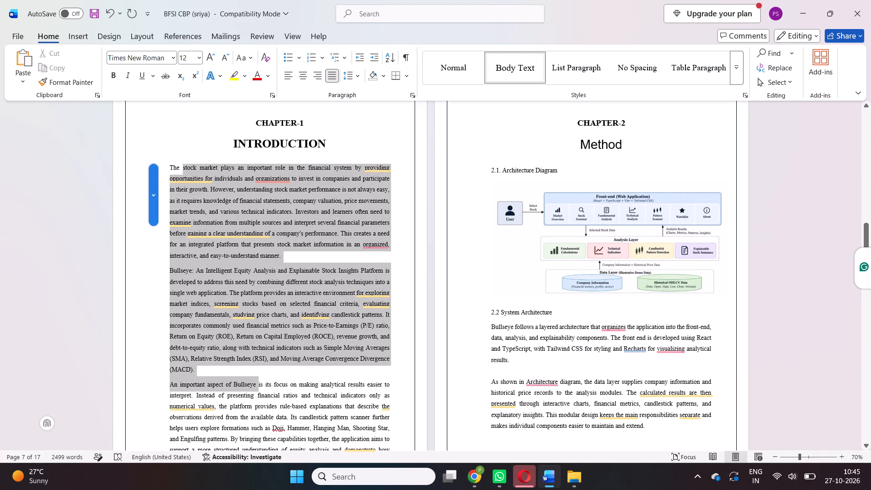
{"action": "left_click_drag", "start_coordinate": [243, 387], "coordinate": [346, 334]}
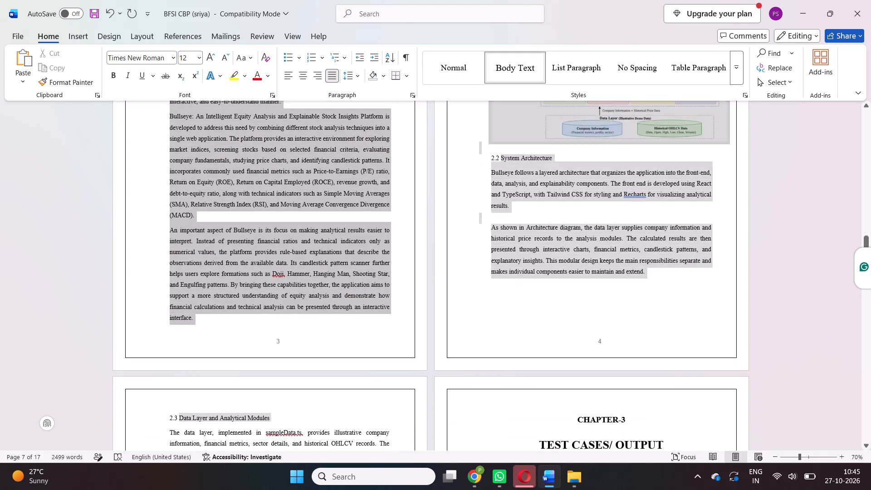
{"action": "left_click_drag", "start_coordinate": [346, 334], "coordinate": [197, 321]}
{"action": "left_click", "coordinate": [296, 347]}
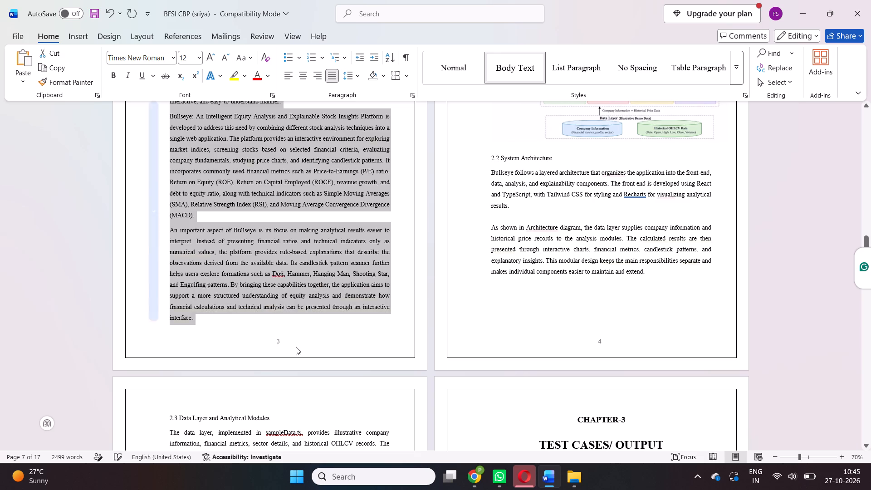
{"action": "scroll", "coordinate": [296, 347], "scroll_direction": "down", "scroll_amount": 8}
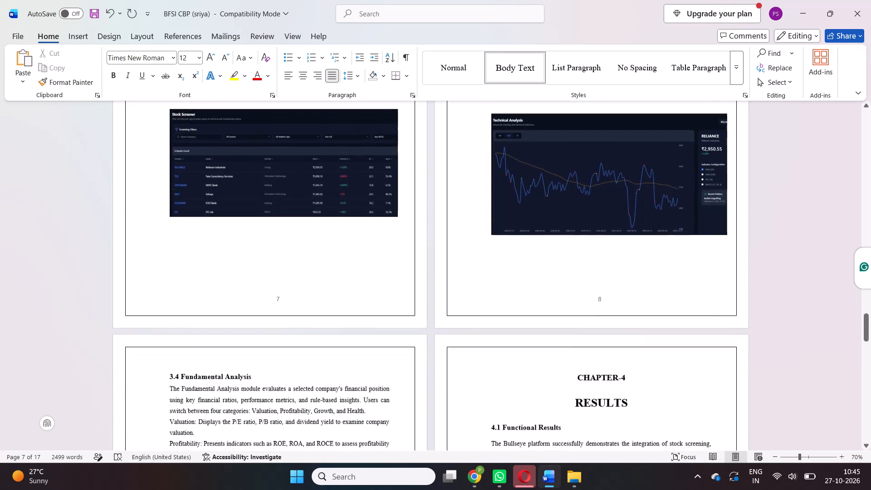
{"action": "scroll", "coordinate": [296, 347], "scroll_direction": "down", "scroll_amount": 4}
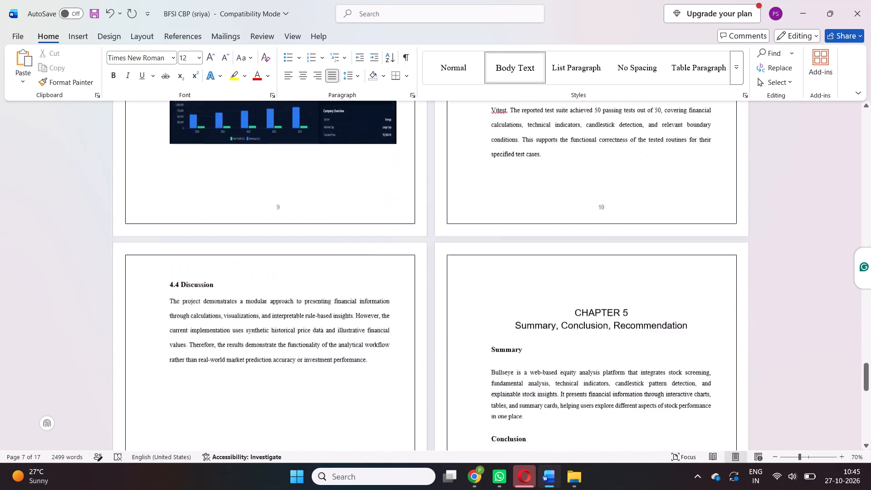
Switch to the BFSI SENIOR PDF in Chrome and look through its chapters, from the methodology and code to the results and charts.
{"action": "left_click", "coordinate": [548, 484]}
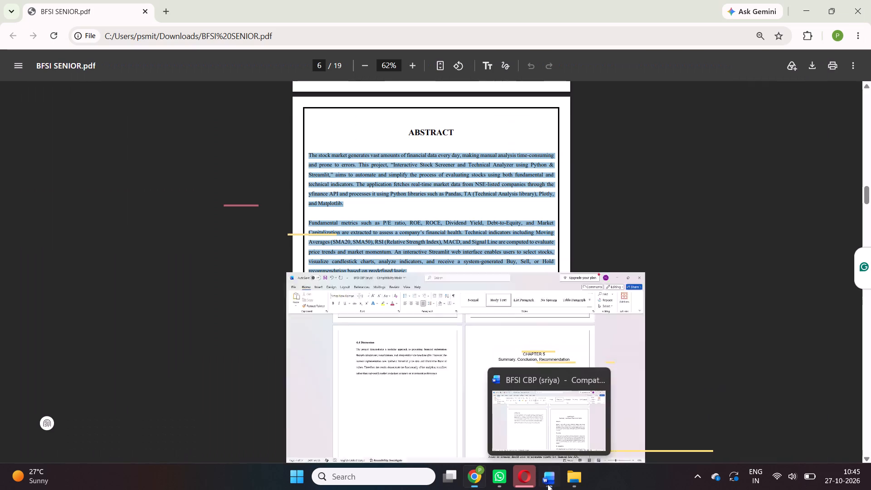
{"action": "scroll", "coordinate": [537, 343], "scroll_direction": "down", "scroll_amount": 6}
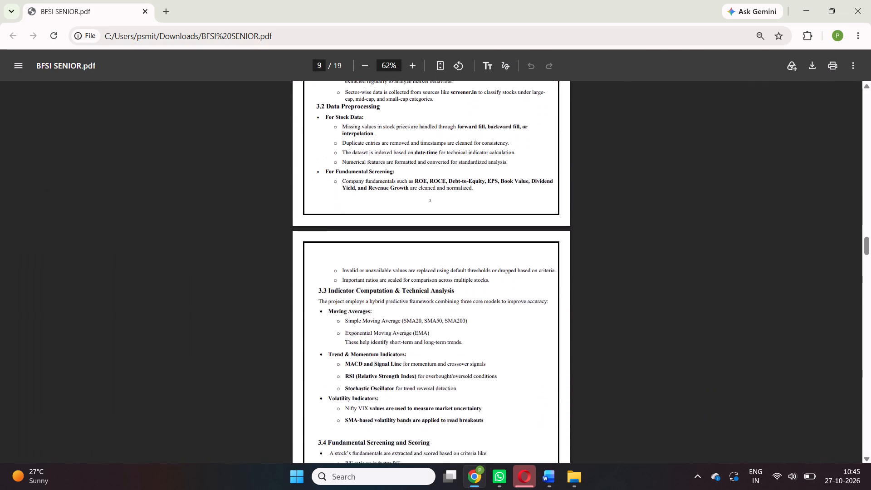
{"action": "scroll", "coordinate": [537, 343], "scroll_direction": "down", "scroll_amount": 6}
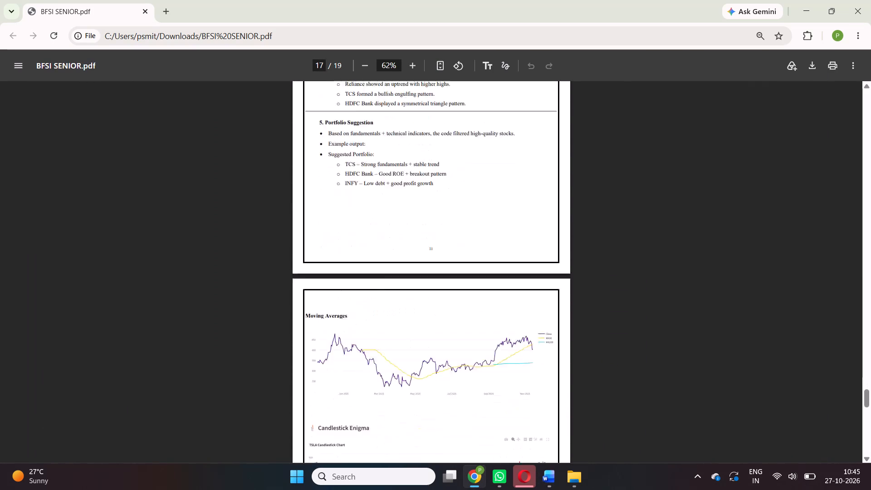
{"action": "scroll", "coordinate": [537, 343], "scroll_direction": "up", "scroll_amount": 18}
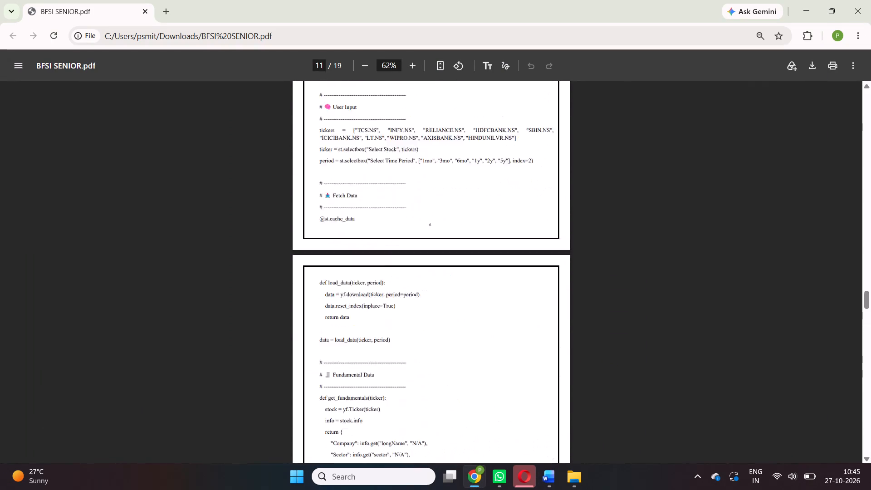
{"action": "scroll", "coordinate": [537, 343], "scroll_direction": "up", "scroll_amount": 5}
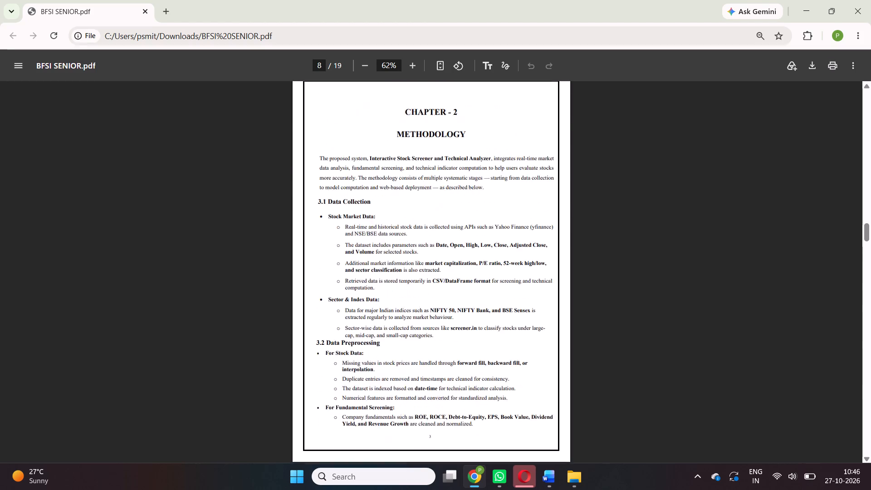
{"action": "scroll", "coordinate": [537, 343], "scroll_direction": "up", "scroll_amount": 1}
{"action": "scroll", "coordinate": [537, 343], "scroll_direction": "down", "scroll_amount": 3}
{"action": "scroll", "coordinate": [537, 343], "scroll_direction": "up", "scroll_amount": 1}
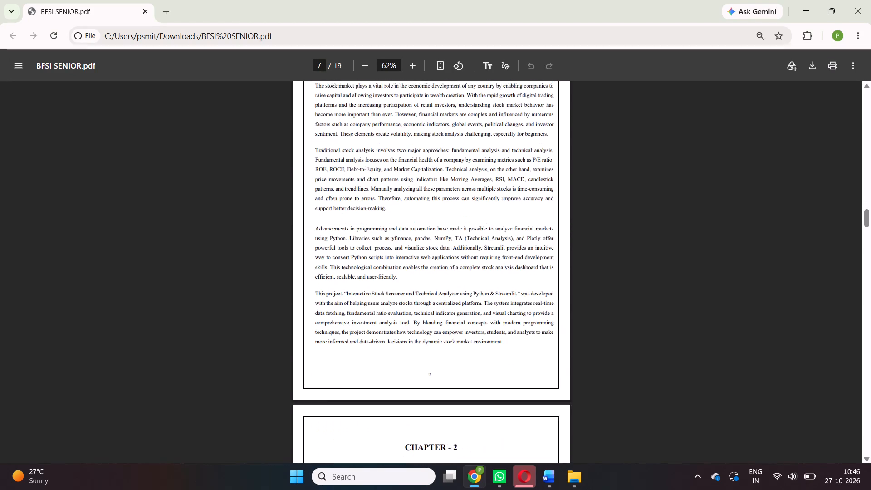
Copy all four paragraphs of the Chapter 1 Introduction from the BFSI SENIOR PDF, without the heading.
{"action": "scroll", "coordinate": [537, 343], "scroll_direction": "up", "scroll_amount": 1}
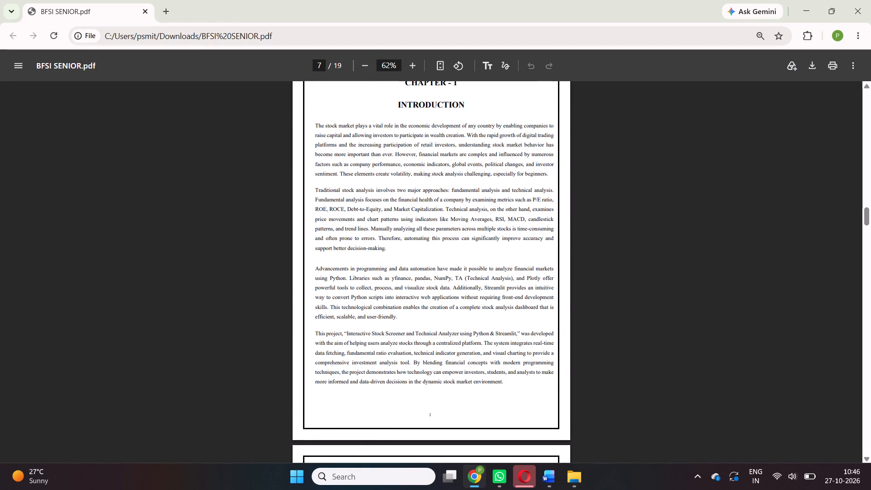
{"action": "left_click", "coordinate": [316, 127]}
{"action": "left_click_drag", "start_coordinate": [316, 127], "coordinate": [508, 387]}
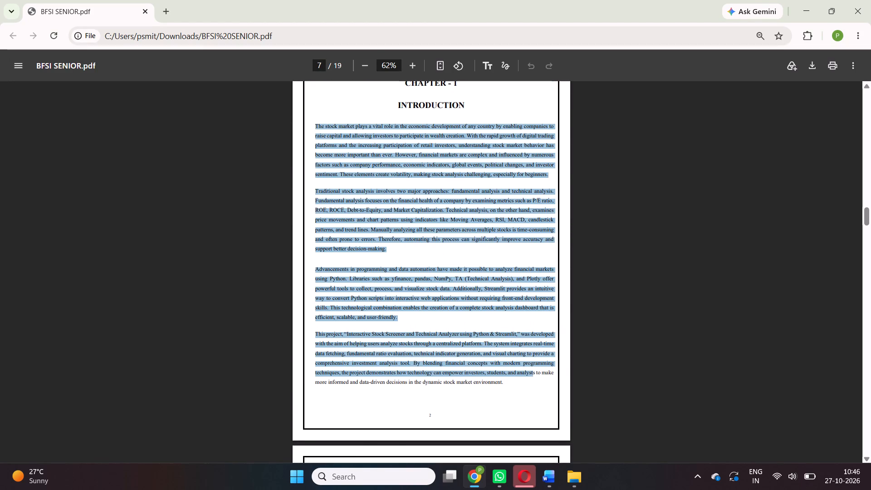
{"action": "left_click_drag", "start_coordinate": [508, 387], "coordinate": [506, 387]}
{"action": "key", "text": "ctrl+c"}
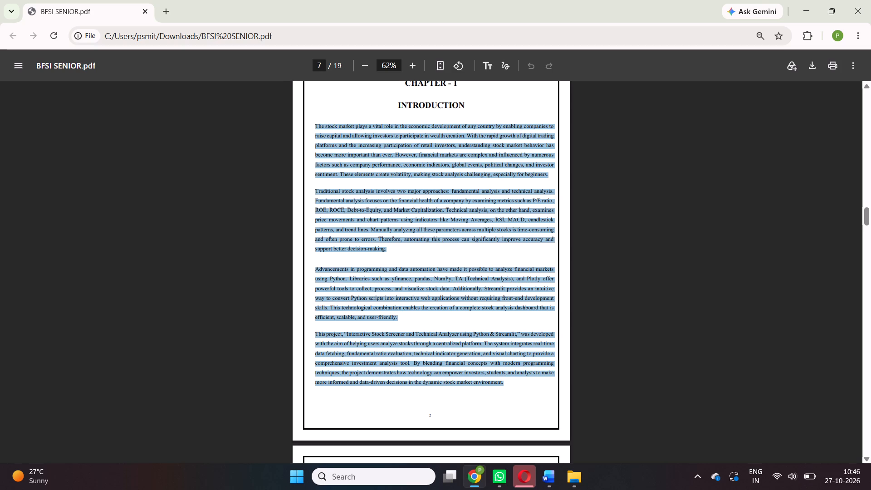
{"action": "left_click", "coordinate": [704, 308]}
Return to the BFSI CBP report in Word and replace the Chapter 1 Introduction text after its opening "The" with the copied introduction.
{"action": "left_click", "coordinate": [555, 475]}
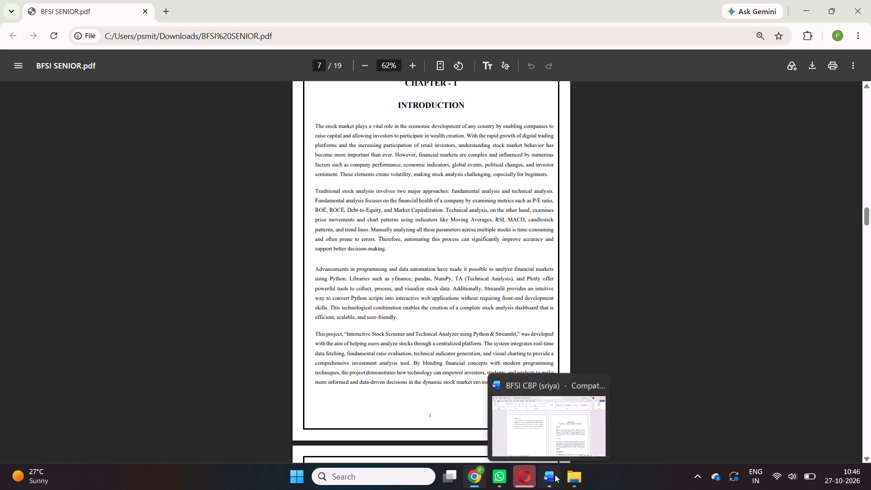
{"action": "scroll", "coordinate": [367, 275], "scroll_direction": "up", "scroll_amount": 4}
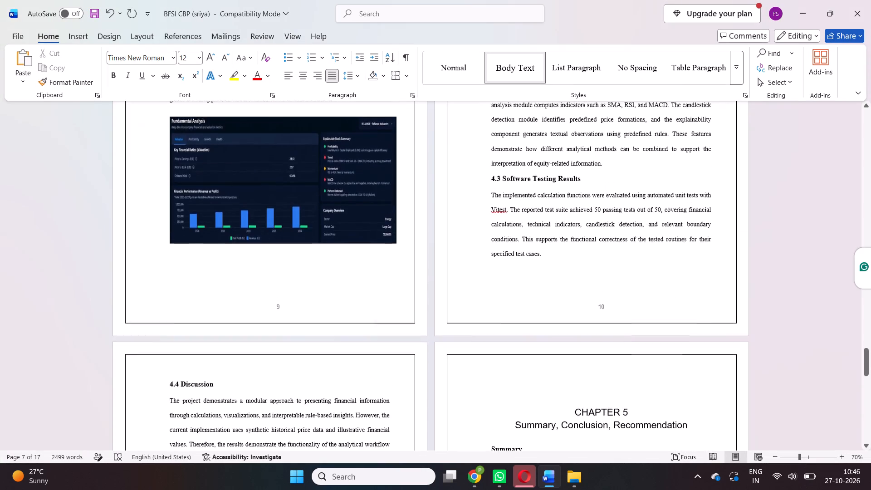
{"action": "scroll", "coordinate": [367, 275], "scroll_direction": "up", "scroll_amount": 20}
{"action": "scroll", "coordinate": [367, 275], "scroll_direction": "up", "scroll_amount": 4}
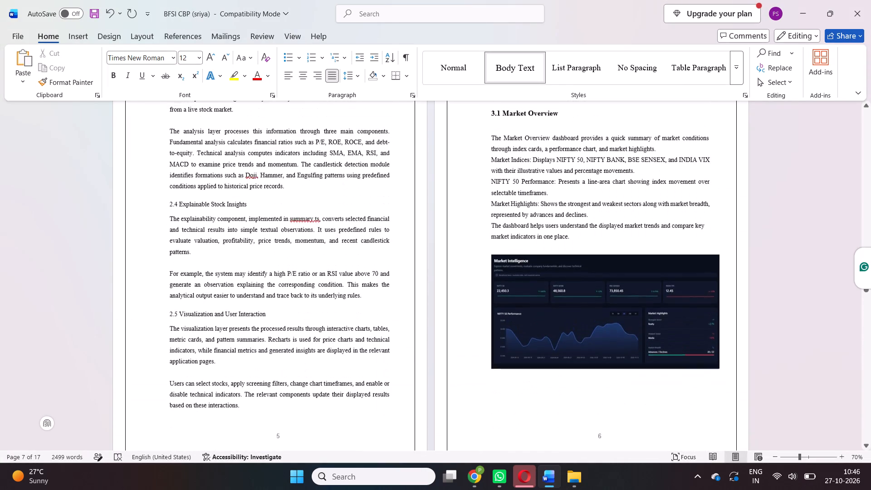
{"action": "scroll", "coordinate": [367, 275], "scroll_direction": "up", "scroll_amount": 4}
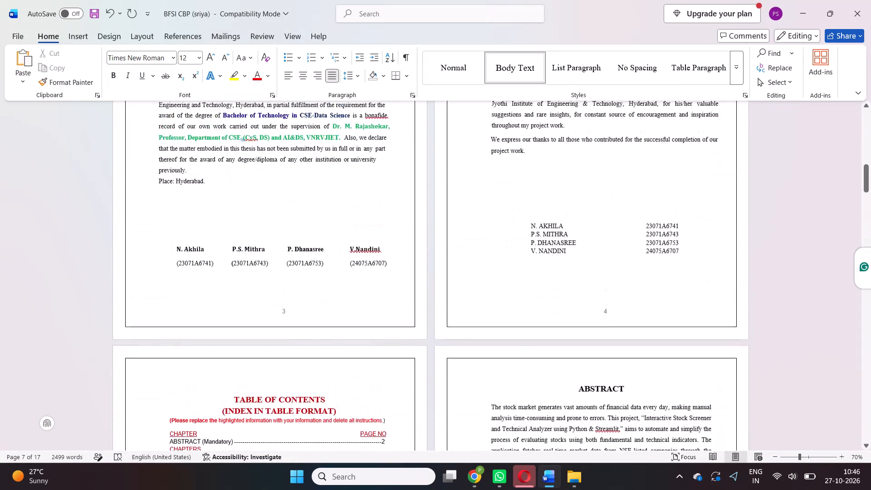
{"action": "scroll", "coordinate": [367, 275], "scroll_direction": "down", "scroll_amount": 2}
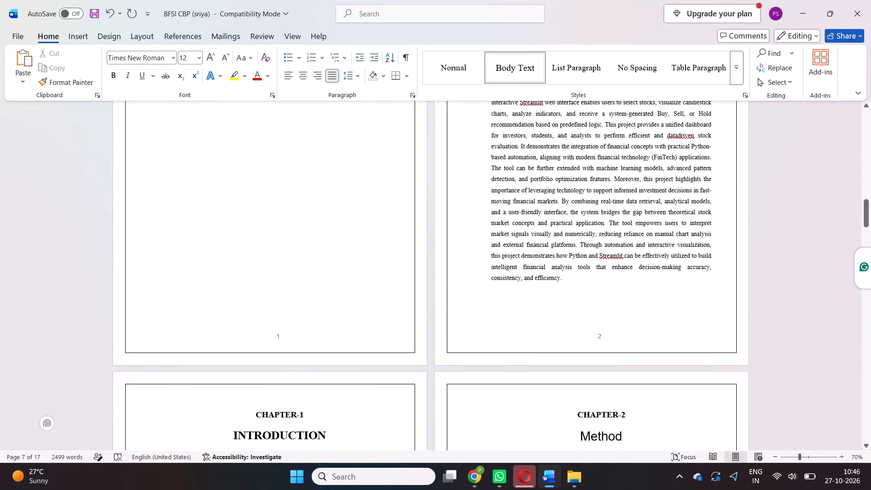
{"action": "scroll", "coordinate": [367, 275], "scroll_direction": "down", "scroll_amount": 2}
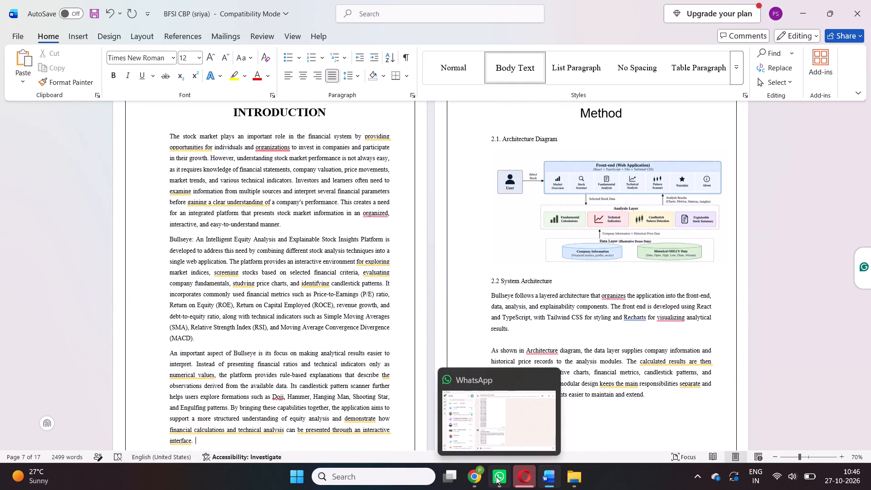
{"action": "left_click", "coordinate": [471, 483]}
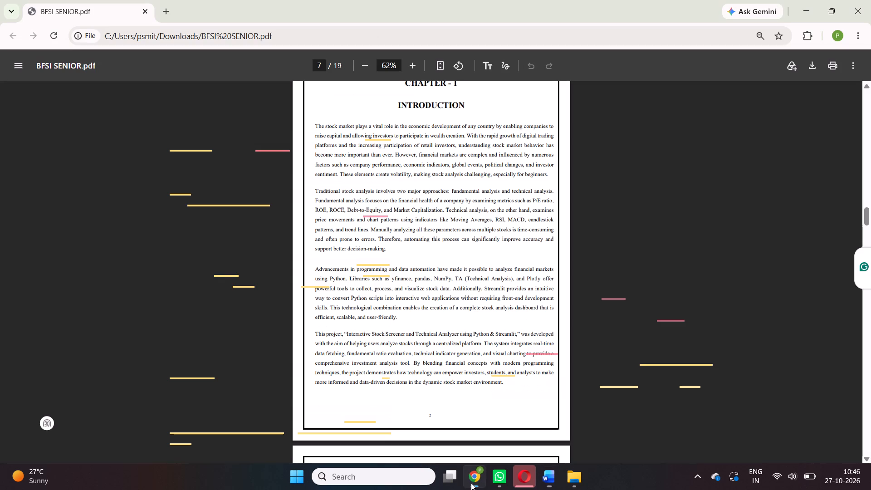
{"action": "left_click", "coordinate": [551, 476]}
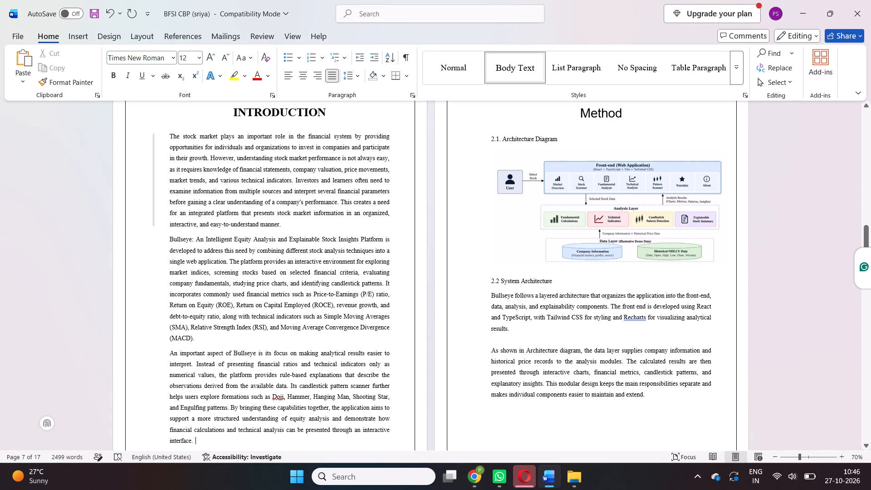
{"action": "left_click_drag", "start_coordinate": [182, 135], "coordinate": [321, 424]}
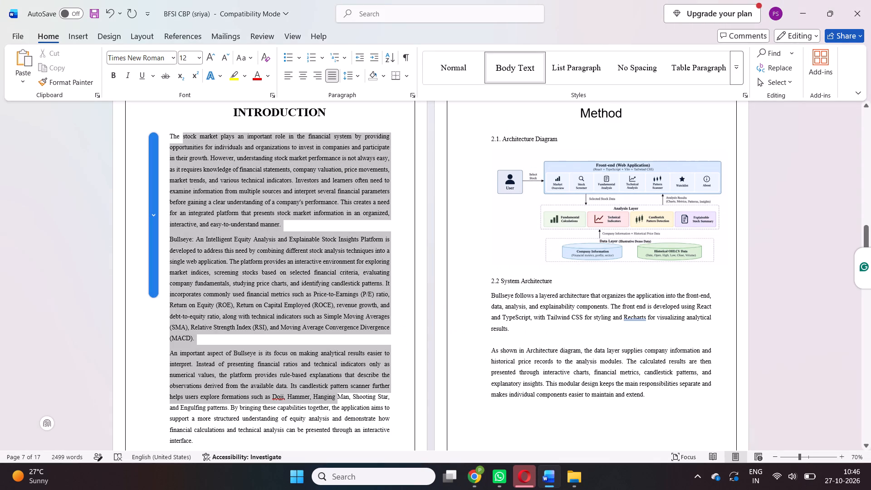
{"action": "left_click_drag", "start_coordinate": [321, 424], "coordinate": [201, 429]}
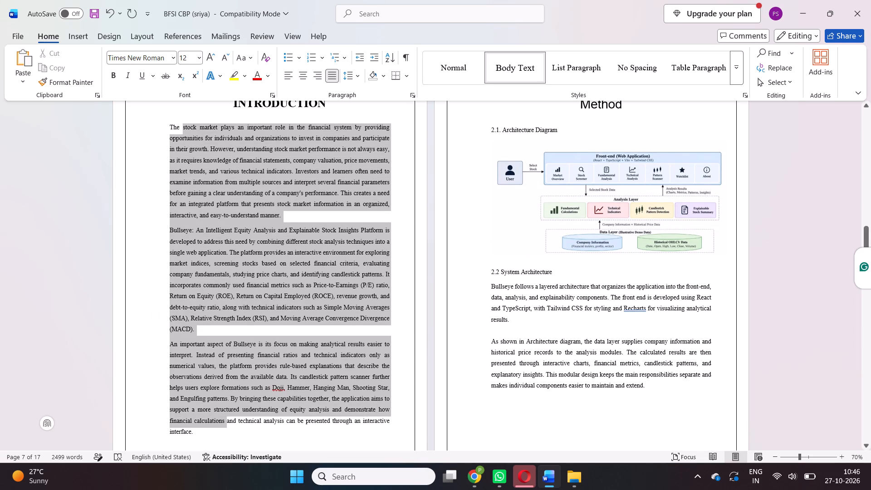
{"action": "left_click_drag", "start_coordinate": [201, 429], "coordinate": [201, 432]}
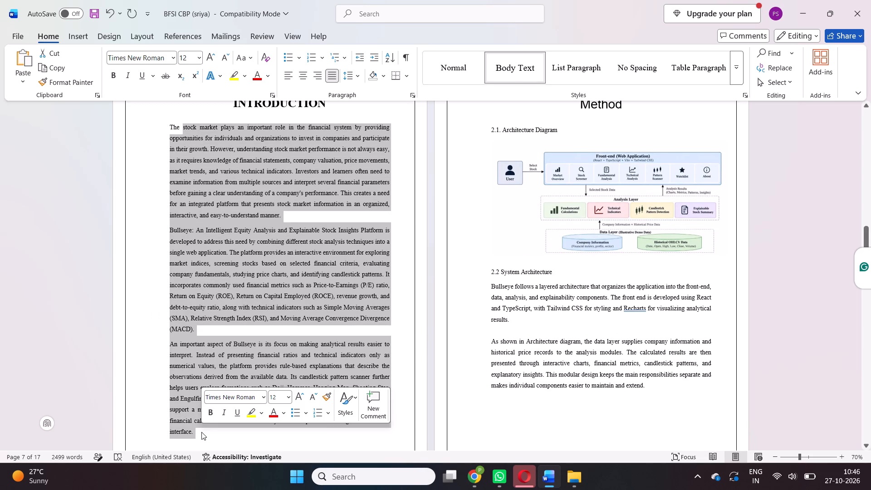
{"action": "key", "text": "BackSpace"}
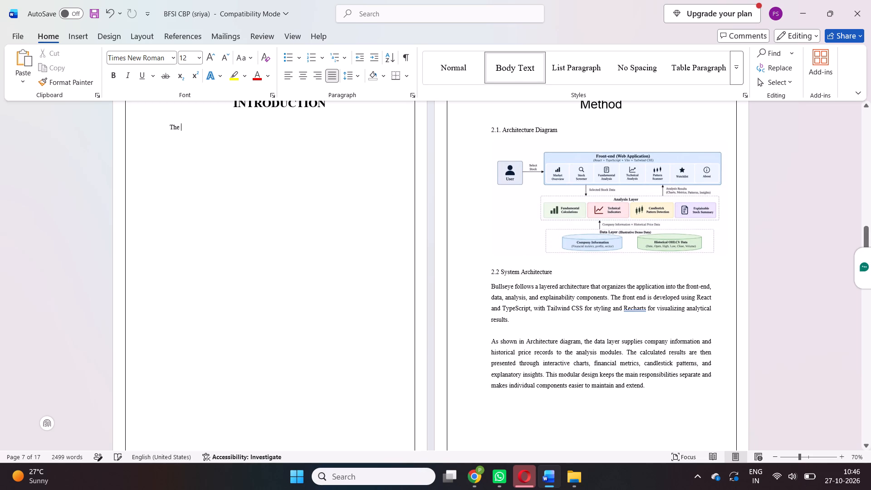
{"action": "key", "text": "ctrl+v"}
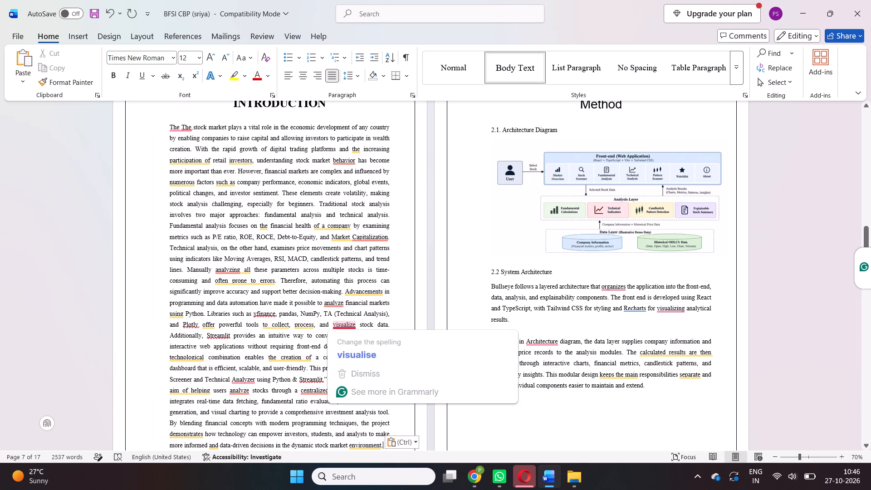
Remove the duplicated "The" and extra space so the Introduction begins with "The stock market plays a vital role".
{"action": "scroll", "coordinate": [291, 260], "scroll_direction": "down", "scroll_amount": 1, "text": "ctrl"}
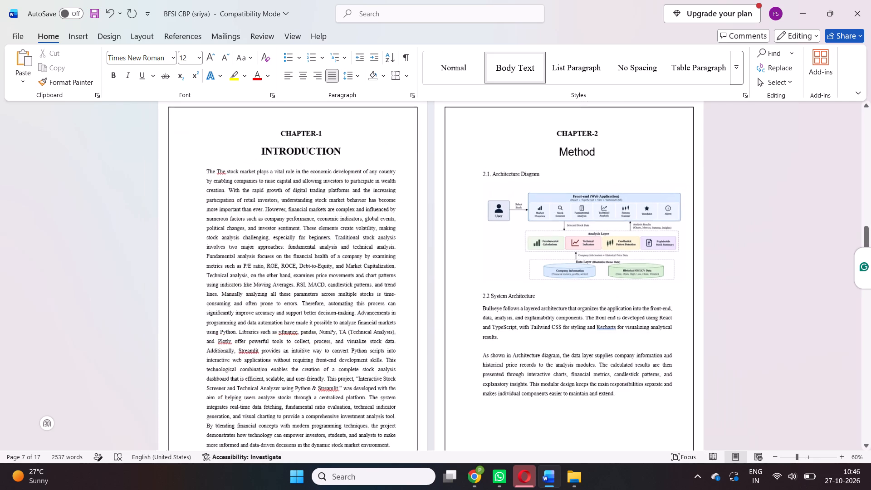
{"action": "scroll", "coordinate": [291, 260], "scroll_direction": "down", "scroll_amount": 1}
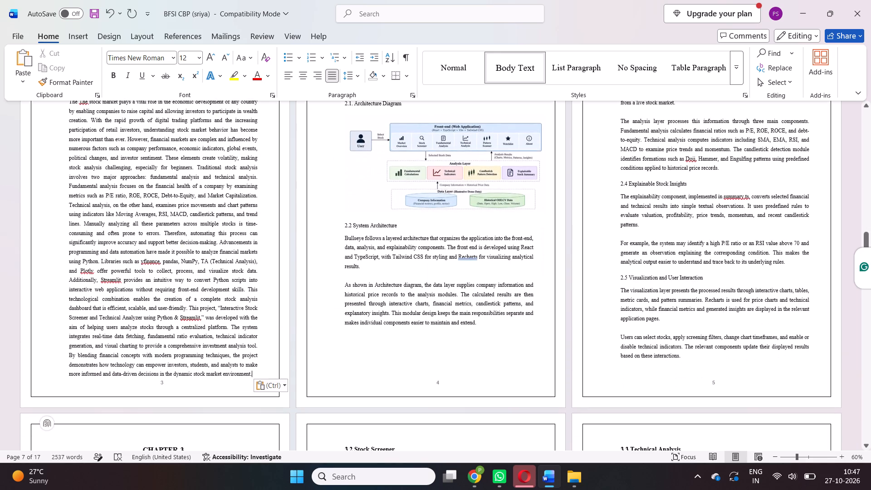
{"action": "scroll", "coordinate": [291, 260], "scroll_direction": "up", "scroll_amount": 1}
{"action": "left_click", "coordinate": [291, 260]}
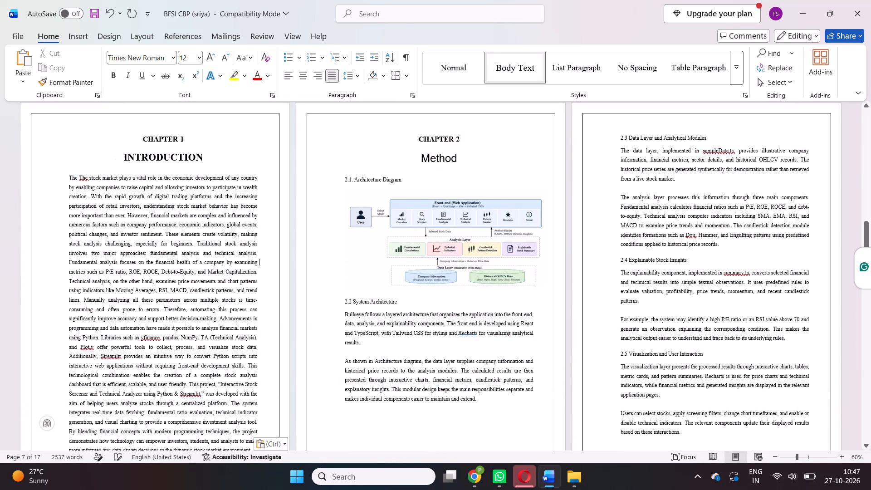
{"action": "left_click", "coordinate": [78, 177]}
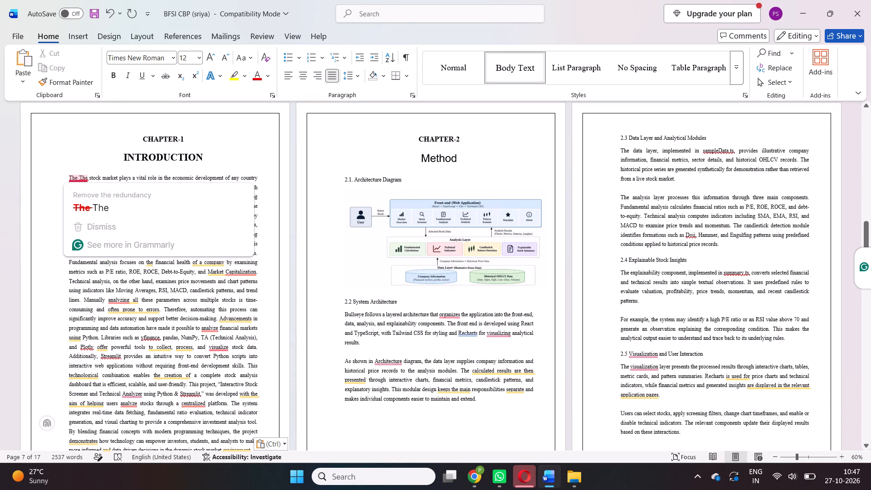
{"action": "key", "text": "BackSpace"}
{"action": "key", "text": "BackSpace"}
{"action": "key", "text": "BackSpace"}
{"action": "key", "text": "Right"}
{"action": "key", "text": "BackSpace"}
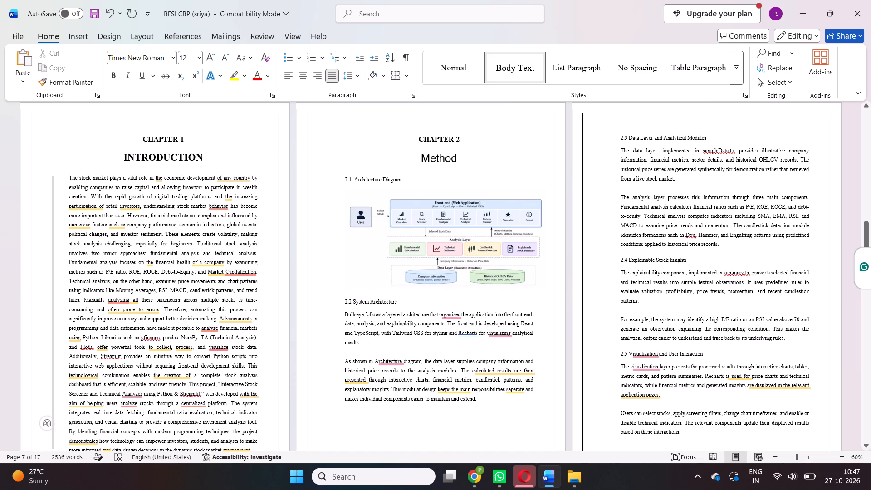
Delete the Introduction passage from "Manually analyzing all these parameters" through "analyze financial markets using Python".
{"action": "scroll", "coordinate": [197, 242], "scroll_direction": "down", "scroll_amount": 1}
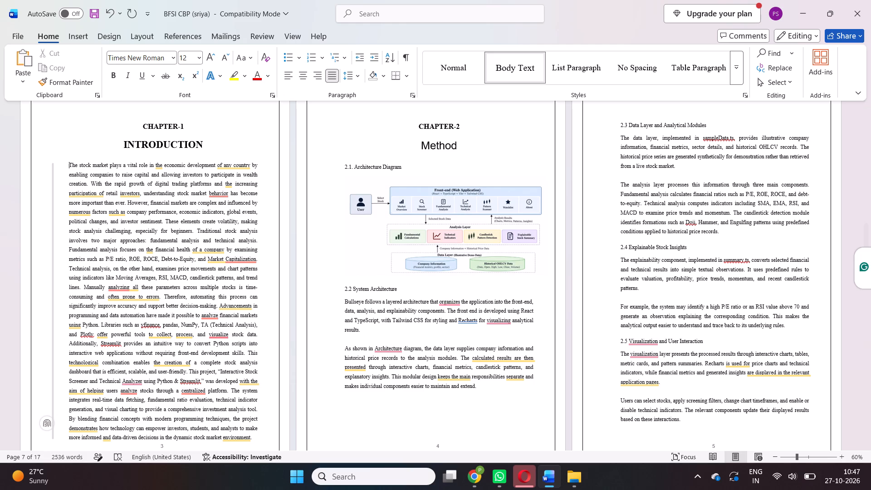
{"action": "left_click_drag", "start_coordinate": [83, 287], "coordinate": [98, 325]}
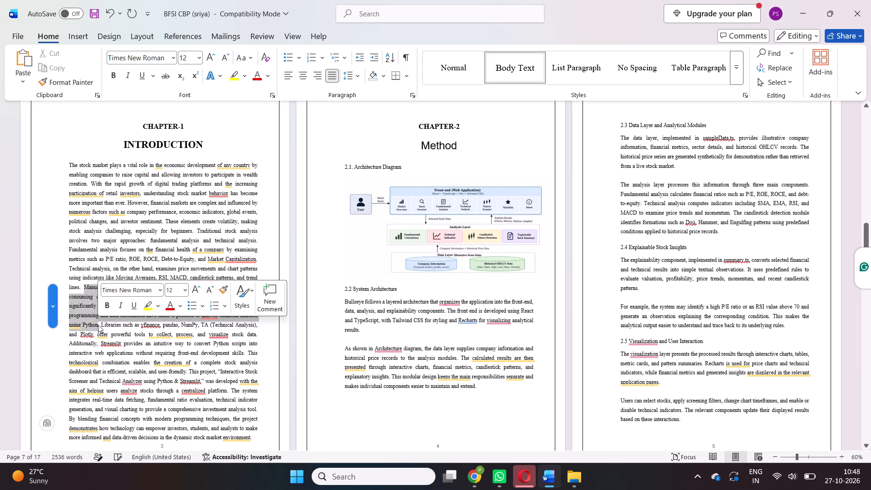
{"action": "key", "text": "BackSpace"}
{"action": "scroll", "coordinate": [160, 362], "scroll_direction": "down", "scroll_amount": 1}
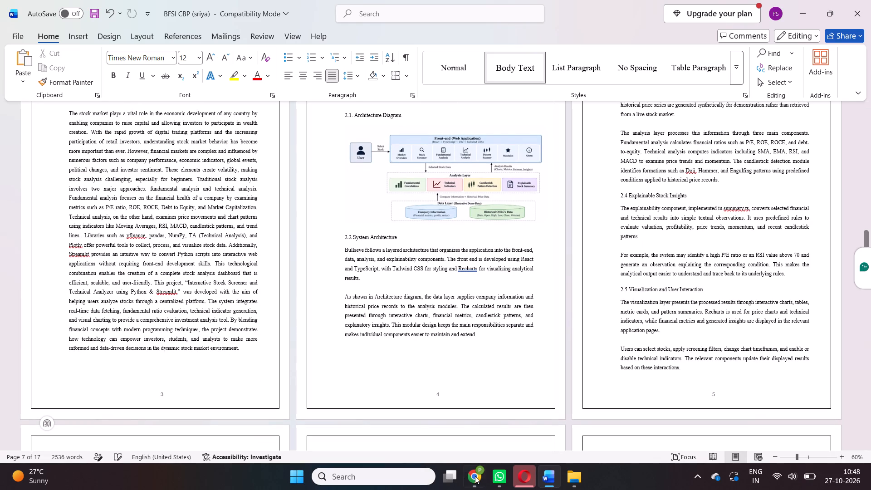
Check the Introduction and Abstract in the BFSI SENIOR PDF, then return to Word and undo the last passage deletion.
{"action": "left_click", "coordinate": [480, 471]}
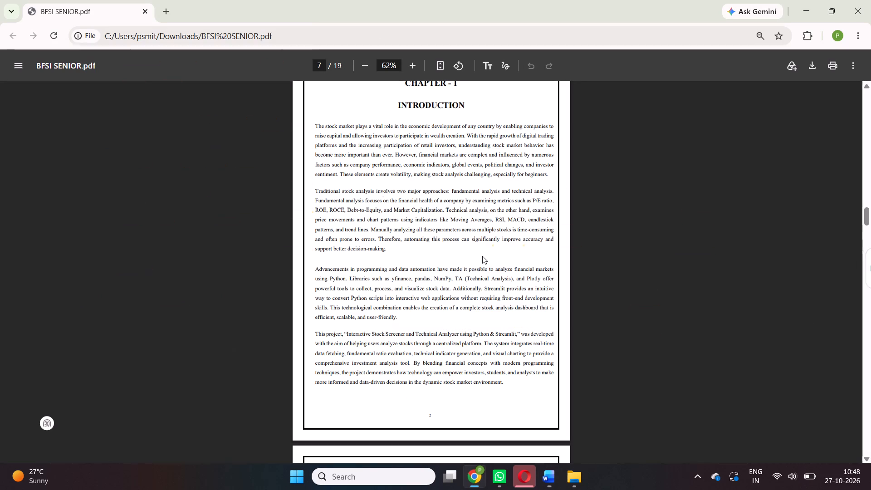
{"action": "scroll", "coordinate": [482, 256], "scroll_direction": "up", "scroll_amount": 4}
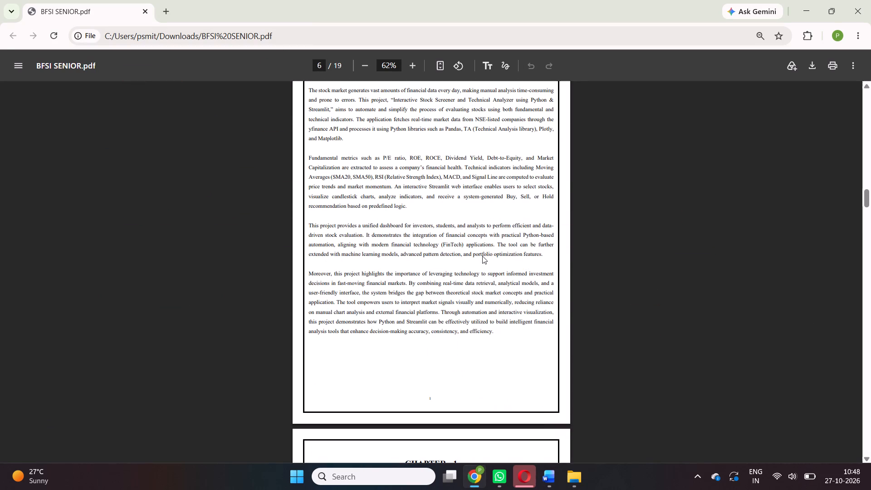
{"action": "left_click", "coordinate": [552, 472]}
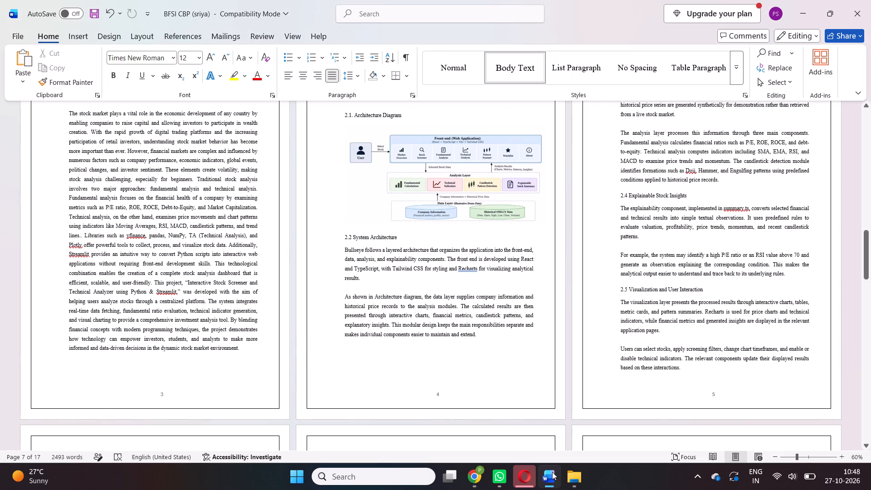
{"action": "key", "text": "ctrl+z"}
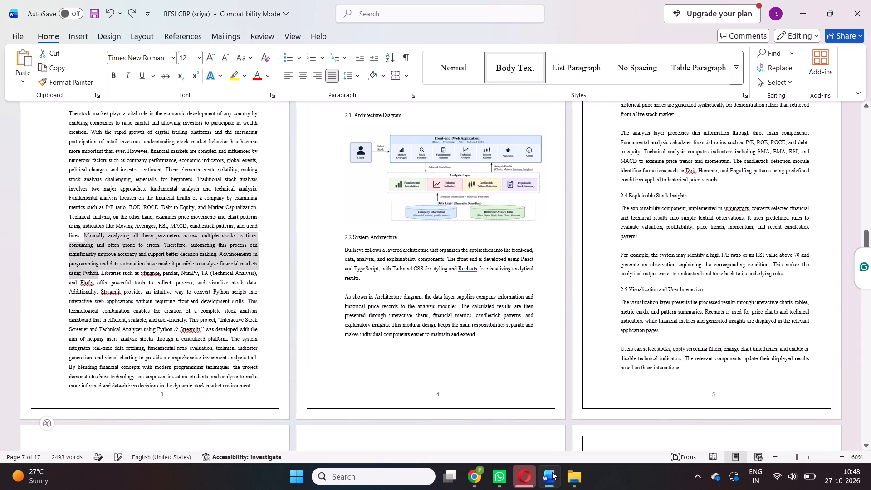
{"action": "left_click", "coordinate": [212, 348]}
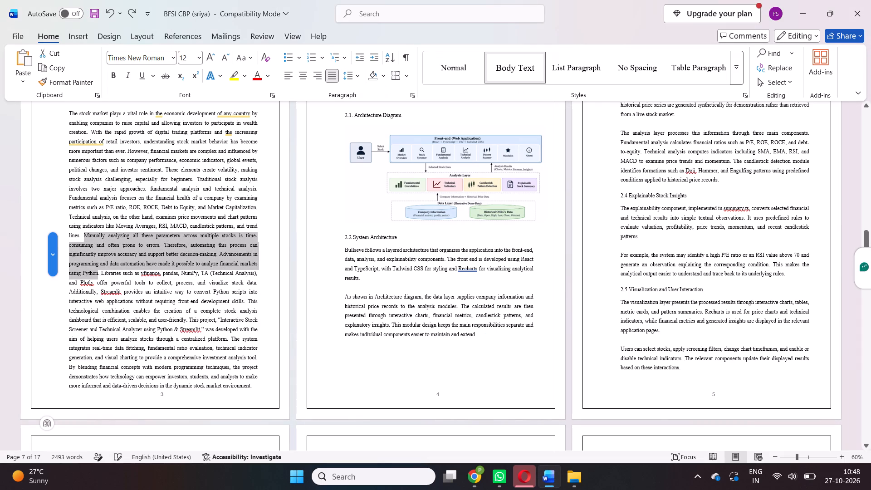
Delete the Introduction text "Manually analyzing all these parameters across multiple stocks is time-consuming and often prone to errors".
{"action": "left_click", "coordinate": [161, 245]}
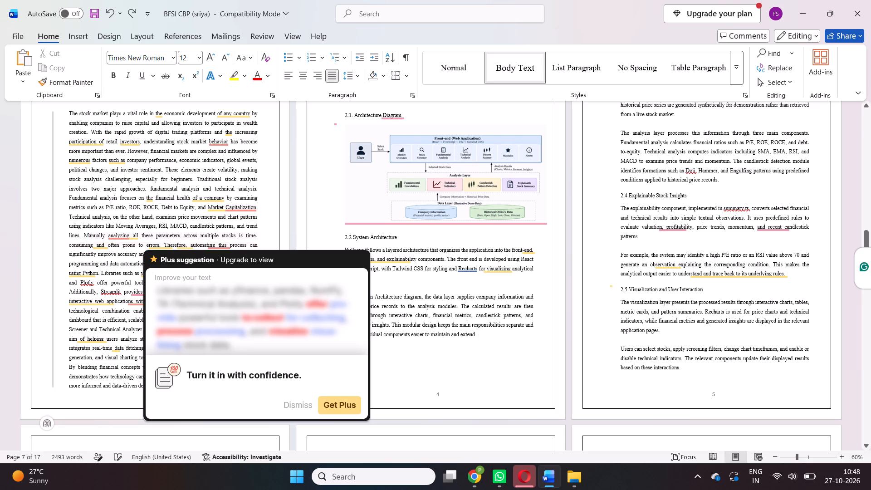
{"action": "left_click", "coordinate": [83, 235]}
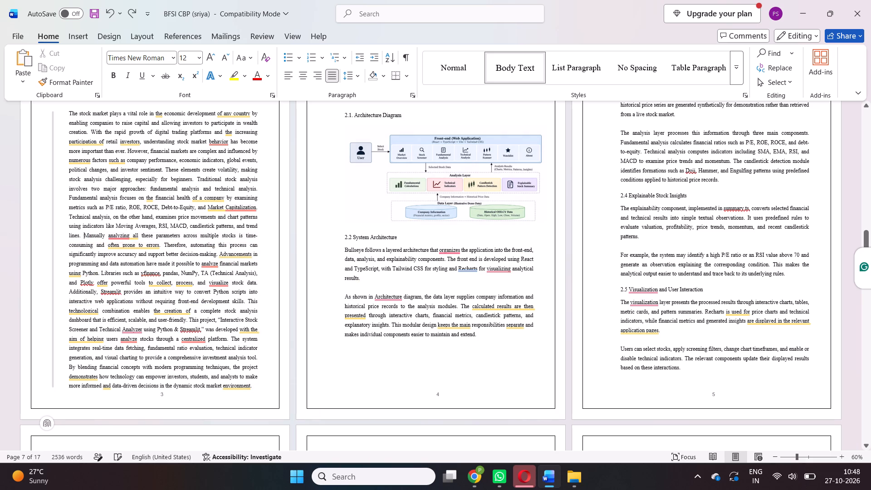
{"action": "left_click_drag", "start_coordinate": [83, 235], "coordinate": [157, 249]}
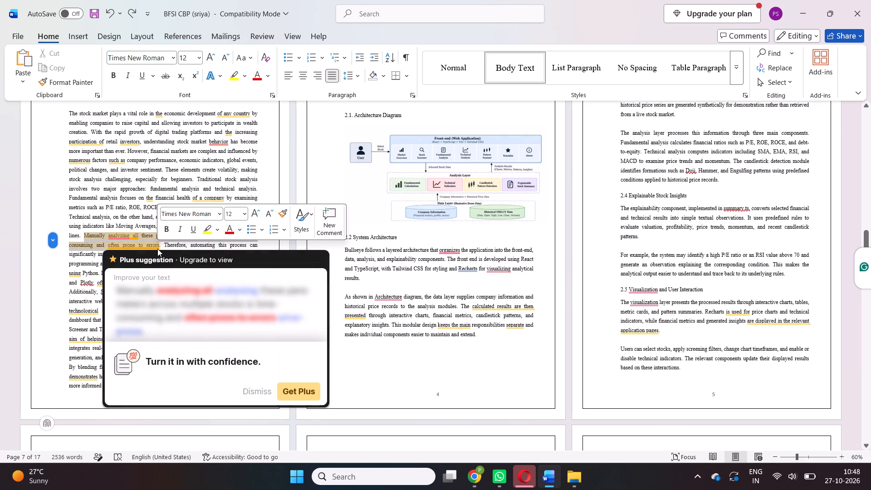
{"action": "key", "text": "BackSpace"}
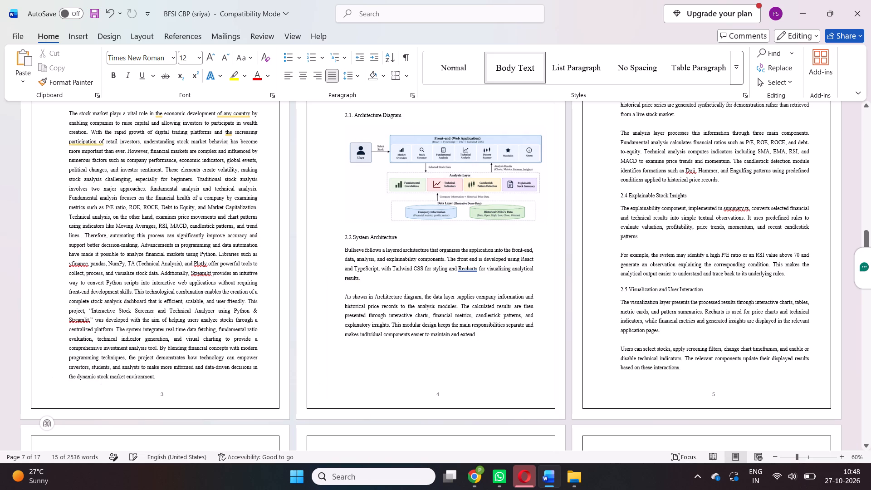
{"action": "scroll", "coordinate": [256, 244], "scroll_direction": "up", "scroll_amount": 5}
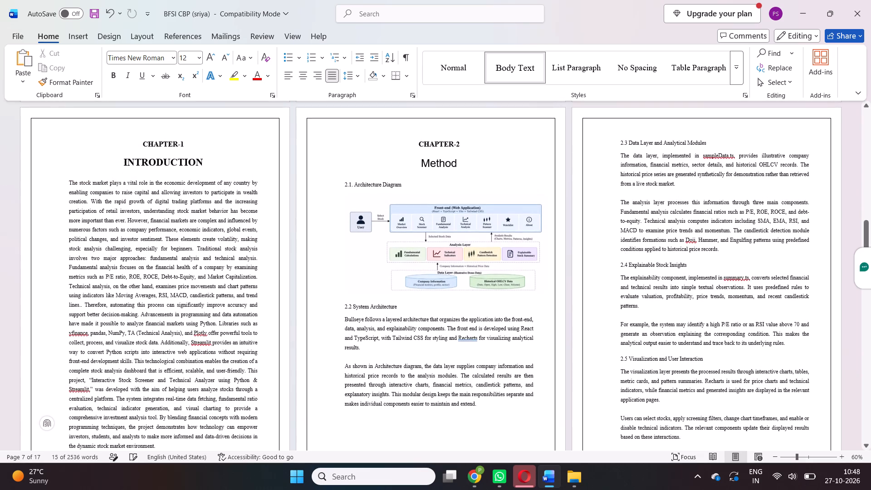
{"action": "scroll", "coordinate": [256, 244], "scroll_direction": "down", "scroll_amount": 1}
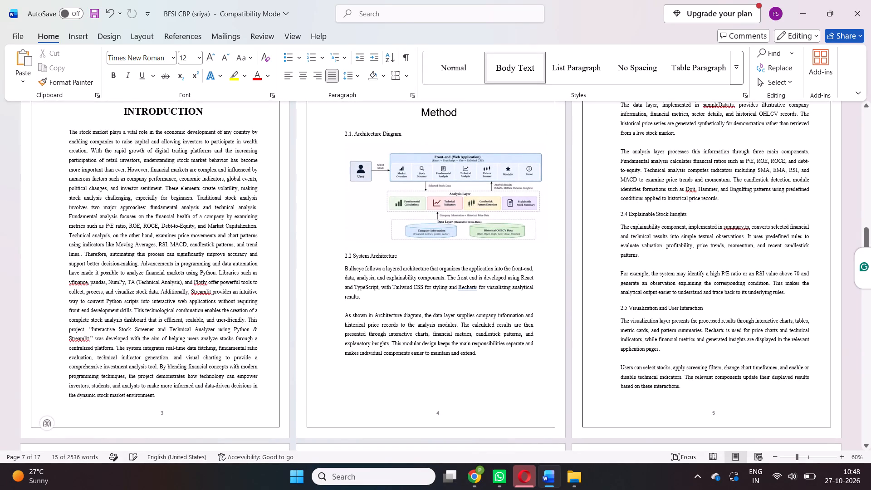
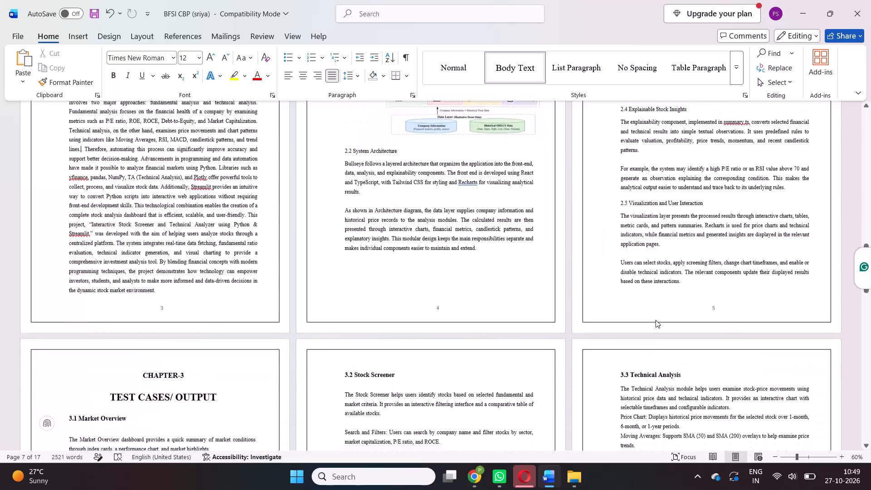
Delete the Chapter 2 body text after the word "Bullseye" in section 2.2 through the end of section 2.5.
{"action": "scroll", "coordinate": [656, 320], "scroll_direction": "down", "scroll_amount": 9}
{"action": "scroll", "coordinate": [656, 320], "scroll_direction": "up", "scroll_amount": 3}
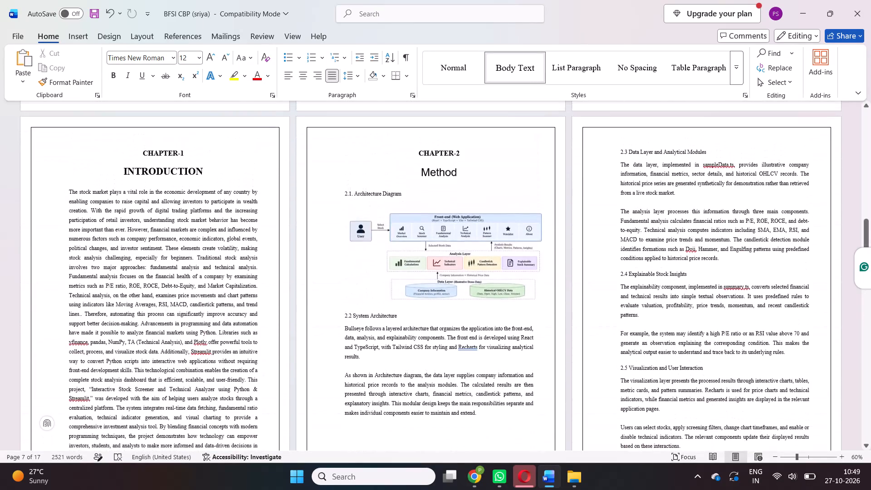
{"action": "scroll", "coordinate": [656, 320], "scroll_direction": "up", "scroll_amount": 1}
{"action": "scroll", "coordinate": [626, 342], "scroll_direction": "down", "scroll_amount": 1}
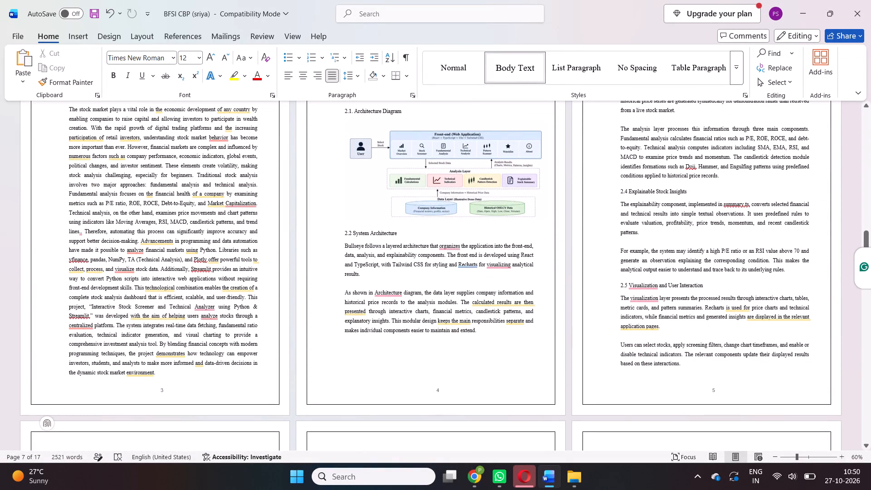
{"action": "left_click_drag", "start_coordinate": [681, 363], "coordinate": [678, 362]}
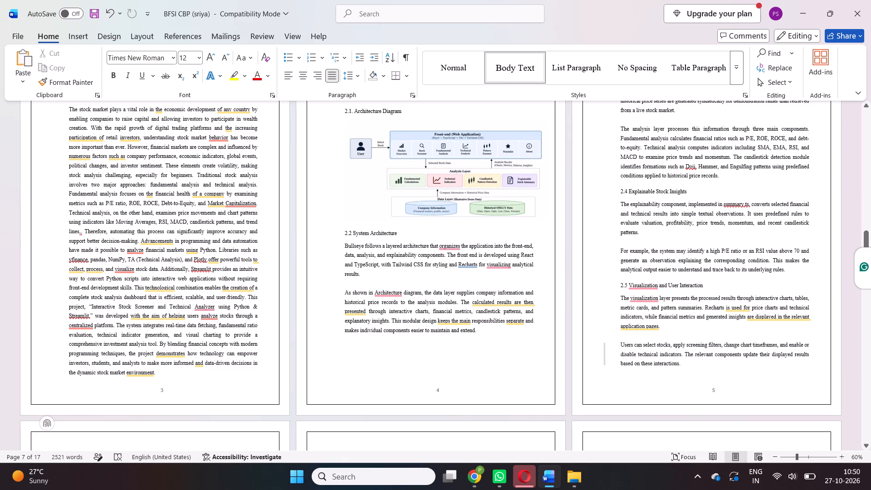
{"action": "left_click_drag", "start_coordinate": [678, 362], "coordinate": [409, 137]}
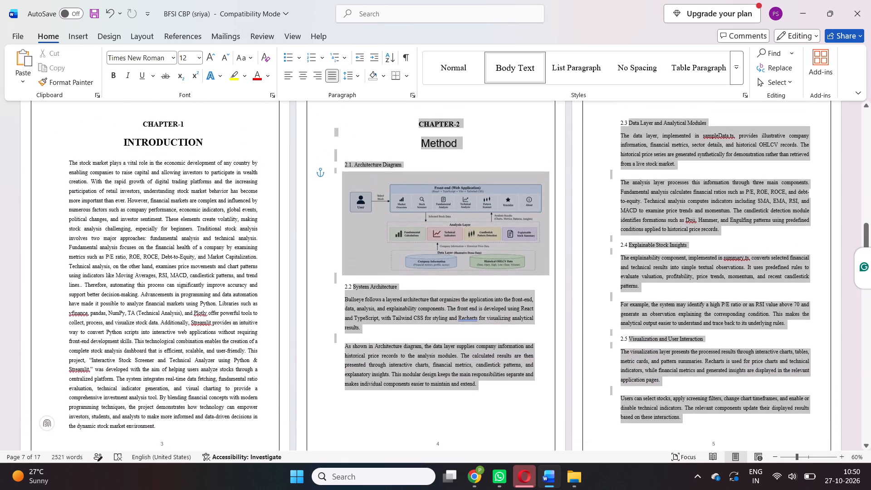
{"action": "left_click_drag", "start_coordinate": [409, 137], "coordinate": [409, 238]}
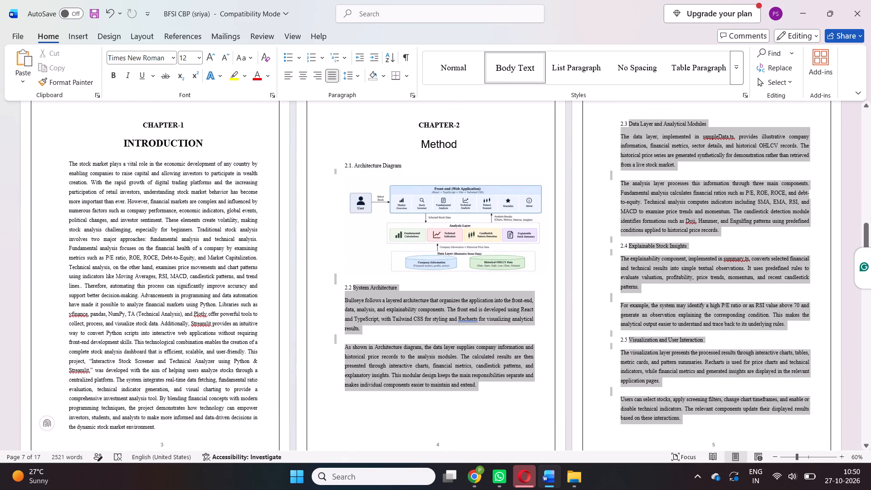
{"action": "left_click_drag", "start_coordinate": [409, 238], "coordinate": [414, 289]}
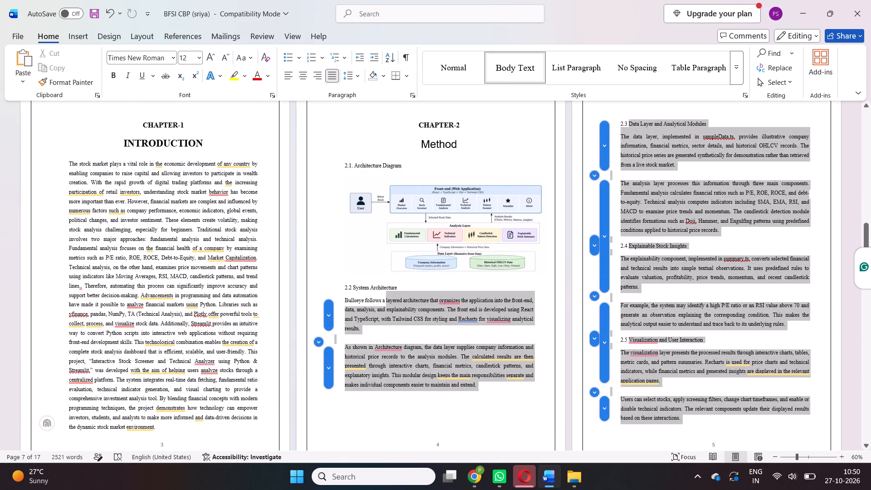
{"action": "left_click_drag", "start_coordinate": [414, 289], "coordinate": [368, 303]}
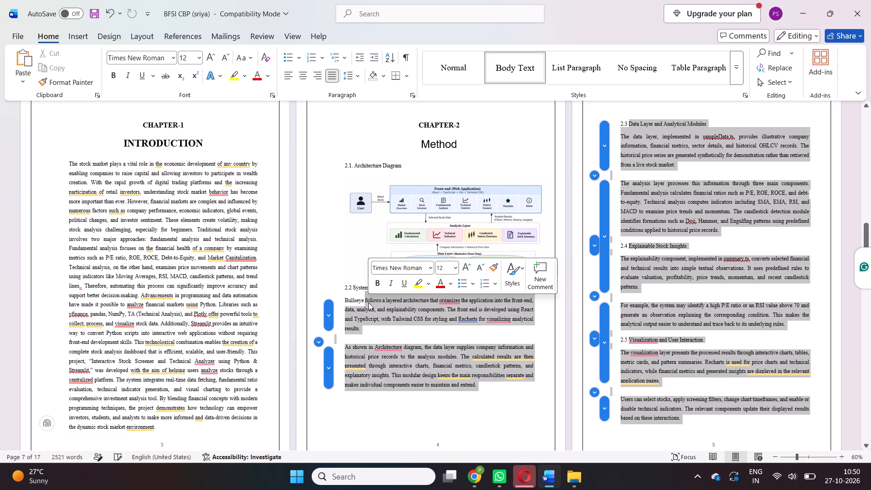
{"action": "key", "text": "BackSpace"}
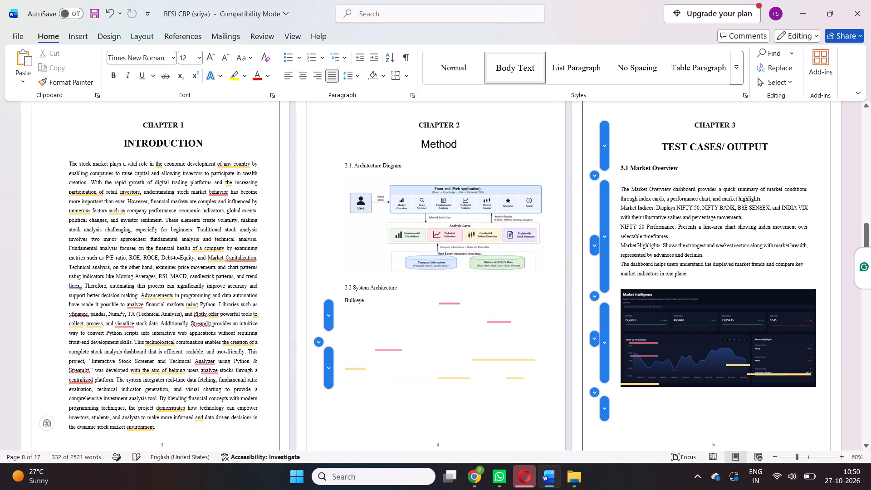
Delete the architecture diagram and the "2.1. Architecture Diagram" and "2.2 System Architecture" headings from Chapter 2, keeping a blank line above "Bullseye".
{"action": "left_click", "coordinate": [450, 214]}
{"action": "key", "text": "BackSpace"}
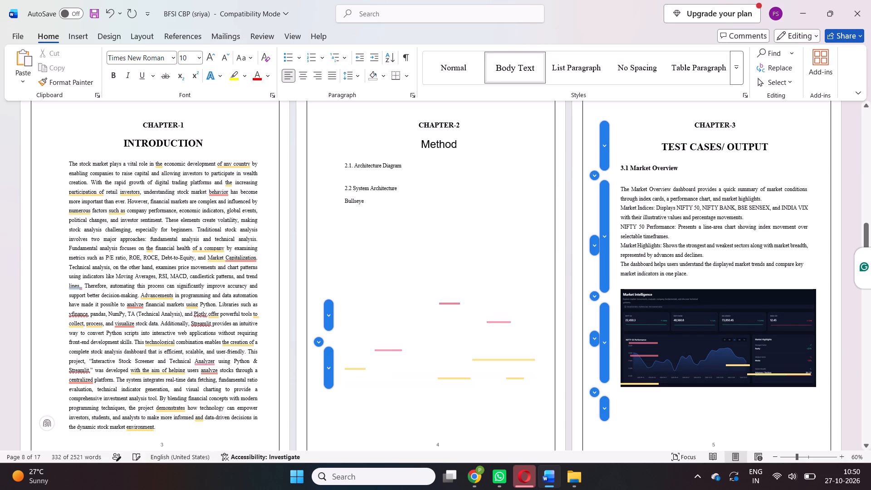
{"action": "left_click_drag", "start_coordinate": [400, 190], "coordinate": [345, 167]}
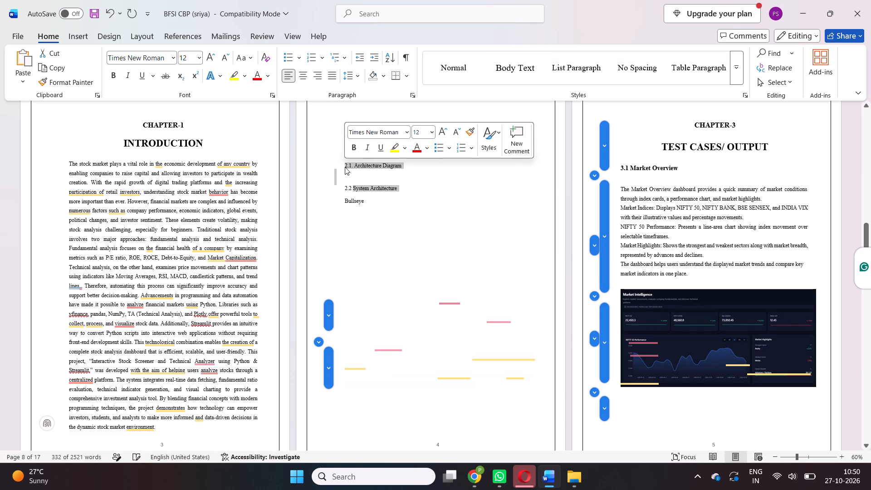
{"action": "key", "text": "BackSpace"}
{"action": "key", "text": "BackSpace"}
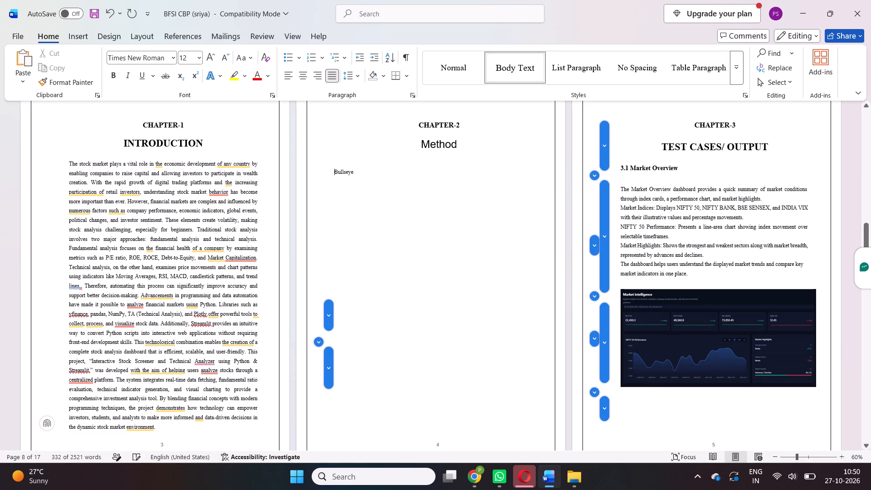
{"action": "key", "text": "BackSpace"}
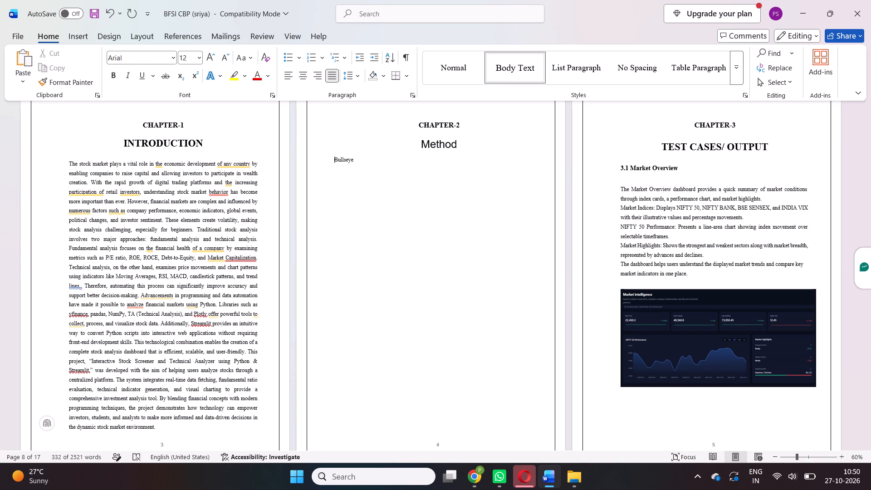
{"action": "key", "text": "ctrl+z"}
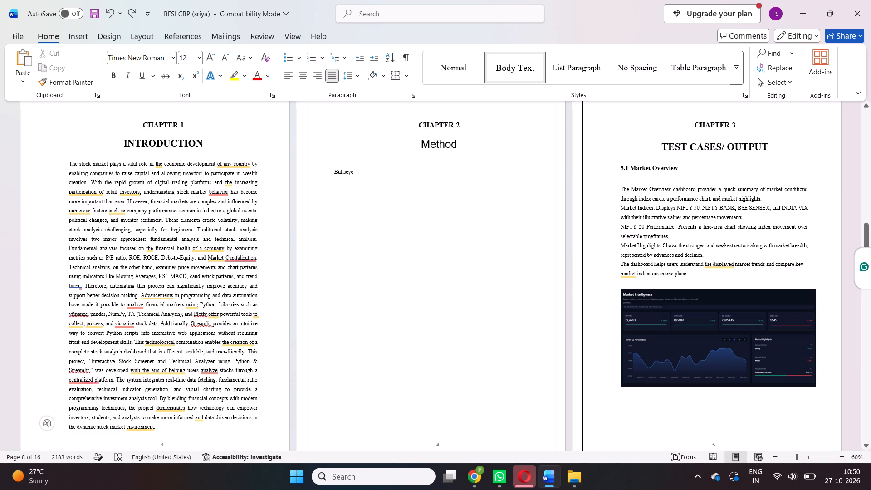
Delete the title word "Method" beneath the CHAPTER-2 heading.
{"action": "left_click", "coordinate": [459, 142]}
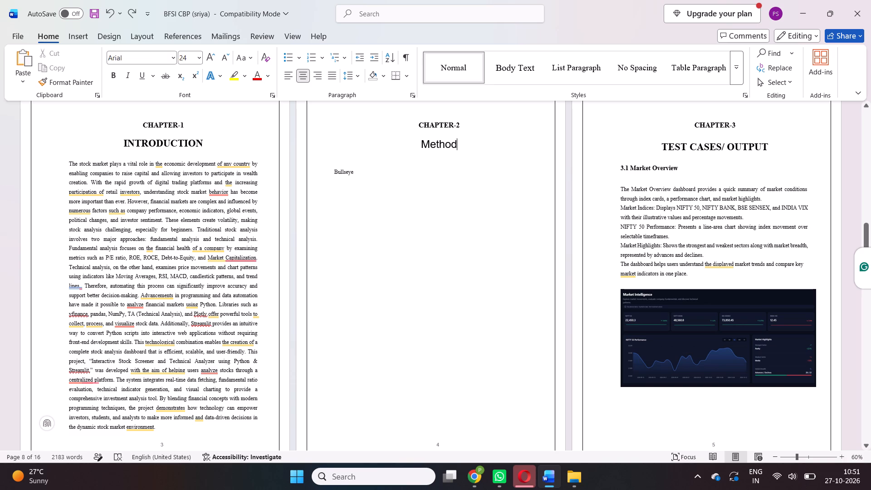
{"action": "scroll", "coordinate": [495, 289], "scroll_direction": "up", "scroll_amount": 2}
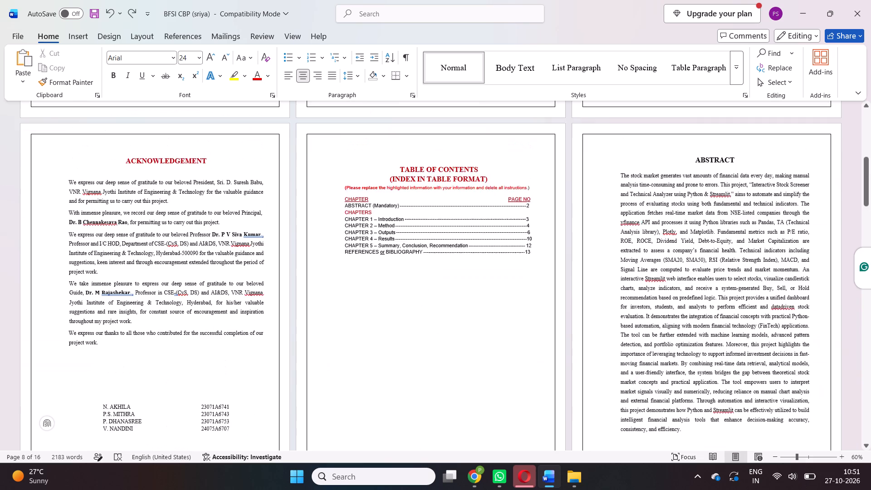
{"action": "scroll", "coordinate": [495, 289], "scroll_direction": "down", "scroll_amount": 2}
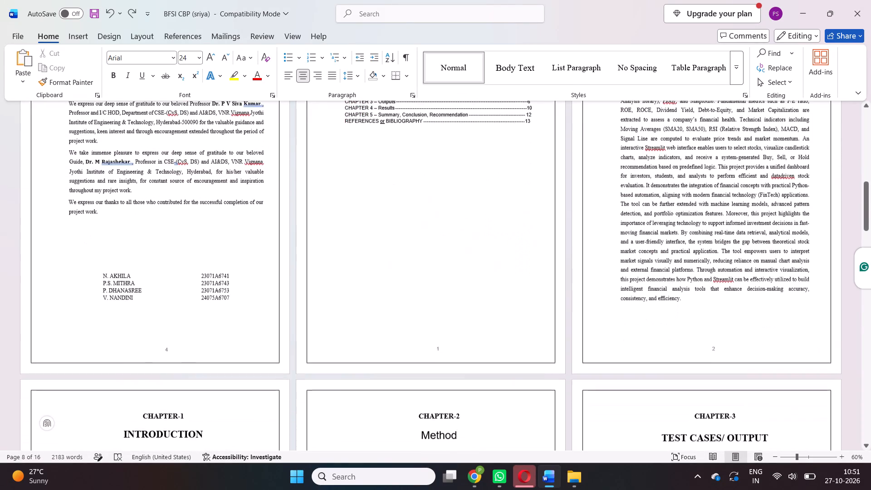
{"action": "scroll", "coordinate": [495, 289], "scroll_direction": "down", "scroll_amount": 1}
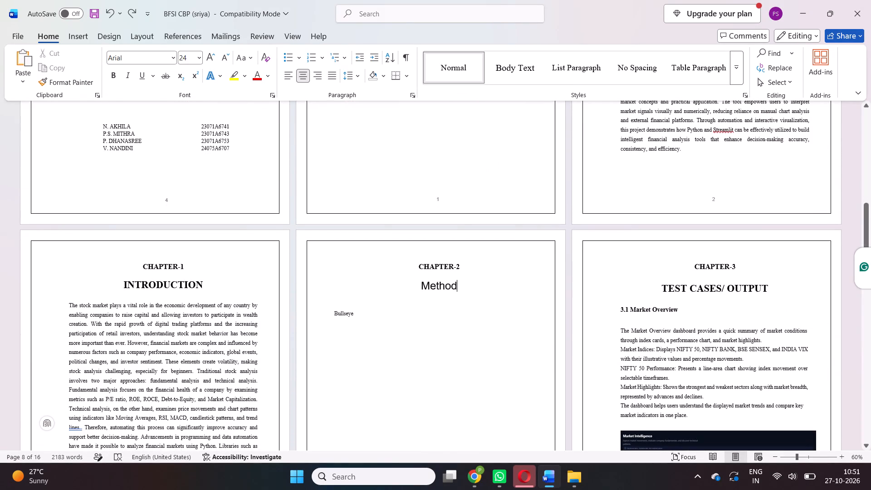
{"action": "key", "text": "BackSpace"}
{"action": "key", "text": "BackSpace"}
{"action": "key", "text": "BackSpace"}
{"action": "key", "text": "BackSpace"}
{"action": "key", "text": "BackSpace"}
{"action": "key", "text": "BackSpace"}
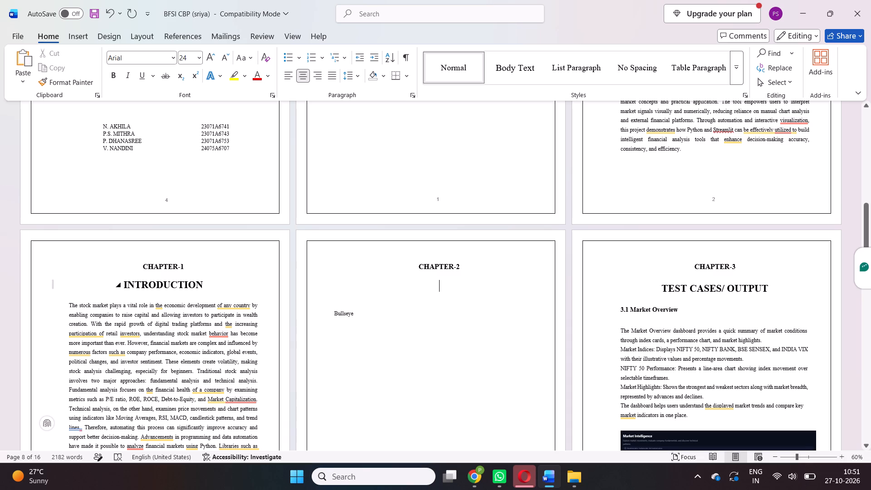
Copy the INTRODUCTION title from Chapter 1 to beneath the CHAPTER-2 heading, remove the blank line above it and center it.
{"action": "left_click_drag", "start_coordinate": [206, 284], "coordinate": [124, 284]}
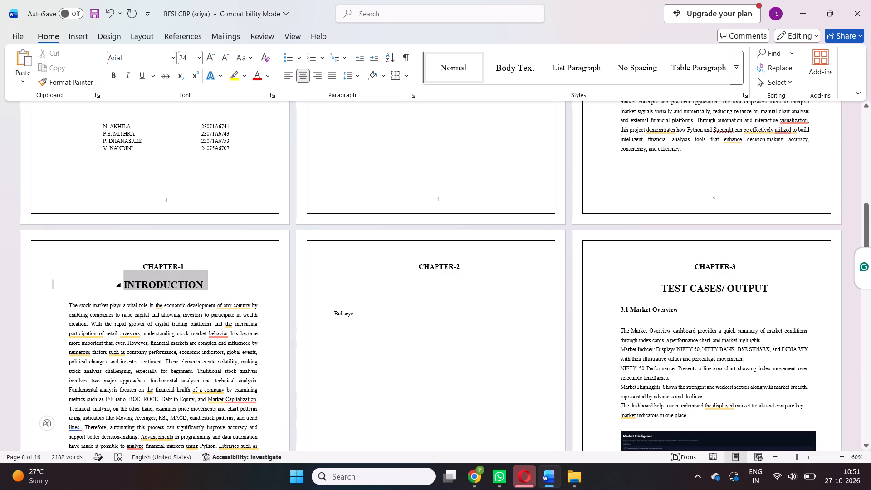
{"action": "left_click_drag", "start_coordinate": [124, 284], "coordinate": [124, 284]}
{"action": "key", "text": "ctrl+c"}
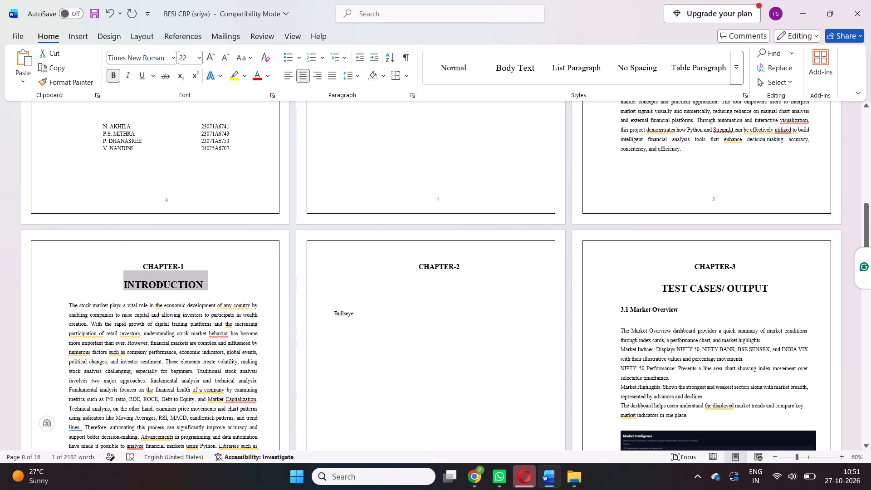
{"action": "left_click", "coordinate": [407, 279]}
{"action": "key", "text": "ctrl+v"}
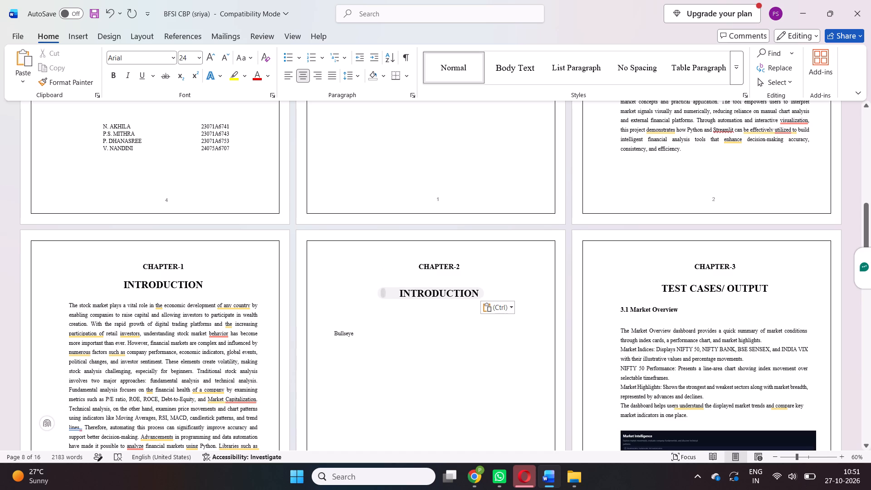
{"action": "left_click", "coordinate": [392, 292]}
{"action": "left_click", "coordinate": [378, 279]}
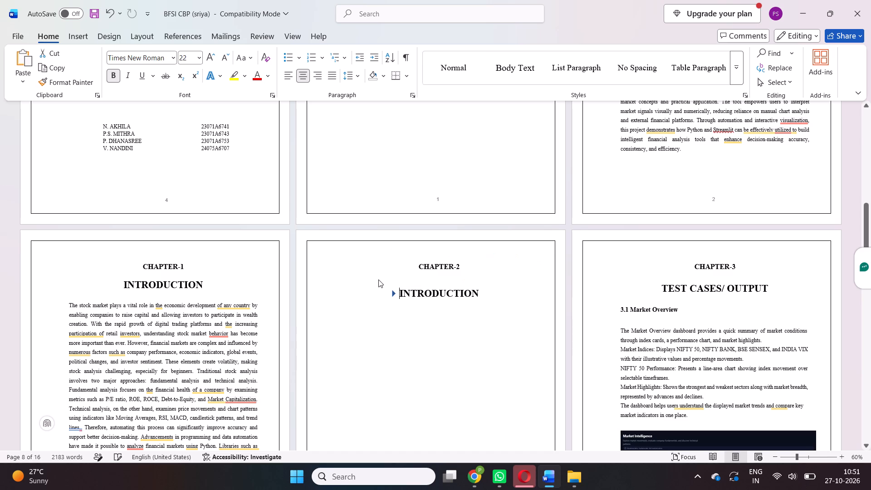
{"action": "key", "text": "BackSpace"}
{"action": "key", "text": "BackSpace"}
{"action": "key", "text": "BackSpace"}
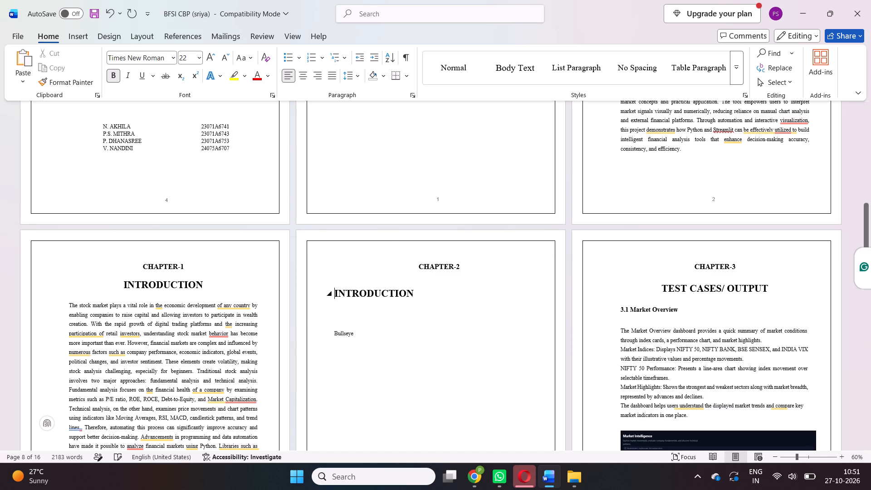
{"action": "key", "text": "v"}
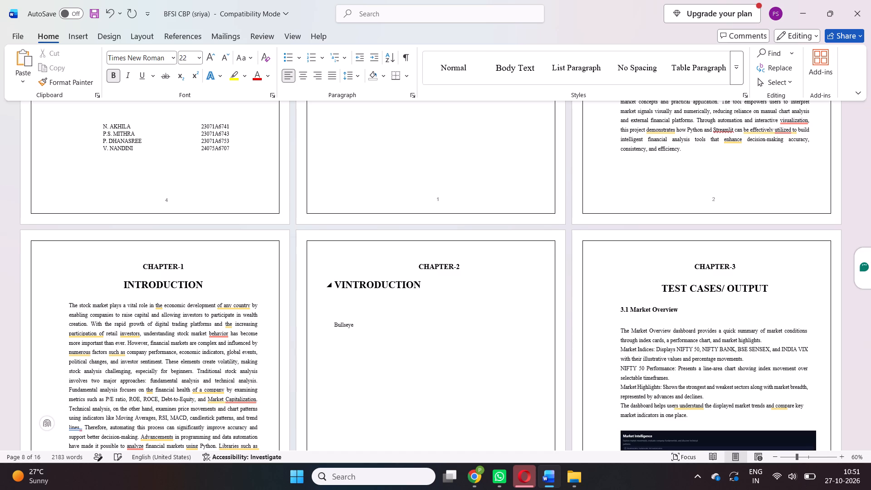
{"action": "key", "text": "BackSpace"}
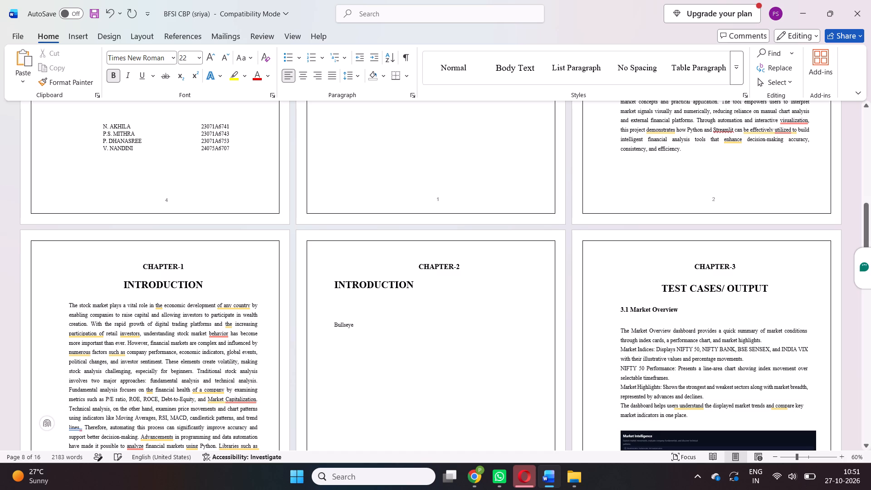
{"action": "left_click_drag", "start_coordinate": [418, 285], "coordinate": [335, 278]}
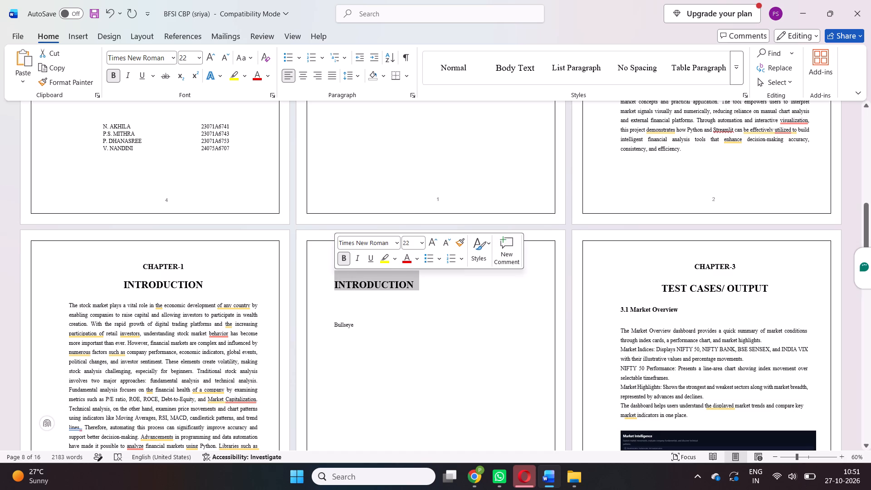
{"action": "left_click", "coordinate": [303, 76]}
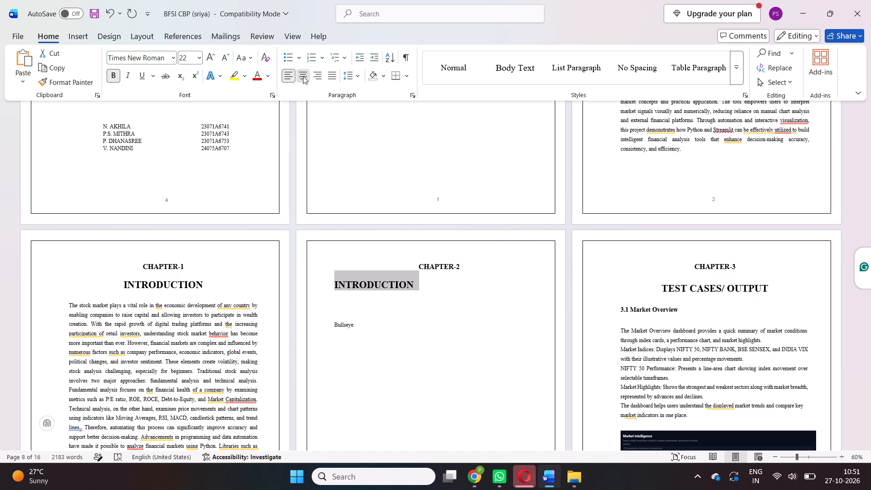
{"action": "left_click", "coordinate": [477, 302]}
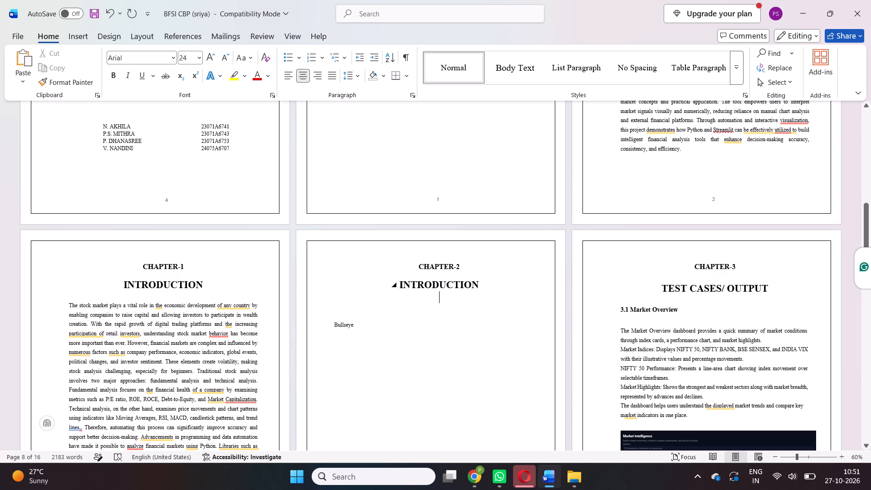
Replace the copied INTRODUCTION title in Chapter 2 with "METHODOLOGY".
{"action": "left_click", "coordinate": [479, 283]}
{"action": "key", "text": "BackSpace"}
{"action": "key", "text": "BackSpace"}
{"action": "key", "text": "BackSpace"}
{"action": "key", "text": "BackSpace"}
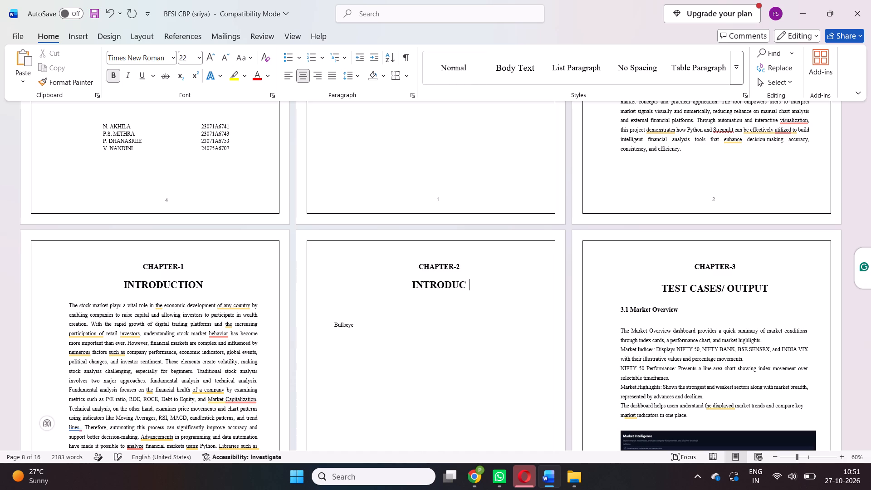
{"action": "key", "text": "BackSpace"}
{"action": "key", "text": "BackSpace"}
{"action": "key", "text": "BackSpace"}
{"action": "key", "text": "BackSpace"}
{"action": "key", "text": "BackSpace"}
{"action": "key", "text": "BackSpace"}
{"action": "key", "text": "BackSpace"}
{"action": "key", "text": "BackSpace"}
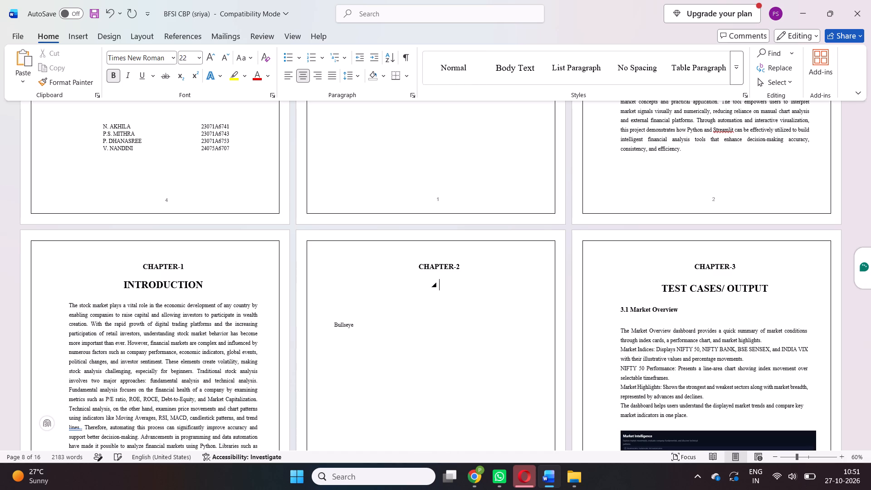
{"action": "type", "text": "METHO"}
{"action": "type", "text": "DOLOGY"}
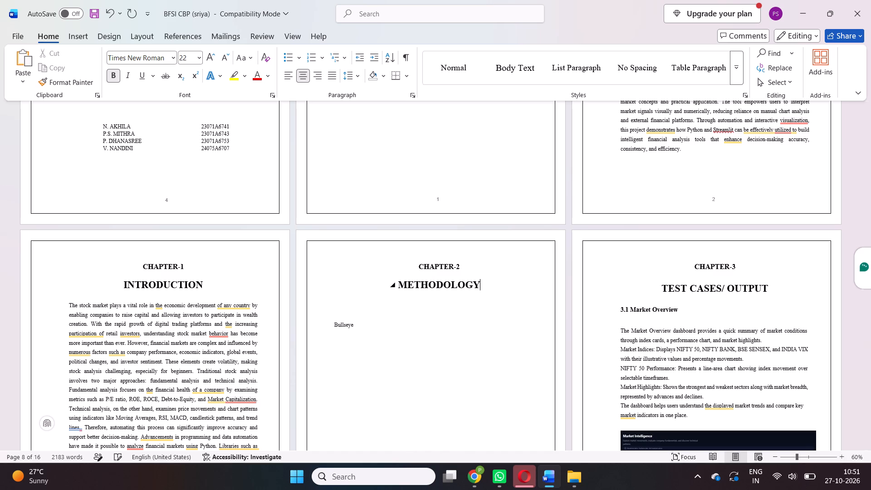
Adjust the blank lines between the METHODOLOGY title and the word "Bullseye" to leave a single empty line.
{"action": "left_click", "coordinate": [330, 325]}
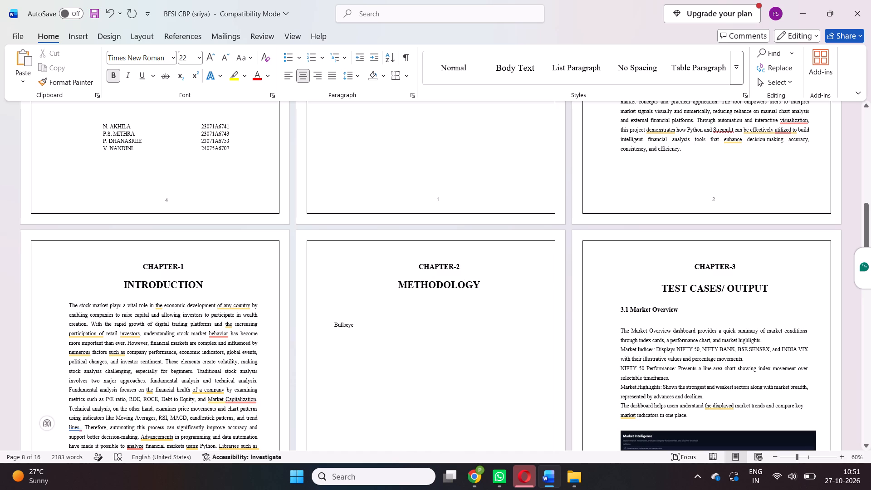
{"action": "key", "text": "BackSpace"}
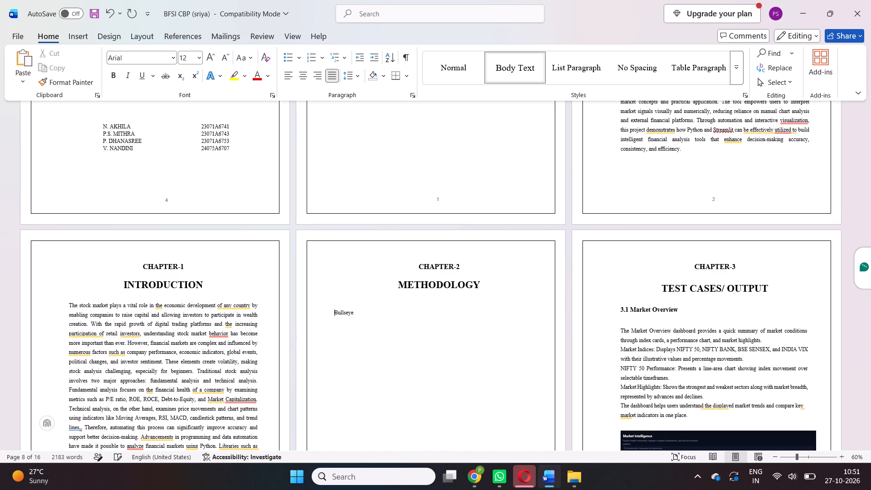
{"action": "key", "text": "BackSpace"}
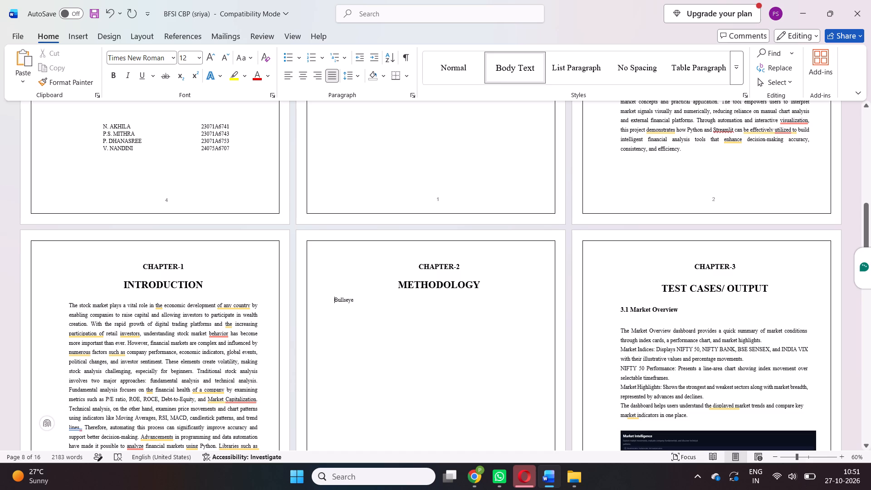
{"action": "key", "text": "Return"}
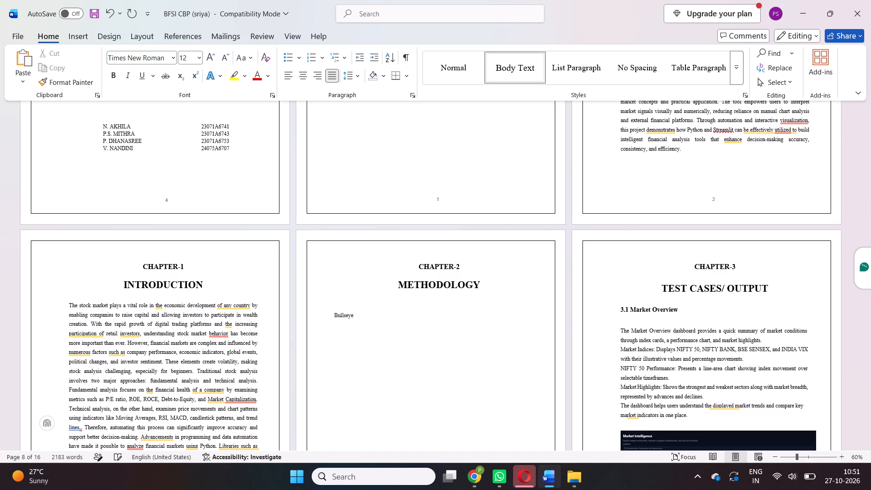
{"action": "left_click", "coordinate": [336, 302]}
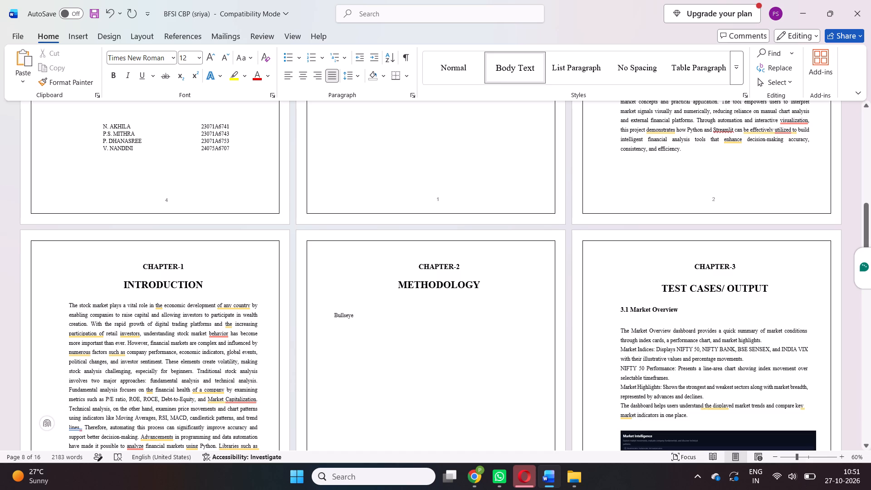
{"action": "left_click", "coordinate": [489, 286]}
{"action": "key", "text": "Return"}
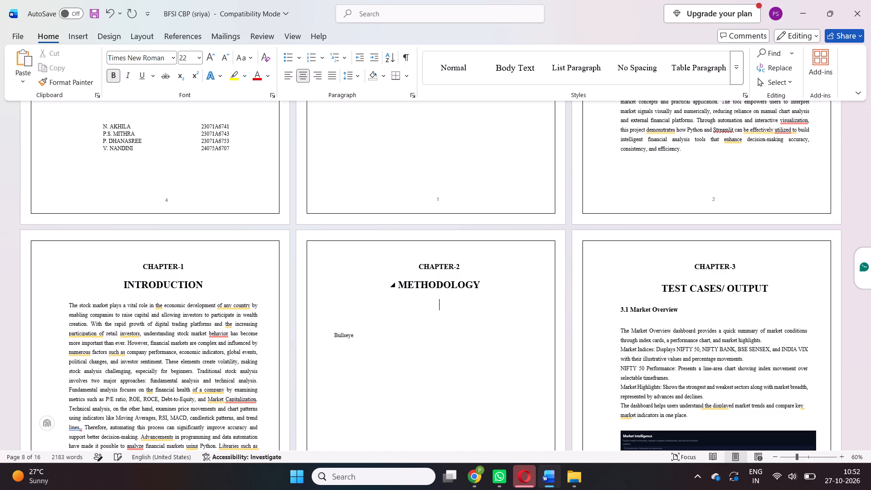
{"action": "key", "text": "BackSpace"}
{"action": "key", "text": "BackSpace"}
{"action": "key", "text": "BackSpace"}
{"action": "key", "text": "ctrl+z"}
Remove the blank line between the METHODOLOGY title and the word "Bullseye" in Chapter 2.
{"action": "left_click", "coordinate": [333, 314]}
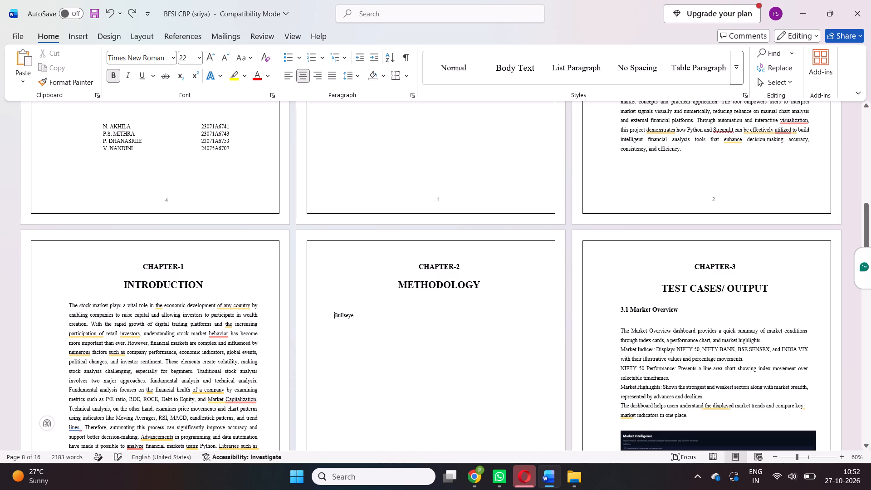
{"action": "key", "text": "BackSpace"}
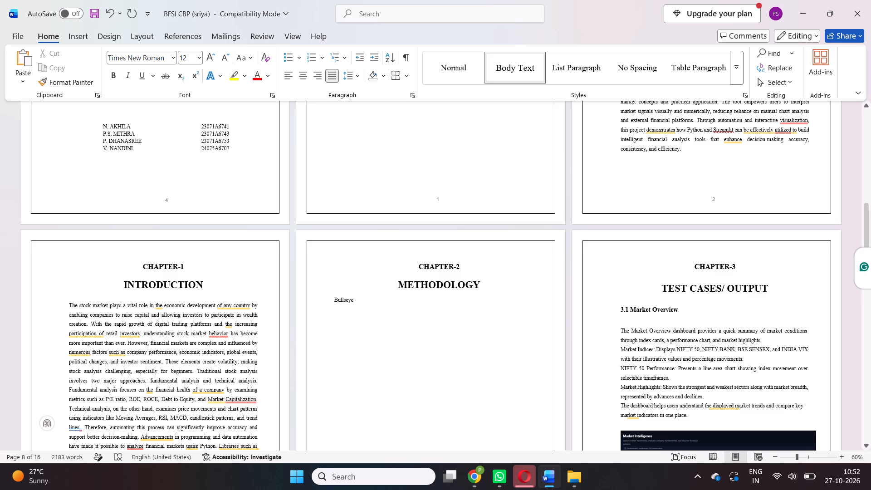
Copy the Chapter 2 Methodology body text on page 8 of BFSI SENIOR.pdf, from "The proposed system" through "cleaned and normalized".
{"action": "left_click", "coordinate": [474, 474]}
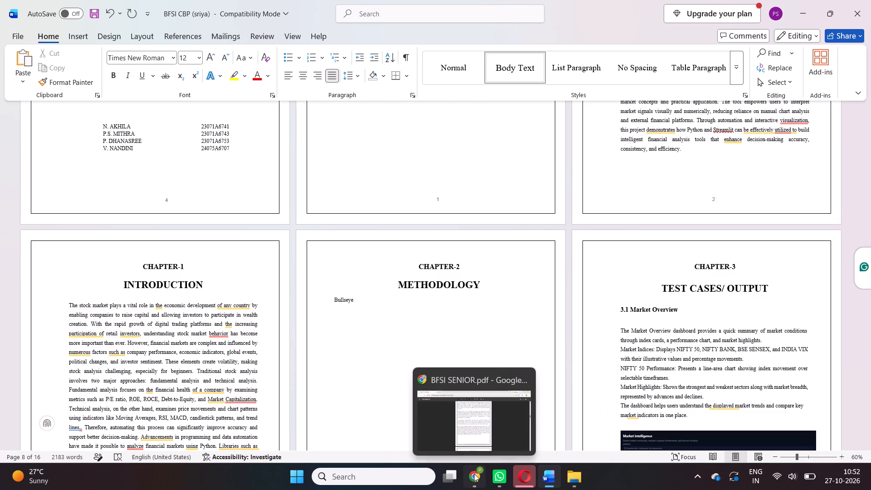
{"action": "scroll", "coordinate": [461, 298], "scroll_direction": "up", "scroll_amount": 1}
{"action": "scroll", "coordinate": [461, 298], "scroll_direction": "down", "scroll_amount": 3}
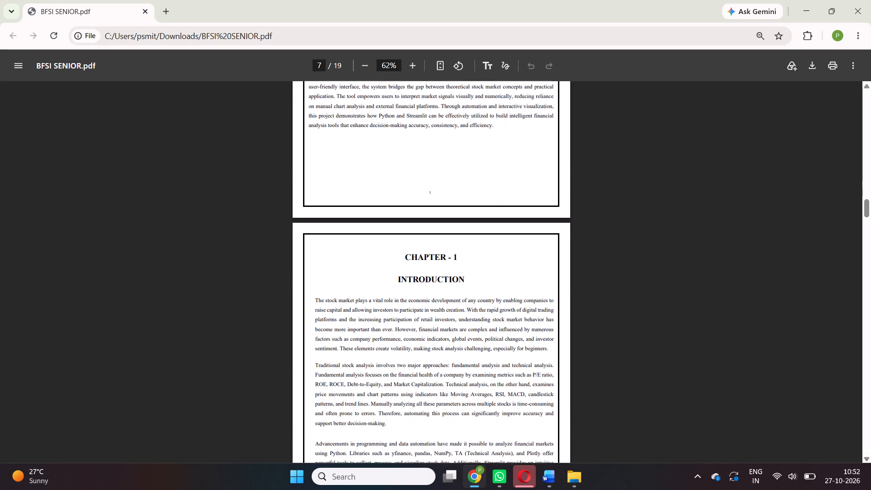
{"action": "scroll", "coordinate": [461, 298], "scroll_direction": "down", "scroll_amount": 4}
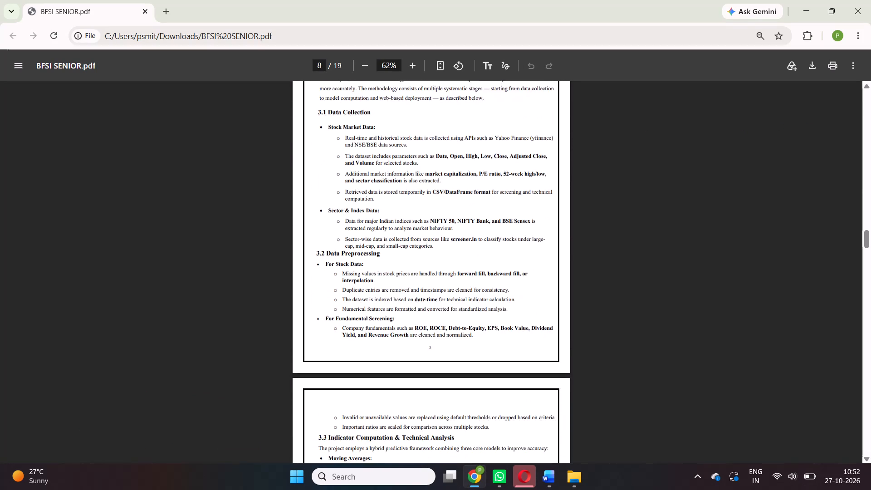
{"action": "scroll", "coordinate": [461, 298], "scroll_direction": "up", "scroll_amount": 1}
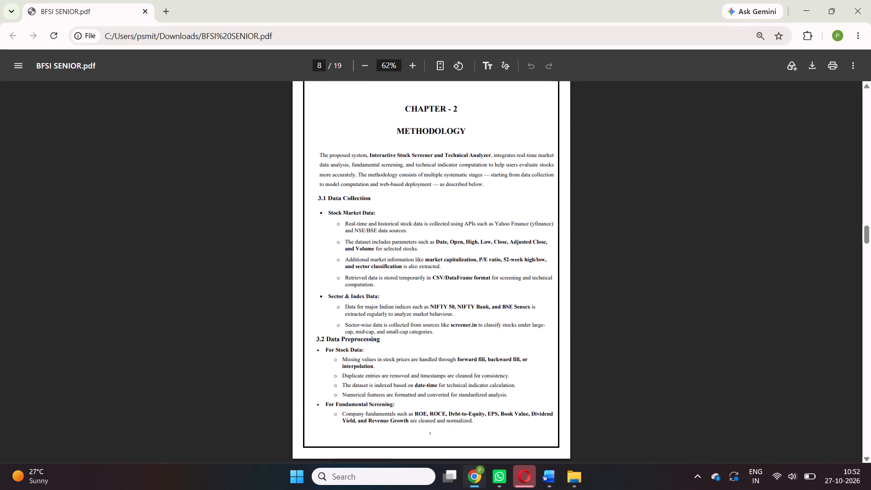
{"action": "left_click_drag", "start_coordinate": [318, 151], "coordinate": [497, 461]}
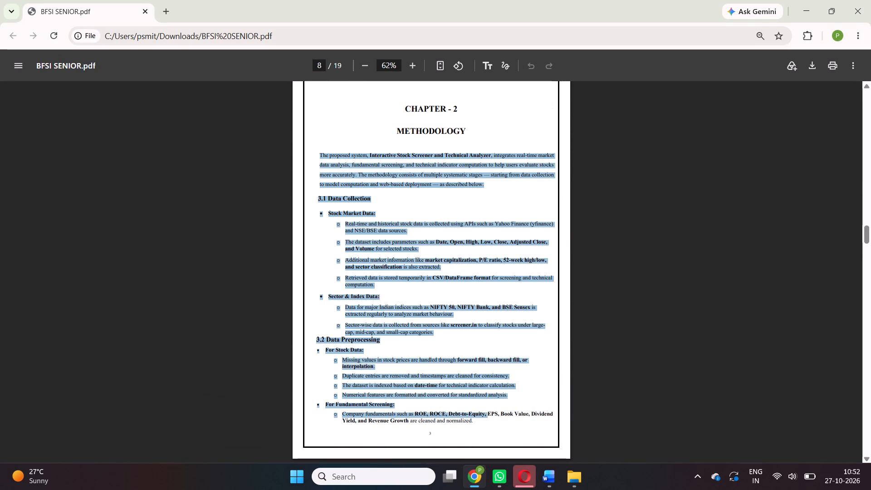
{"action": "left_click_drag", "start_coordinate": [497, 461], "coordinate": [472, 423]}
{"action": "key", "text": "ctrl+c"}
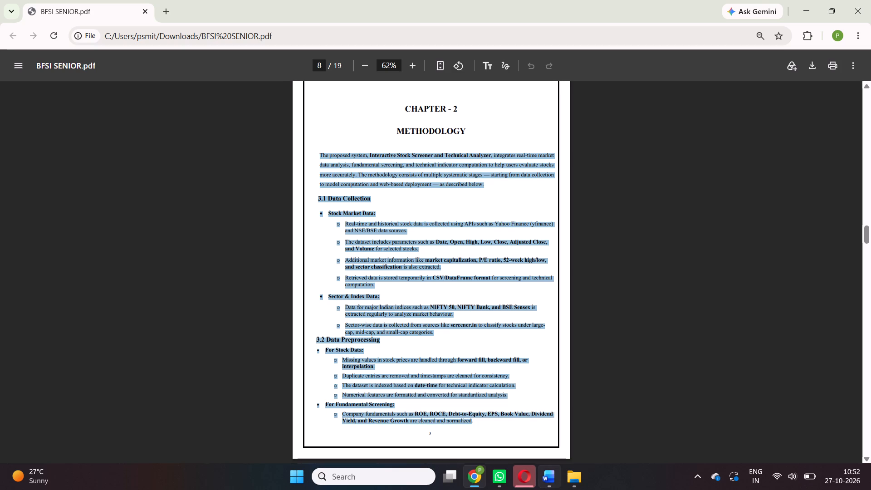
Paste the copied text beneath the METHODOLOGY title in the Word report and delete the placeholder word "Bullseye" before it.
{"action": "left_click", "coordinate": [552, 480]}
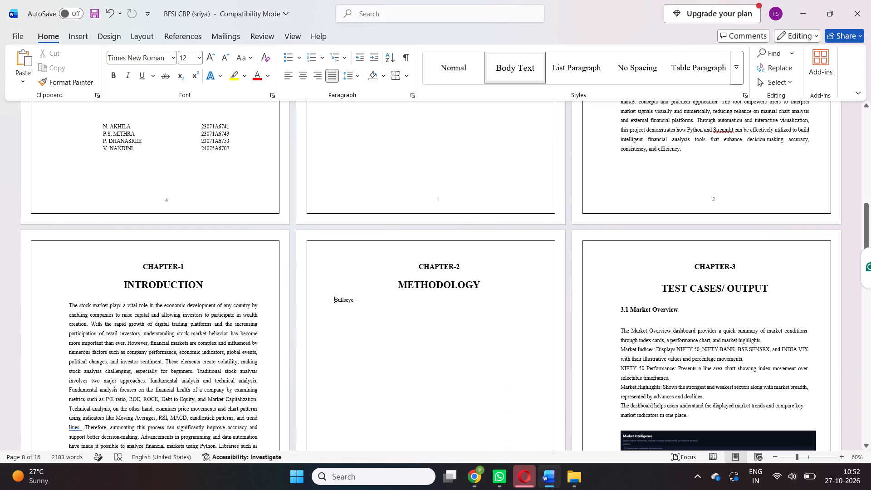
{"action": "left_click", "coordinate": [356, 299]}
{"action": "key", "text": "ctrl+v"}
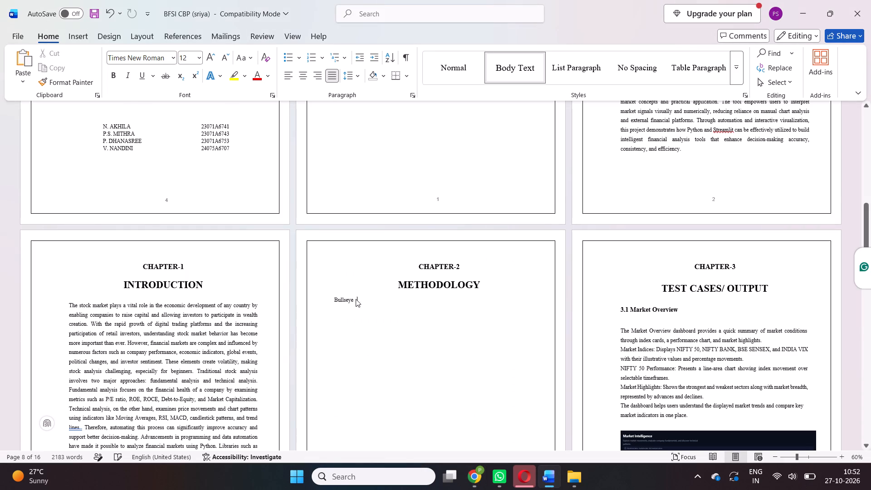
{"action": "left_click", "coordinate": [334, 269]}
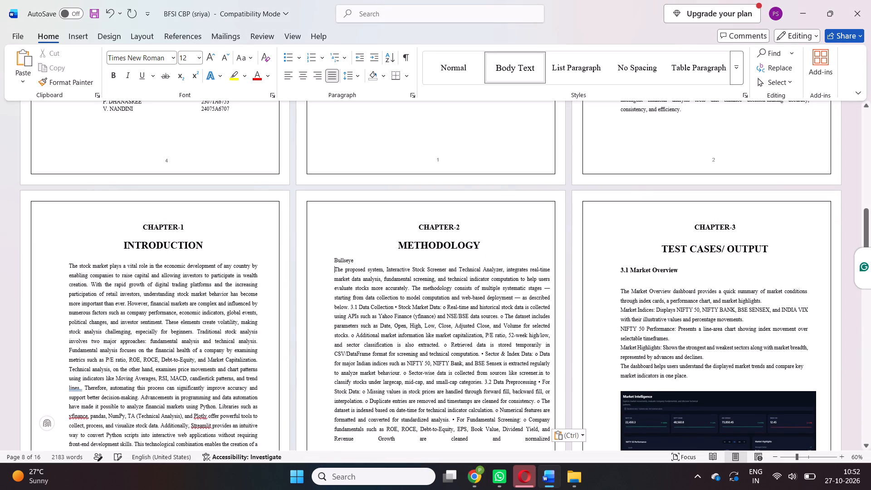
{"action": "key", "text": "BackSpace"}
{"action": "key", "text": "BackSpace"}
{"action": "key", "text": "BackSpace"}
{"action": "key", "text": "BackSpace"}
{"action": "key", "text": "BackSpace"}
{"action": "key", "text": "BackSpace"}
{"action": "key", "text": "BackSpace"}
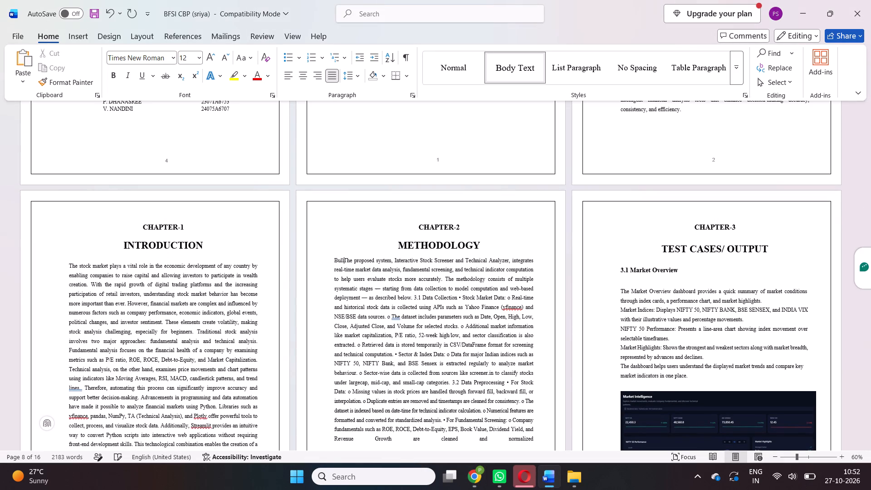
{"action": "key", "text": "BackSpace"}
{"action": "key", "text": "BackSpace"}
{"action": "key", "text": "BackSpace"}
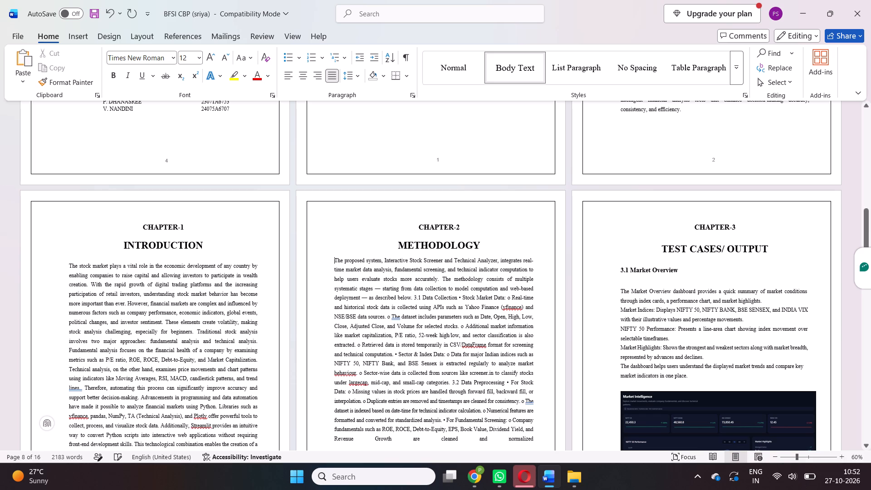
Separate "3.1 Data Collection" onto its own line, between the Methodology opening paragraph and the "Stock Market Data" text.
{"action": "scroll", "coordinate": [398, 288], "scroll_direction": "down", "scroll_amount": 3}
{"action": "scroll", "coordinate": [398, 288], "scroll_direction": "up", "scroll_amount": 1}
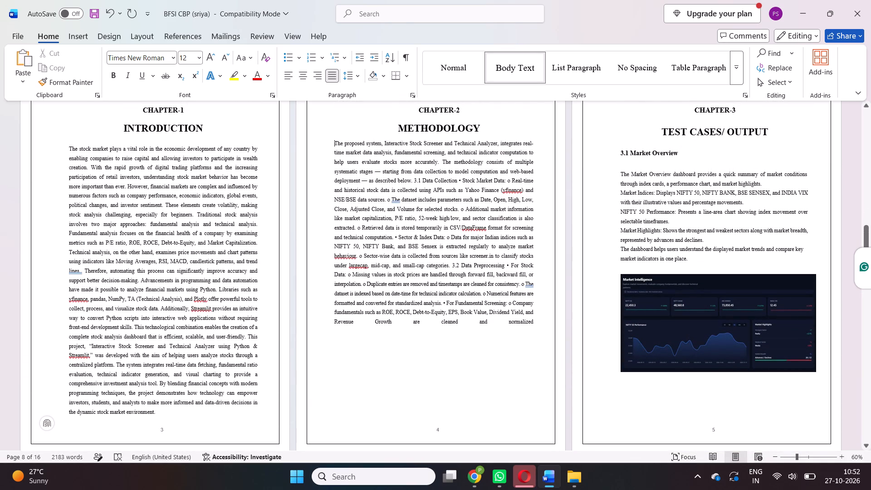
{"action": "left_click", "coordinate": [476, 474]}
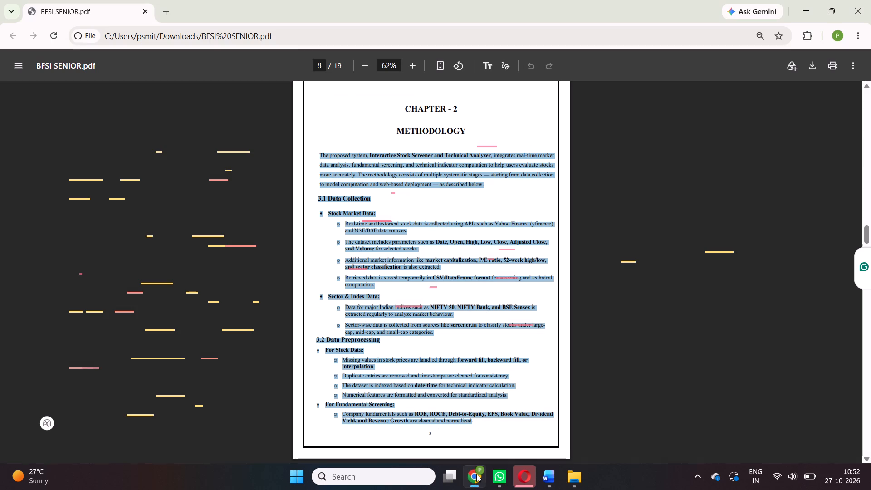
{"action": "left_click", "coordinate": [544, 473]}
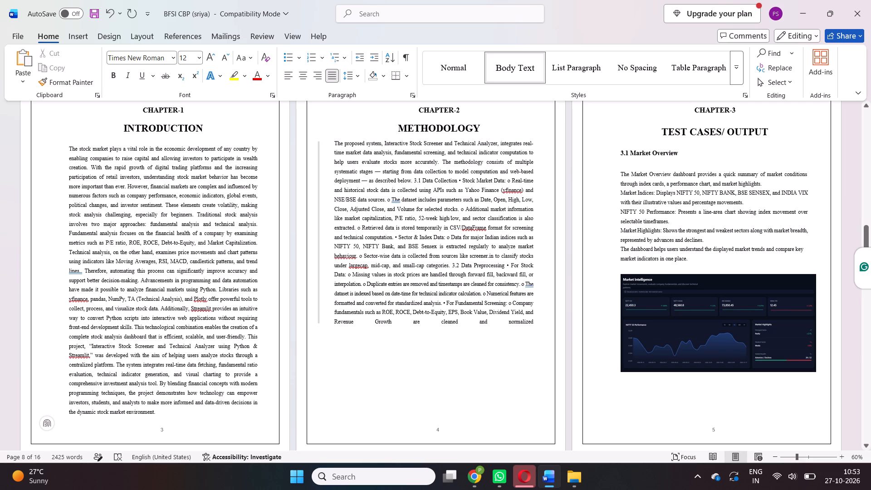
{"action": "left_click", "coordinate": [411, 181]}
{"action": "key", "text": "Right"}
{"action": "key", "text": "Return"}
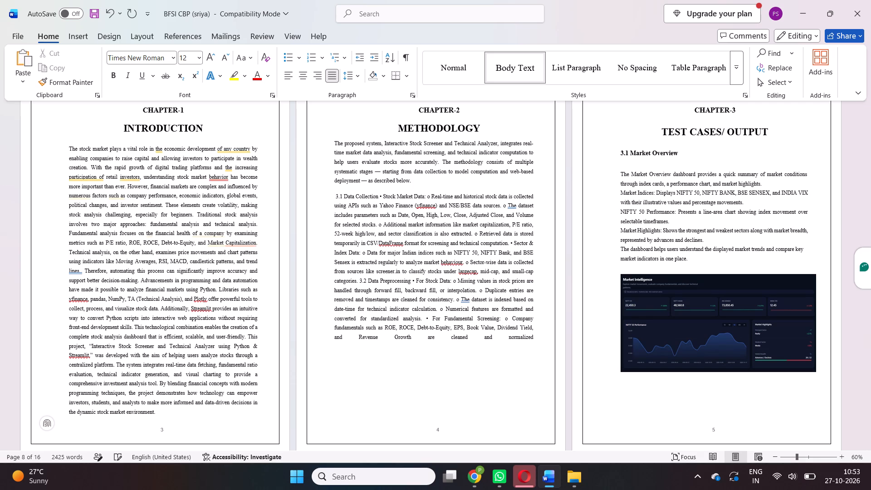
{"action": "left_click", "coordinate": [377, 195]}
{"action": "key", "text": "Right"}
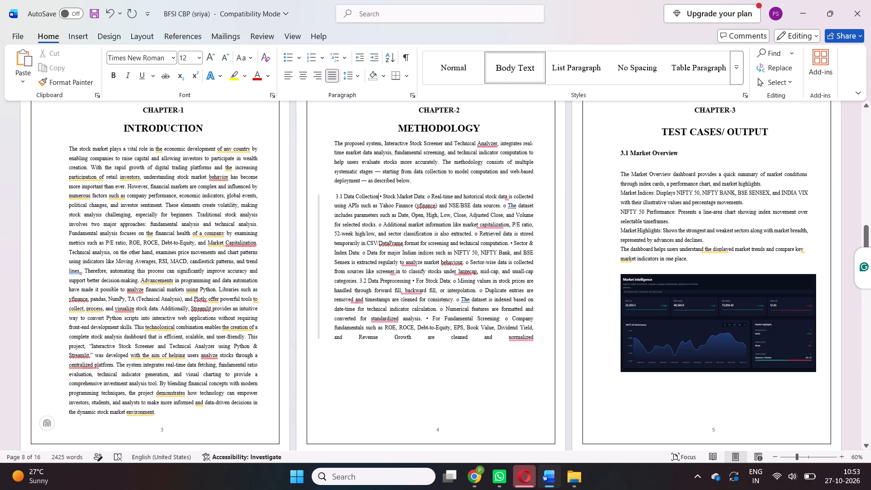
{"action": "key", "text": "Return"}
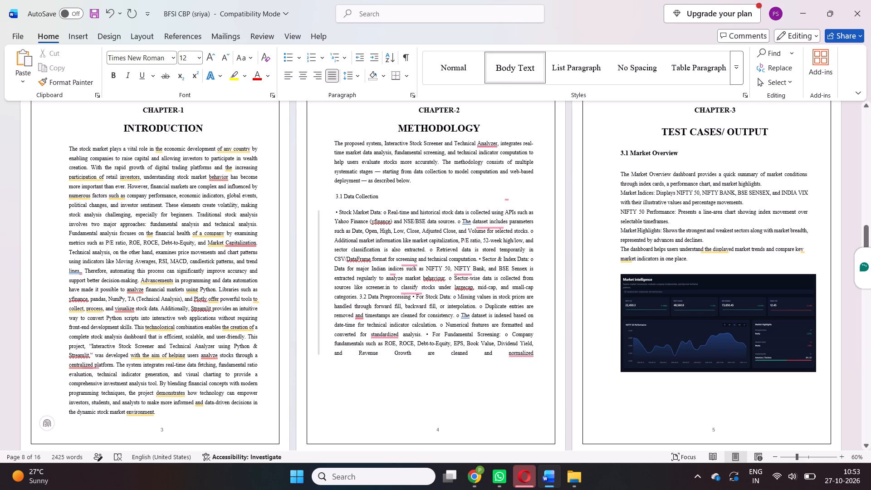
Start a new paragraph at "The dataset includes parameters" and delete the stray "o" marker in front of it.
{"action": "left_click", "coordinate": [455, 220]}
{"action": "key", "text": "Right"}
{"action": "key", "text": "Return"}
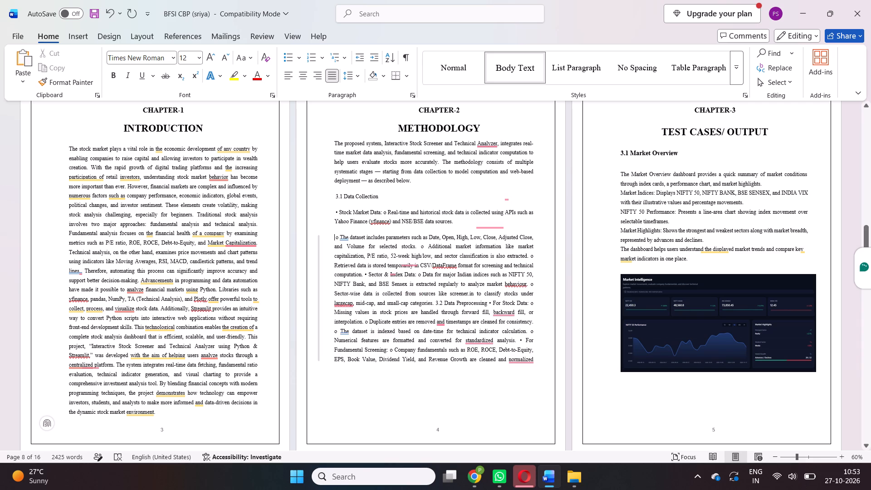
{"action": "left_click", "coordinate": [341, 238]}
{"action": "key", "text": "BackSpace"}
{"action": "key", "text": "BackSpace"}
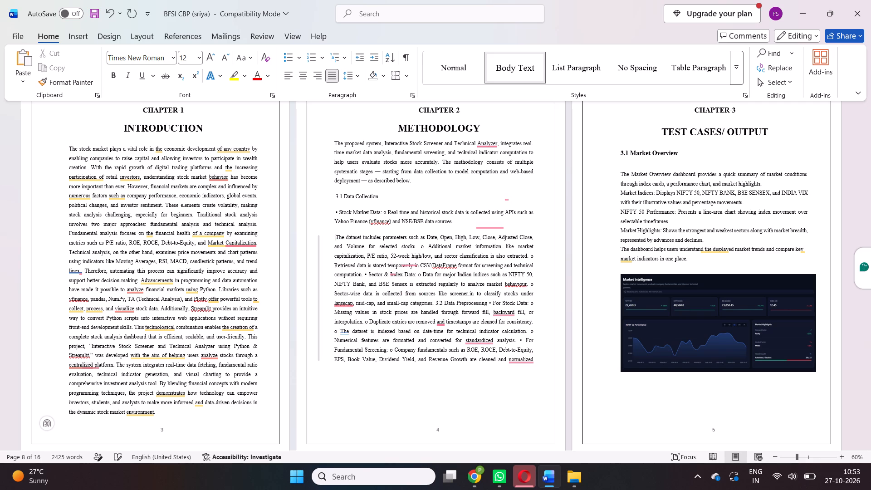
{"action": "key", "text": "BackSpace"}
{"action": "key", "text": "BackSpace"}
{"action": "key", "text": "Return"}
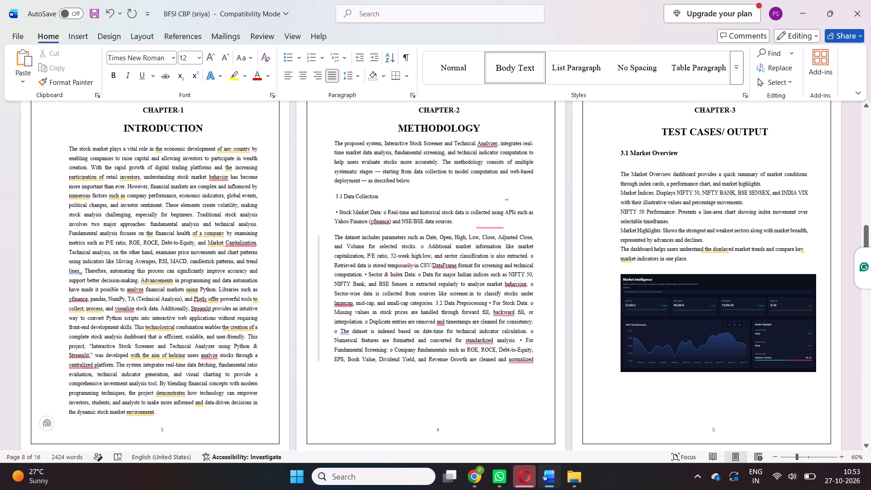
Start new paragraphs at "Additional market information" and "Retrieved data is stored", deleting the stray "o" marker before each.
{"action": "left_click", "coordinate": [429, 247]}
{"action": "key", "text": "BackSpace"}
{"action": "key", "text": "BackSpace"}
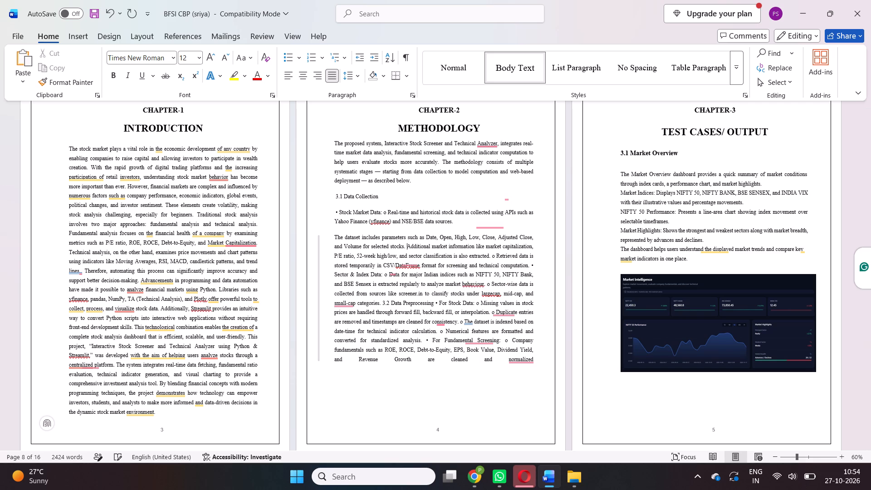
{"action": "key", "text": "Return"}
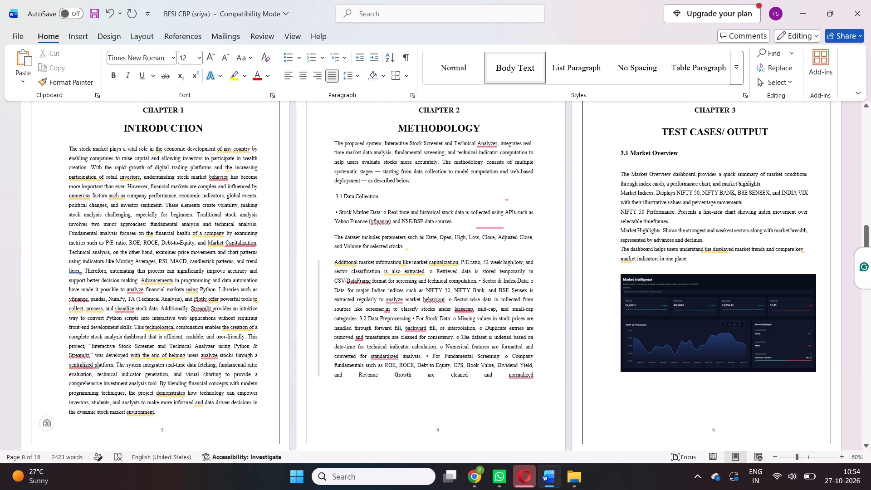
{"action": "left_click", "coordinate": [435, 271]}
{"action": "key", "text": "BackSpace"}
{"action": "key", "text": "BackSpace"}
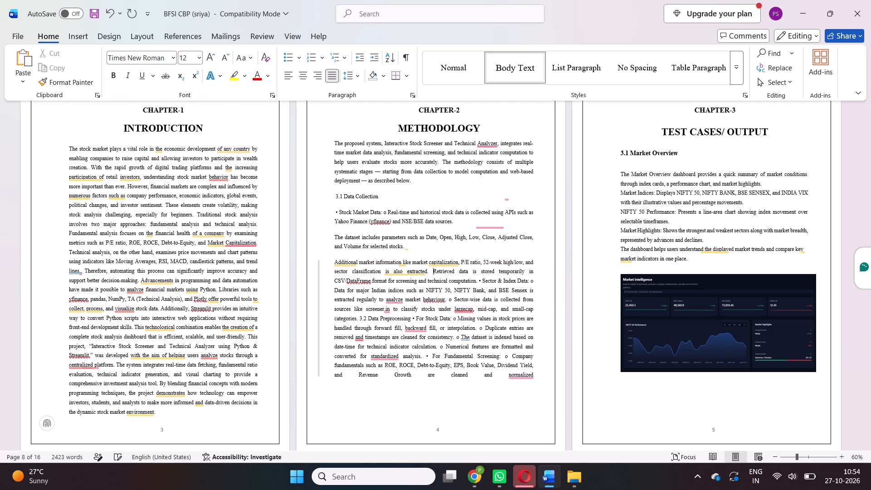
{"action": "key", "text": "Return"}
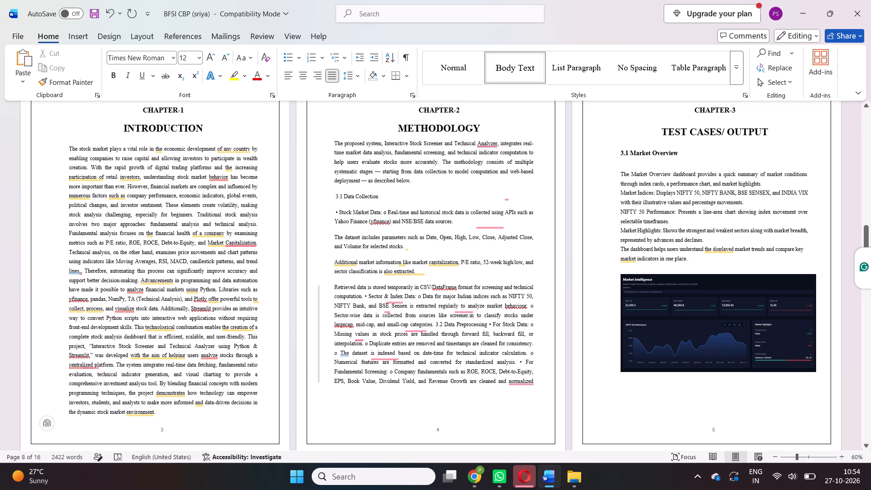
Start a new paragraph at the "Sector & Index Data" bullet, after the "Retrieved data" sentence.
{"action": "left_click", "coordinate": [362, 296]}
{"action": "key", "text": "Return"}
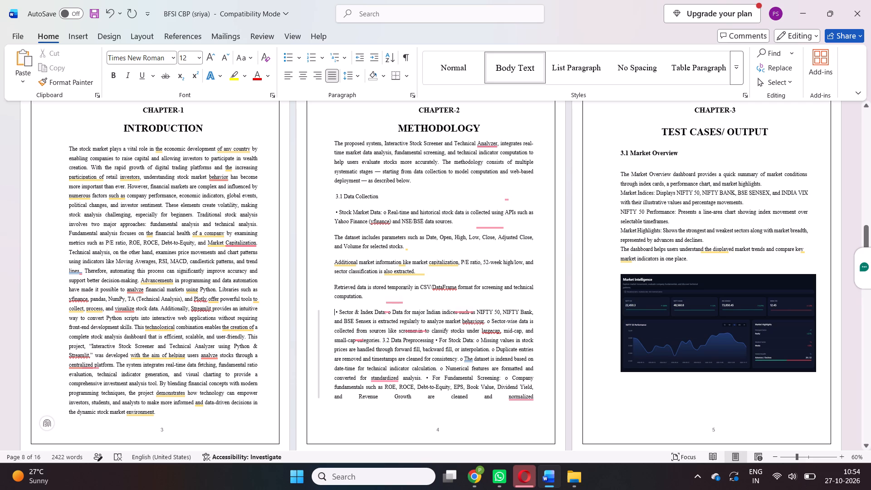
Start a new paragraph at "Sector-wise data is collected" and delete the stray "o" marker in front of it.
{"action": "left_click", "coordinate": [487, 322]}
{"action": "key", "text": "Right"}
{"action": "key", "text": "BackSpace"}
{"action": "key", "text": "Right"}
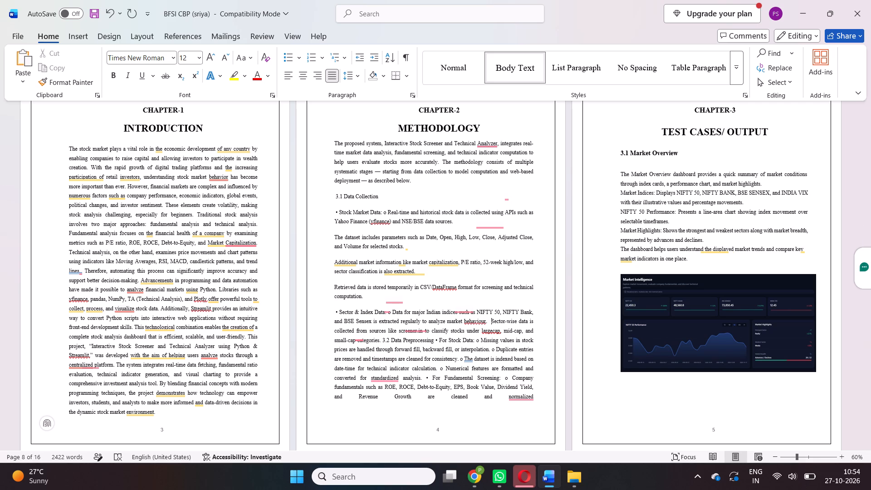
{"action": "key", "text": "Return"}
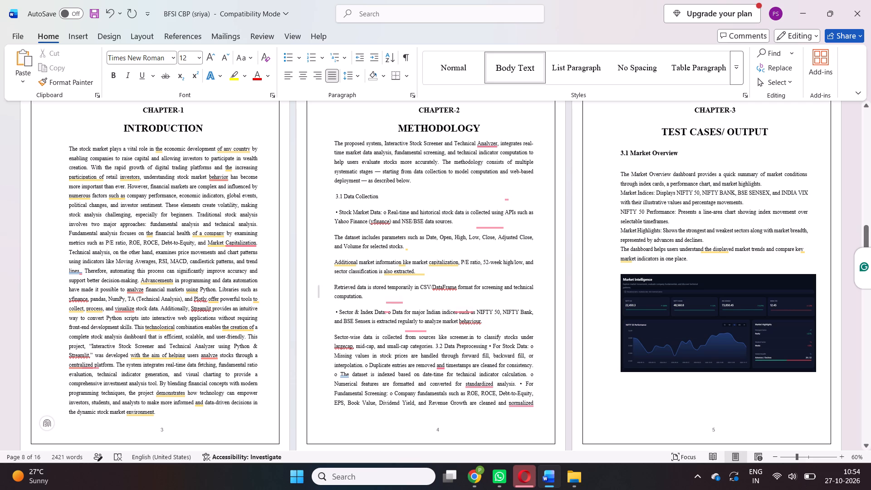
Put "Sector & Index Data:" on its own line, with the "Data for major Indian indices" text starting below it.
{"action": "left_click", "coordinate": [389, 313]}
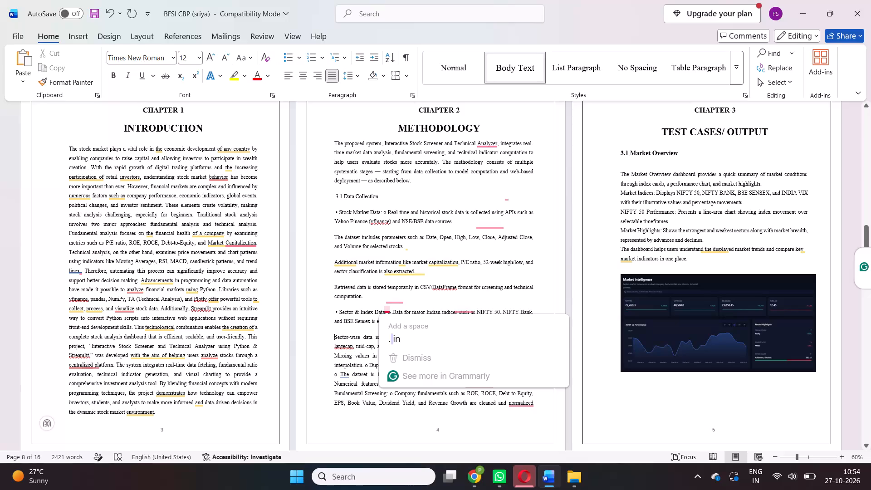
{"action": "left_click", "coordinate": [387, 312]}
{"action": "key", "text": "Return"}
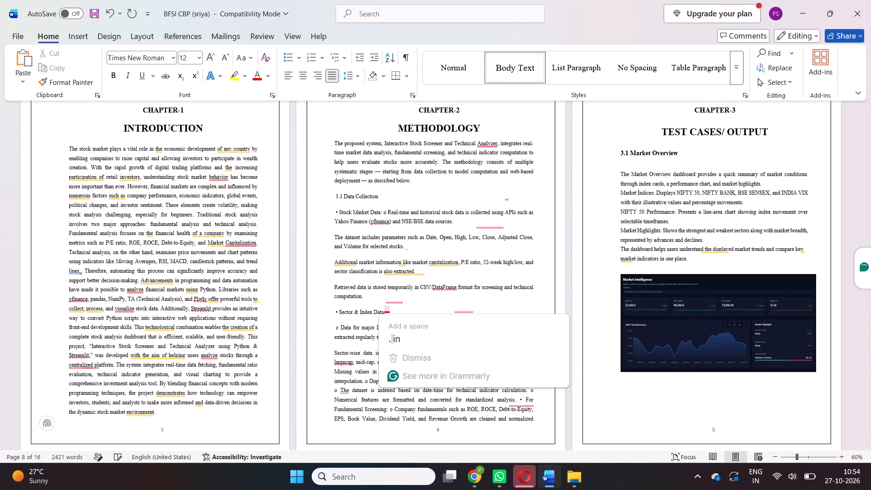
Separate "3.2 Data Preprocessing" onto its own line, between the "small-cap categories" sentence and the "For Stock Data" bullet.
{"action": "left_click", "coordinate": [335, 380]}
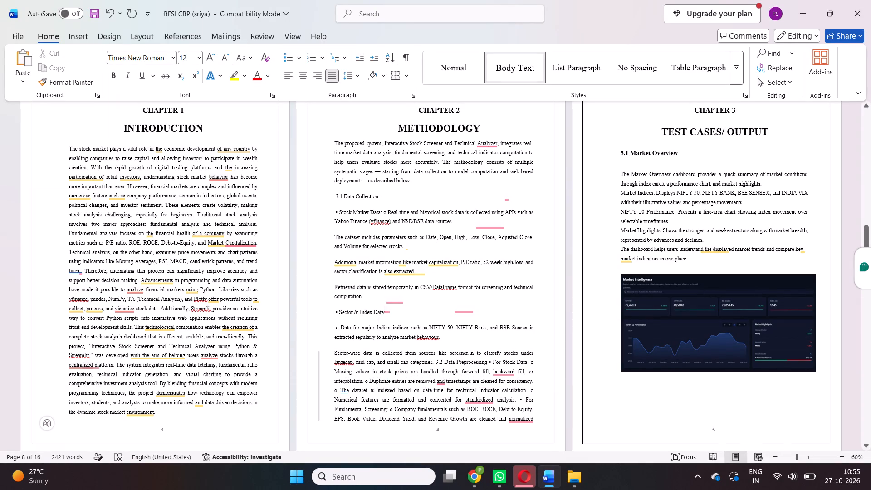
{"action": "left_click", "coordinate": [436, 361]}
{"action": "key", "text": "Return"}
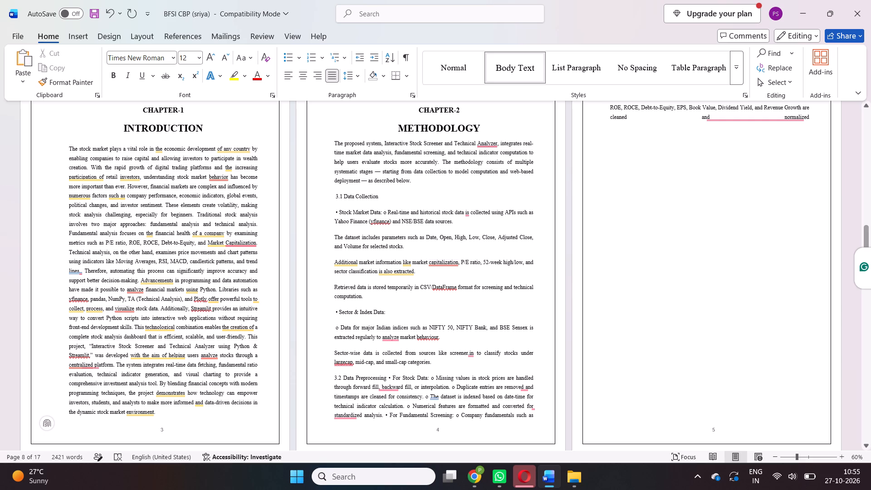
{"action": "left_click", "coordinate": [391, 378]}
{"action": "key", "text": "Left"}
{"action": "key", "text": "Left"}
{"action": "key", "text": "Right"}
{"action": "key", "text": "Return"}
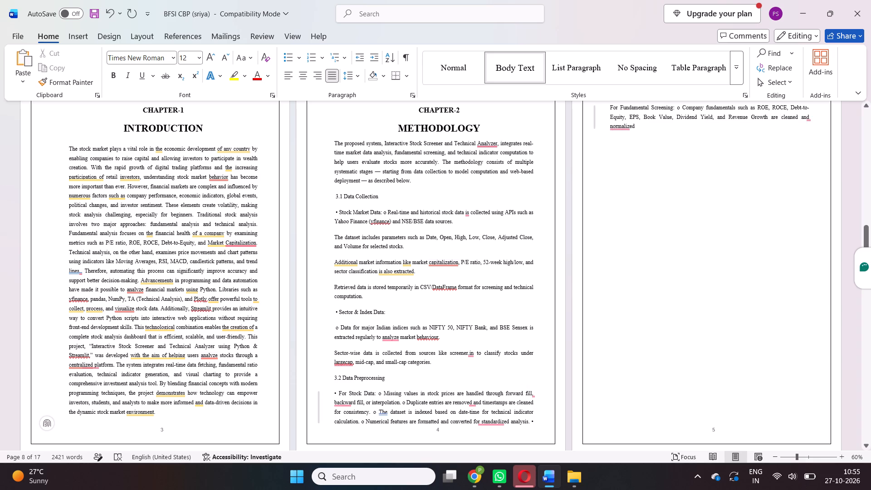
Split the "For Stock Data:" text into separate paragraphs at "Missing values", "Duplicate entries" and "The dataset is indexed", keeping their "o" markers.
{"action": "left_click", "coordinate": [378, 394]}
{"action": "key", "text": "Return"}
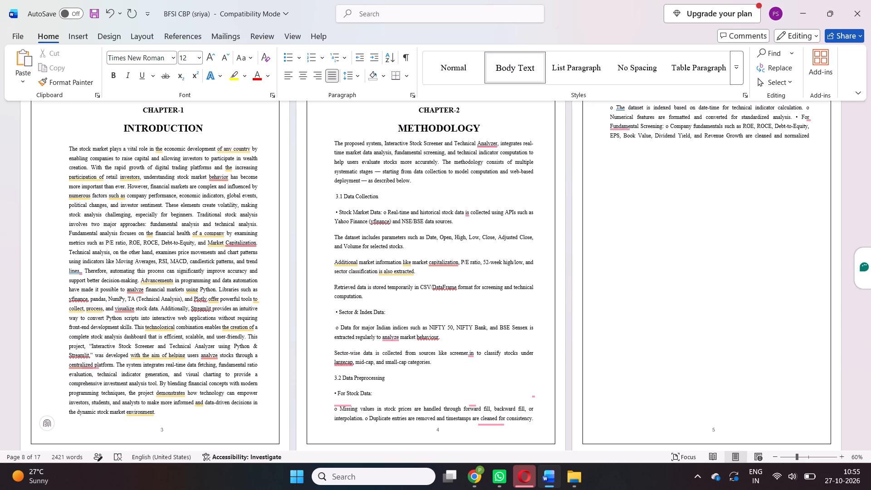
{"action": "left_click", "coordinate": [366, 420]}
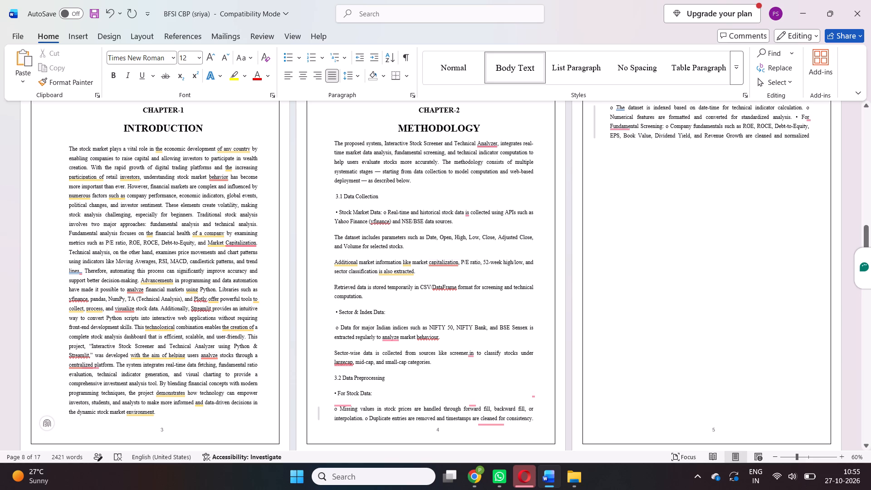
{"action": "key", "text": "Return"}
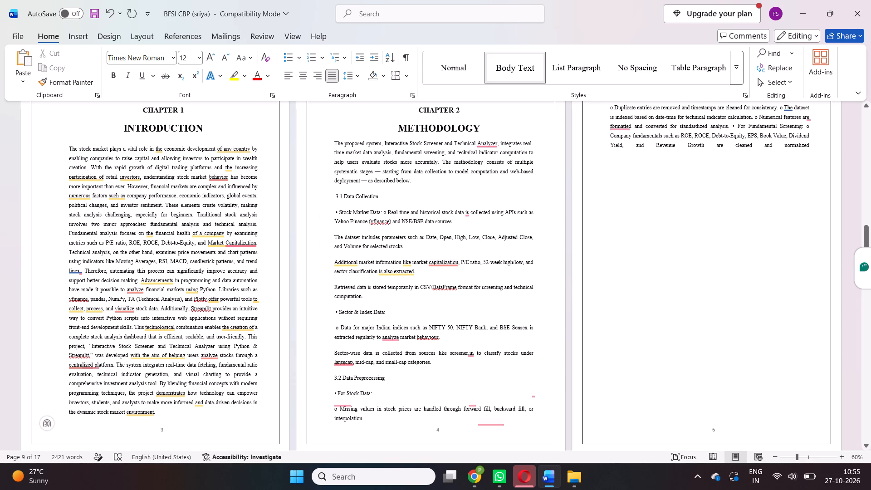
{"action": "scroll", "coordinate": [548, 184], "scroll_direction": "right", "scroll_amount": 1}
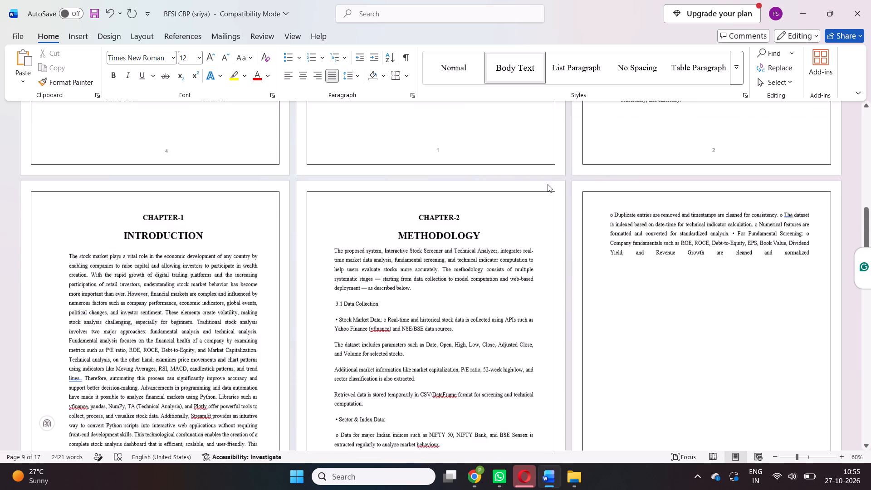
{"action": "scroll", "coordinate": [548, 184], "scroll_direction": "right", "scroll_amount": 2}
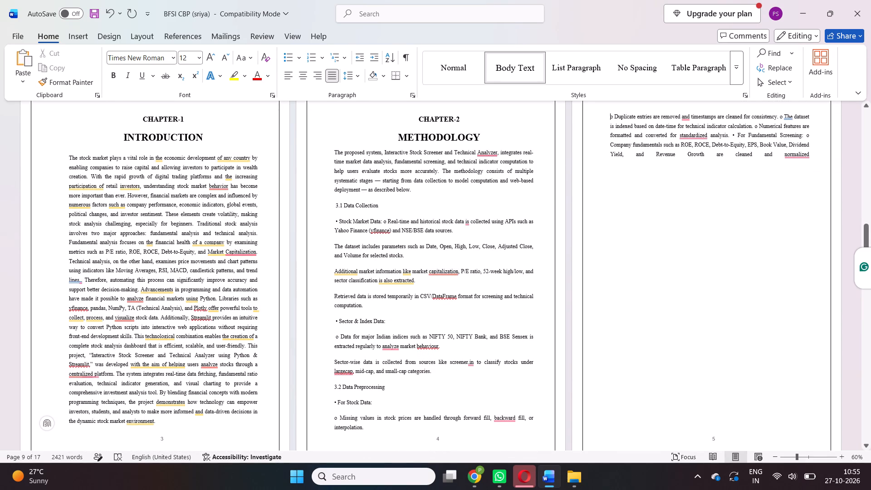
{"action": "scroll", "coordinate": [548, 184], "scroll_direction": "up", "scroll_amount": 1}
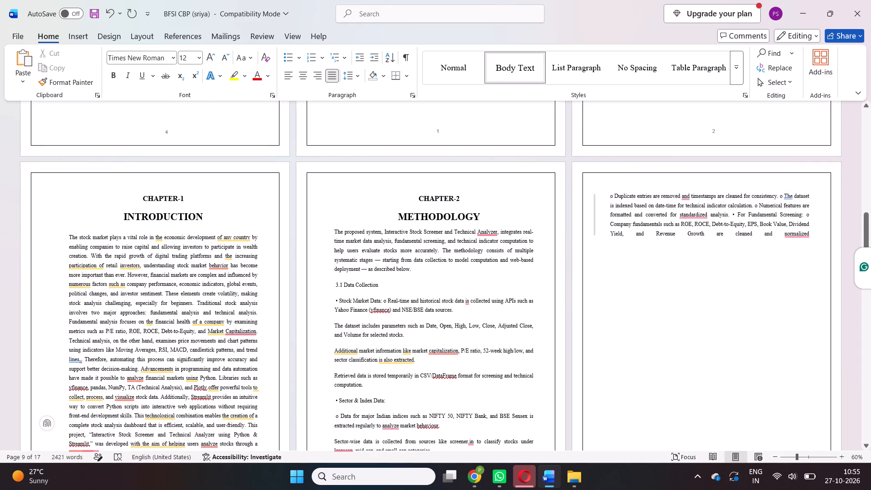
{"action": "left_click", "coordinate": [778, 198]}
{"action": "key", "text": "Right"}
{"action": "key", "text": "Return"}
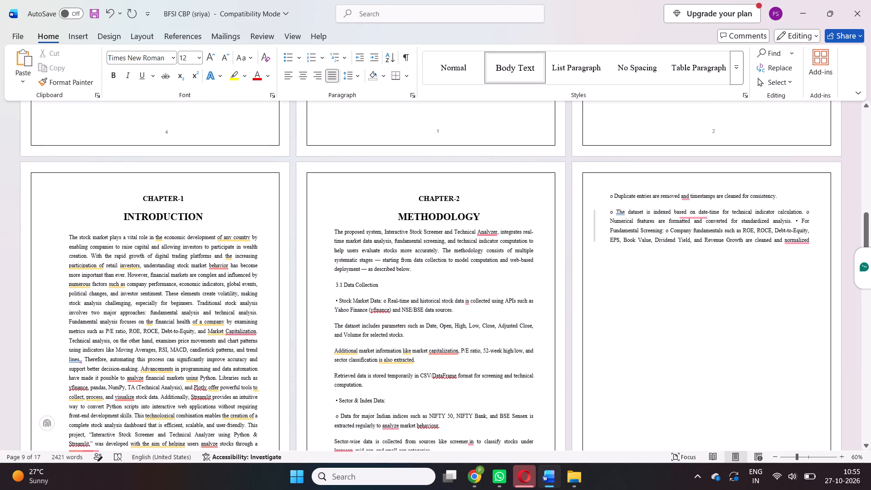
Put the "For Fundamental Screening:" bullet on its own line, separate from "standardized analysis" before it and "Company fundamentals" after it.
{"action": "left_click", "coordinate": [665, 231]}
{"action": "key", "text": "Return"}
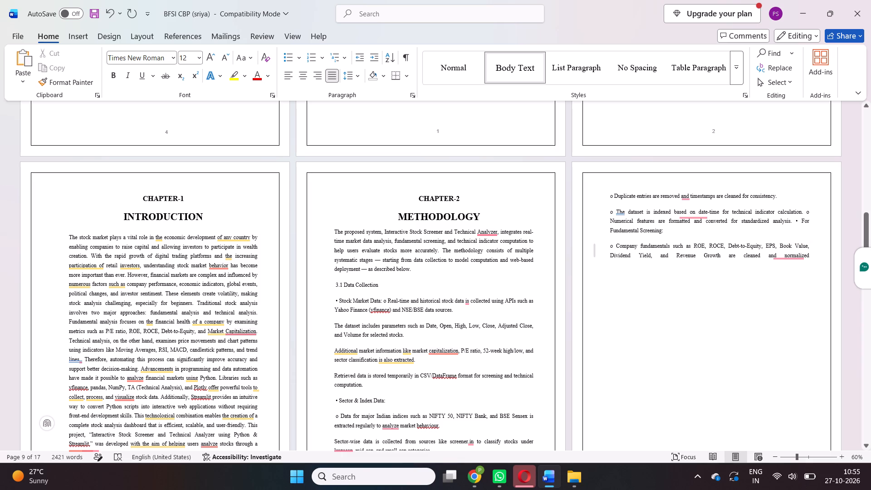
{"action": "left_click", "coordinate": [795, 220]}
{"action": "key", "text": "Return"}
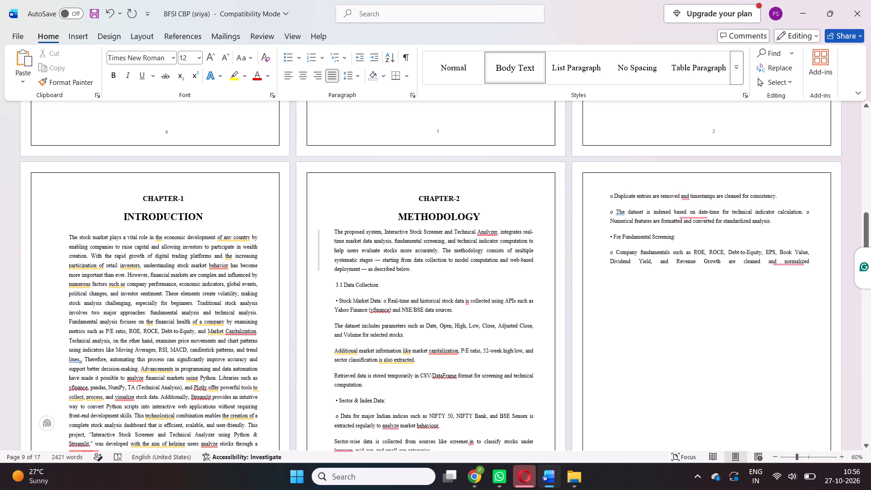
Make "Interactive Stock Screener and Technical Analyzer" bold in the Methodology opening paragraph.
{"action": "left_click_drag", "start_coordinate": [384, 231], "coordinate": [488, 235]}
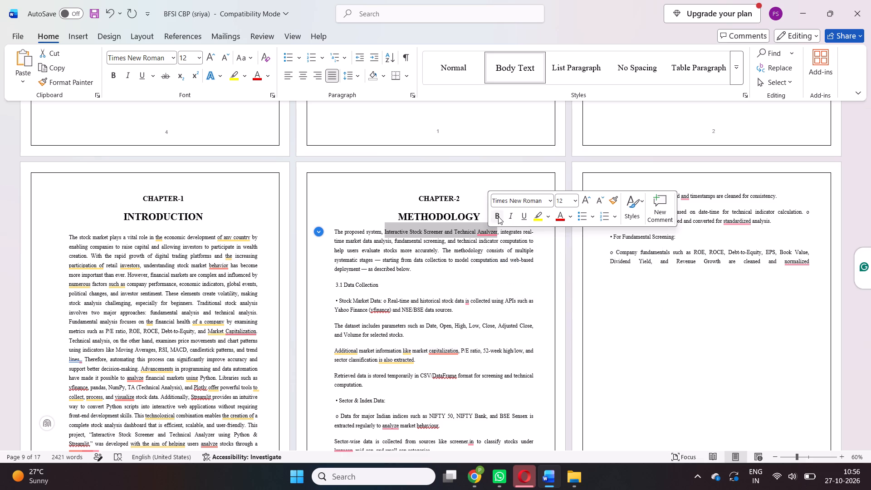
{"action": "left_click", "coordinate": [498, 216]}
{"action": "left_click", "coordinate": [413, 282]}
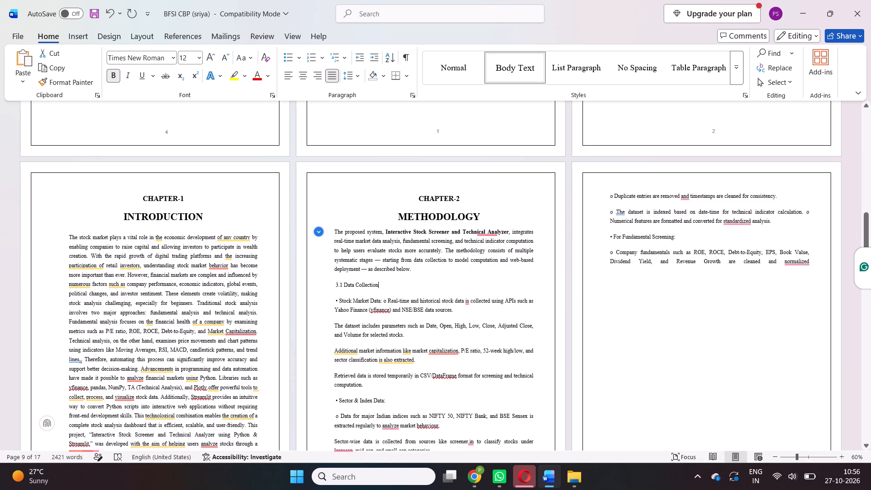
Make the "3.1 Data Collection" heading bold.
{"action": "left_click_drag", "start_coordinate": [379, 287], "coordinate": [329, 284]}
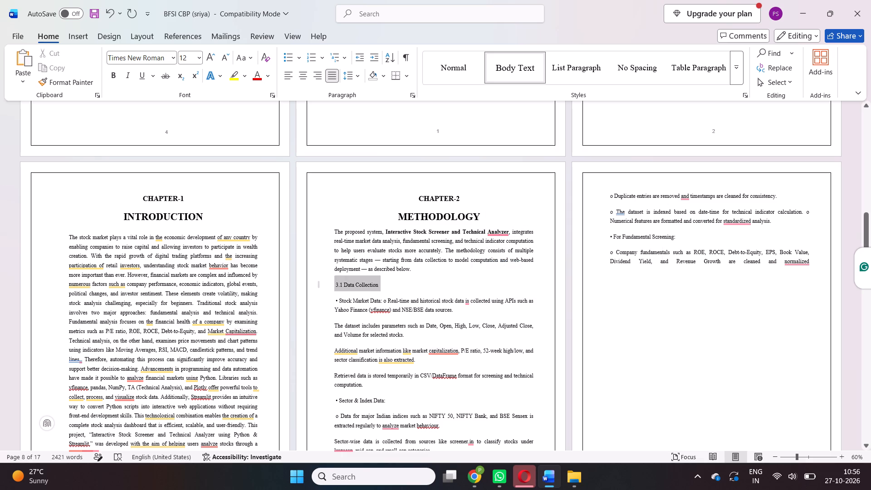
{"action": "left_click", "coordinate": [338, 265]}
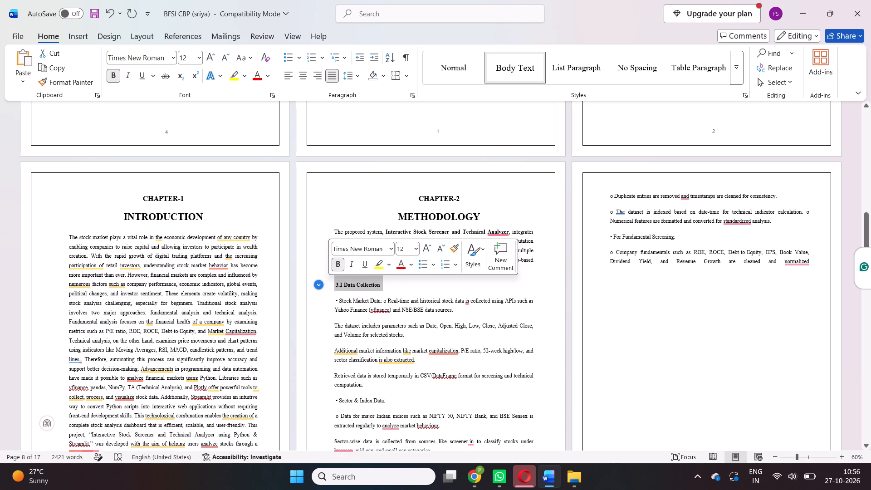
Format the three paragraphs from "The dataset includes parameters" to "Retrieved data is stored" as a list with hollow-circle bullets.
{"action": "left_click_drag", "start_coordinate": [334, 322], "coordinate": [364, 386]}
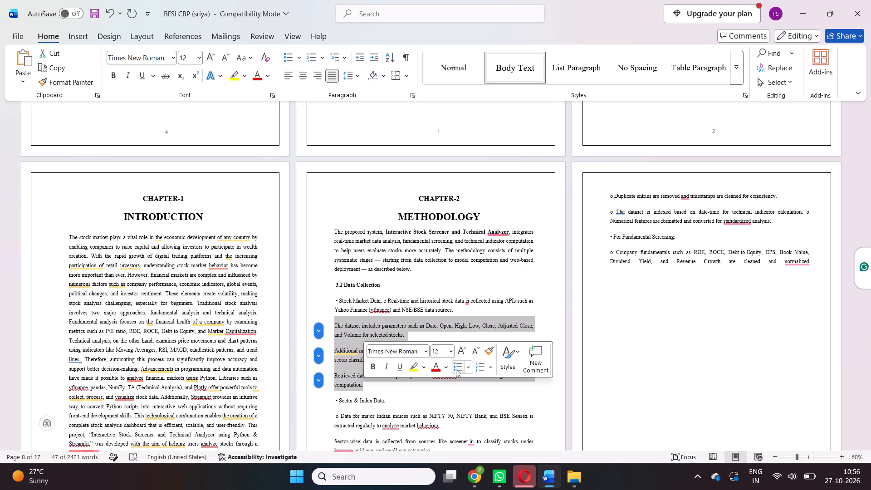
{"action": "left_click", "coordinate": [456, 369]}
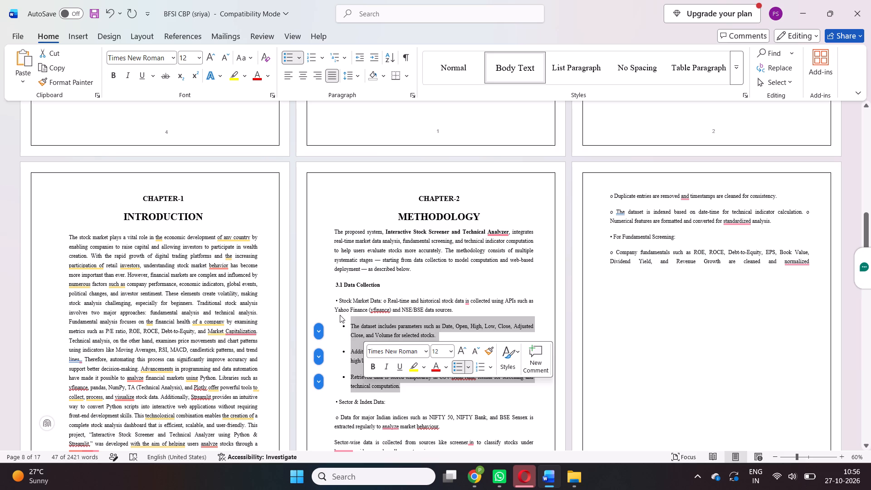
{"action": "left_click", "coordinate": [466, 372]}
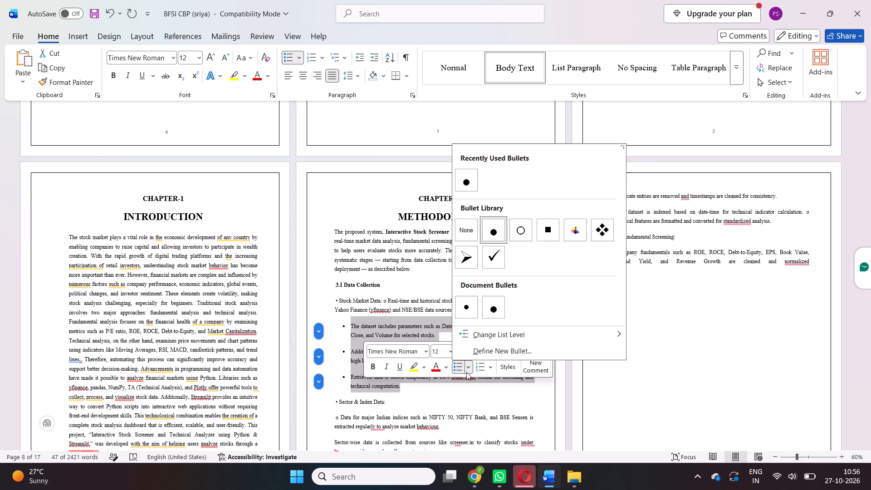
{"action": "left_click", "coordinate": [517, 234]}
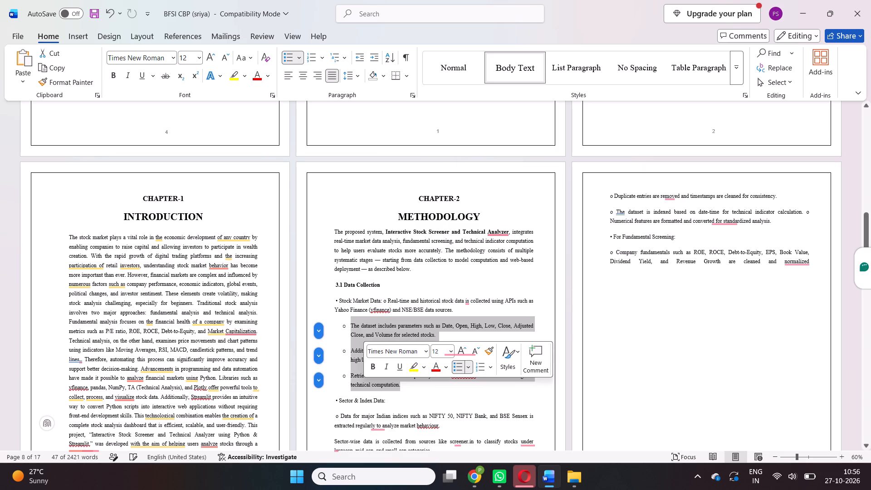
{"action": "left_click", "coordinate": [375, 310]}
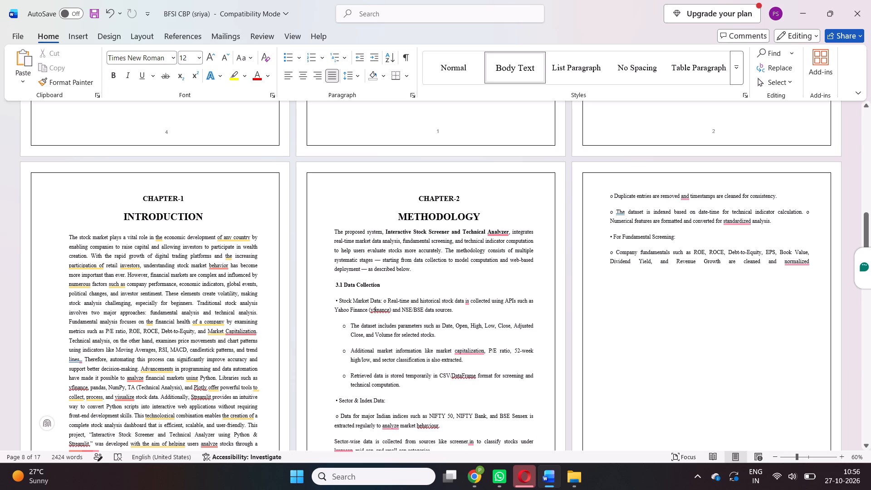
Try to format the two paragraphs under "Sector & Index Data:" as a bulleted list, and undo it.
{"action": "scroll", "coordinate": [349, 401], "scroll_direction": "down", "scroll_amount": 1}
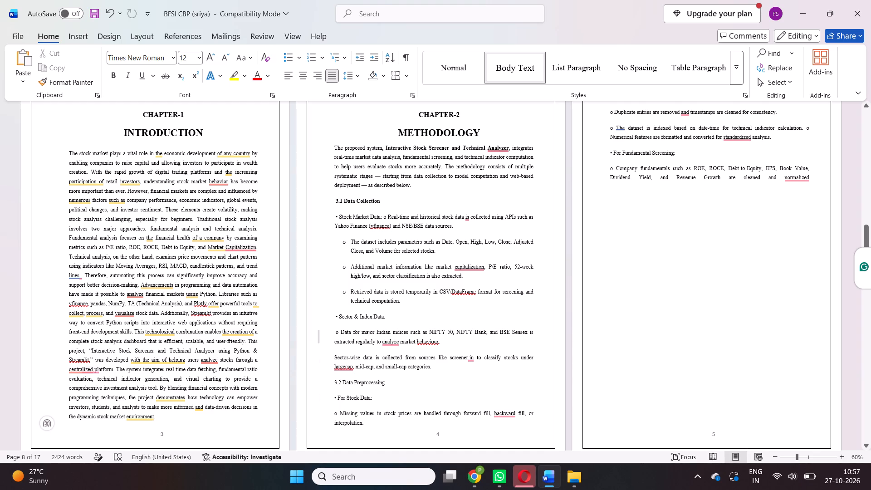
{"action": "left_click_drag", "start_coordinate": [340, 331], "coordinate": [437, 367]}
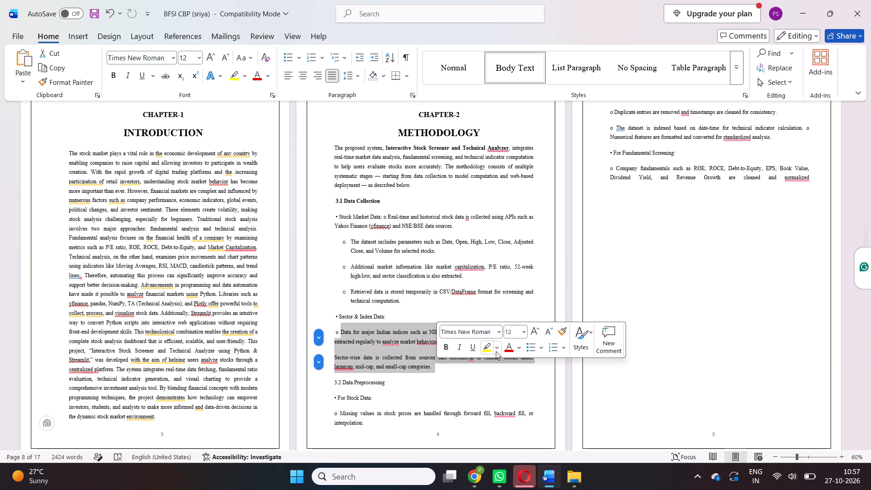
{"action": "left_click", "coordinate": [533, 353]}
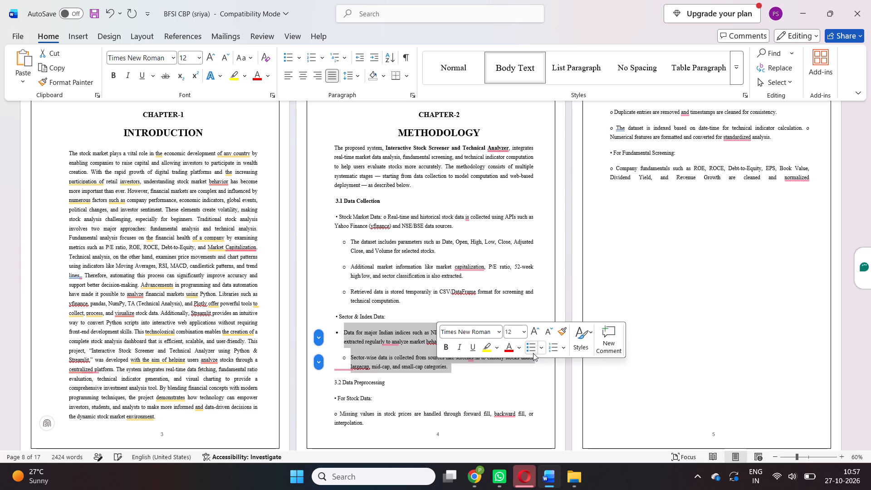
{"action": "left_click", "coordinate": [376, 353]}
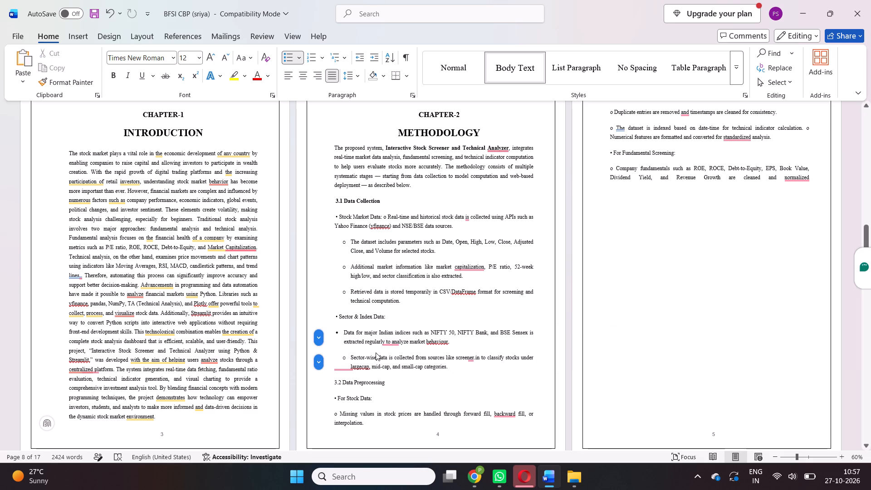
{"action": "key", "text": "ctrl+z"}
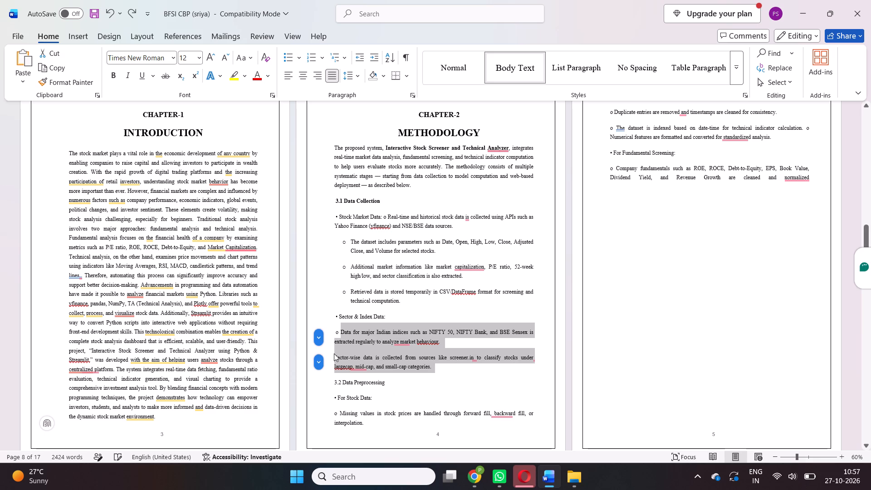
Format the two paragraphs under "Sector & Index Data:" as a hollow-circle bulleted list, adding a space before "Sector-wise" first.
{"action": "left_click", "coordinate": [335, 357]}
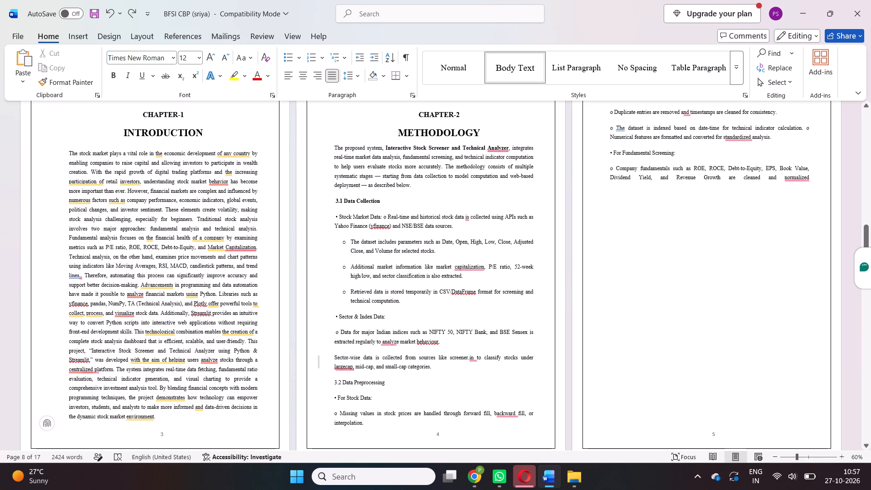
{"action": "key", "text": "space"}
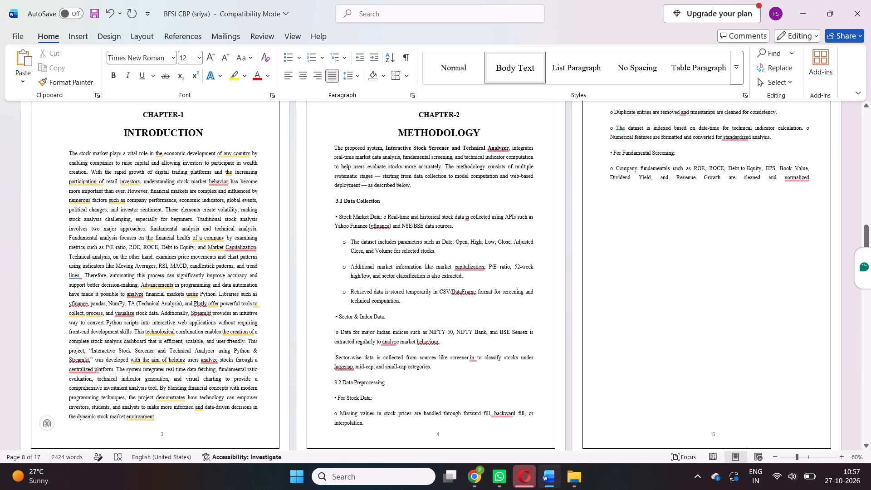
{"action": "left_click_drag", "start_coordinate": [340, 331], "coordinate": [439, 371]}
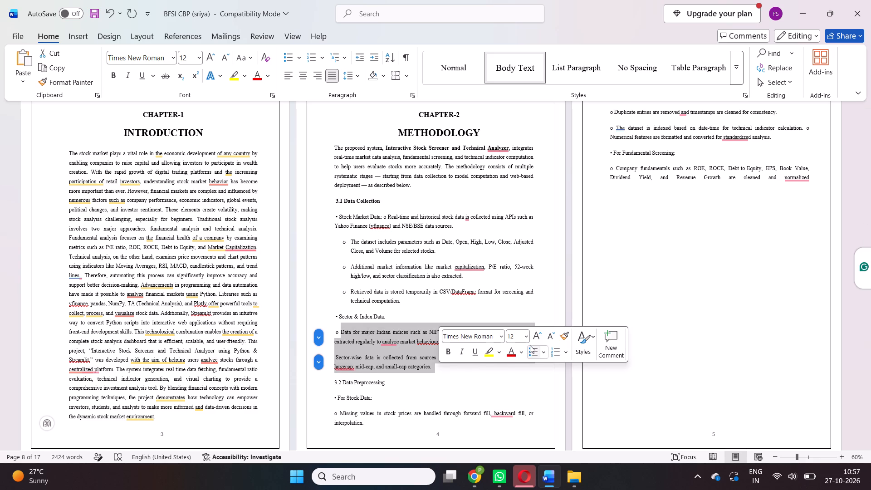
{"action": "left_click", "coordinate": [530, 345]}
{"action": "left_click", "coordinate": [542, 350]}
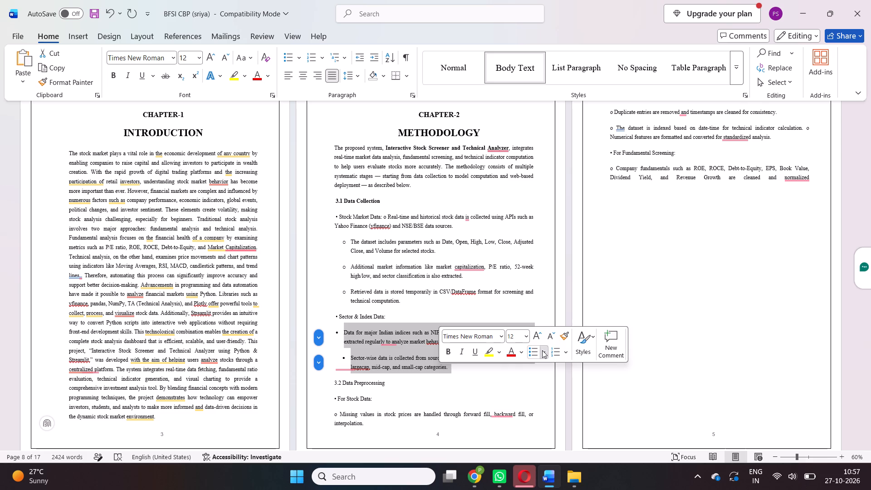
{"action": "left_click", "coordinate": [592, 211]}
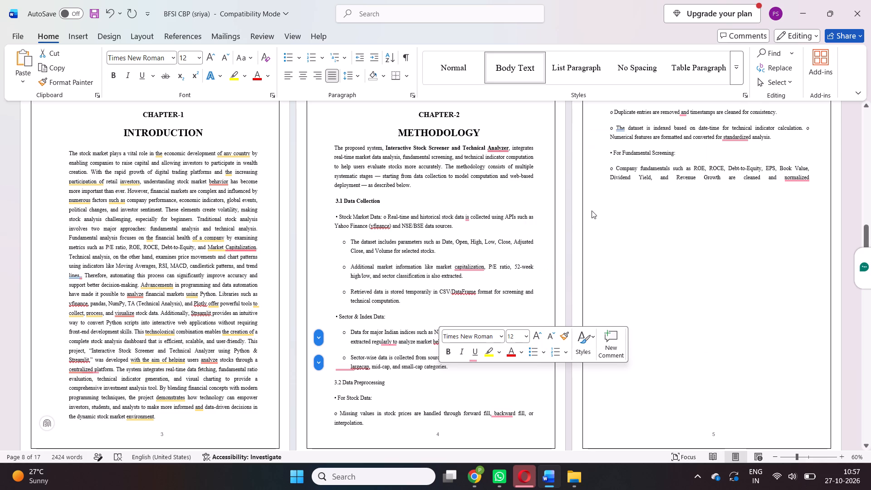
{"action": "left_click", "coordinate": [456, 401]}
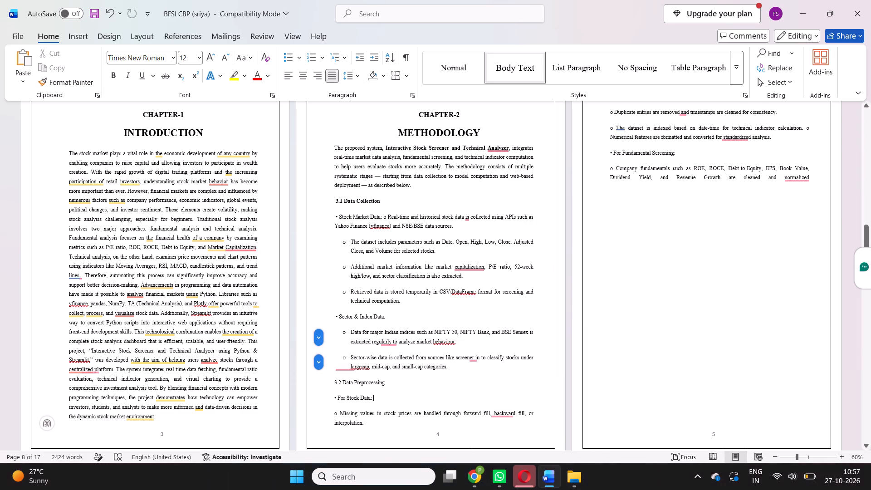
Split the "Stock Market Data:" line so the text from "o Real-time and historical stock data" starts a new paragraph.
{"action": "scroll", "coordinate": [456, 401], "scroll_direction": "up", "scroll_amount": 4, "text": "ctrl"}
{"action": "scroll", "coordinate": [456, 401], "scroll_direction": "down", "scroll_amount": 3, "text": "ctrl"}
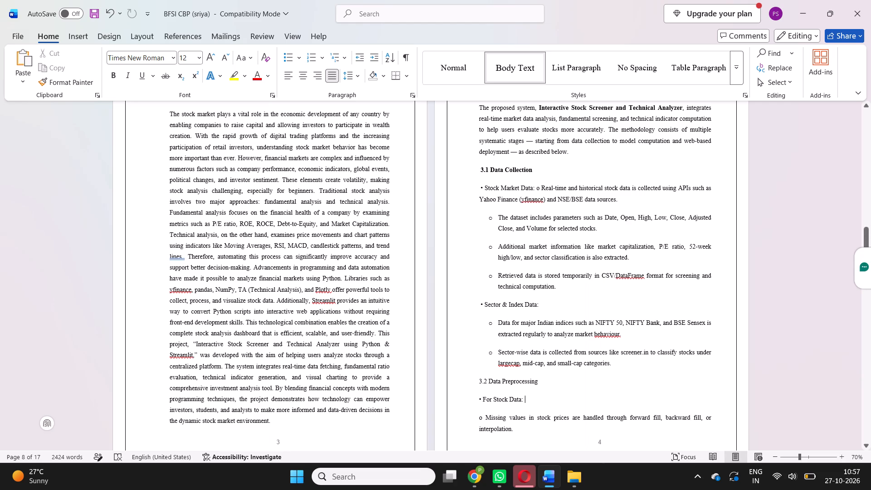
{"action": "scroll", "coordinate": [456, 401], "scroll_direction": "up", "scroll_amount": 2}
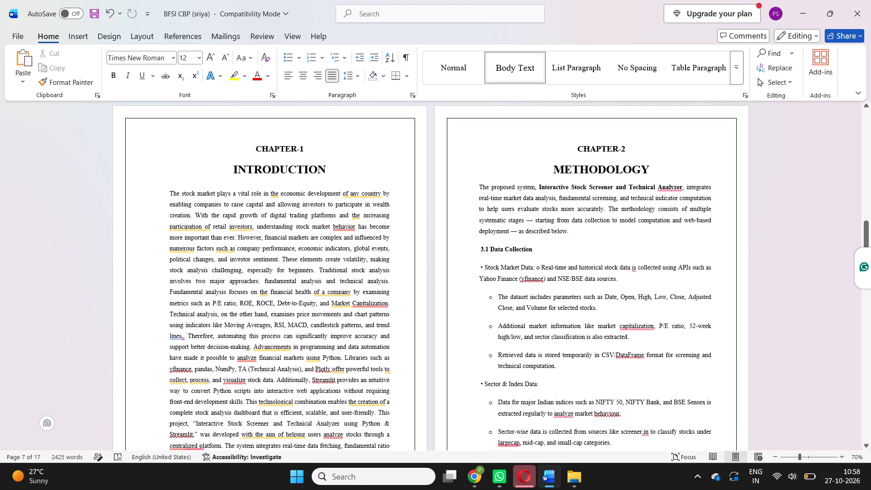
{"action": "scroll", "coordinate": [507, 289], "scroll_direction": "up", "scroll_amount": 1, "text": "ctrl"}
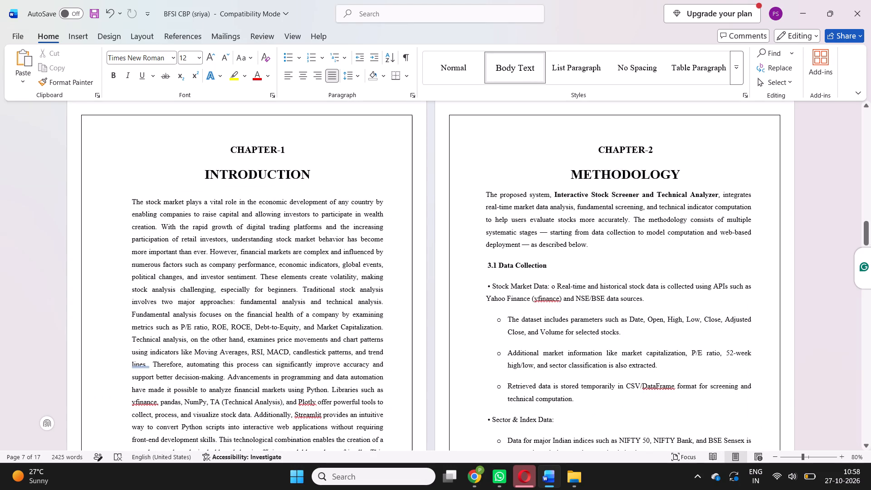
{"action": "scroll", "coordinate": [507, 289], "scroll_direction": "up", "scroll_amount": 1, "text": "ctrl"}
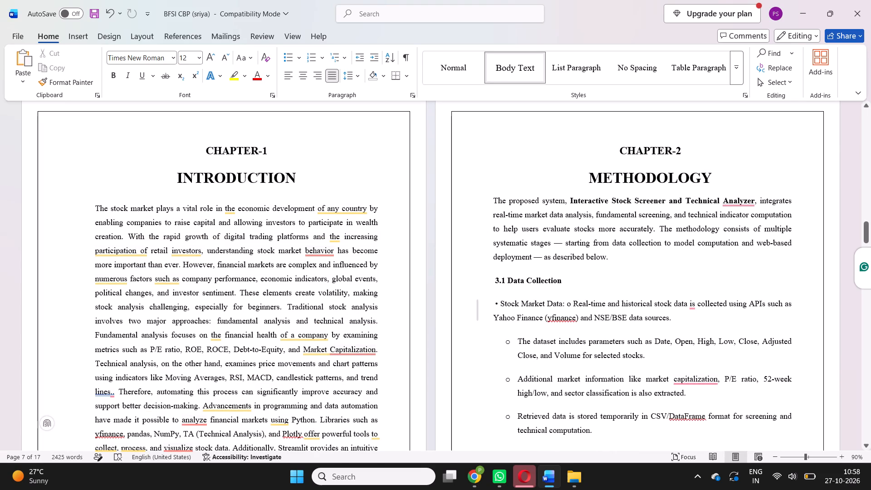
{"action": "left_click", "coordinate": [566, 304]}
{"action": "key", "text": "Return"}
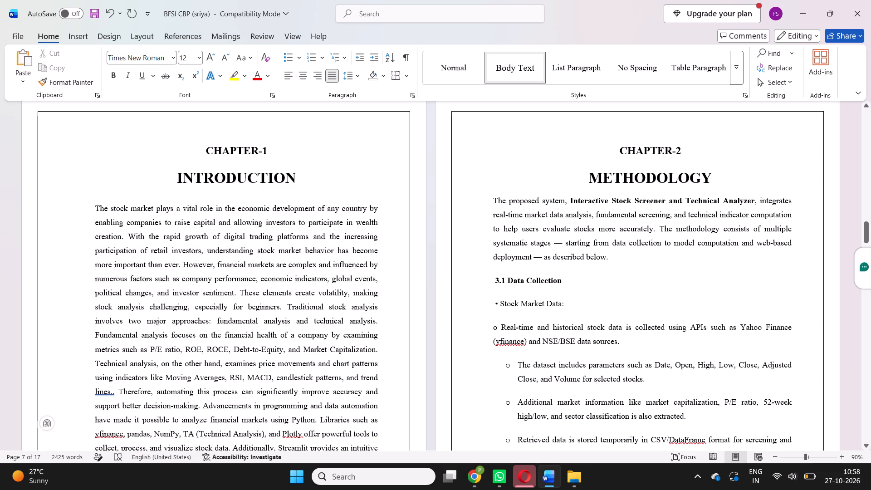
Format the four paragraphs under "Stock Market Data:", from "Real-time and historical" to "Retrieved data is stored", as one hollow-circle bulleted list.
{"action": "scroll", "coordinate": [568, 347], "scroll_direction": "down", "scroll_amount": 1}
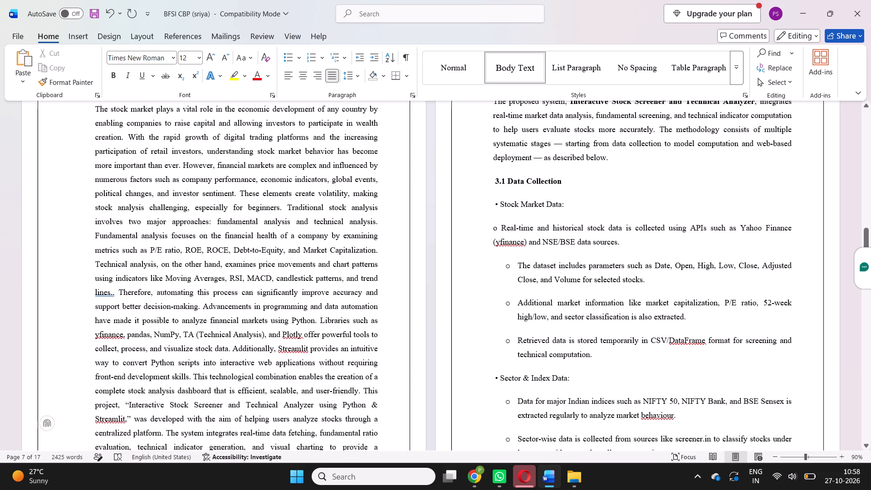
{"action": "left_click_drag", "start_coordinate": [592, 356], "coordinate": [499, 227]}
{"action": "left_click_drag", "start_coordinate": [499, 227], "coordinate": [555, 290]}
{"action": "left_click_drag", "start_coordinate": [555, 290], "coordinate": [593, 358]}
{"action": "double_click", "coordinate": [593, 358]}
{"action": "left_click_drag", "start_coordinate": [593, 358], "coordinate": [554, 314]}
{"action": "left_click_drag", "start_coordinate": [554, 314], "coordinate": [499, 230]}
{"action": "left_click", "coordinate": [499, 230]}
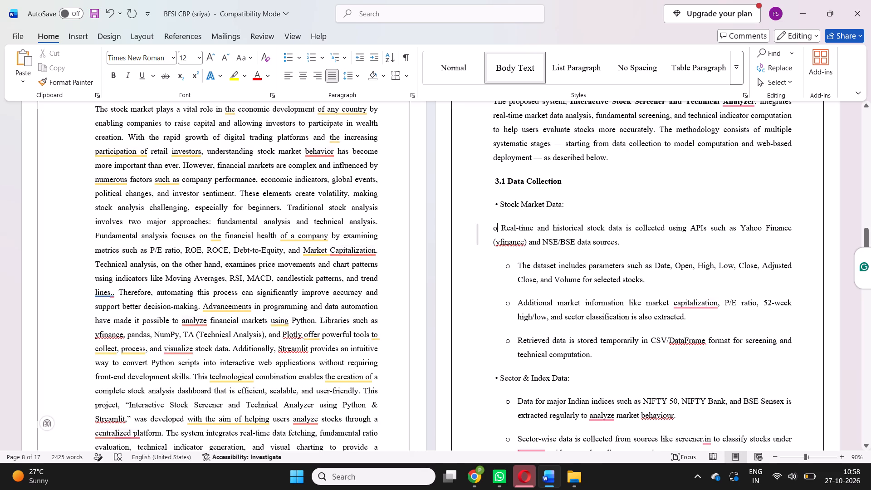
{"action": "left_click_drag", "start_coordinate": [499, 226], "coordinate": [598, 364]}
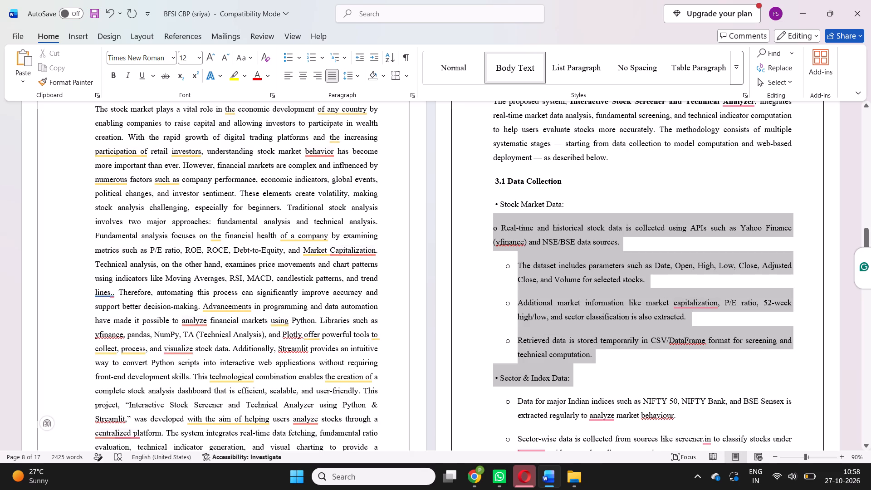
{"action": "left_click_drag", "start_coordinate": [598, 364], "coordinate": [594, 357]}
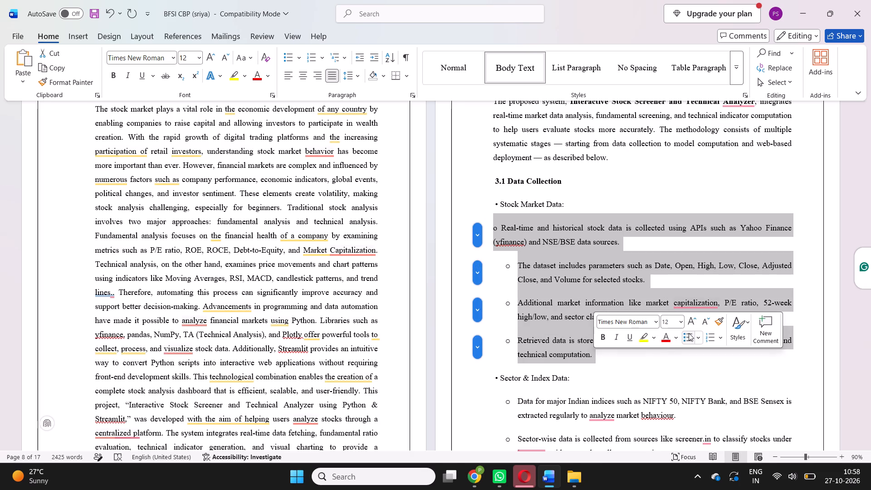
{"action": "left_click", "coordinate": [689, 333]}
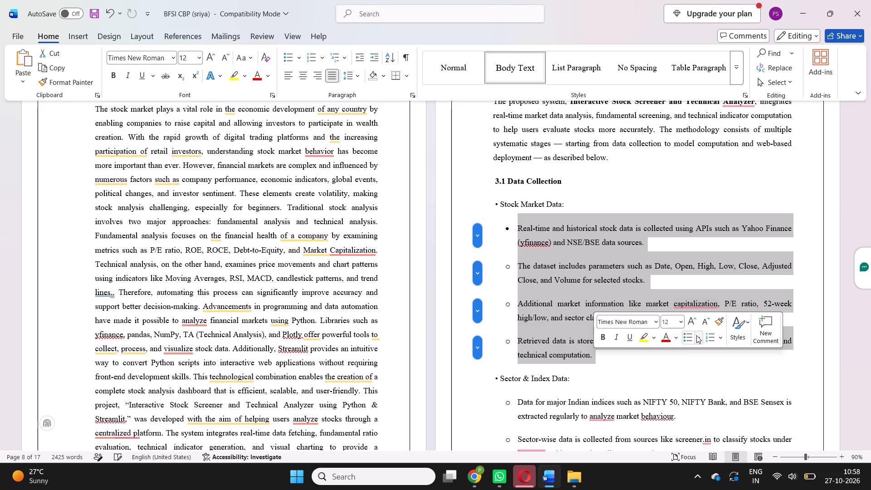
{"action": "left_click", "coordinate": [696, 335]}
{"action": "left_click", "coordinate": [751, 203]}
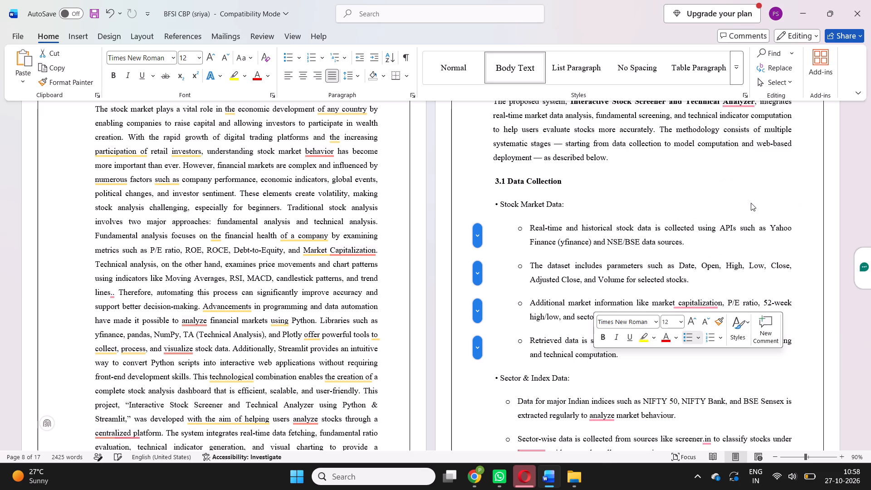
{"action": "left_click", "coordinate": [500, 306]}
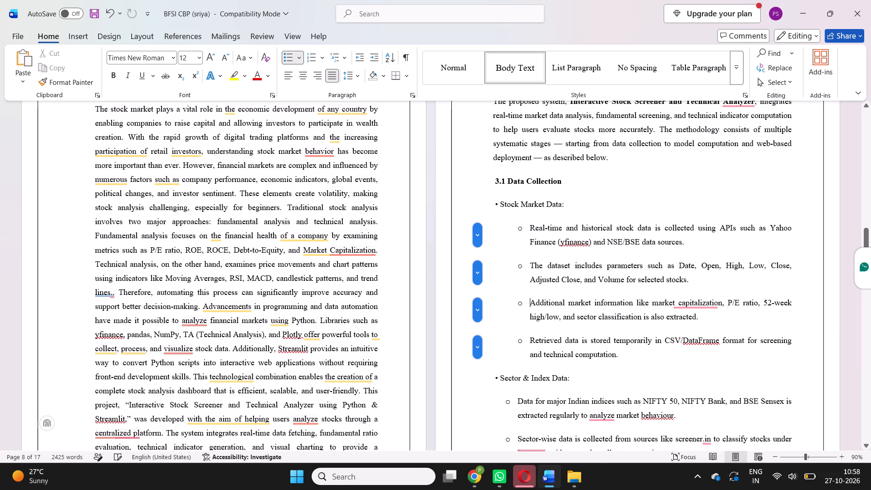
Make the "Stock Market Data:" subheading under 3.1 Data Collection bold.
{"action": "left_click_drag", "start_coordinate": [565, 202], "coordinate": [557, 203]}
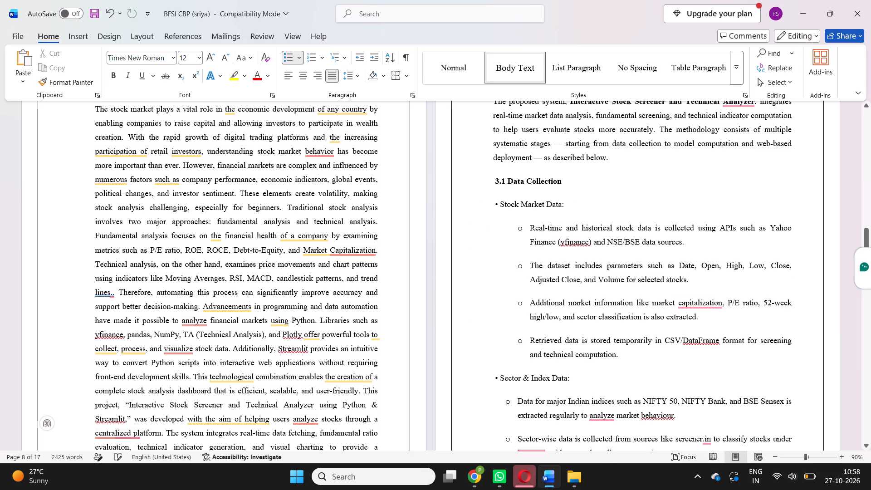
{"action": "left_click_drag", "start_coordinate": [557, 203], "coordinate": [498, 206]}
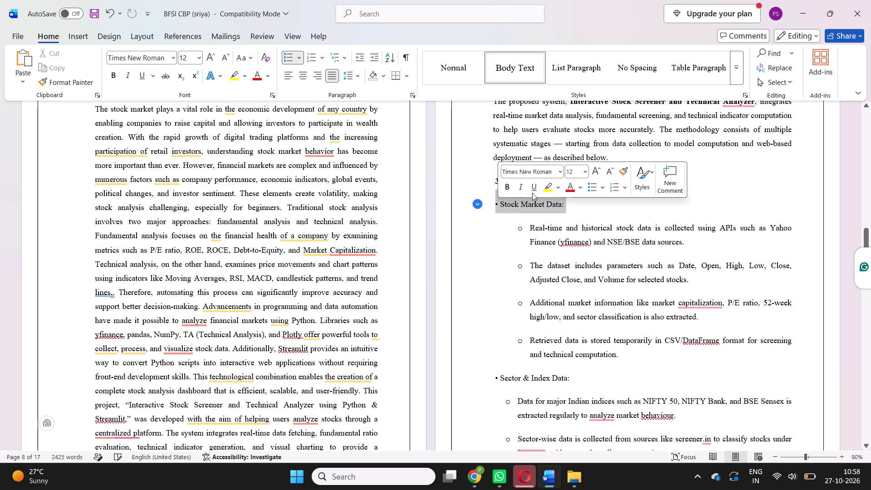
{"action": "left_click", "coordinate": [506, 189]}
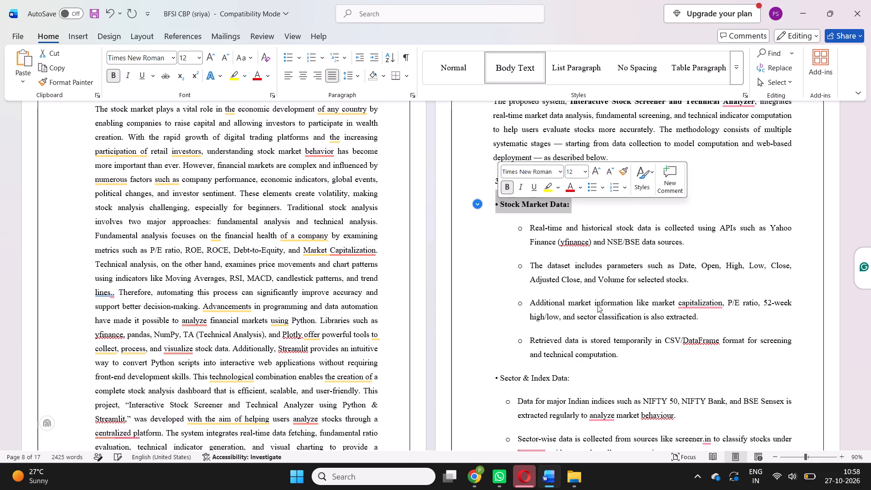
{"action": "left_click", "coordinate": [613, 332]}
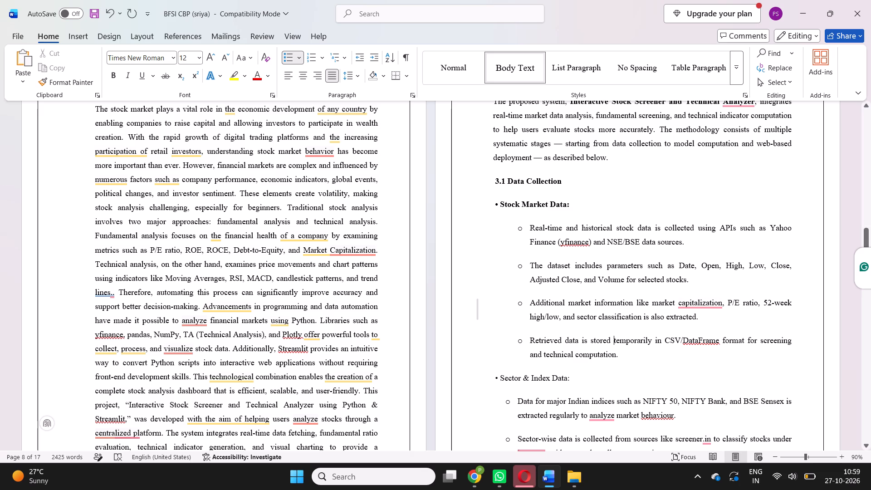
Make the "Sector & Index Data:" subheading under 3.1 Data Collection bold.
{"action": "scroll", "coordinate": [655, 307], "scroll_direction": "up", "scroll_amount": 3, "text": "ctrl"}
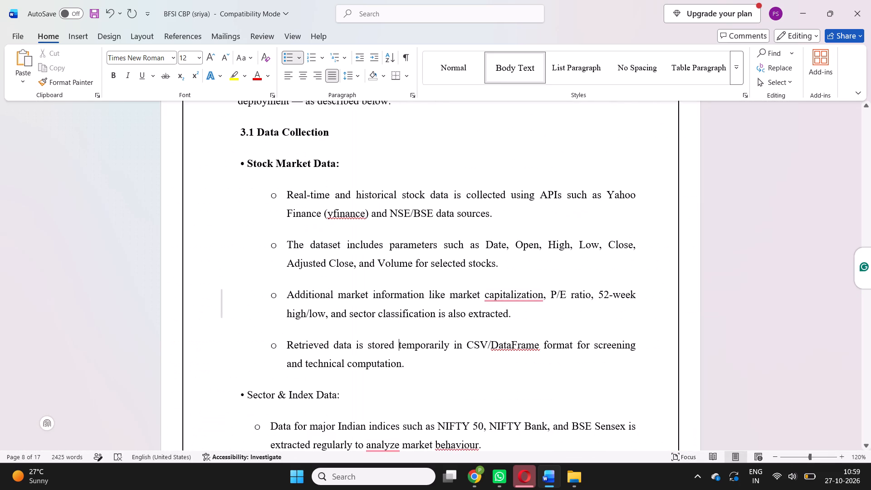
{"action": "scroll", "coordinate": [655, 307], "scroll_direction": "down", "scroll_amount": 1}
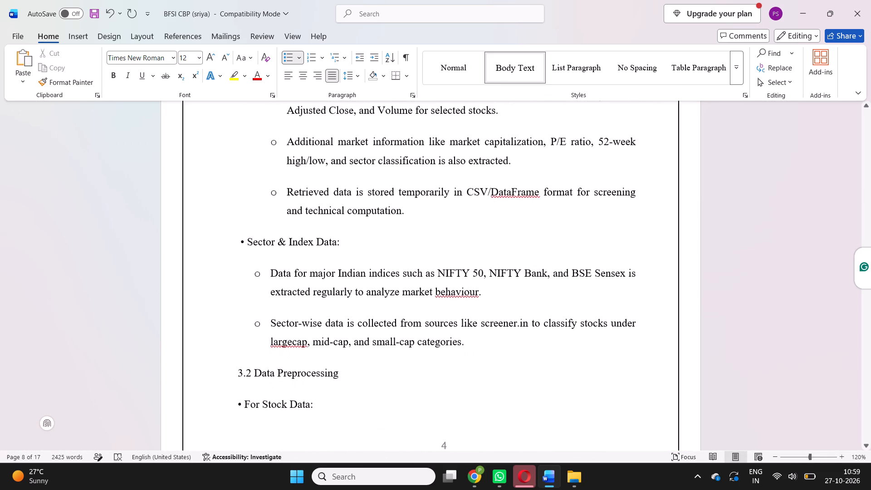
{"action": "left_click_drag", "start_coordinate": [341, 240], "coordinate": [321, 238]}
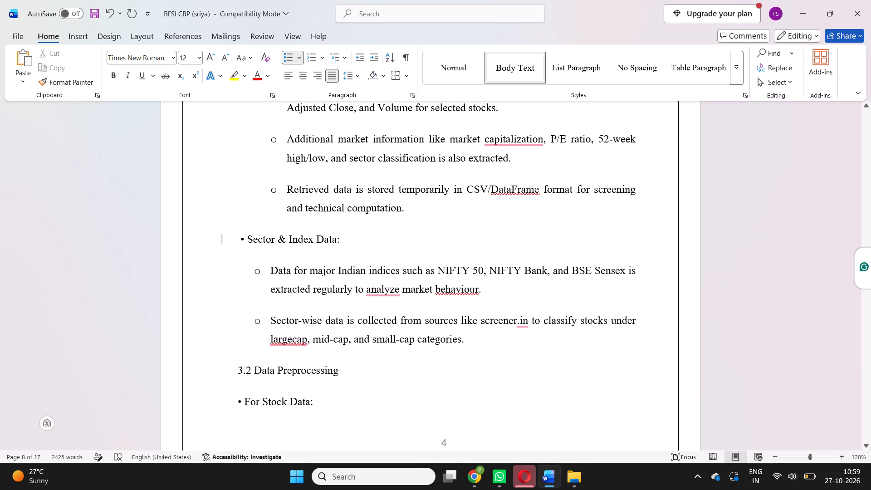
{"action": "left_click_drag", "start_coordinate": [321, 238], "coordinate": [244, 237]}
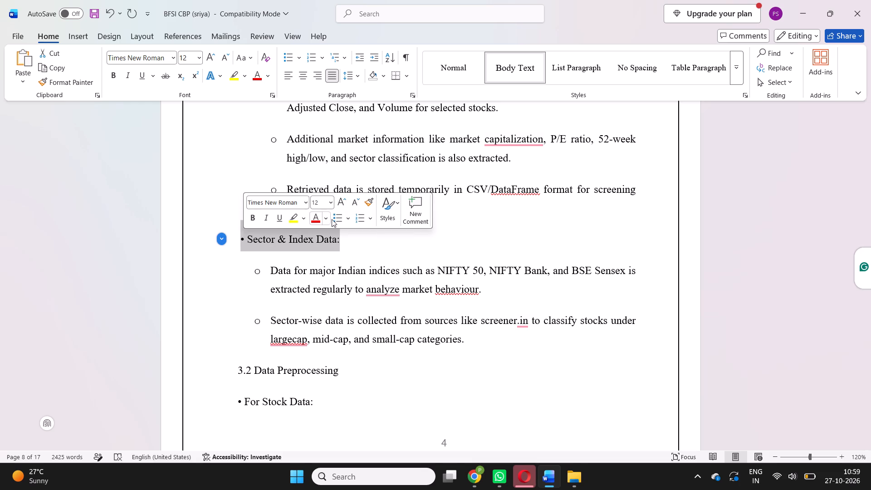
{"action": "left_click", "coordinate": [251, 221]}
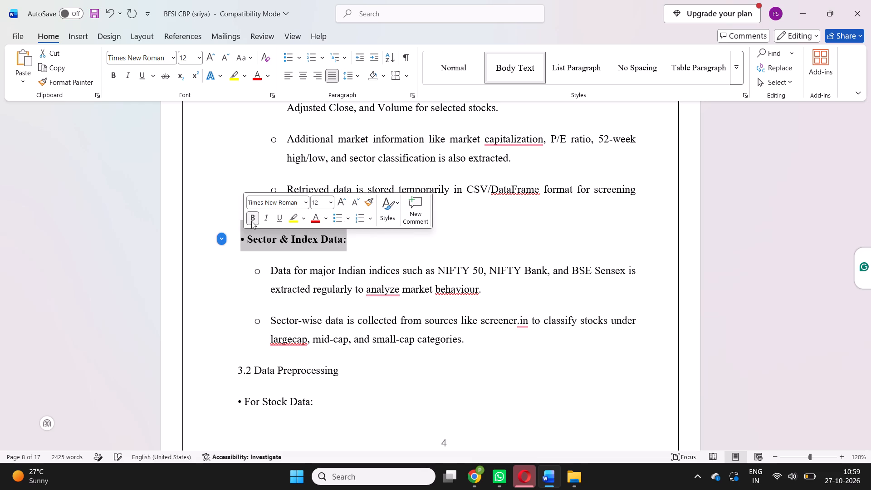
{"action": "left_click", "coordinate": [332, 334]}
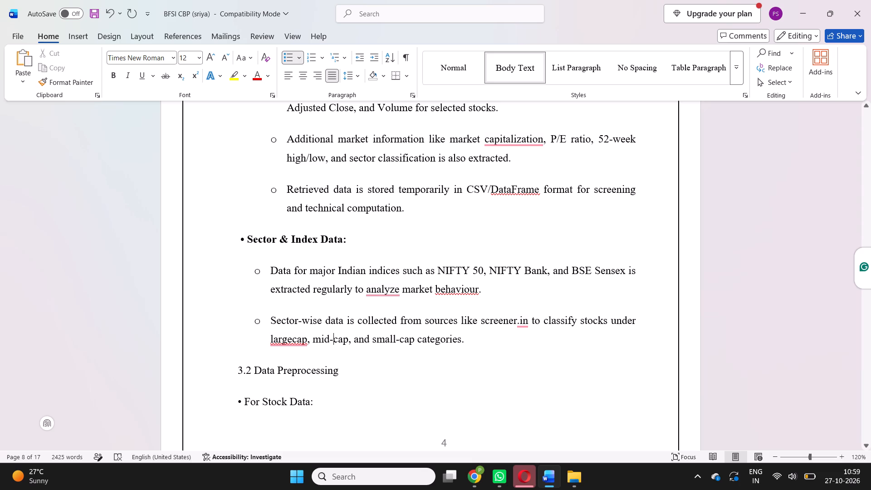
Make the "3.2 Data Preprocessing" heading bold.
{"action": "scroll", "coordinate": [289, 300], "scroll_direction": "down", "scroll_amount": 1}
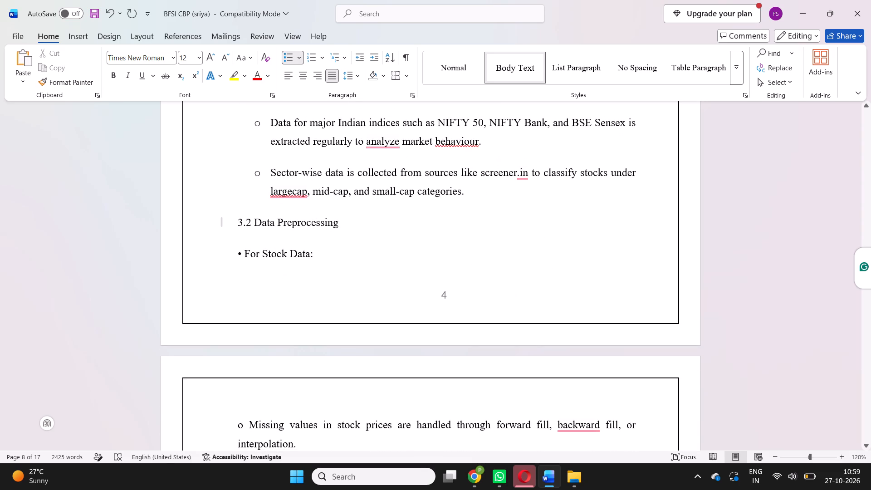
{"action": "left_click_drag", "start_coordinate": [340, 222], "coordinate": [234, 229]}
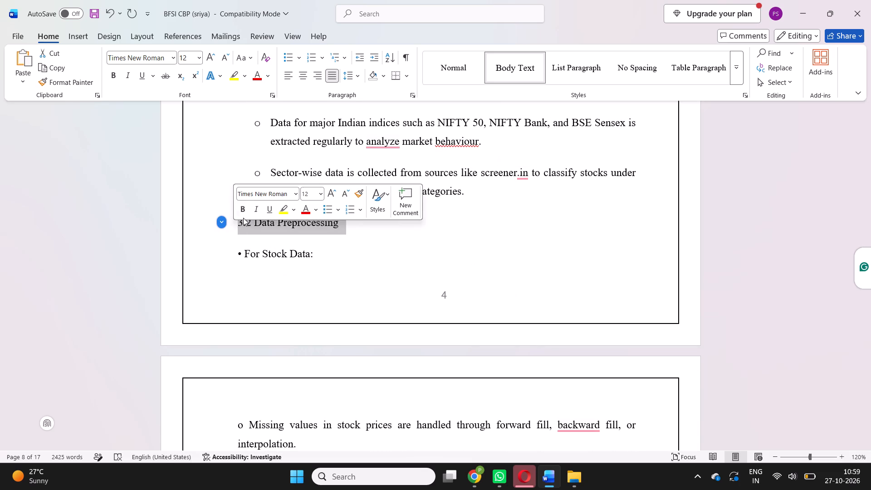
{"action": "left_click", "coordinate": [241, 213]}
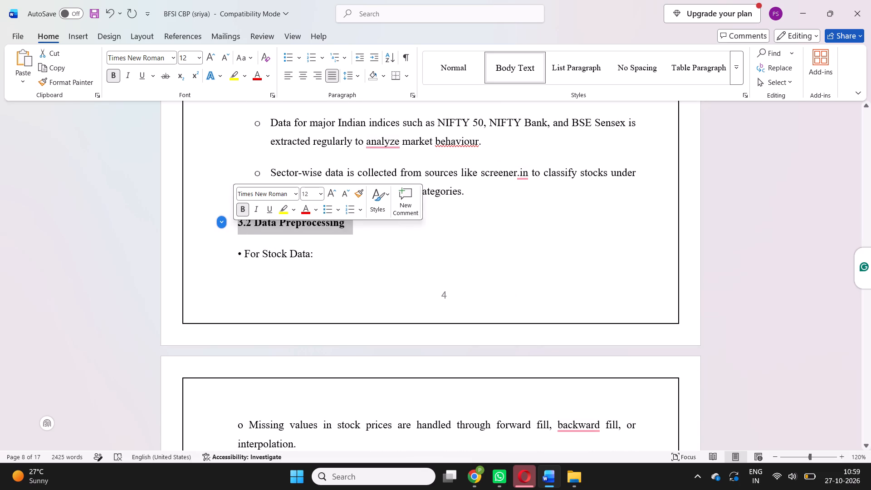
Make the "For Stock Data:" subheading under 3.2 Data Preprocessing bold.
{"action": "left_click_drag", "start_coordinate": [313, 255], "coordinate": [228, 244]}
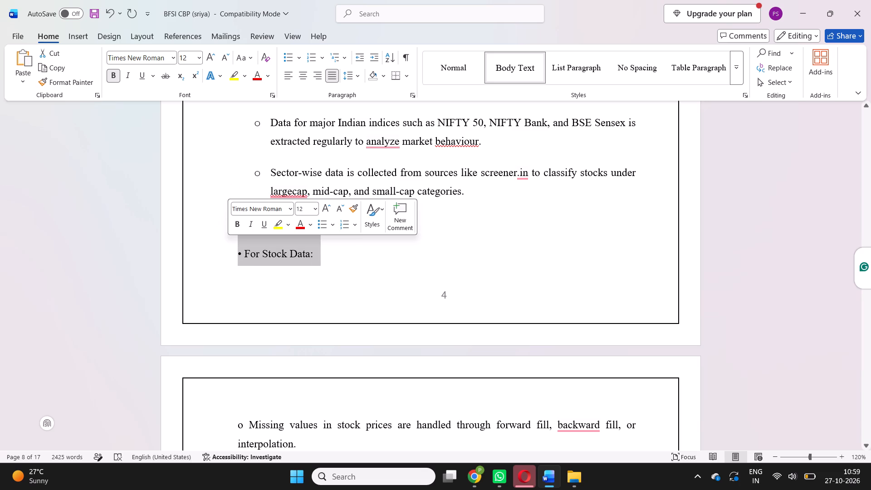
{"action": "left_click", "coordinate": [236, 223]}
{"action": "left_click", "coordinate": [269, 333]}
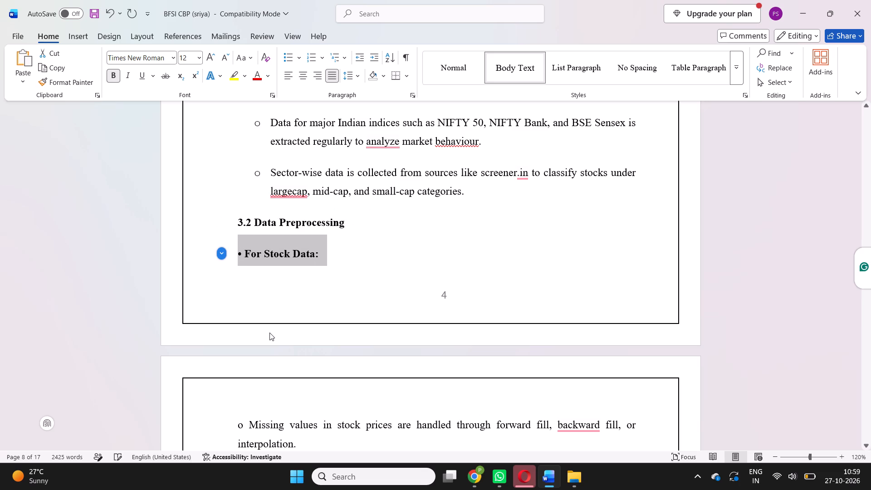
Make the "For Fundamental Screening:" subheading under 3.2 Data Preprocessing bold.
{"action": "scroll", "coordinate": [269, 333], "scroll_direction": "down", "scroll_amount": 2}
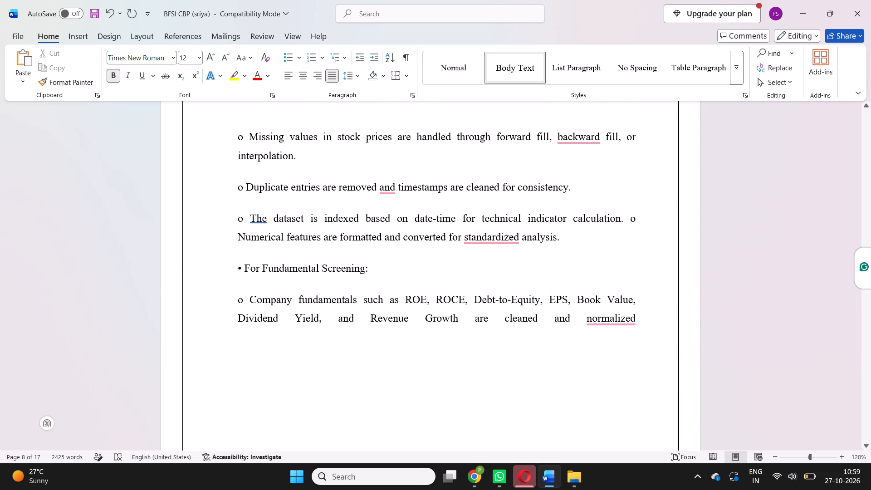
{"action": "left_click_drag", "start_coordinate": [369, 268], "coordinate": [248, 268]}
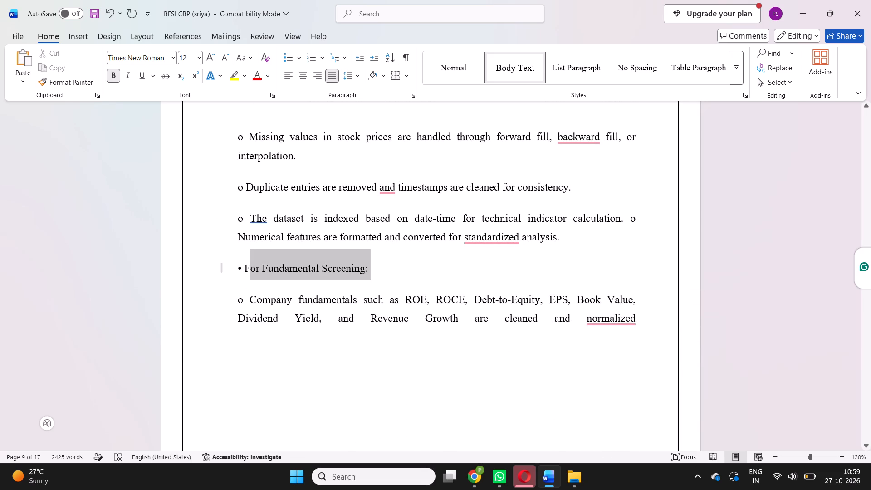
{"action": "left_click_drag", "start_coordinate": [248, 268], "coordinate": [244, 268]}
{"action": "left_click", "coordinate": [248, 250]}
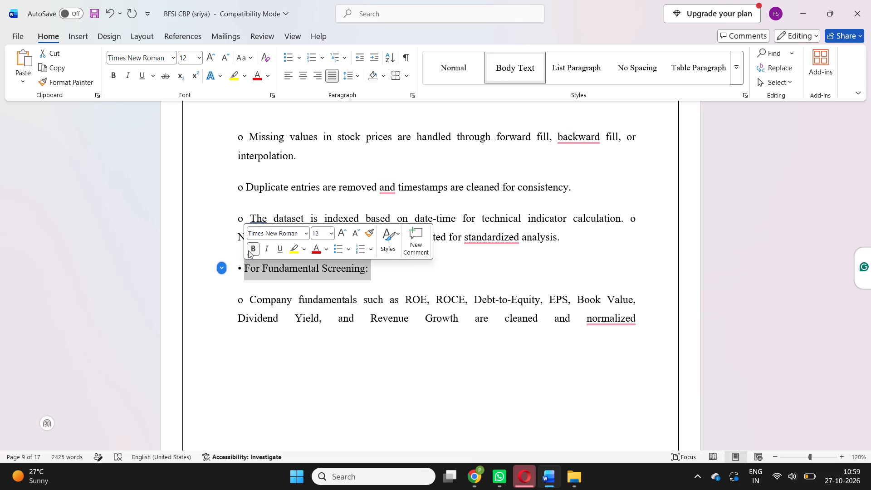
{"action": "left_click", "coordinate": [295, 336]}
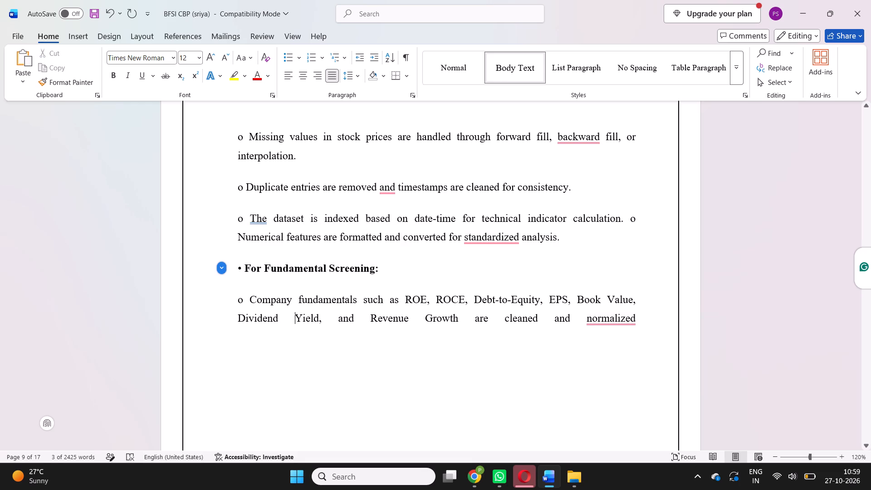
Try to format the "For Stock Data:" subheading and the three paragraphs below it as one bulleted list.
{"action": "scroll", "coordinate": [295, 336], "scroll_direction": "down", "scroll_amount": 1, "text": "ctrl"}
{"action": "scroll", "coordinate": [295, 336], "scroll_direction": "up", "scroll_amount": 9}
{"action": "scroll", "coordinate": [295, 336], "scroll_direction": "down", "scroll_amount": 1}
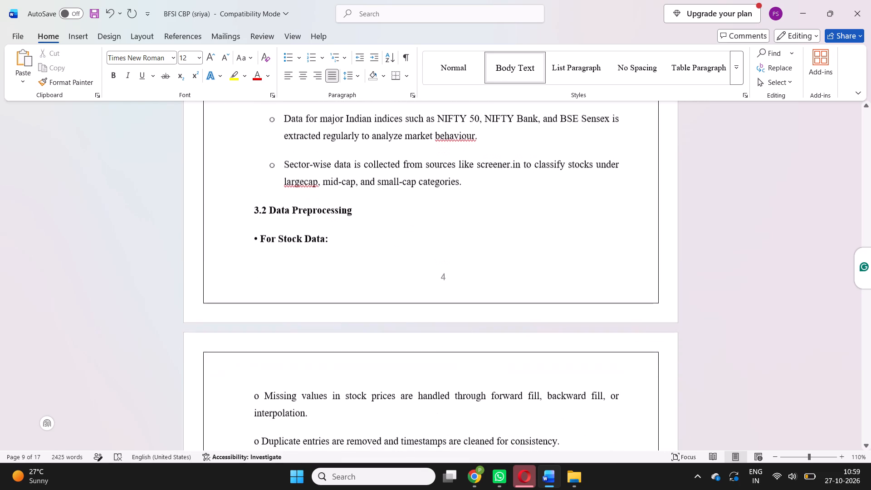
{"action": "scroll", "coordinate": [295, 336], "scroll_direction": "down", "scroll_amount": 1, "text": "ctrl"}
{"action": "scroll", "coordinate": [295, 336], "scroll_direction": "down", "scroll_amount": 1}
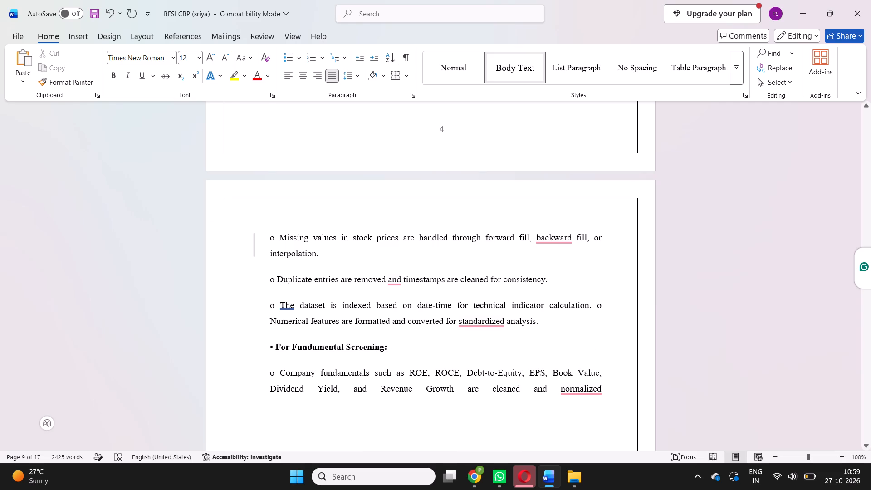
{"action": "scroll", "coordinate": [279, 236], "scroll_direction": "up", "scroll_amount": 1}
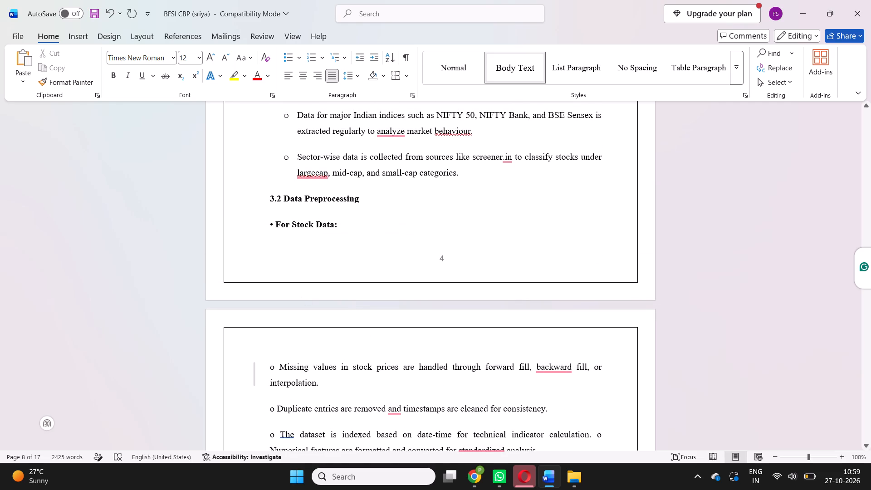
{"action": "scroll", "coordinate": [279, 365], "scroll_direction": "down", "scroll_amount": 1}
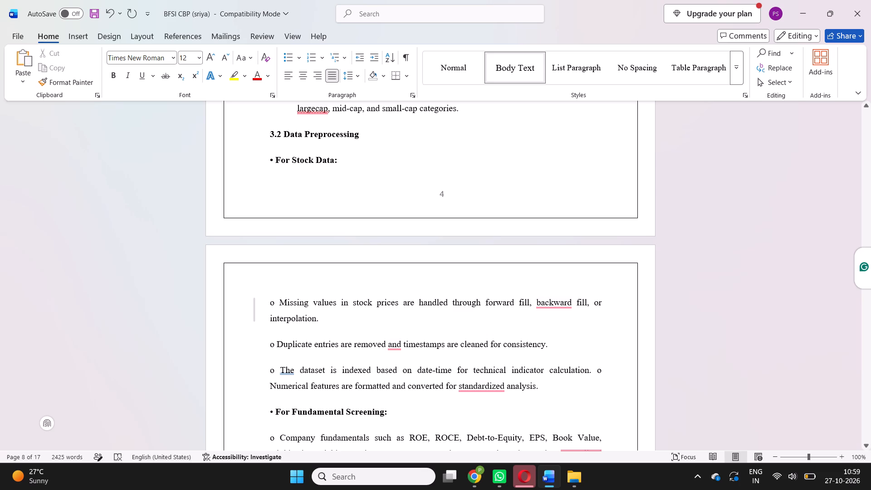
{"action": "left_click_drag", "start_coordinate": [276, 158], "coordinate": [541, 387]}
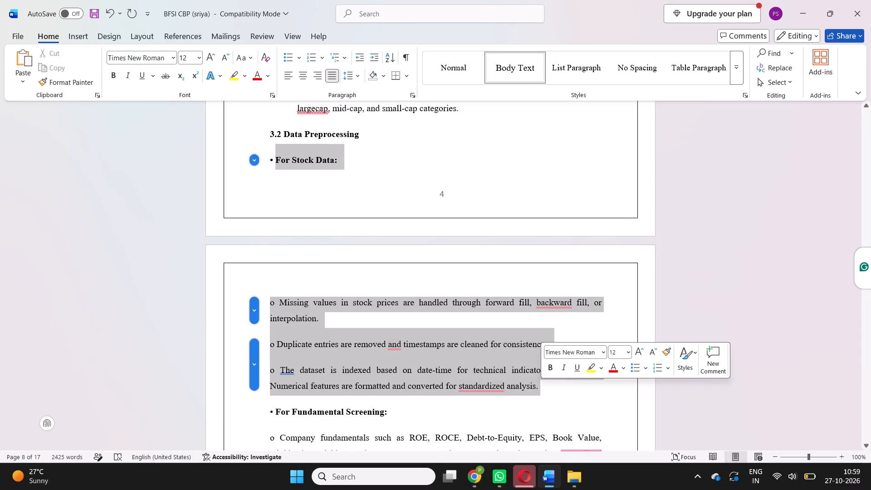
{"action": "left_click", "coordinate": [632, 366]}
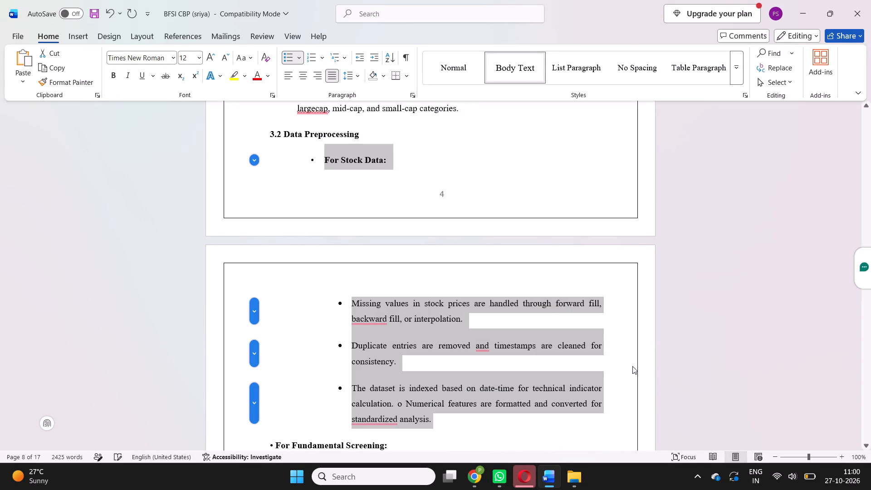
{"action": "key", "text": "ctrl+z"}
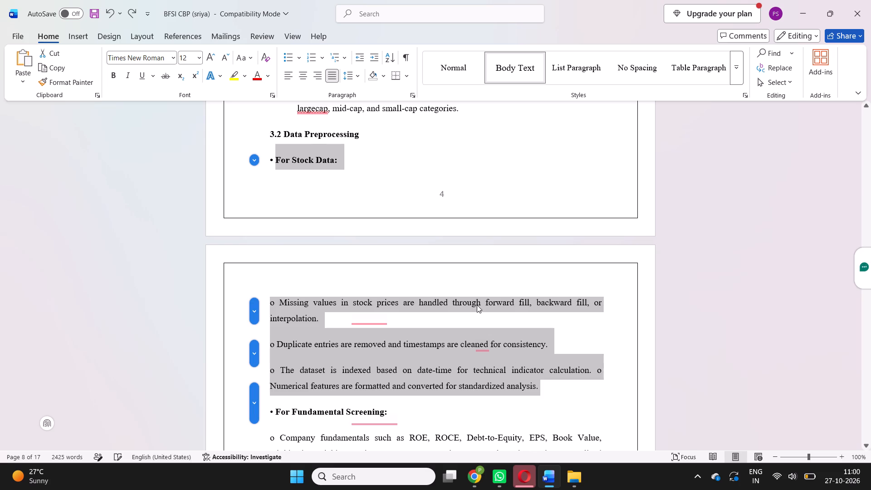
Format the three paragraphs under "For Stock Data:", from "Missing values" to "The dataset is indexed", as a hollow-circle bulleted list.
{"action": "left_click", "coordinate": [475, 304]}
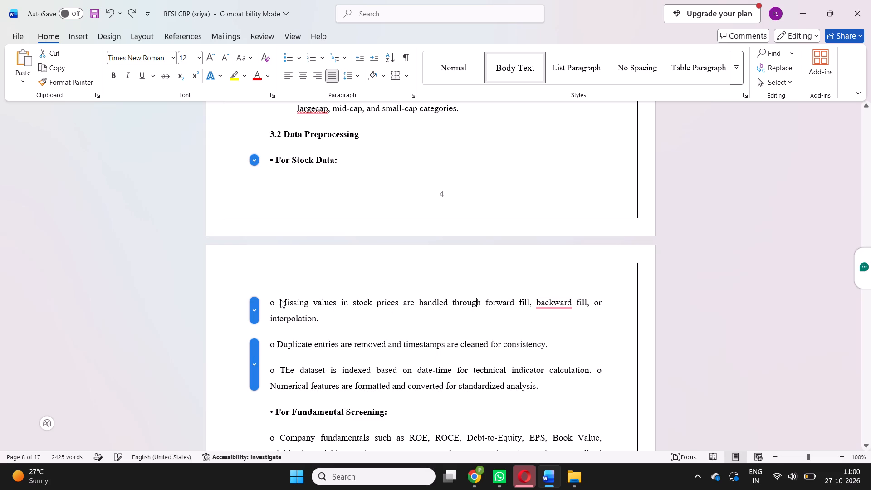
{"action": "left_click_drag", "start_coordinate": [280, 300], "coordinate": [517, 392]}
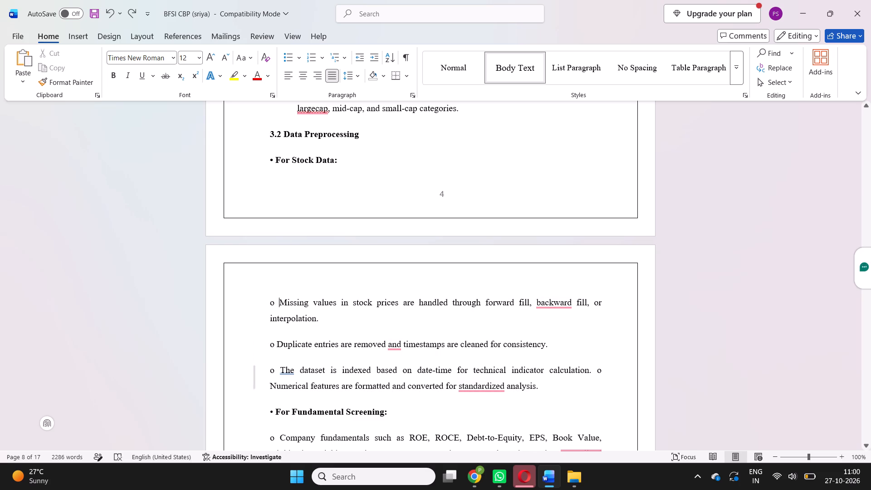
{"action": "left_click_drag", "start_coordinate": [517, 392], "coordinate": [539, 387]}
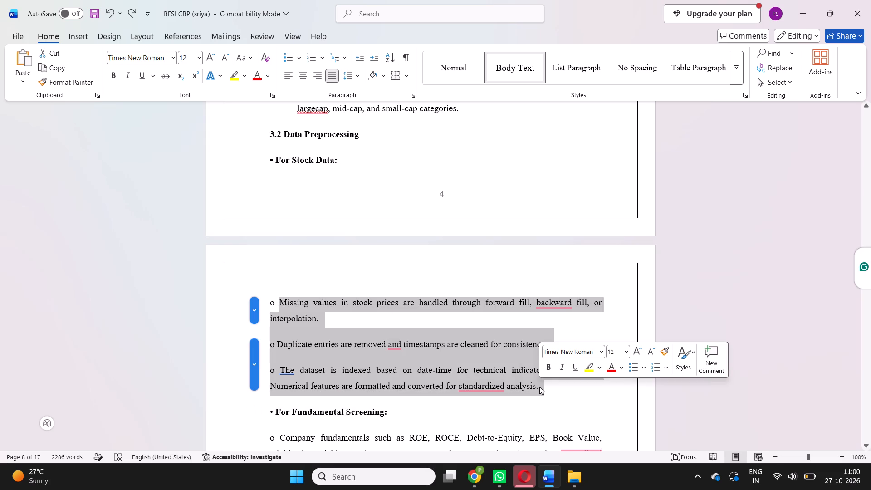
{"action": "left_click", "coordinate": [631, 366]}
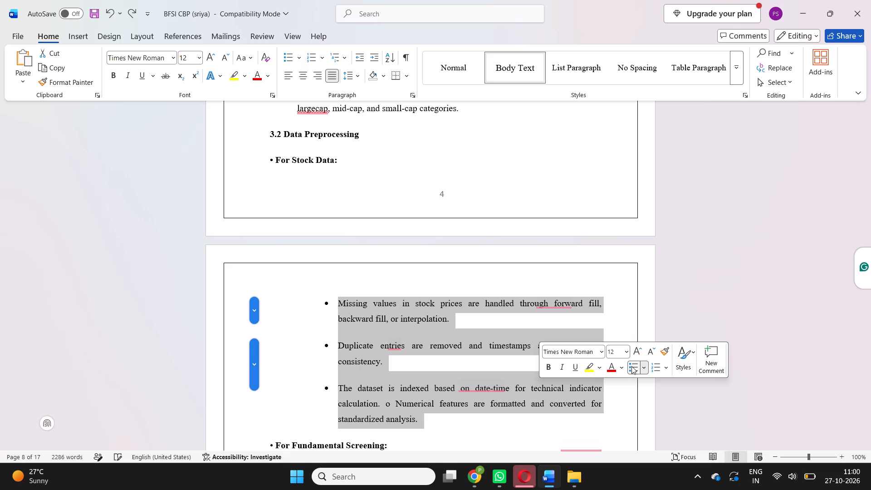
{"action": "left_click", "coordinate": [647, 366]}
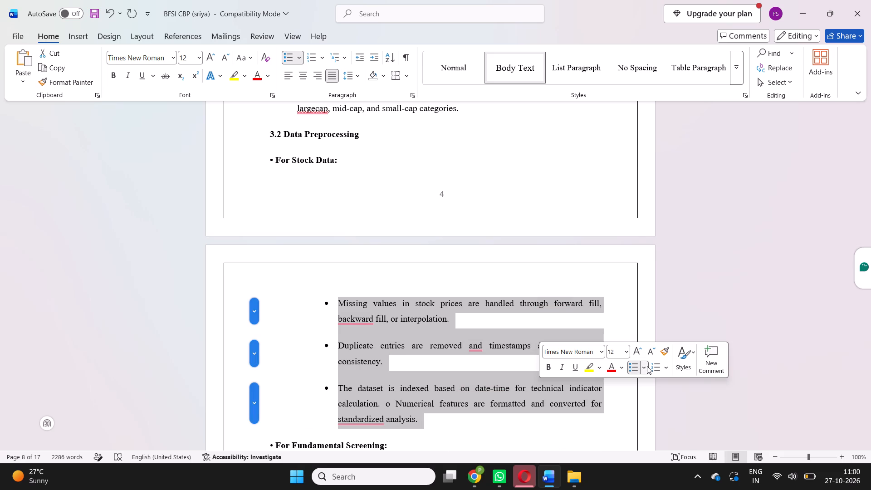
{"action": "left_click", "coordinate": [698, 235]}
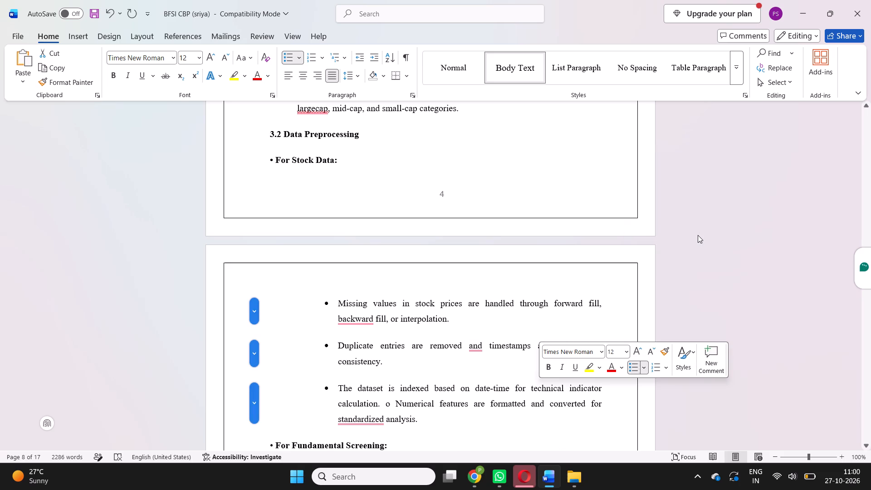
{"action": "left_click", "coordinate": [449, 218]}
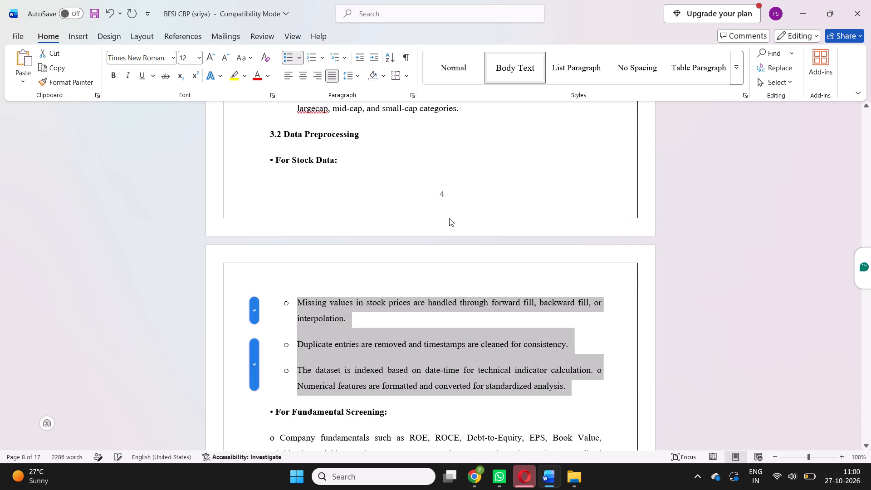
Switch to BFSI SENIOR.pdf in Chrome and copy page 9's text from "Invalid or unavailable values" through "Stocks not meeting core financial criteria are filtered out automatically.".
{"action": "scroll", "coordinate": [449, 218], "scroll_direction": "down", "scroll_amount": 2}
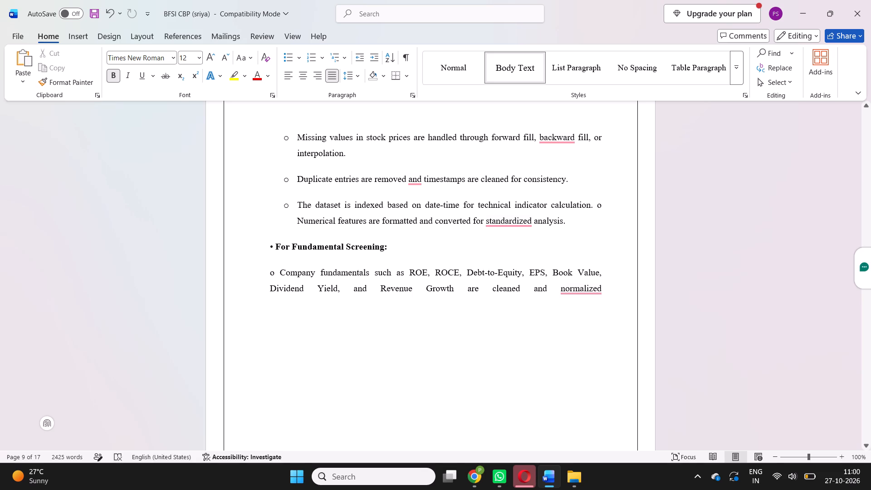
{"action": "scroll", "coordinate": [469, 309], "scroll_direction": "up", "scroll_amount": 1}
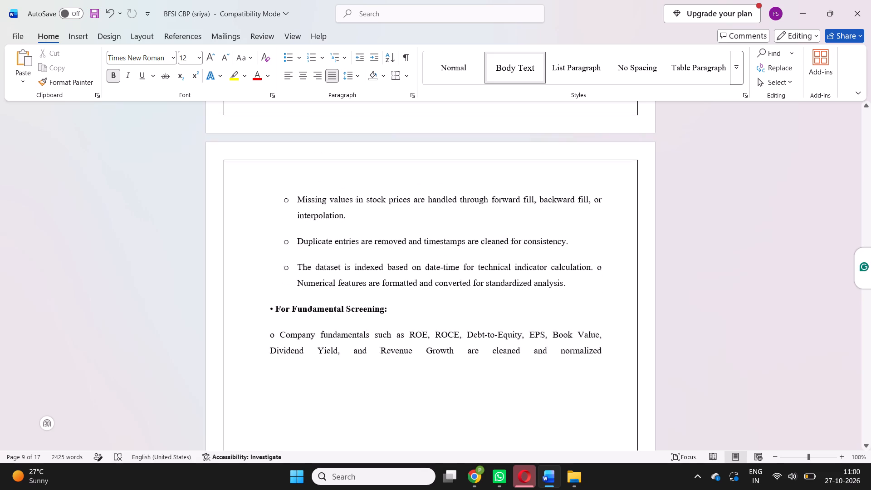
{"action": "scroll", "coordinate": [469, 309], "scroll_direction": "up", "scroll_amount": 1}
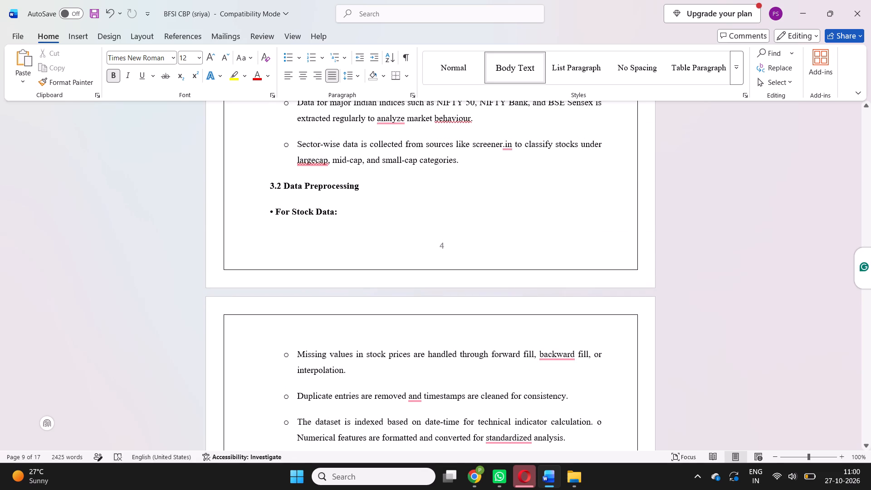
{"action": "scroll", "coordinate": [469, 309], "scroll_direction": "down", "scroll_amount": 1}
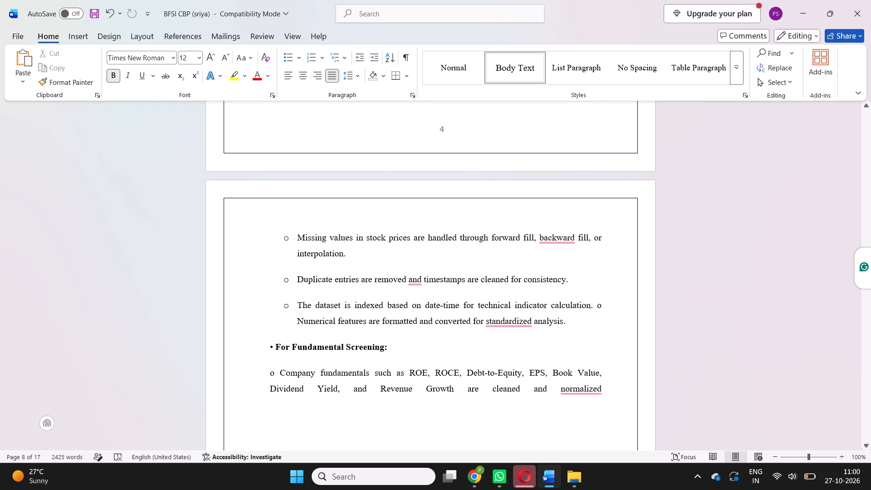
{"action": "scroll", "coordinate": [469, 309], "scroll_direction": "down", "scroll_amount": 2}
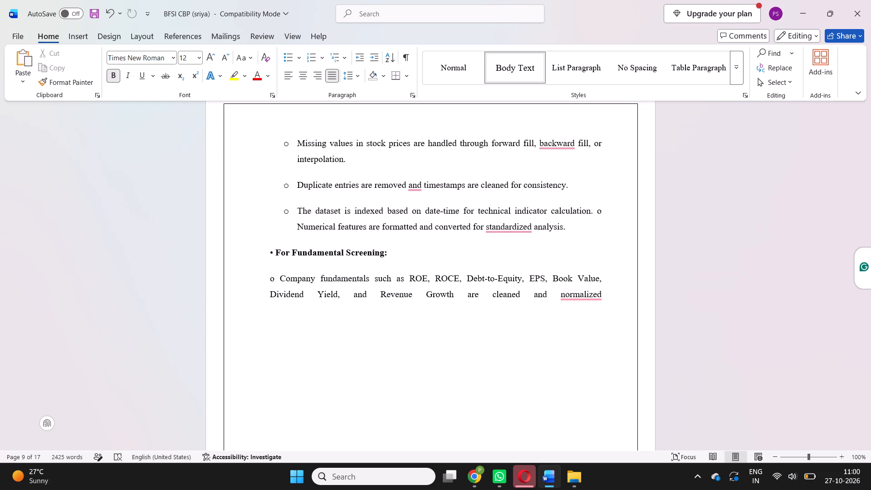
{"action": "left_click", "coordinate": [476, 479]}
{"action": "left_click", "coordinate": [472, 341]}
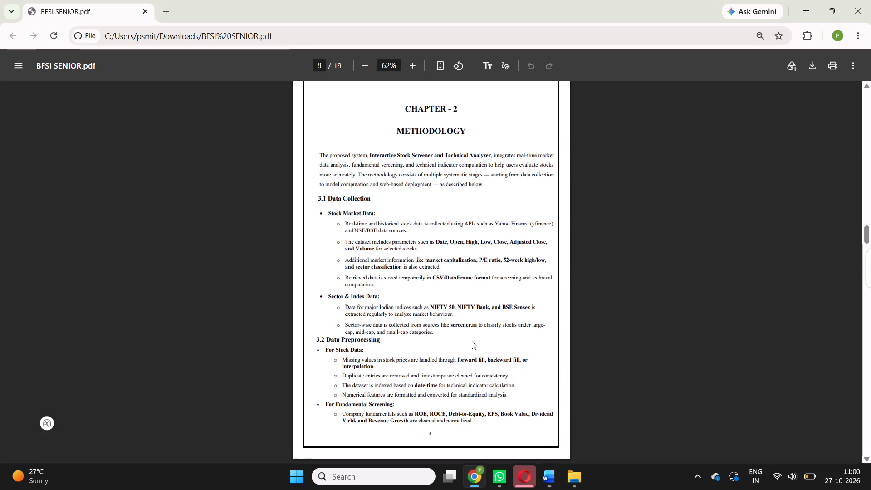
{"action": "scroll", "coordinate": [472, 341], "scroll_direction": "down", "scroll_amount": 3}
{"action": "scroll", "coordinate": [367, 219], "scroll_direction": "down", "scroll_amount": 1}
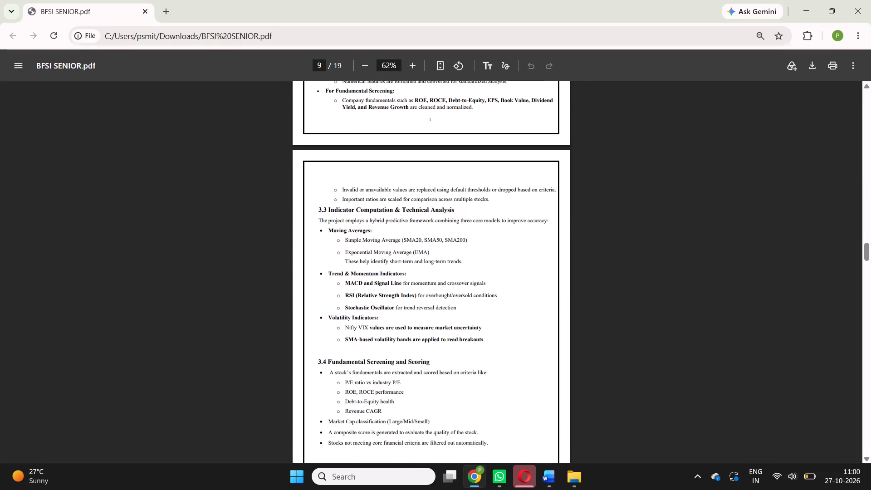
{"action": "scroll", "coordinate": [367, 219], "scroll_direction": "down", "scroll_amount": 1}
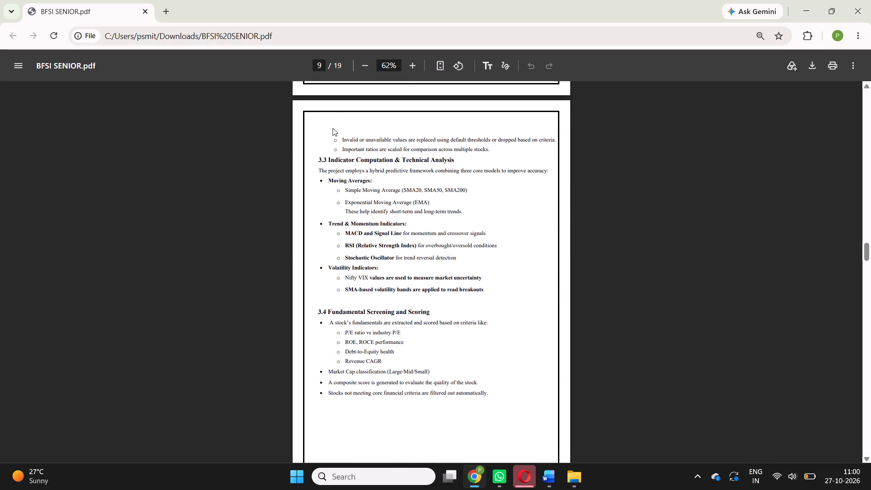
{"action": "left_click_drag", "start_coordinate": [333, 140], "coordinate": [453, 333]}
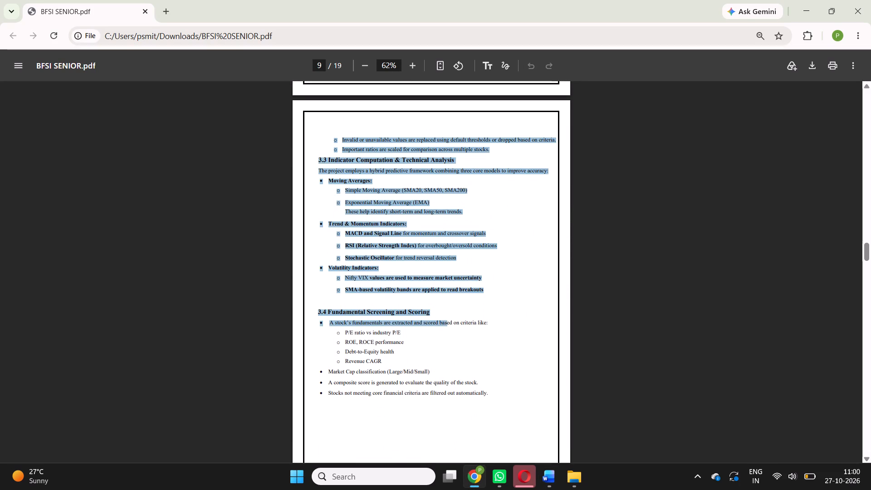
{"action": "left_click_drag", "start_coordinate": [453, 333], "coordinate": [491, 396]}
{"action": "key", "text": "ctrl+c"}
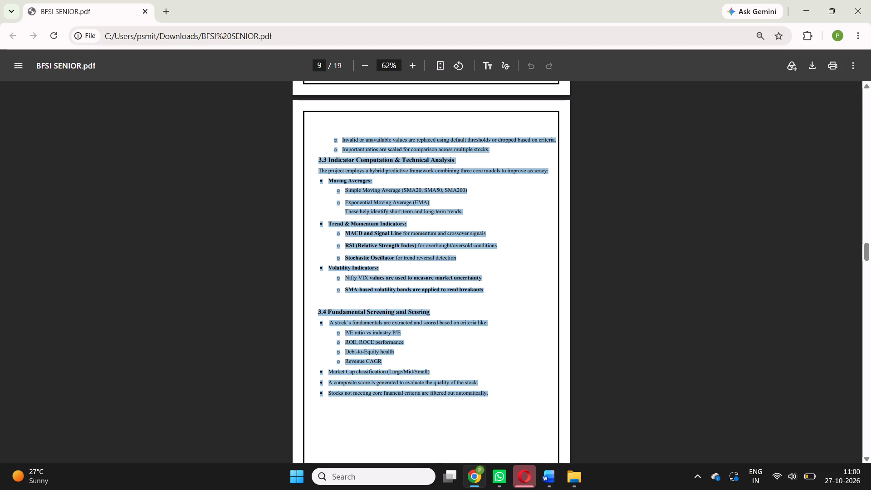
{"action": "left_click", "coordinate": [491, 396]}
Switch from BFSI SENIOR.pdf back to the BFSI CBP report in Word.
{"action": "scroll", "coordinate": [491, 396], "scroll_direction": "down", "scroll_amount": 3}
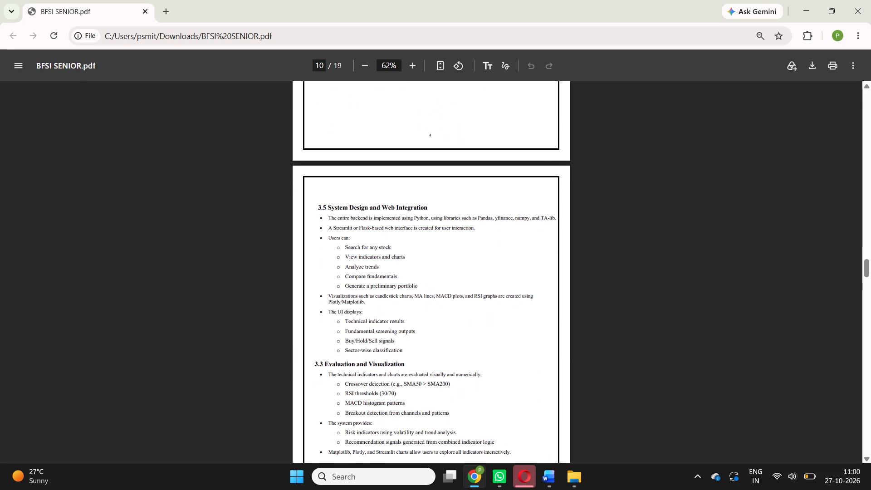
{"action": "scroll", "coordinate": [503, 311], "scroll_direction": "up", "scroll_amount": 3}
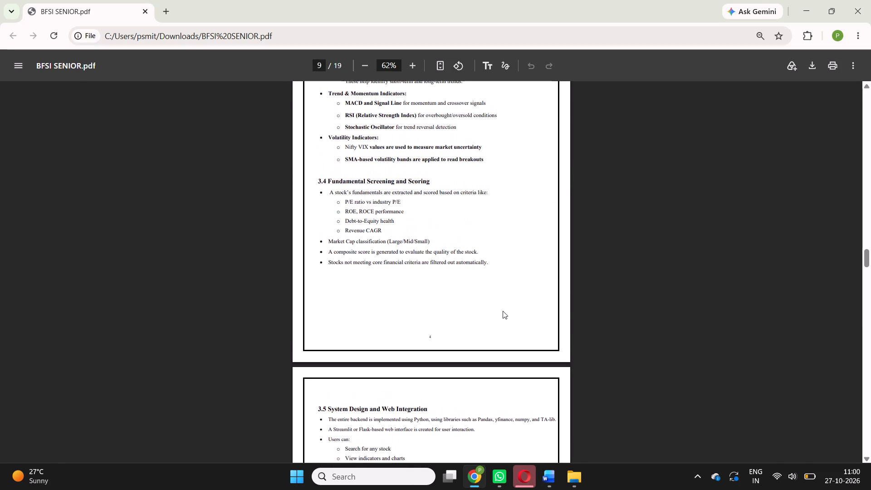
{"action": "left_click", "coordinate": [555, 478]}
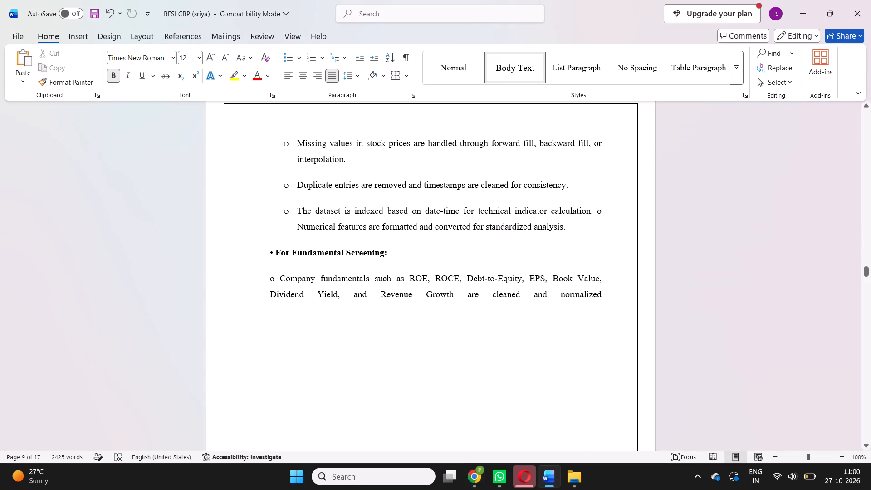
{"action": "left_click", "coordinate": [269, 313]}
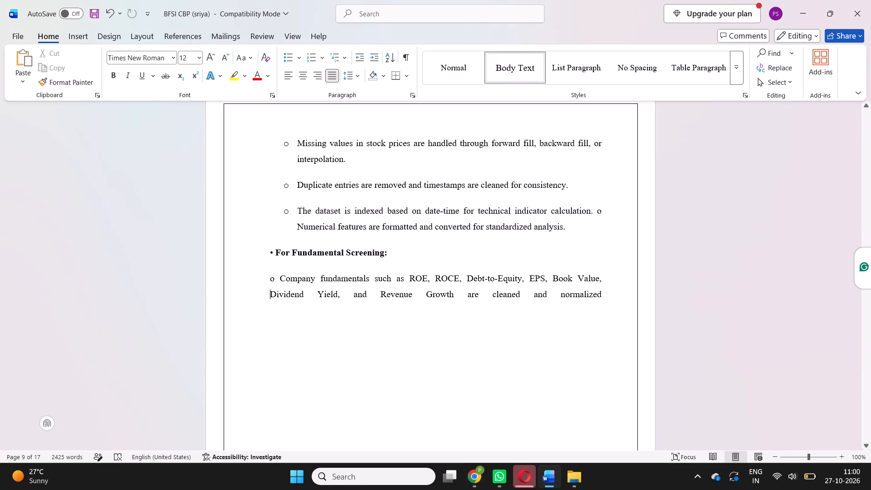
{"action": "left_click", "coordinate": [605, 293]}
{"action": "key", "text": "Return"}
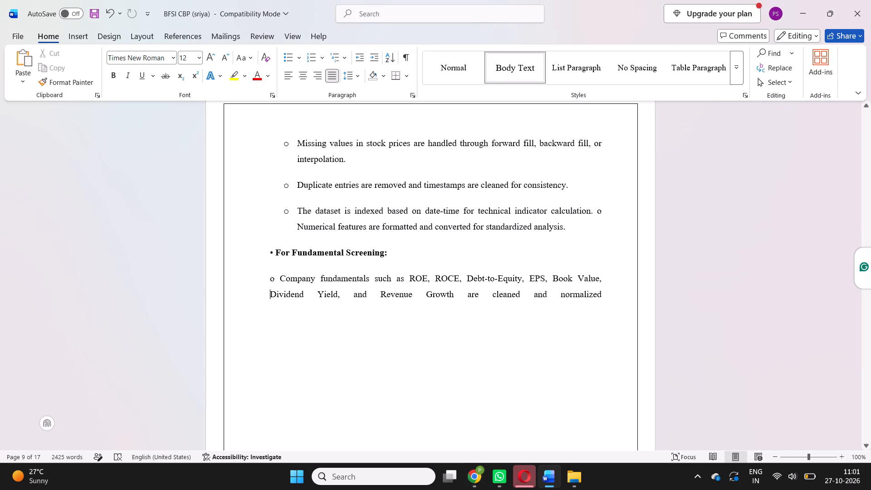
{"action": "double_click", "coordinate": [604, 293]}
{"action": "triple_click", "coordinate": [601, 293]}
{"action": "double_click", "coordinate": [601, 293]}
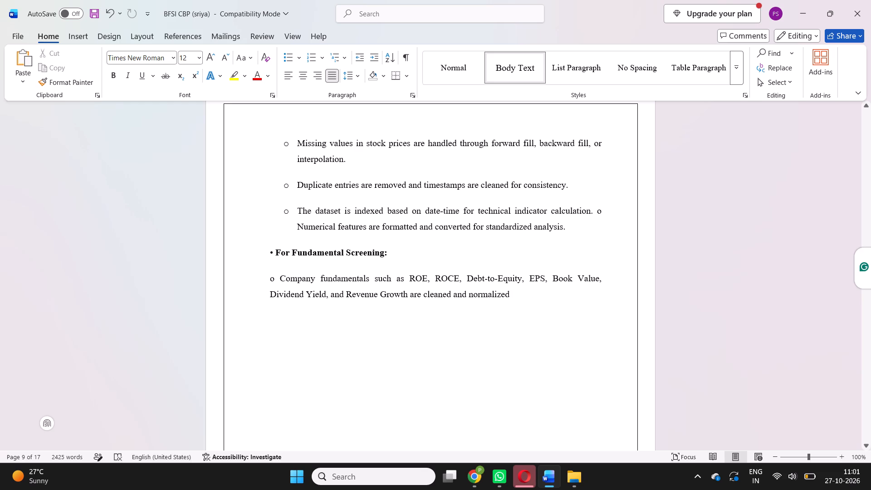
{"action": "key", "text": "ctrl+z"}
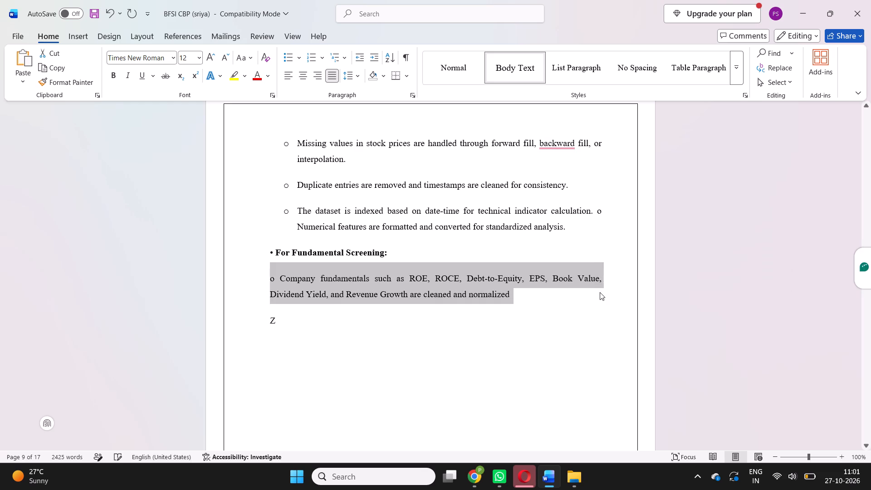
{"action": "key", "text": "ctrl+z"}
Paste the copied page 9 text after "cleaned and normalized" at the end of the For Fundamental Screening paragraph.
{"action": "left_click", "coordinate": [534, 348]}
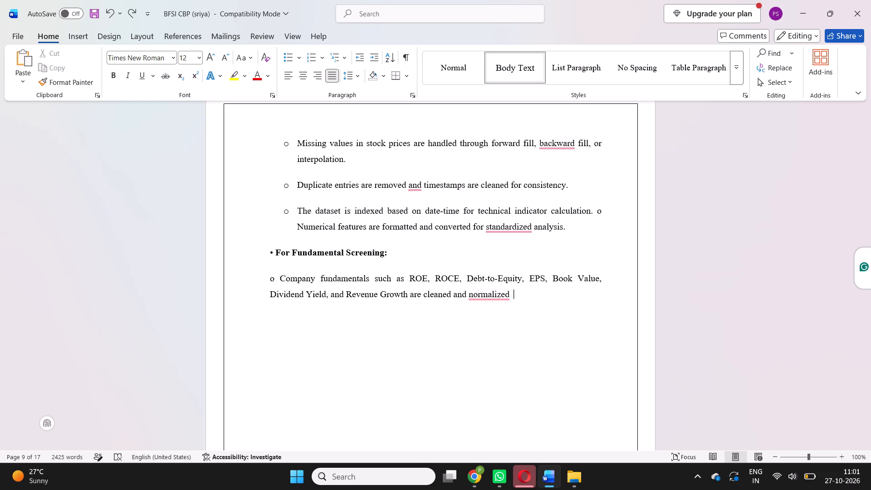
{"action": "key", "text": "Return"}
{"action": "left_click", "coordinate": [516, 298]}
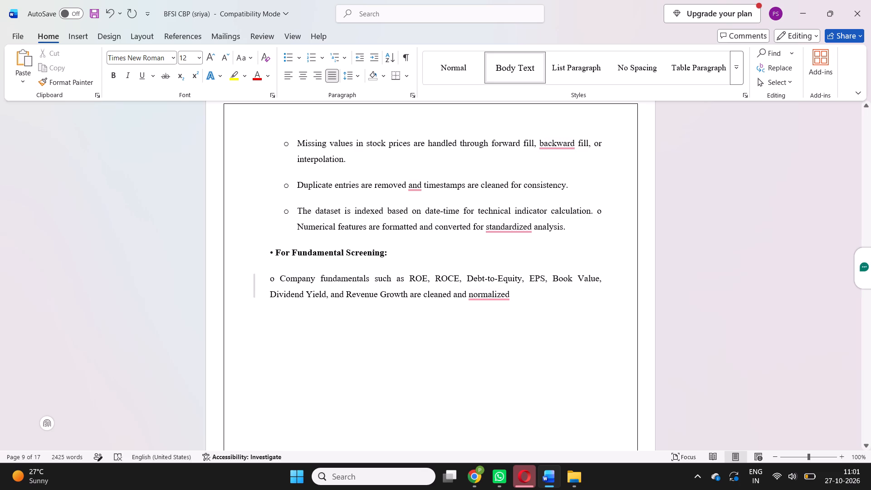
{"action": "key", "text": "space"}
{"action": "key", "text": "ctrl+v"}
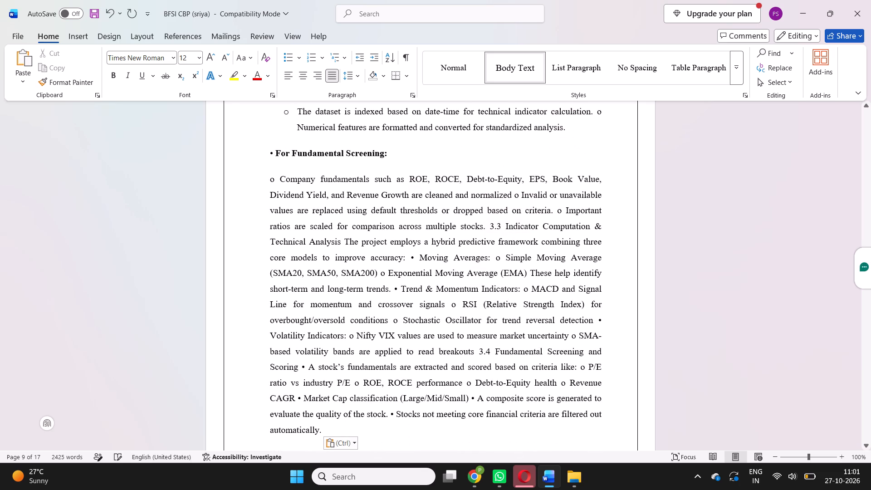
Split the pasted text into separate paragraphs starting at "Invalid or unavailable values", "Important ratios" and "3.3 Indicator Computation & Technical Analysis".
{"action": "left_click", "coordinate": [515, 194]}
{"action": "key", "text": "Return"}
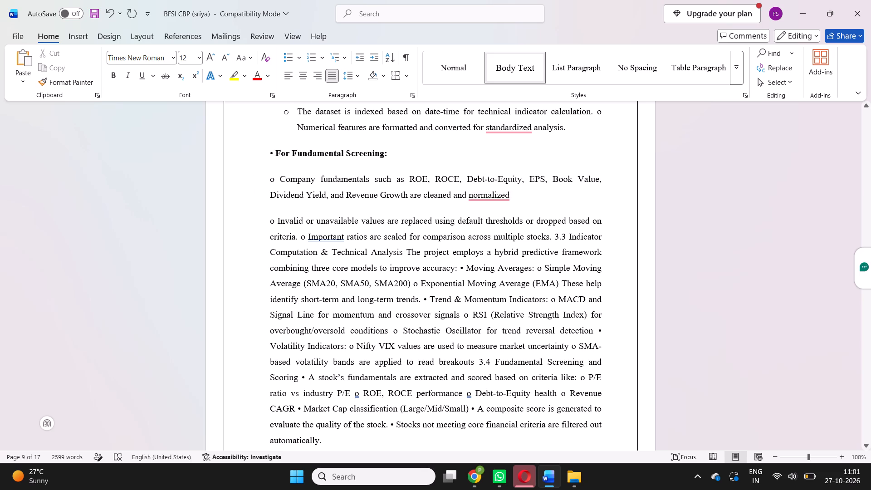
{"action": "left_click", "coordinate": [301, 235]}
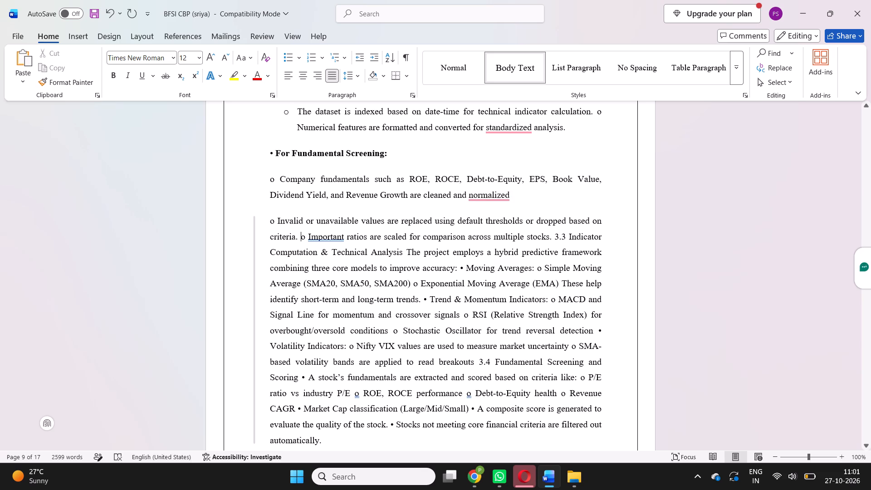
{"action": "key", "text": "Return"}
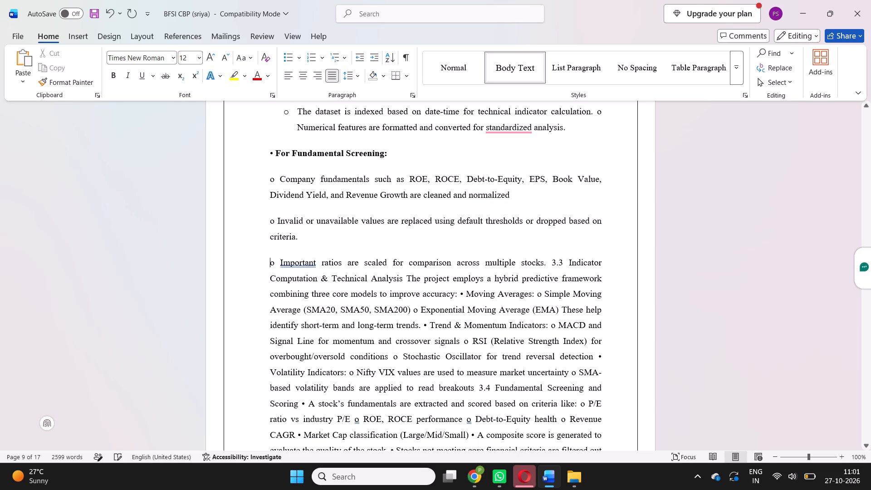
{"action": "left_click", "coordinate": [552, 262]}
{"action": "key", "text": "Return"}
Separate the 3.3 heading from its introductory sentence, and put the text from "Moving Averages:" onward in a new paragraph.
{"action": "scroll", "coordinate": [552, 262], "scroll_direction": "down", "scroll_amount": 1}
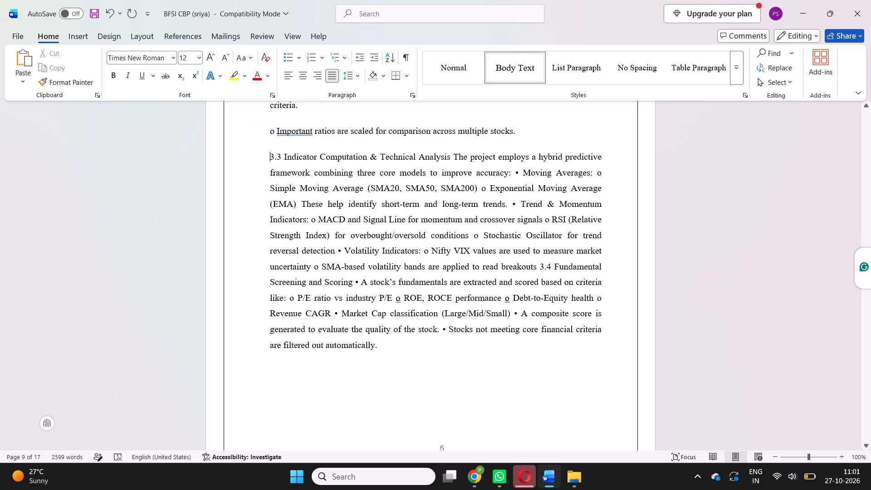
{"action": "left_click", "coordinate": [455, 157]}
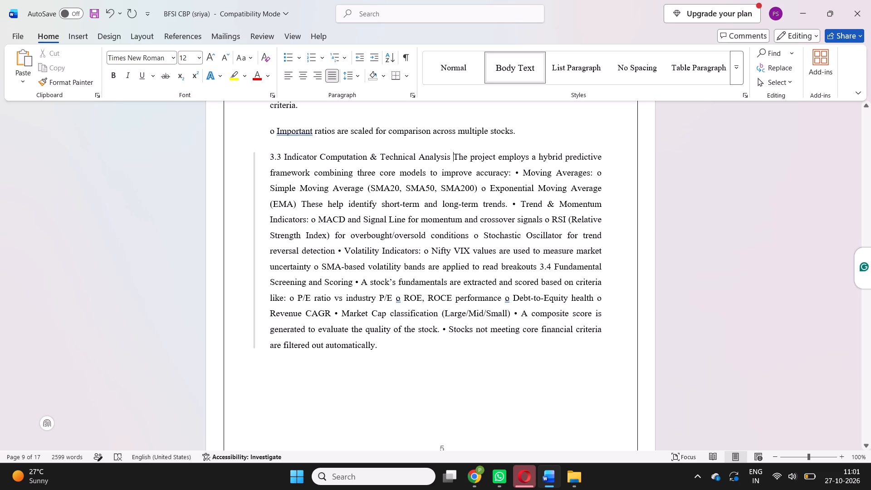
{"action": "key", "text": "Return"}
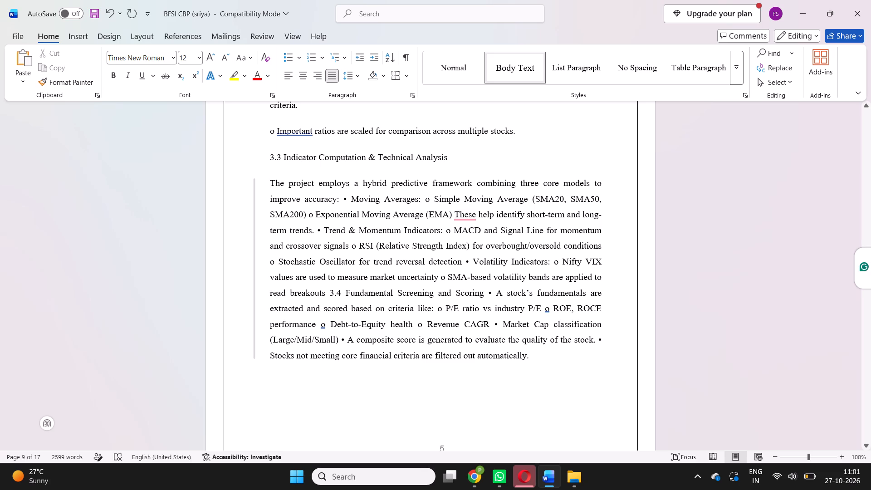
{"action": "left_click", "coordinate": [343, 199]}
{"action": "key", "text": "Return"}
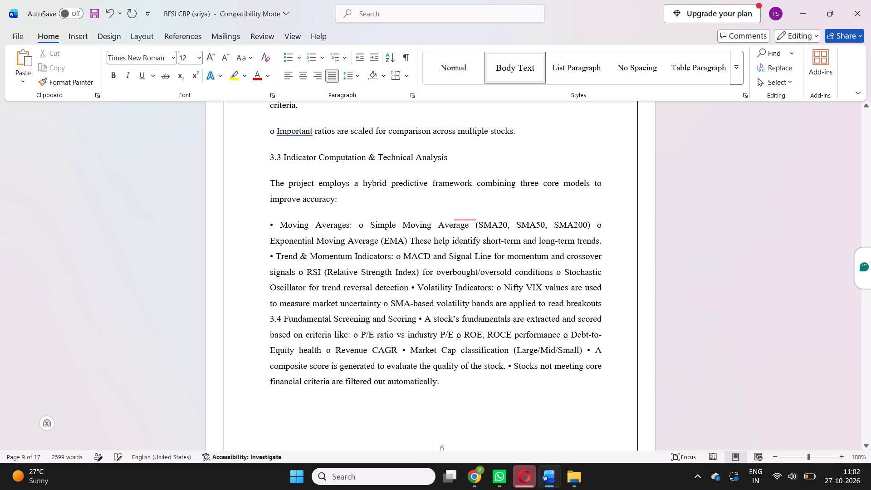
Start new paragraphs for the Simple Moving Average and Exponential Moving Average items under "Moving Averages:".
{"action": "left_click", "coordinate": [360, 225]}
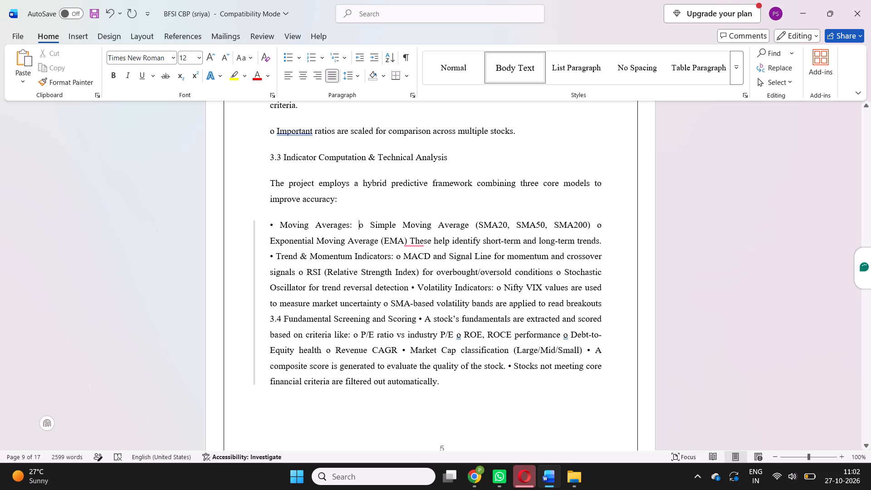
{"action": "key", "text": "Return"}
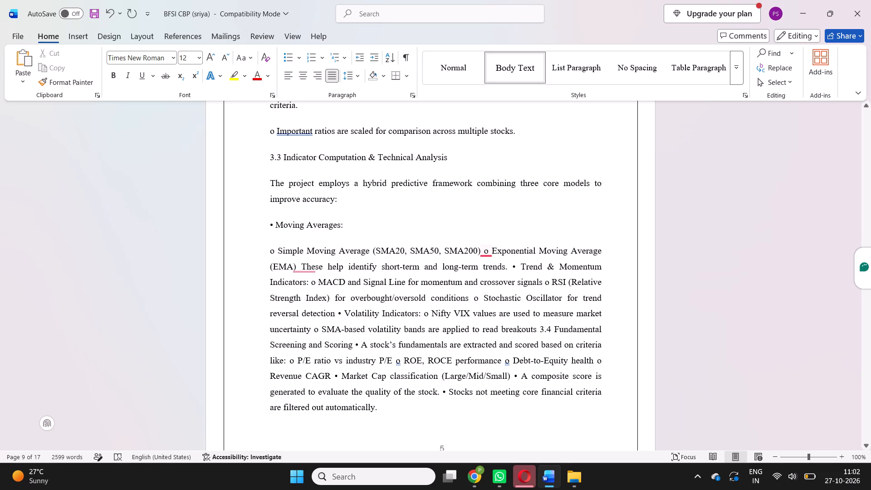
{"action": "left_click", "coordinate": [484, 250]}
{"action": "key", "text": "Return"}
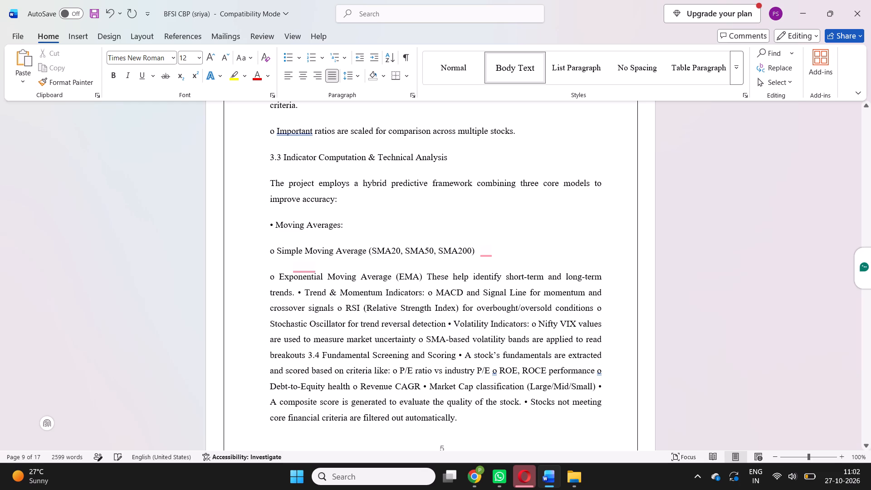
Place the "Trend & Momentum Indicators:" subheading on its own line, with the MACD text directly below and no blank paragraph between.
{"action": "left_click", "coordinate": [428, 290]}
{"action": "key", "text": "Return"}
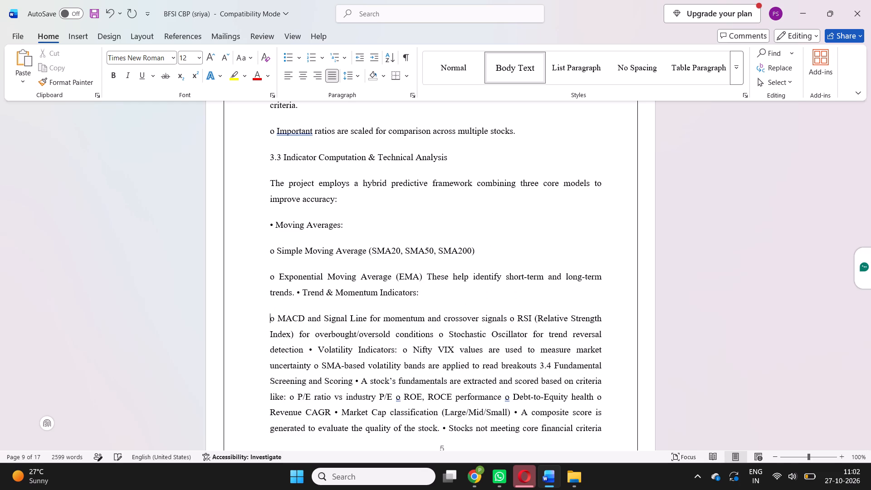
{"action": "scroll", "coordinate": [428, 290], "scroll_direction": "down", "scroll_amount": 2}
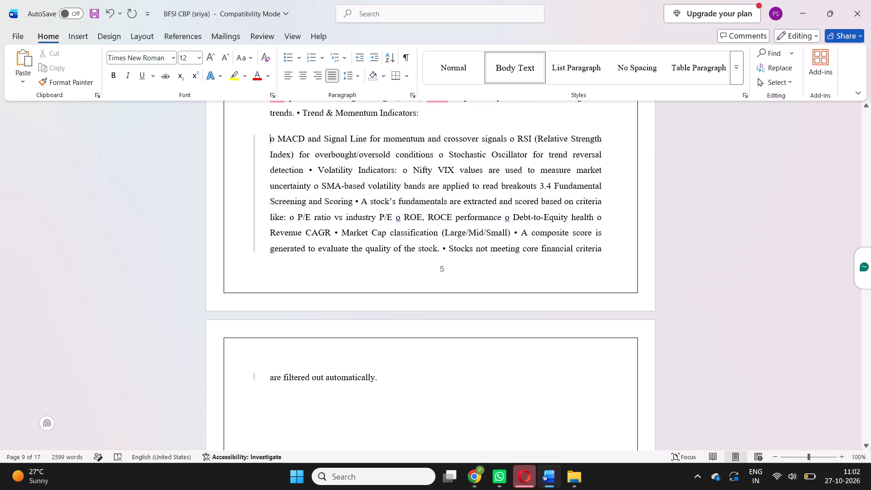
{"action": "key", "text": "Return"}
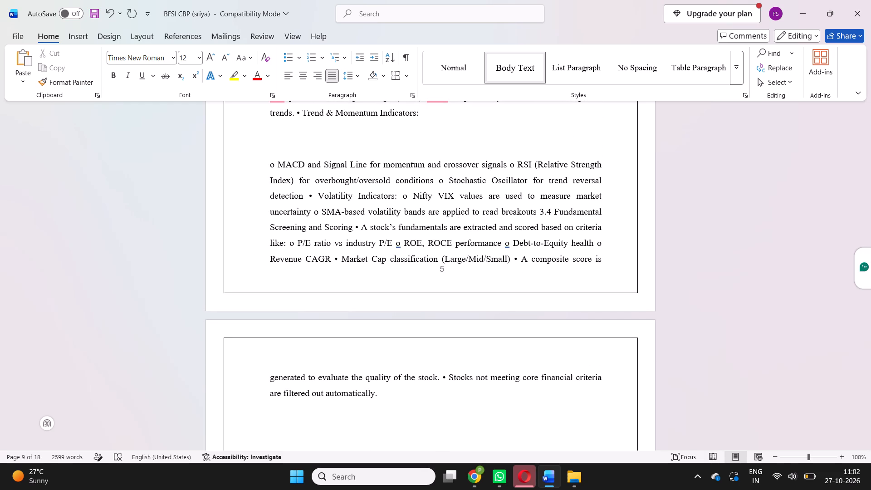
{"action": "scroll", "coordinate": [445, 125], "scroll_direction": "up", "scroll_amount": 1}
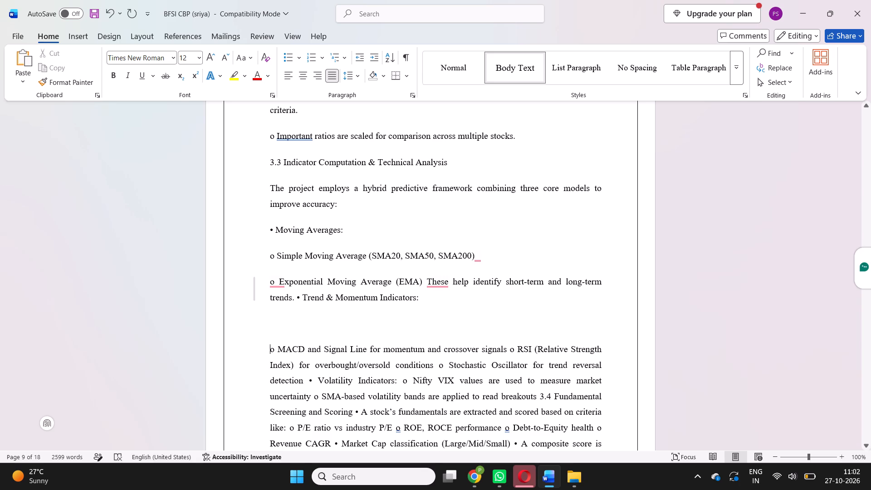
{"action": "left_click", "coordinate": [298, 298]}
{"action": "key", "text": "Left"}
{"action": "key", "text": "Return"}
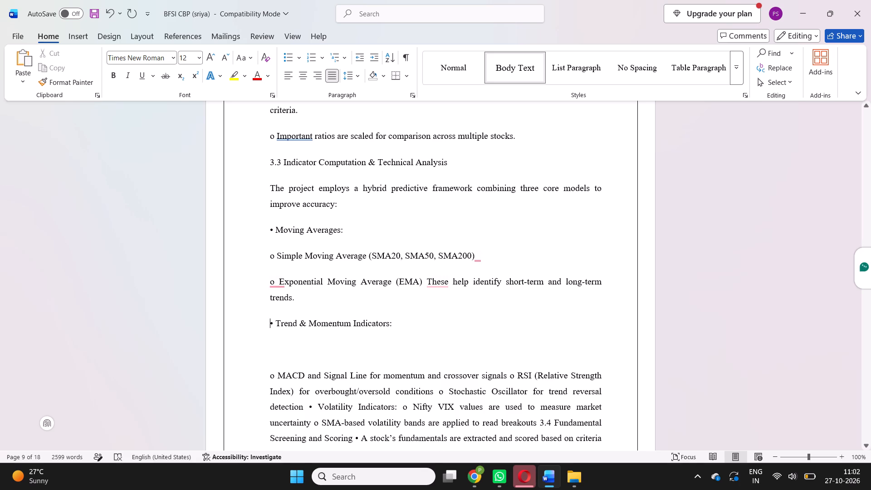
{"action": "left_click", "coordinate": [275, 360]}
{"action": "key", "text": "BackSpace"}
{"action": "key", "text": "ctrl+z"}
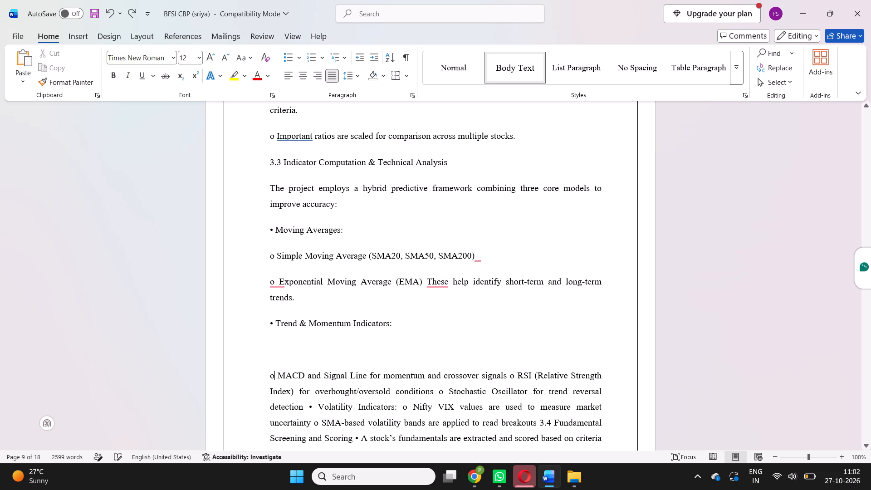
{"action": "left_click", "coordinate": [275, 359]}
{"action": "key", "text": "BackSpace"}
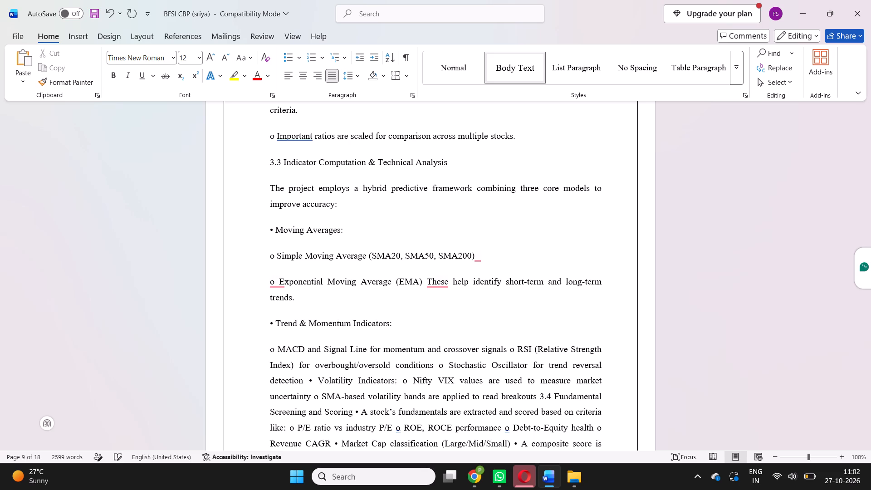
Start new paragraphs for the RSI and Stochastic Oscillator items under "Trend & Momentum Indicators:".
{"action": "scroll", "coordinate": [275, 359], "scroll_direction": "down", "scroll_amount": 1}
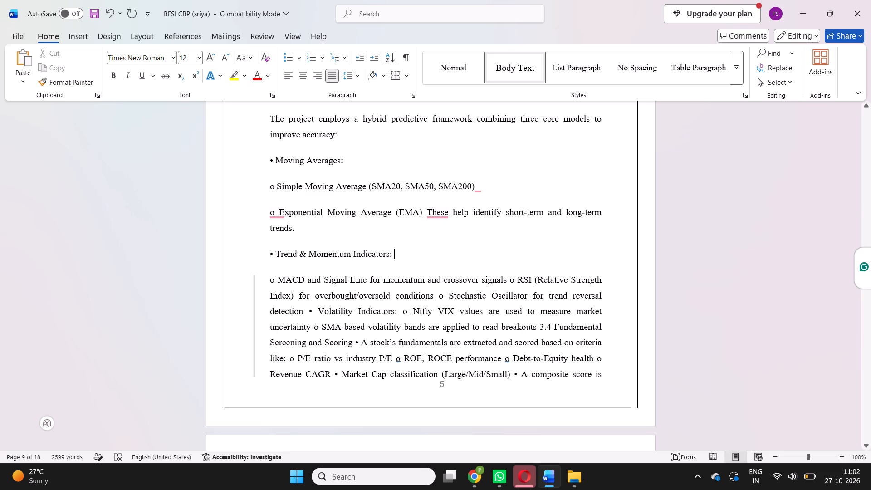
{"action": "left_click", "coordinate": [510, 281]}
{"action": "key", "text": "Return"}
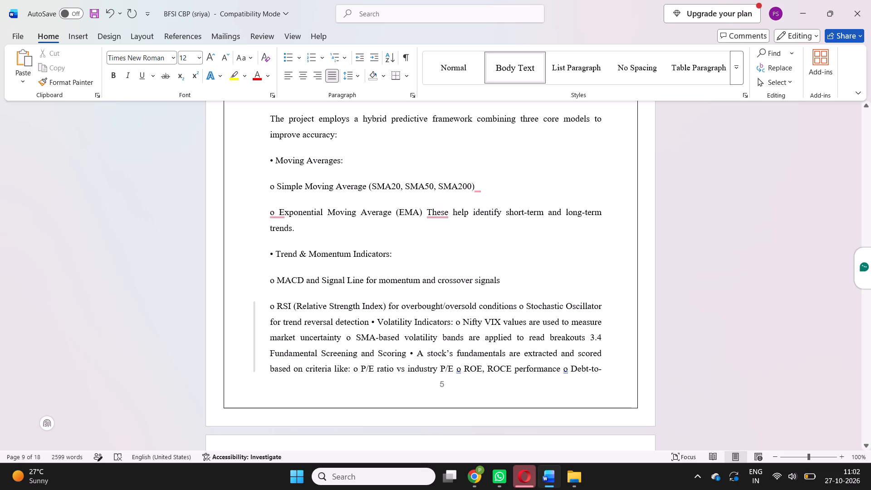
{"action": "left_click", "coordinate": [518, 305]}
{"action": "key", "text": "Return"}
Put "Volatility Indicators:" on its own line, with the Nifty VIX and SMA-based volatility bands items as separate paragraphs below it.
{"action": "scroll", "coordinate": [518, 305], "scroll_direction": "down", "scroll_amount": 1}
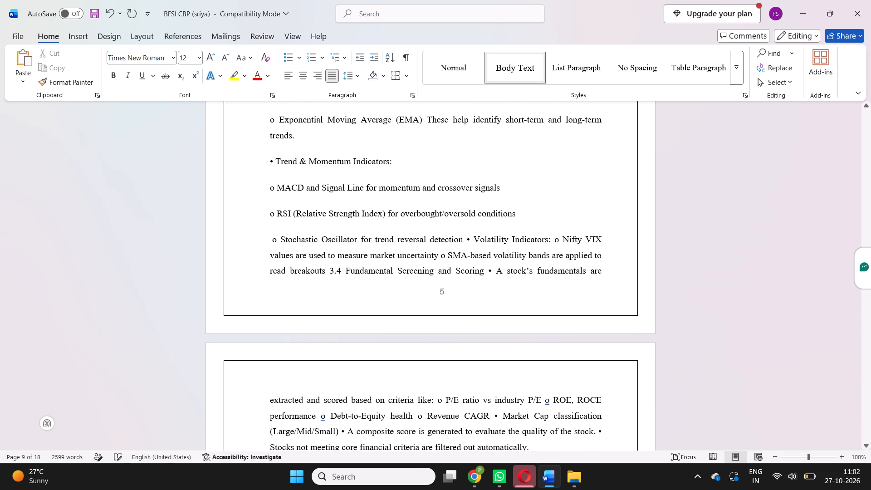
{"action": "left_click", "coordinate": [465, 235]}
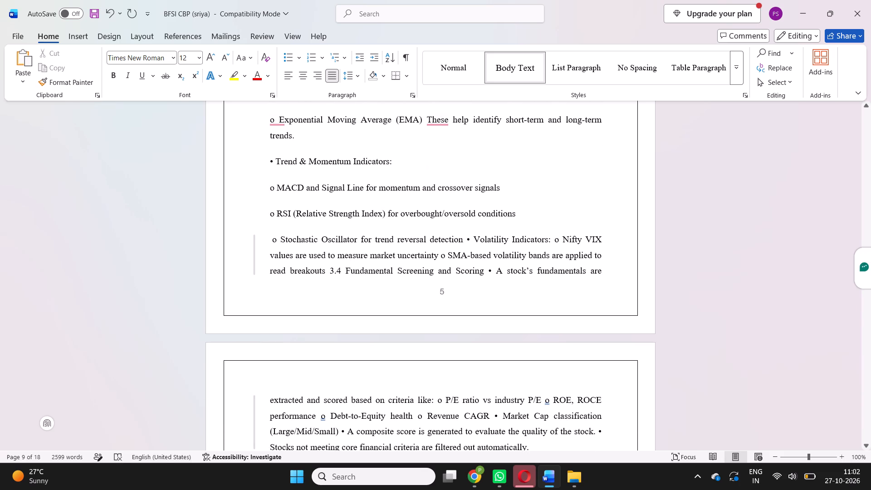
{"action": "key", "text": "Return"}
{"action": "left_click", "coordinate": [354, 266]}
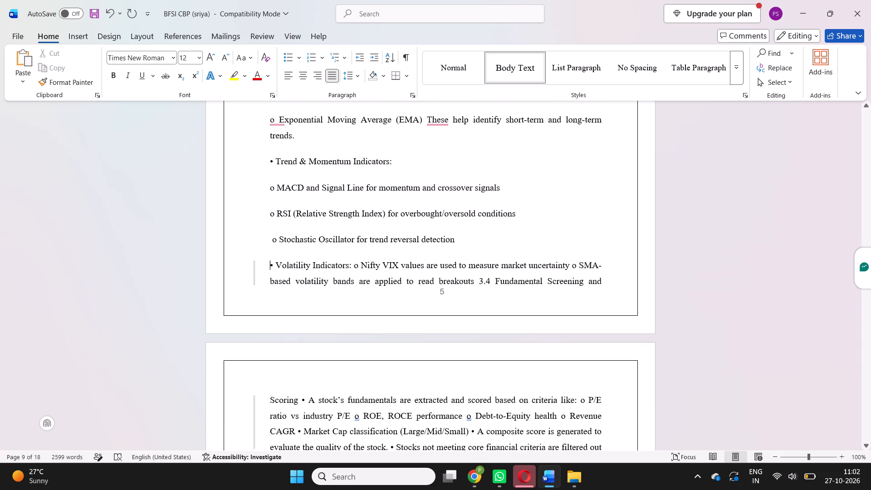
{"action": "key", "text": "Return"}
{"action": "scroll", "coordinate": [305, 315], "scroll_direction": "down", "scroll_amount": 2}
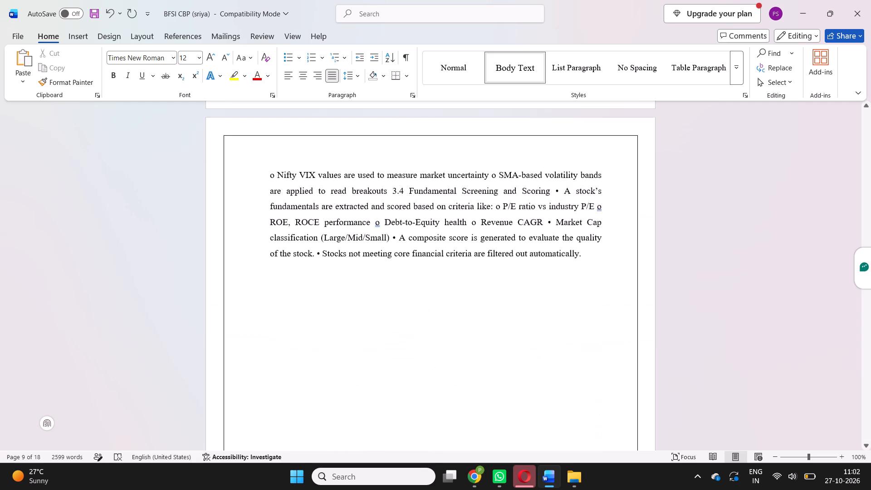
{"action": "left_click", "coordinate": [492, 156]}
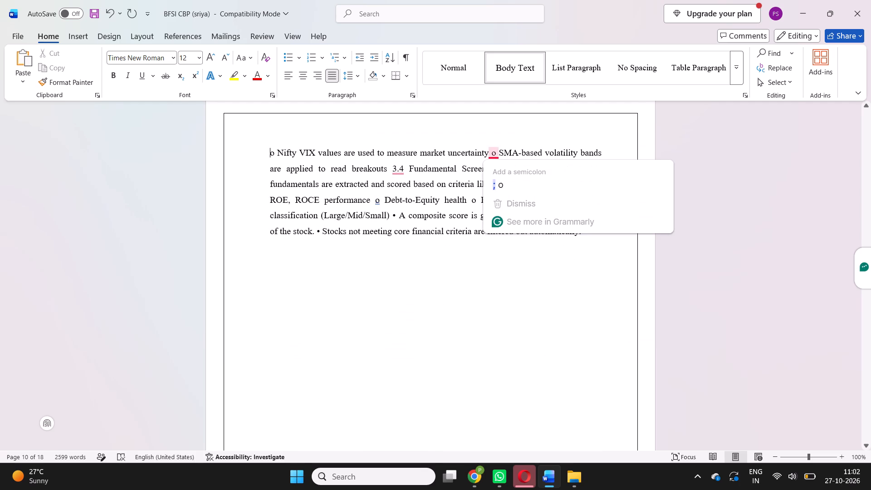
{"action": "key", "text": "Return"}
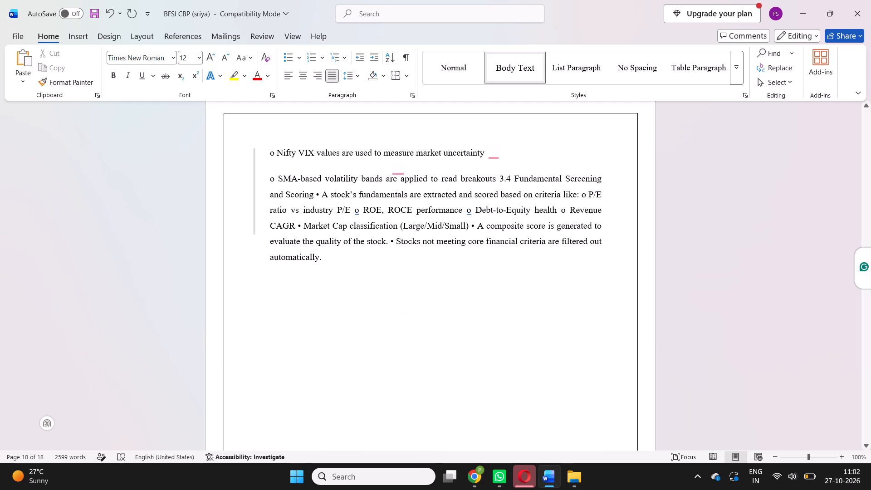
Place the "3.4 Fundamental Screening and Scoring" heading on its own line, separate from the text before and after it.
{"action": "left_click", "coordinate": [316, 195]}
{"action": "key", "text": "Return"}
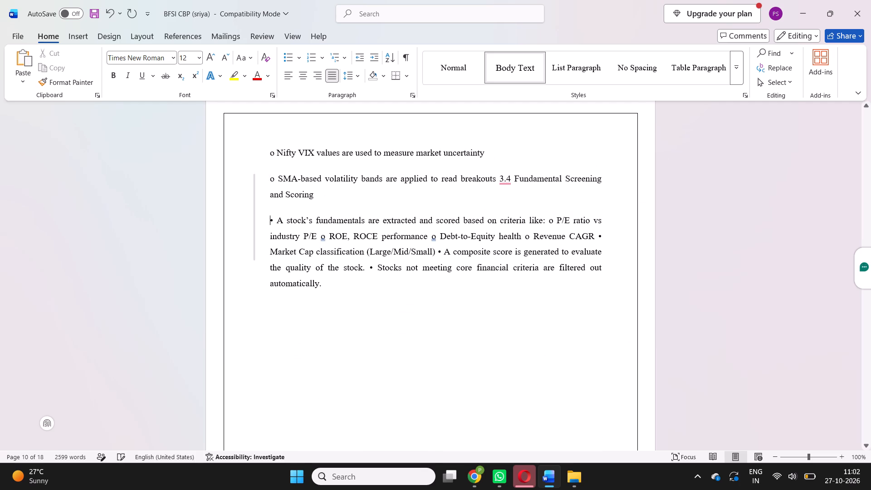
{"action": "left_click", "coordinate": [498, 178]}
{"action": "key", "text": "Return"}
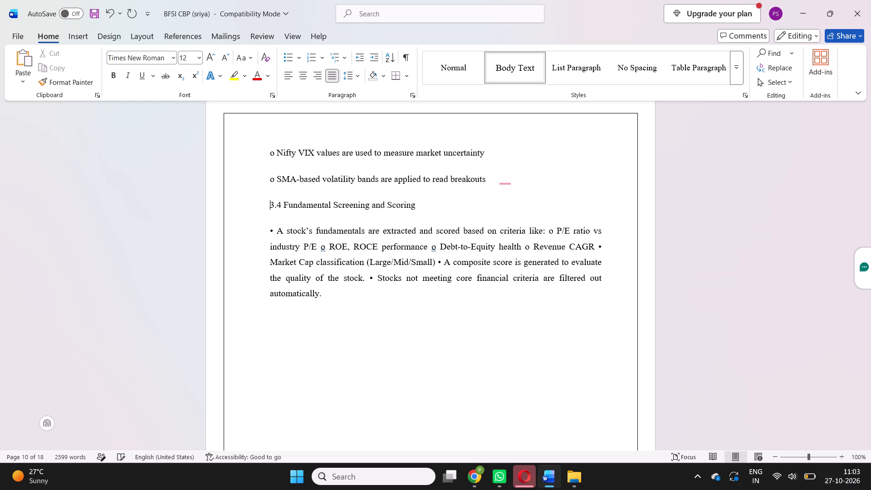
Start new paragraphs in section 3.4 for the P/E ratio, ROE/ROCE performance and Debt-to-Equity health criteria.
{"action": "left_click", "coordinate": [548, 231]}
{"action": "key", "text": "Return"}
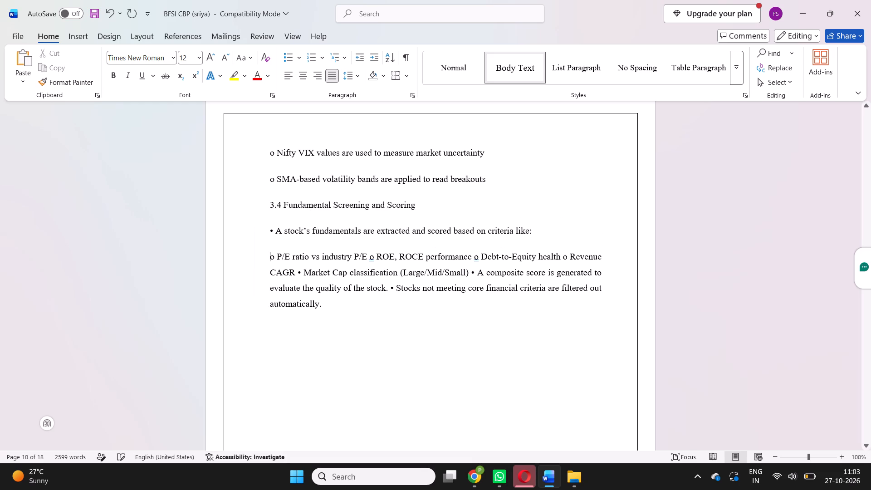
{"action": "left_click", "coordinate": [369, 255]}
{"action": "key", "text": "Return"}
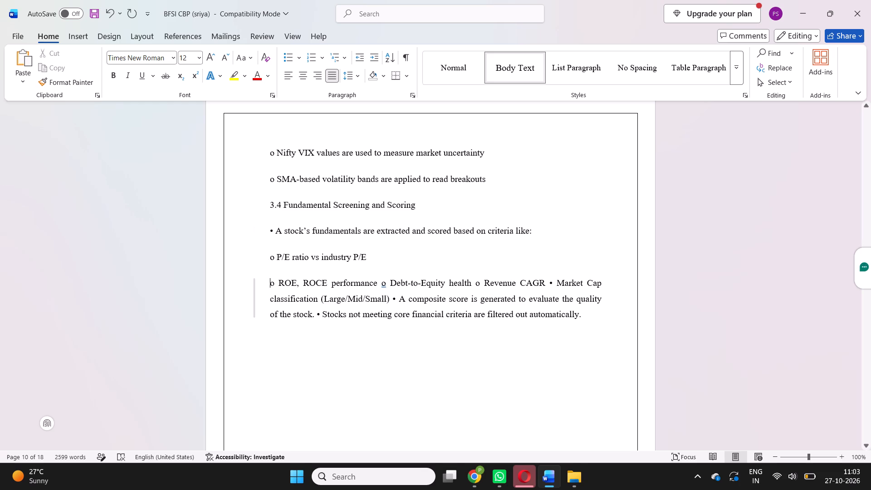
{"action": "left_click", "coordinate": [382, 283]}
{"action": "key", "text": "Return"}
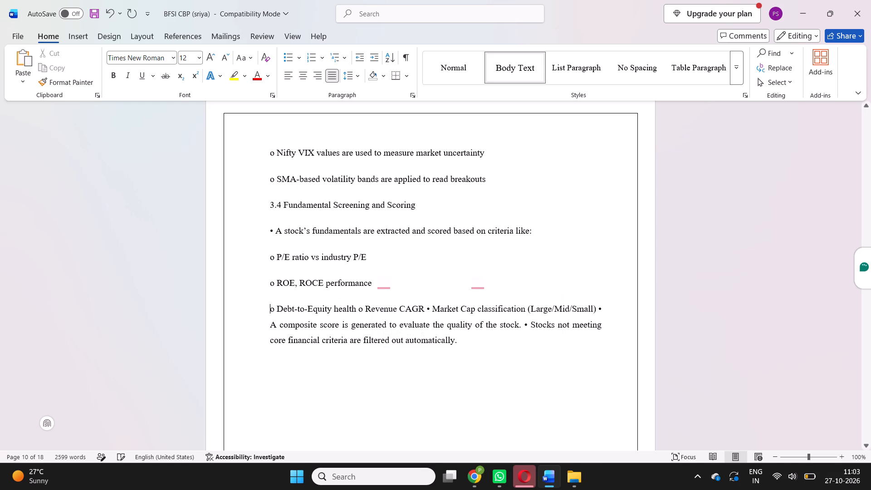
Split the rest of section 3.4 into paragraphs starting at "Market Cap classification", "A composite score" and "Stocks not meeting core financial criteria".
{"action": "left_click", "coordinate": [426, 309]}
{"action": "key", "text": "Return"}
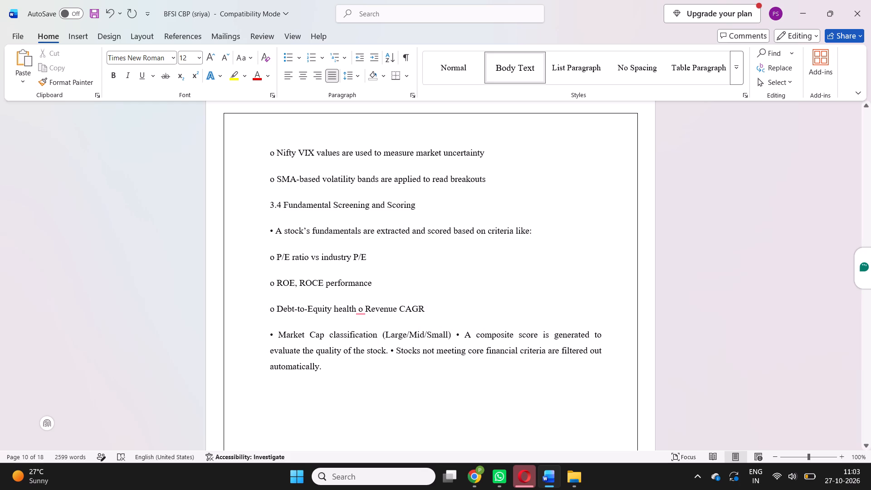
{"action": "left_click", "coordinate": [454, 334]}
{"action": "key", "text": "Return"}
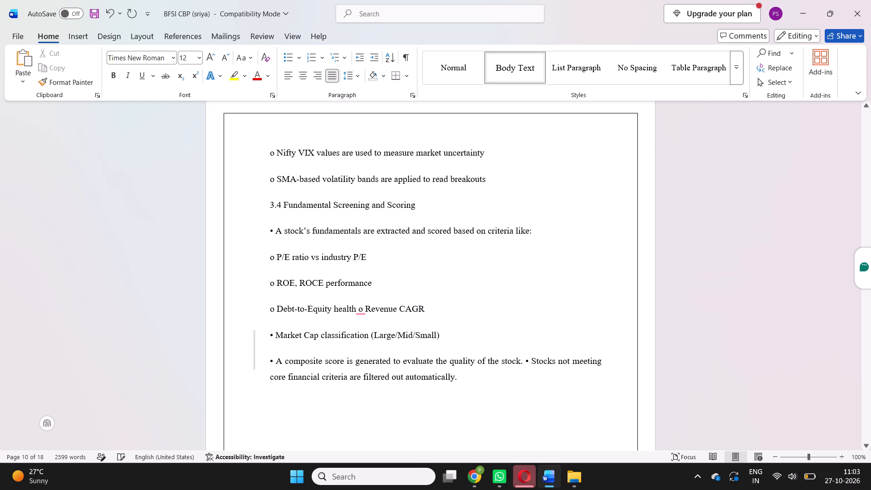
{"action": "left_click", "coordinate": [525, 360]}
{"action": "key", "text": "Return"}
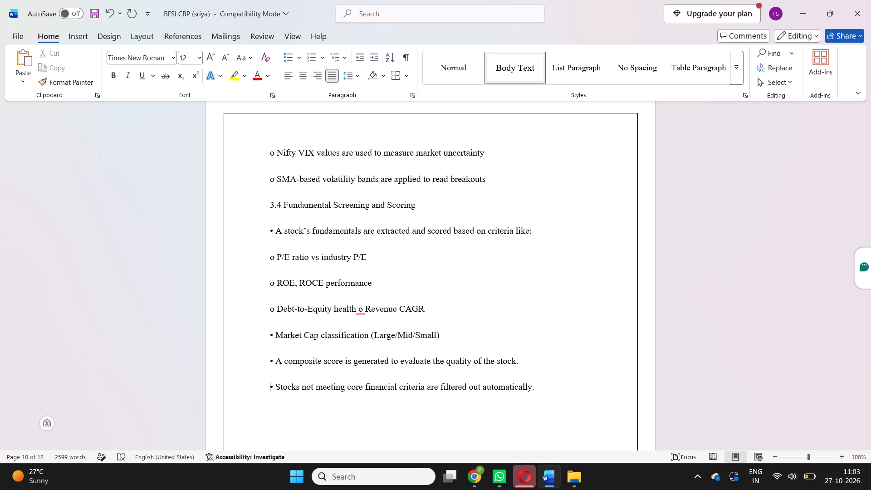
Format the three items under "For Fundamental Screening:" as a hollow-circle bulleted list, matching the list under "For Stock Data:".
{"action": "scroll", "coordinate": [428, 305], "scroll_direction": "up", "scroll_amount": 2}
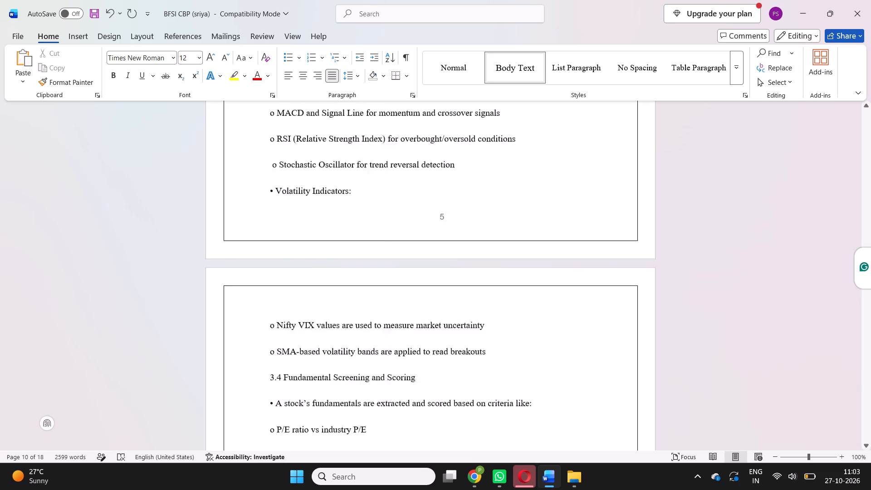
{"action": "scroll", "coordinate": [428, 305], "scroll_direction": "up", "scroll_amount": 3}
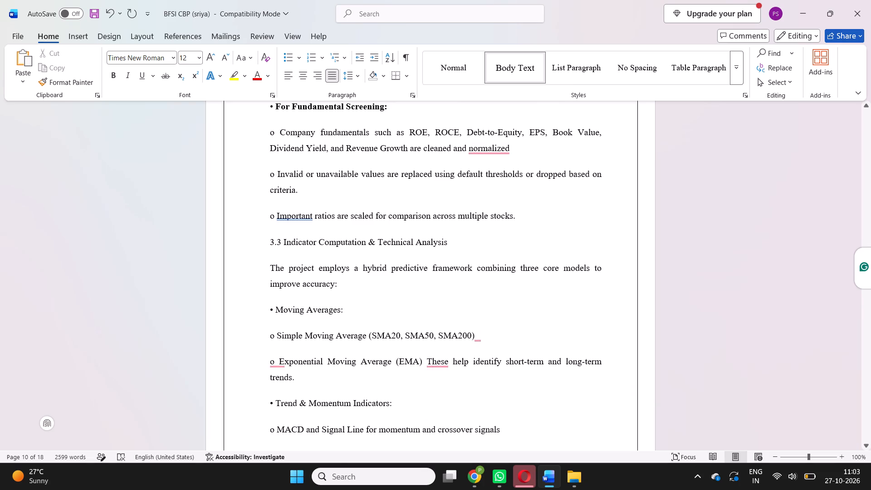
{"action": "scroll", "coordinate": [428, 305], "scroll_direction": "up", "scroll_amount": 1}
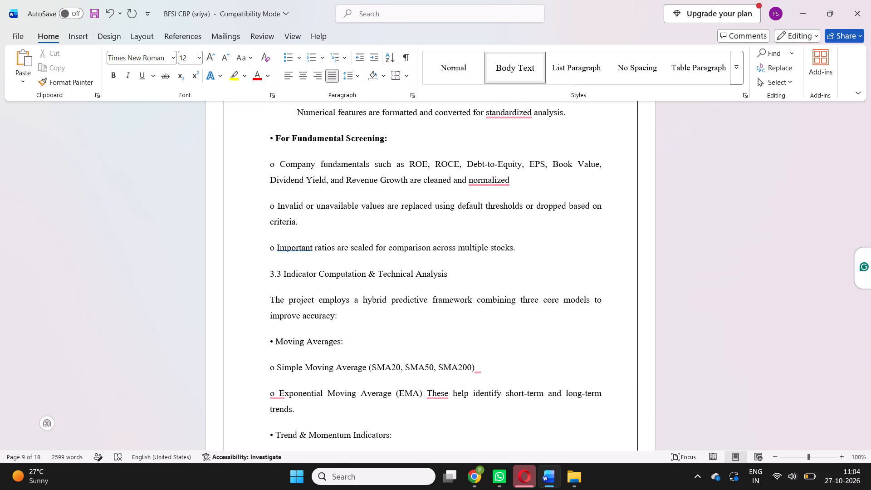
{"action": "scroll", "coordinate": [428, 307], "scroll_direction": "up", "scroll_amount": 2}
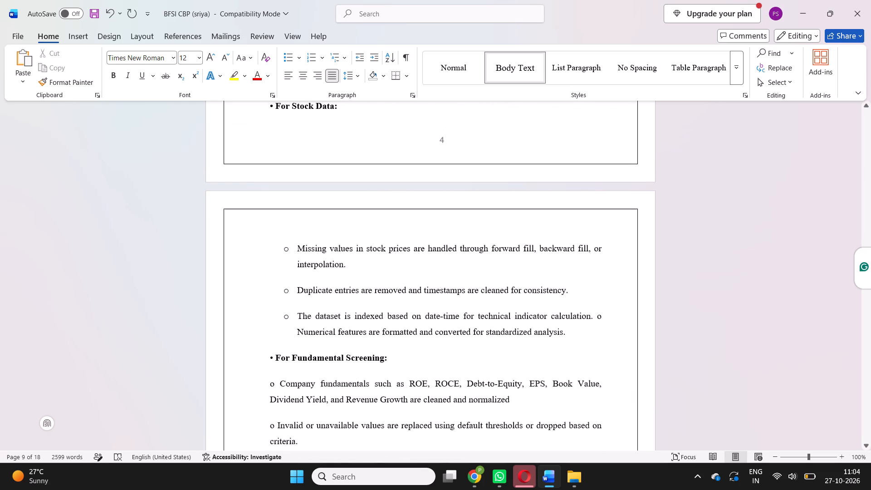
{"action": "scroll", "coordinate": [428, 307], "scroll_direction": "down", "scroll_amount": 1}
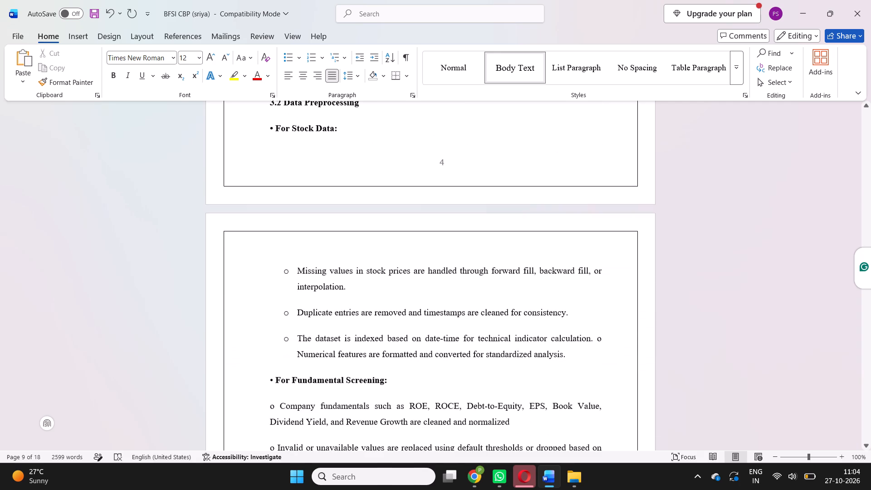
{"action": "scroll", "coordinate": [428, 307], "scroll_direction": "down", "scroll_amount": 3}
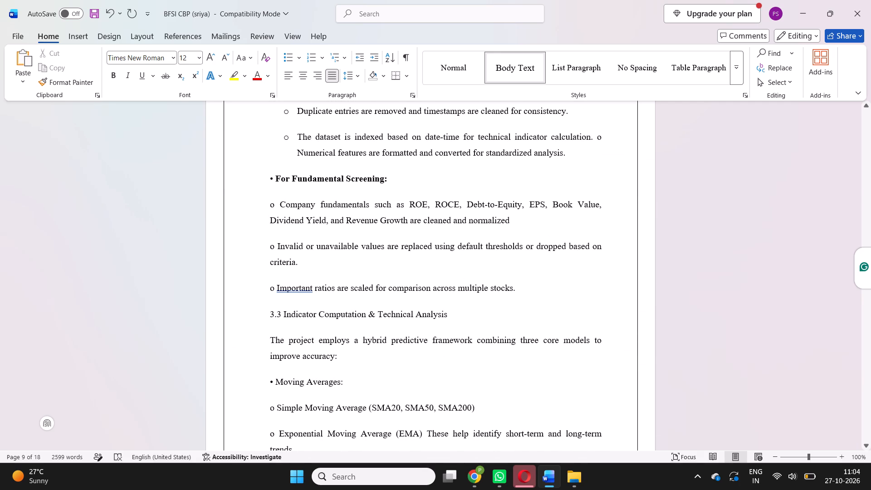
{"action": "left_click_drag", "start_coordinate": [279, 204], "coordinate": [489, 276]}
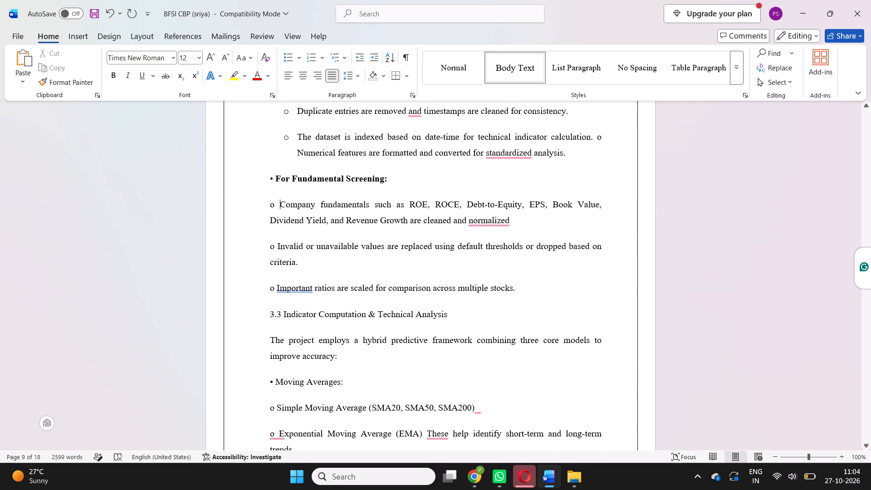
{"action": "left_click_drag", "start_coordinate": [489, 276], "coordinate": [520, 289]}
{"action": "left_click", "coordinate": [614, 263]}
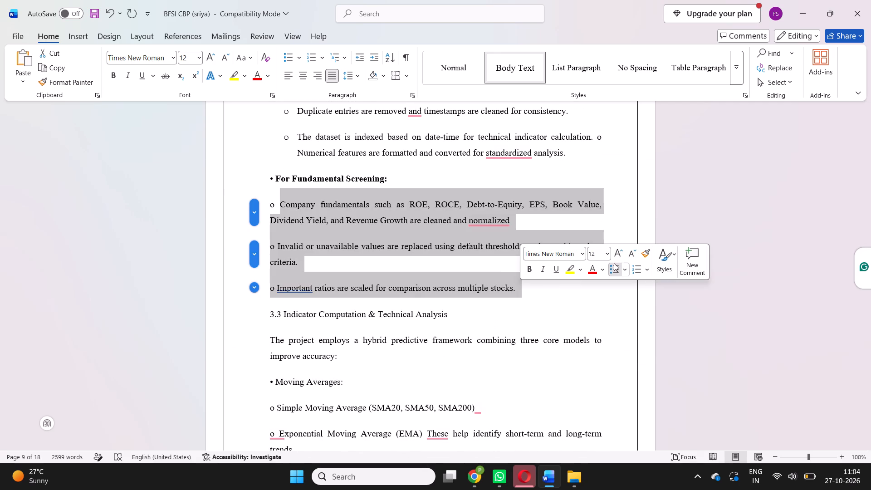
{"action": "left_click", "coordinate": [628, 269]}
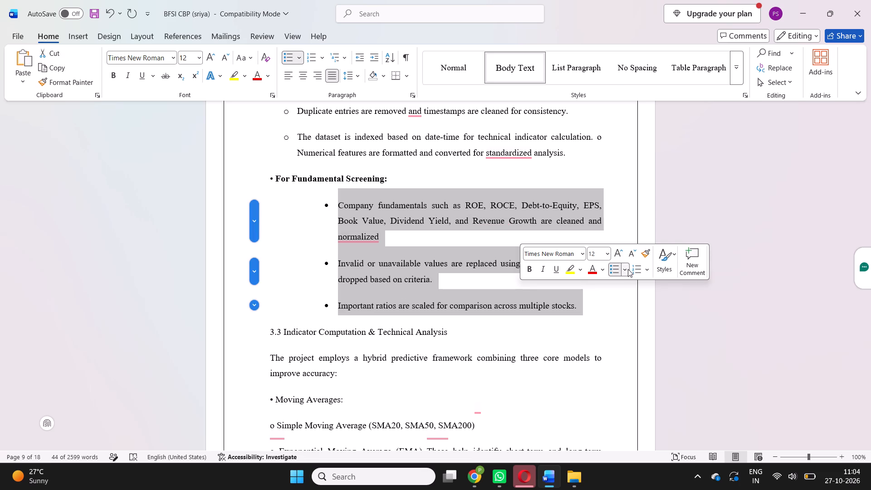
{"action": "left_click", "coordinate": [671, 129]}
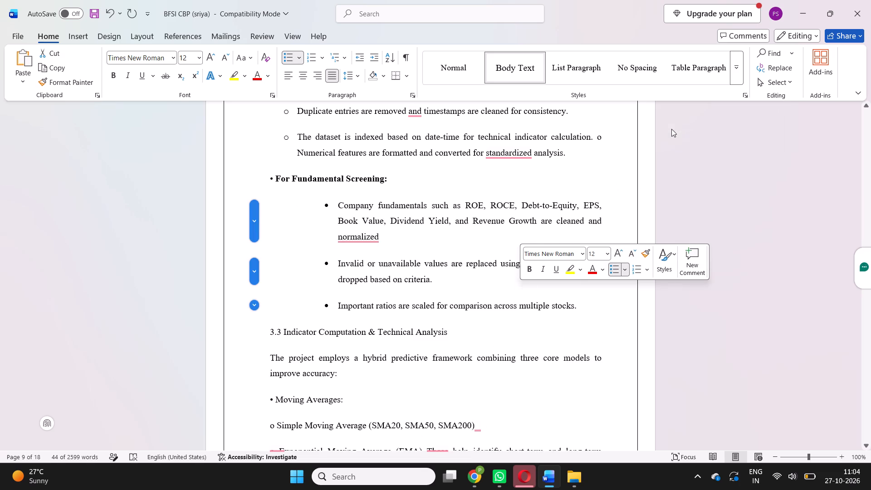
{"action": "left_click", "coordinate": [390, 354]}
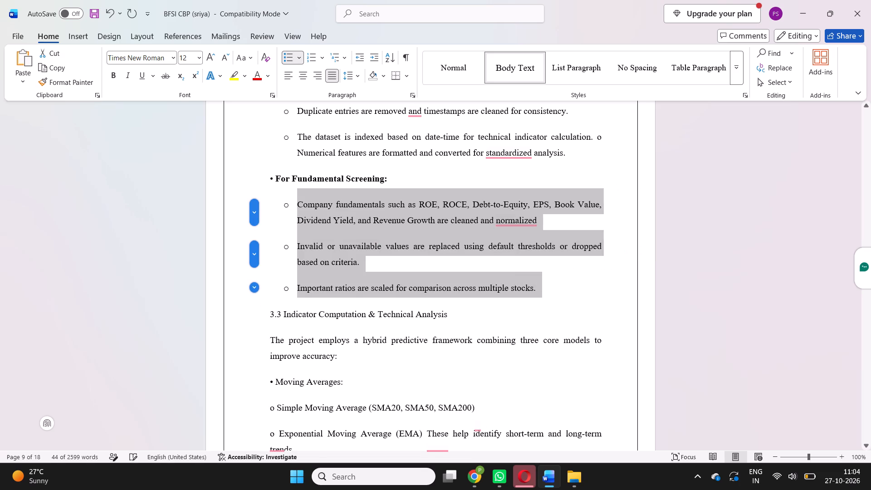
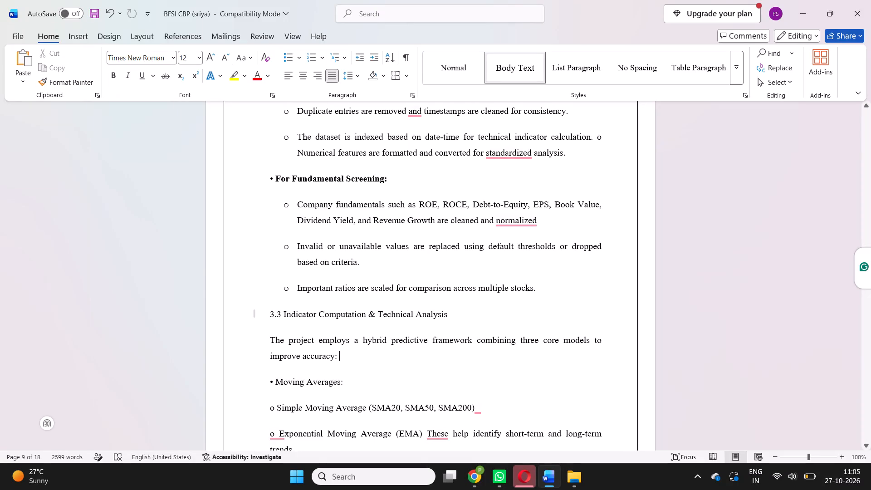
Bold the "3.3 Indicator Computation & Technical Analysis" heading and the "Moving Averages:" subheading below it.
{"action": "left_click_drag", "start_coordinate": [446, 315], "coordinate": [268, 315]}
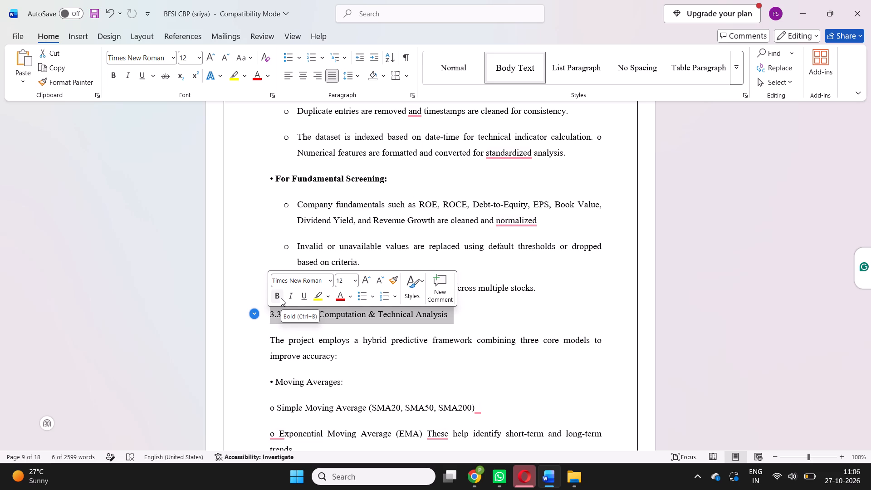
{"action": "left_click", "coordinate": [281, 298]}
{"action": "left_click", "coordinate": [395, 393]}
{"action": "scroll", "coordinate": [395, 393], "scroll_direction": "down", "scroll_amount": 1}
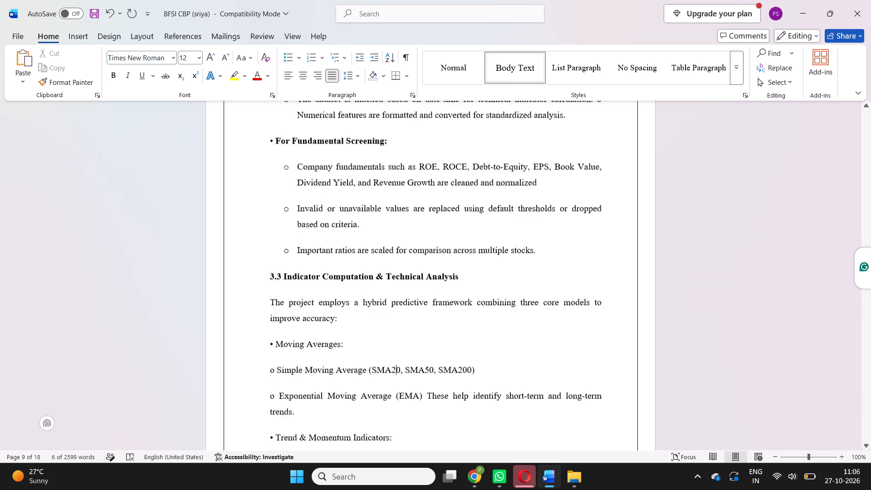
{"action": "scroll", "coordinate": [395, 393], "scroll_direction": "down", "scroll_amount": 1}
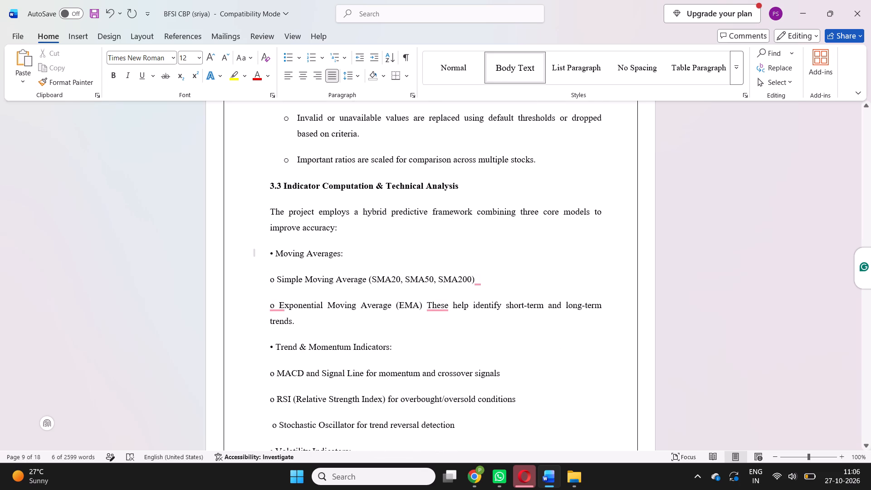
{"action": "left_click_drag", "start_coordinate": [276, 253], "coordinate": [351, 253]}
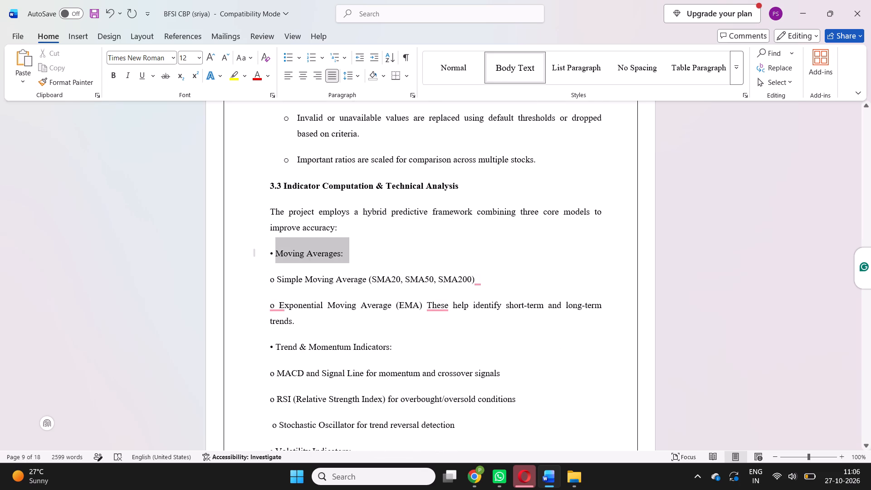
{"action": "left_click", "coordinate": [359, 230]}
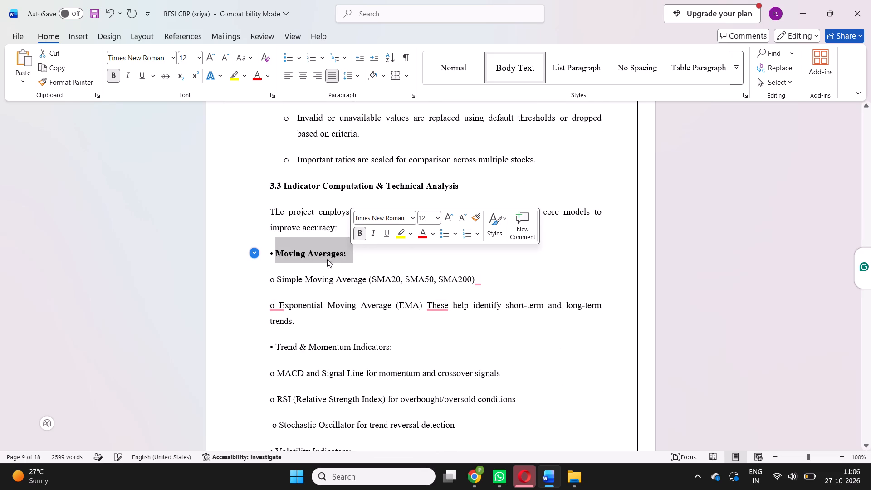
Format the Simple and Exponential Moving Average items under "Moving Averages:" as a hollow-circle bulleted list.
{"action": "left_click_drag", "start_coordinate": [277, 278], "coordinate": [291, 312]}
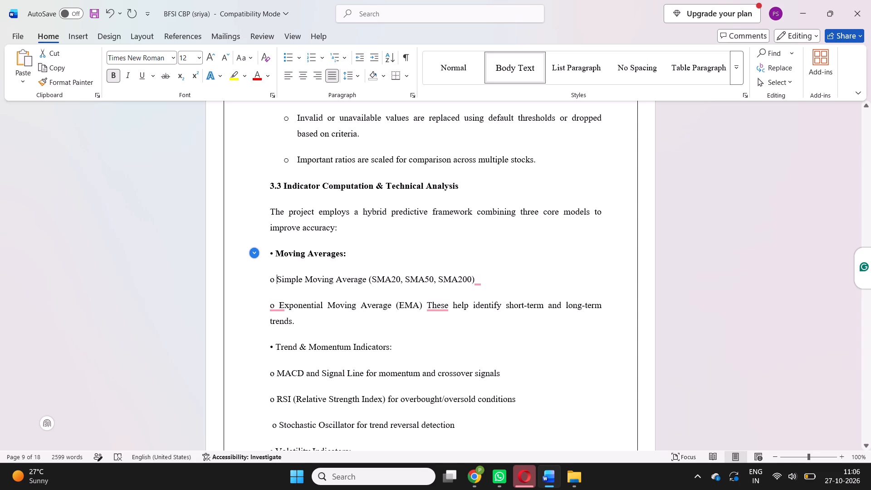
{"action": "left_click_drag", "start_coordinate": [291, 312], "coordinate": [294, 324]}
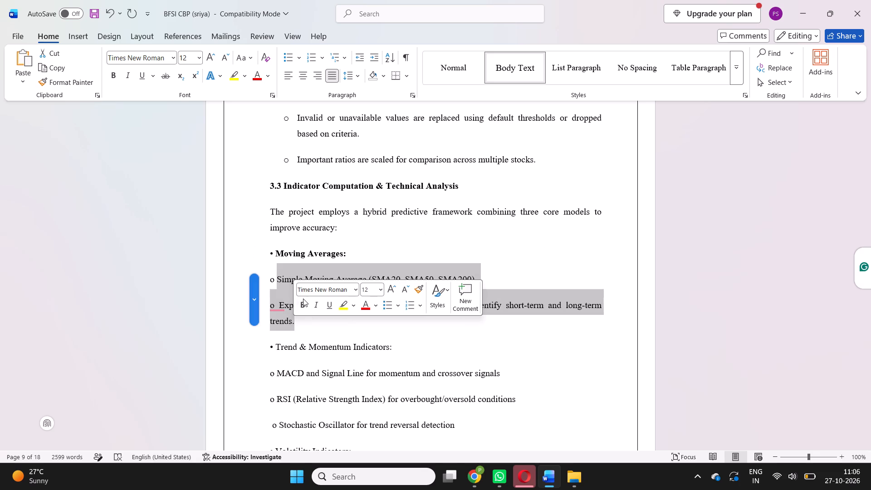
{"action": "left_click", "coordinate": [387, 307]}
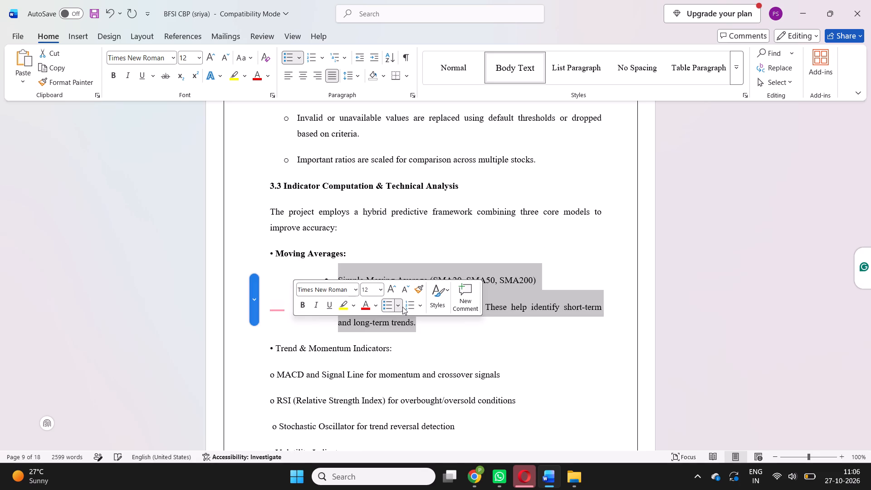
{"action": "left_click", "coordinate": [395, 307]}
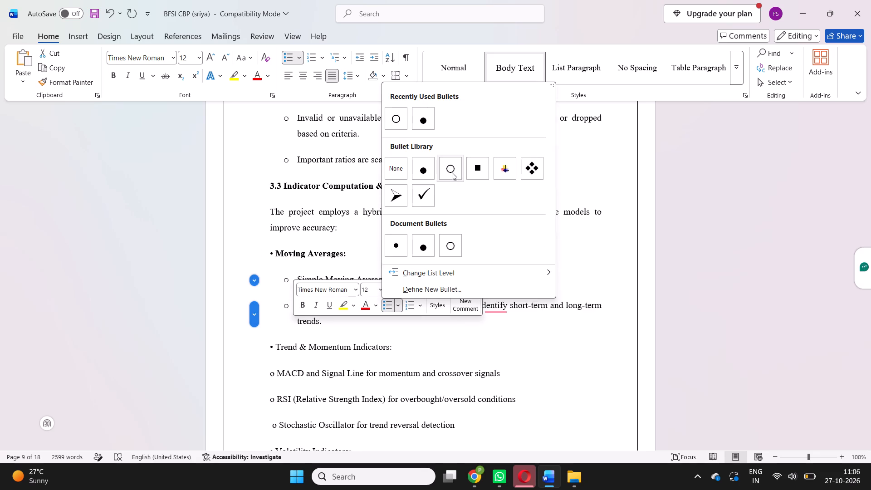
{"action": "left_click", "coordinate": [452, 172]}
{"action": "left_click", "coordinate": [509, 341]}
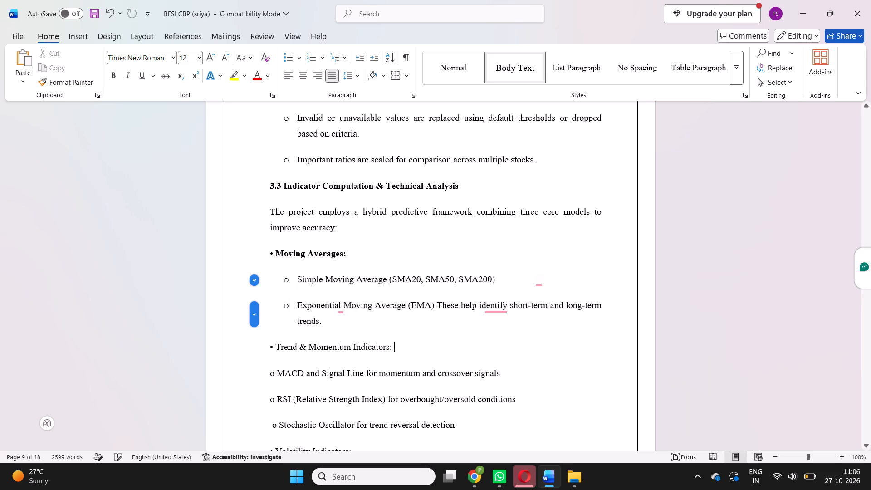
Bold the "Trend & Momentum Indicators:" subheading in section 3.3.
{"action": "scroll", "coordinate": [509, 341], "scroll_direction": "down", "scroll_amount": 2}
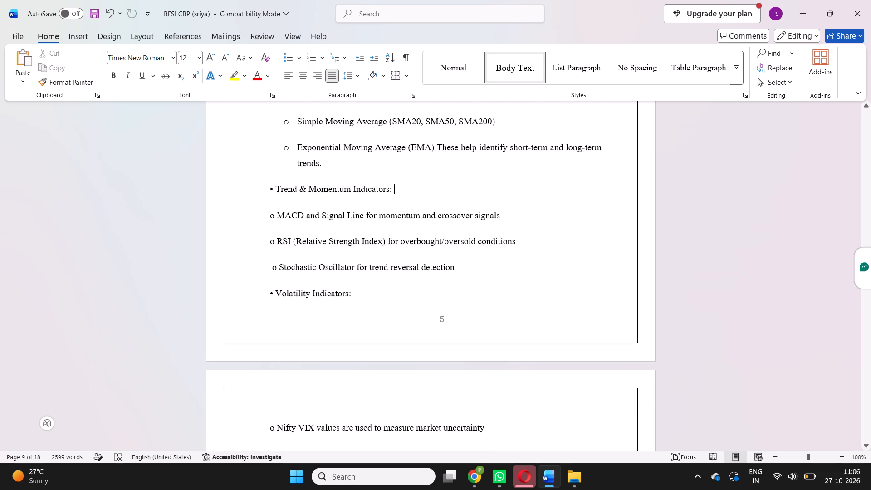
{"action": "left_click_drag", "start_coordinate": [392, 190], "coordinate": [325, 187]}
{"action": "left_click_drag", "start_coordinate": [325, 187], "coordinate": [267, 189]}
{"action": "left_click", "coordinate": [273, 171]}
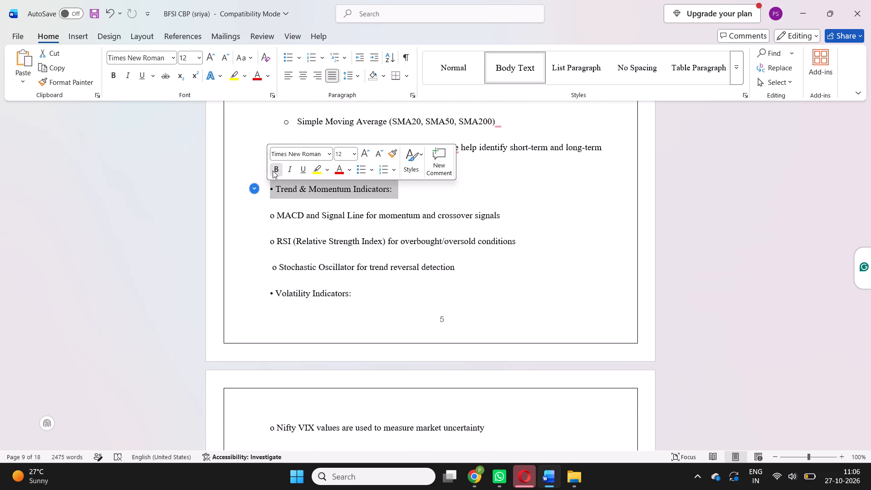
Format the MACD, RSI and Stochastic Oscillator items under "Trend & Momentum Indicators:" as a hollow-circle bulleted list.
{"action": "left_click_drag", "start_coordinate": [277, 215], "coordinate": [428, 269]}
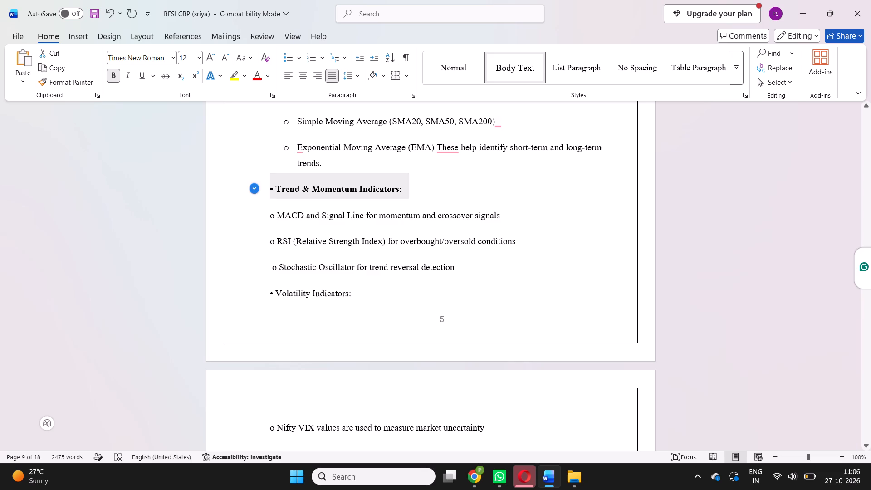
{"action": "left_click_drag", "start_coordinate": [428, 269], "coordinate": [461, 268]}
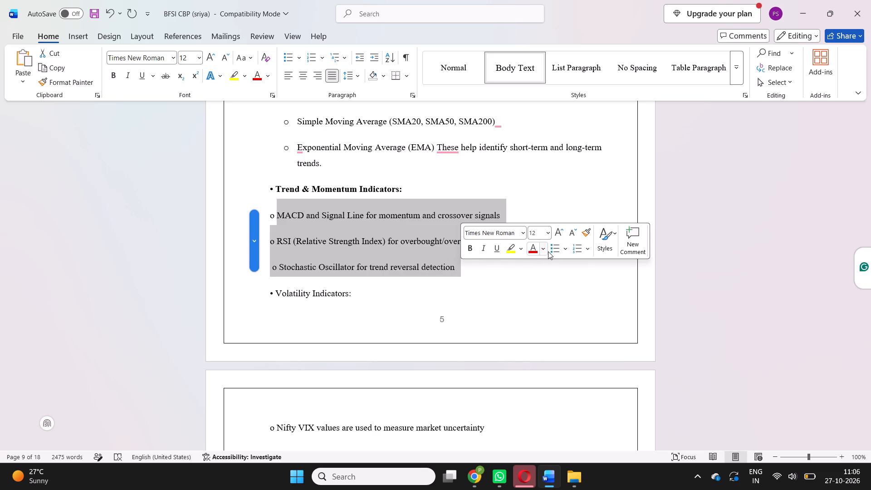
{"action": "left_click", "coordinate": [550, 250]}
{"action": "left_click", "coordinate": [564, 250]}
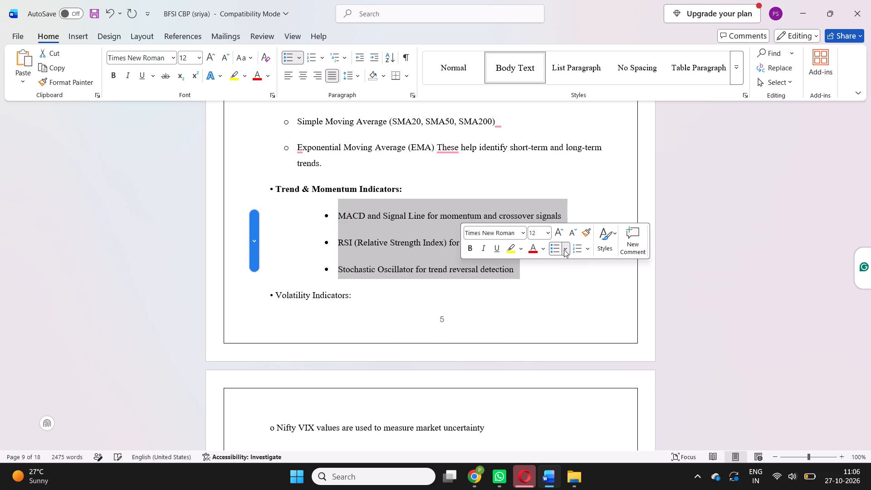
{"action": "left_click", "coordinate": [565, 244]}
{"action": "left_click", "coordinate": [565, 244]}
{"action": "left_click", "coordinate": [615, 117]}
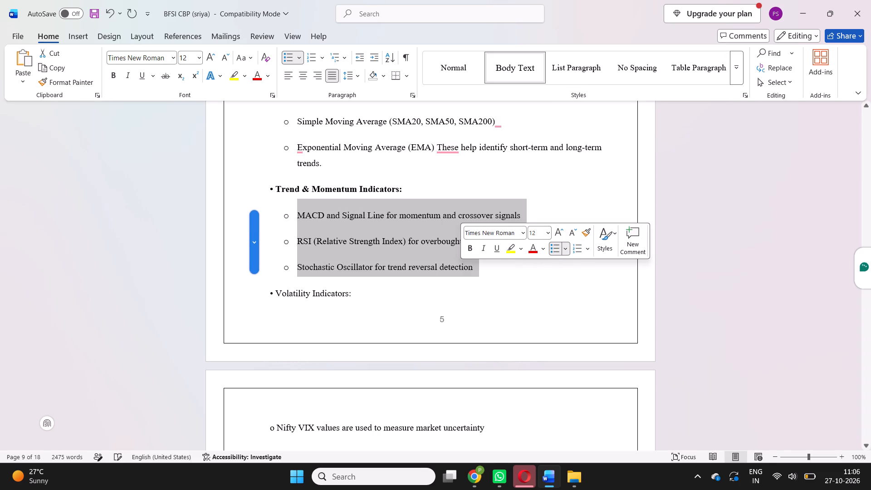
{"action": "left_click", "coordinate": [506, 329]}
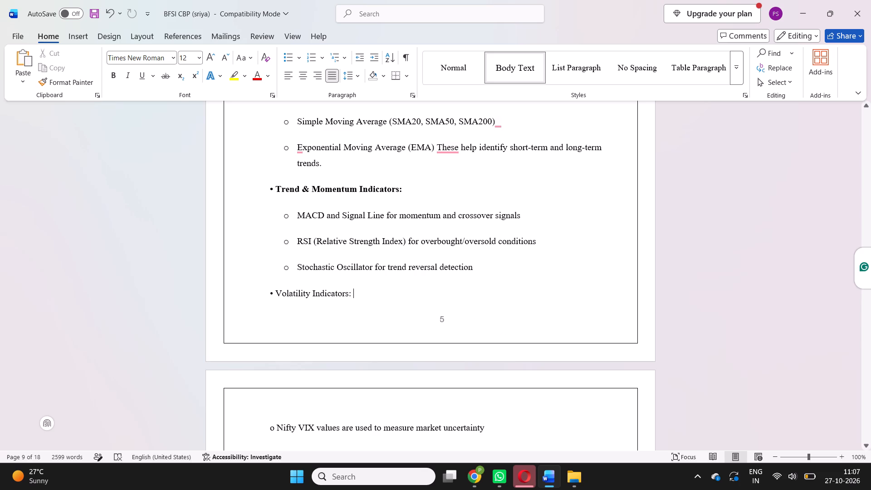
Bold the "Volatility Indicators:" subheading at the end of section 3.3.
{"action": "left_click_drag", "start_coordinate": [352, 295], "coordinate": [306, 294]}
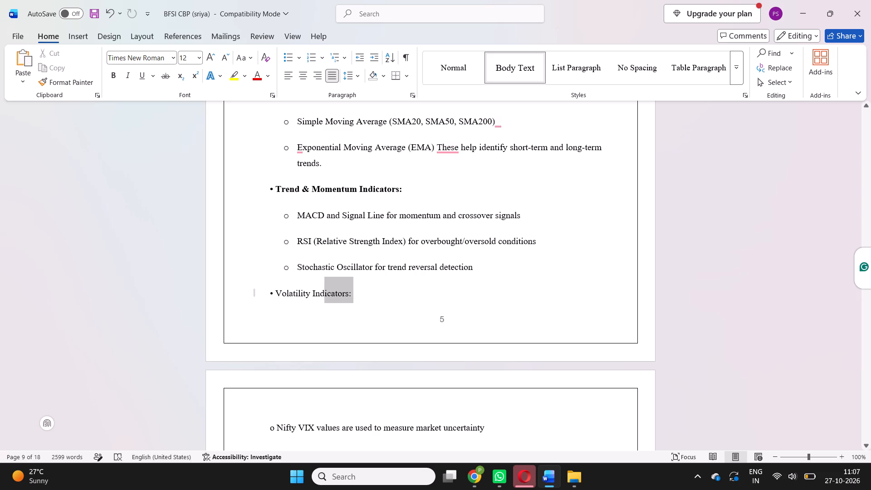
{"action": "left_click_drag", "start_coordinate": [306, 294], "coordinate": [265, 296]}
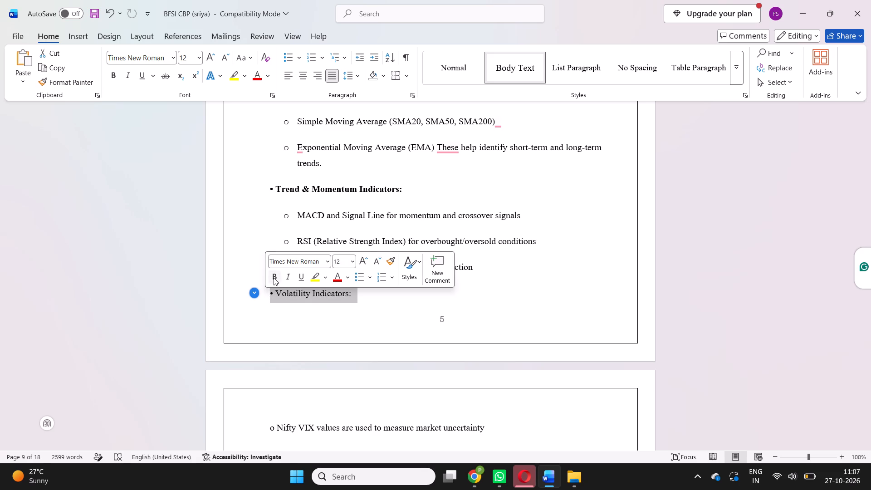
{"action": "left_click", "coordinate": [274, 278]}
{"action": "left_click", "coordinate": [355, 335]}
Format the Nifty VIX and SMA-based volatility bands items as a hollow-circle bulleted list.
{"action": "scroll", "coordinate": [355, 335], "scroll_direction": "down", "scroll_amount": 2}
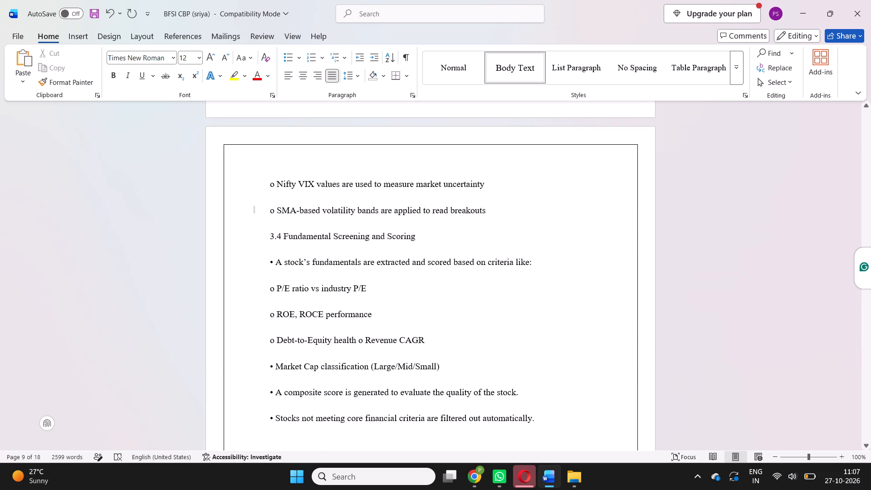
{"action": "left_click_drag", "start_coordinate": [488, 212], "coordinate": [256, 181]}
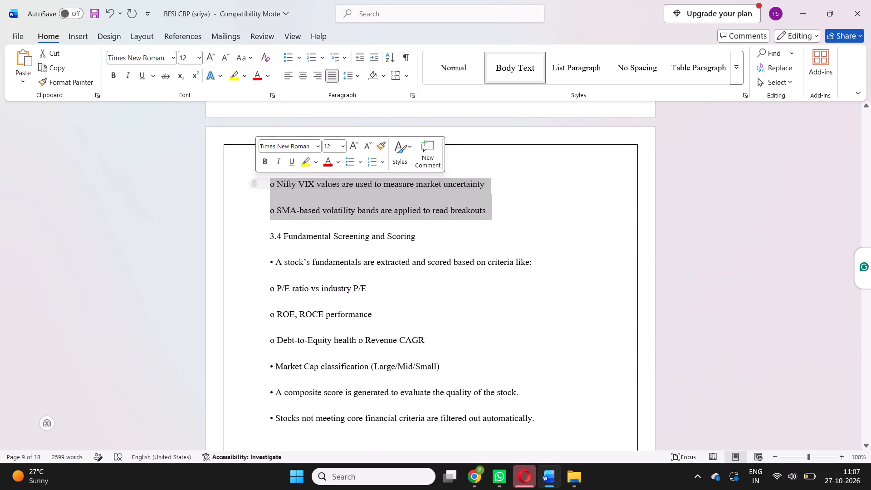
{"action": "left_click", "coordinate": [348, 162]}
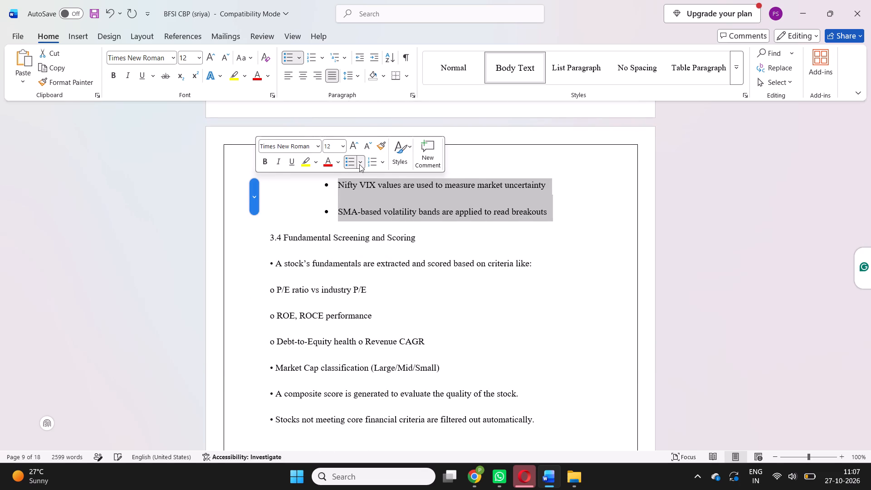
{"action": "left_click", "coordinate": [361, 164]}
{"action": "left_click", "coordinate": [406, 246]}
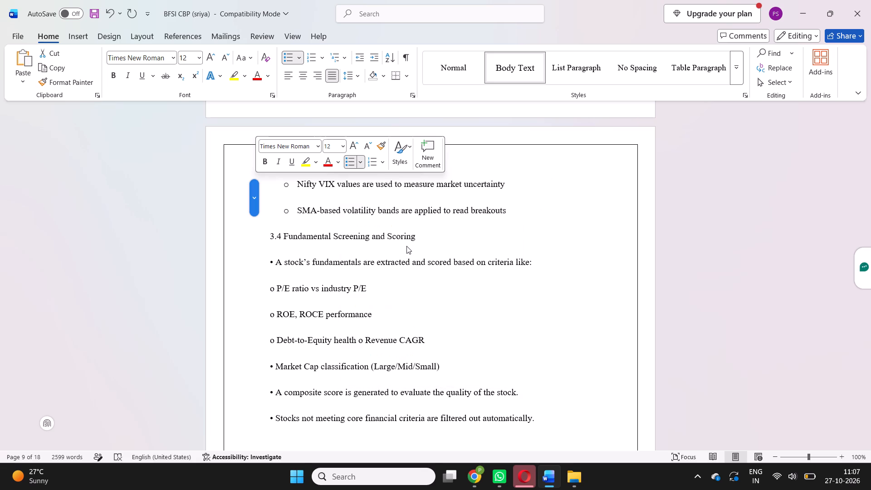
{"action": "left_click", "coordinate": [507, 336]}
Bold the "3.4 Fundamental Screening and Scoring" heading.
{"action": "scroll", "coordinate": [507, 336], "scroll_direction": "down", "scroll_amount": 1}
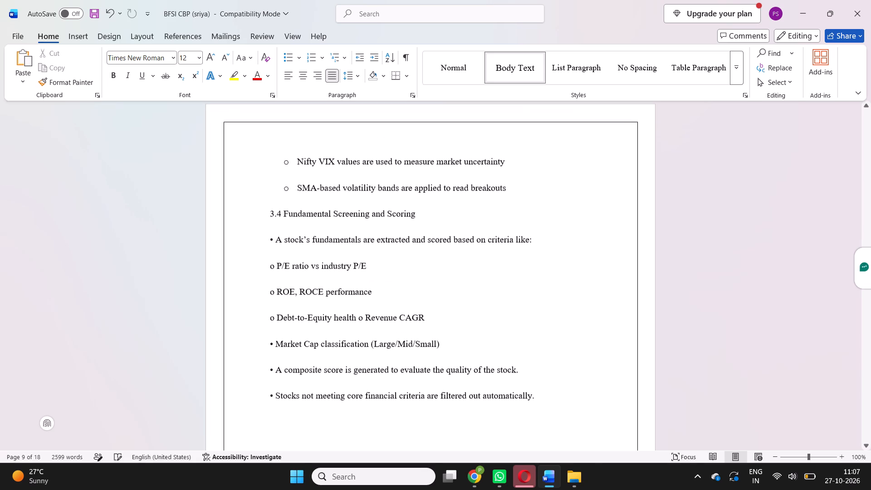
{"action": "left_click_drag", "start_coordinate": [416, 213], "coordinate": [283, 221]}
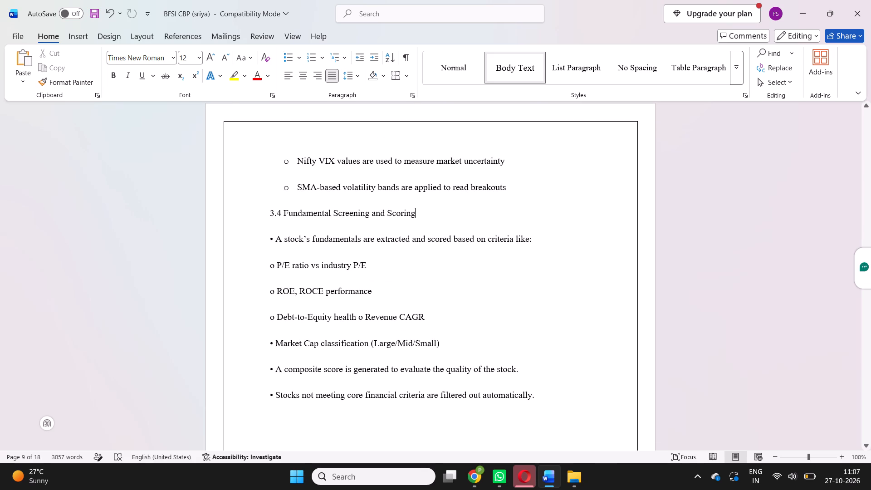
{"action": "left_click_drag", "start_coordinate": [283, 221], "coordinate": [268, 215]}
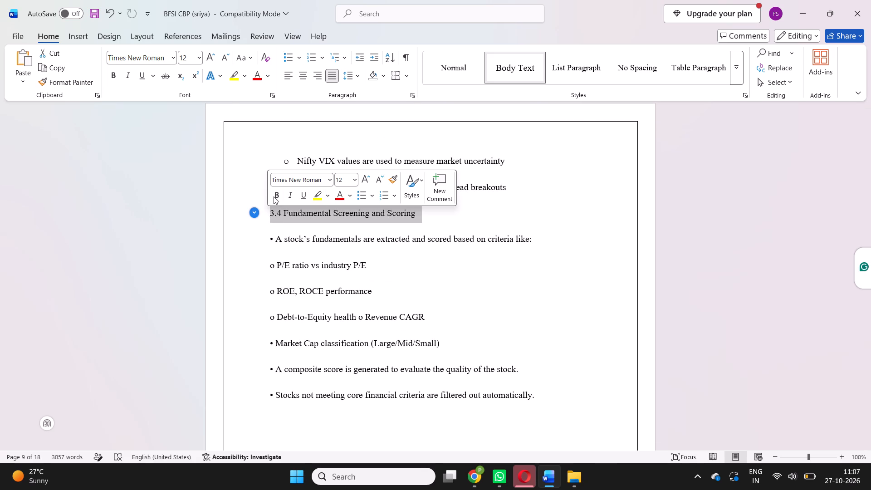
{"action": "left_click", "coordinate": [274, 196]}
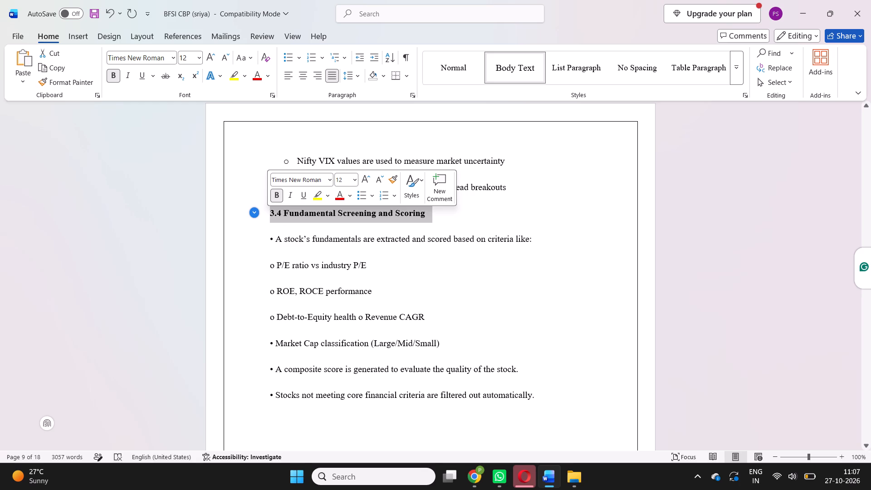
{"action": "left_click", "coordinate": [424, 252]}
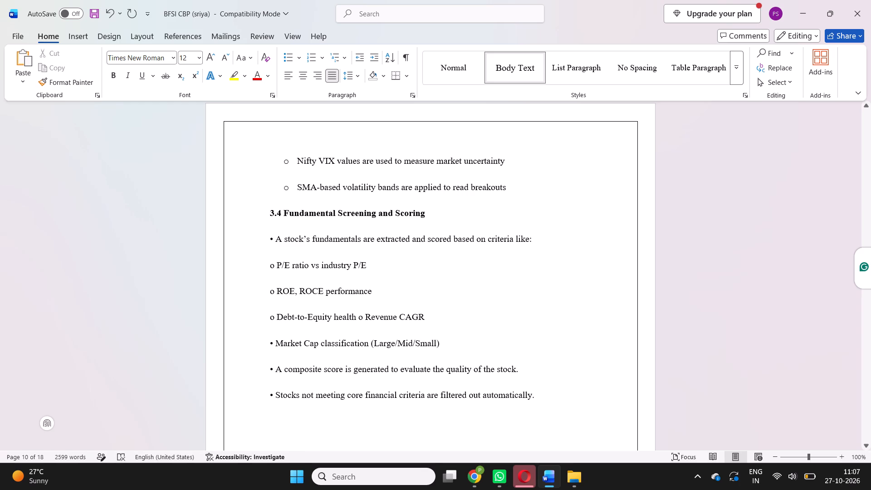
Format the P/E ratio, ROE/ROCE performance and Debt-to-Equity health criteria in section 3.4 as a hollow-circle bulleted list.
{"action": "left_click_drag", "start_coordinate": [275, 265], "coordinate": [430, 326]}
{"action": "left_click_drag", "start_coordinate": [430, 326], "coordinate": [431, 326]}
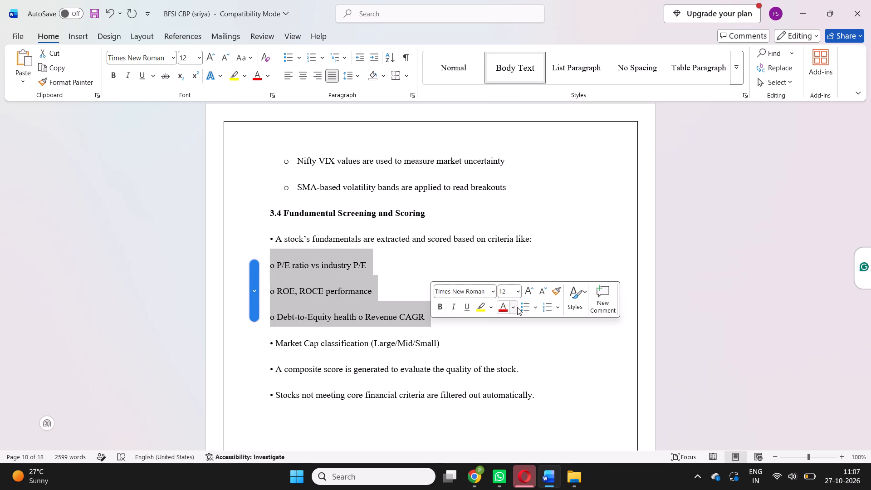
{"action": "left_click", "coordinate": [521, 307]}
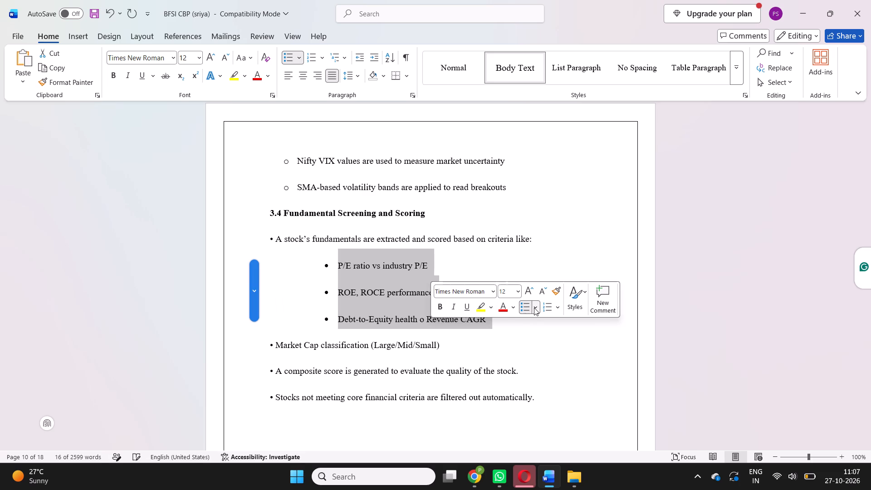
{"action": "left_click", "coordinate": [534, 307]}
{"action": "left_click", "coordinate": [583, 174]}
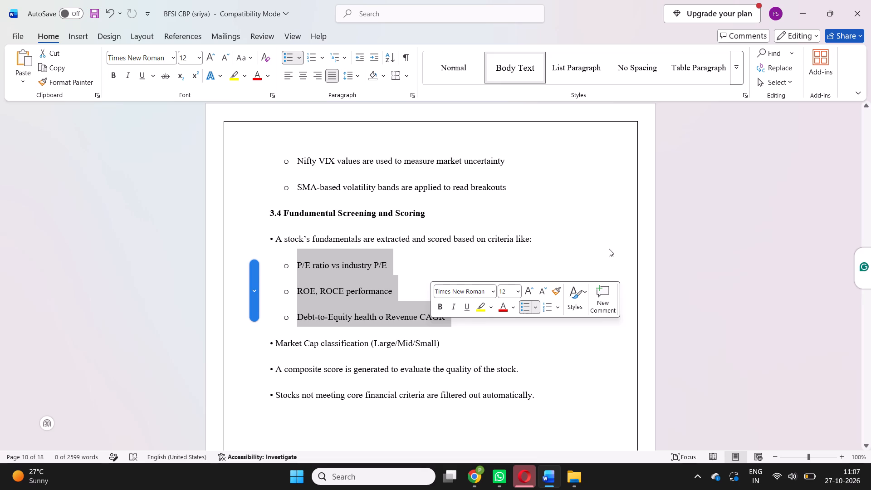
{"action": "left_click", "coordinate": [575, 246]}
{"action": "scroll", "coordinate": [575, 246], "scroll_direction": "down", "scroll_amount": 1}
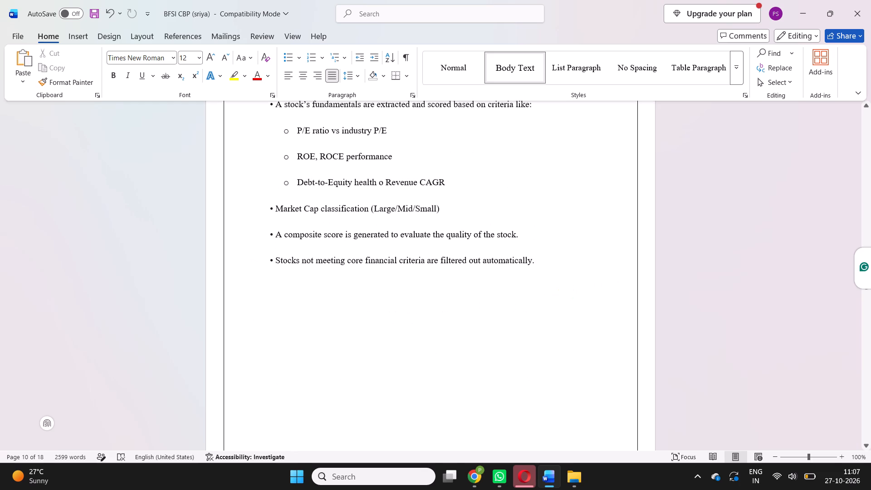
Copy sections 3.5 System Design and Web Integration through 3.4 Deployment from BFSI SENIOR.pdf into a new paragraph after section 3.4 in the Word report.
{"action": "scroll", "coordinate": [575, 246], "scroll_direction": "down", "scroll_amount": 1}
{"action": "left_click", "coordinate": [543, 186]}
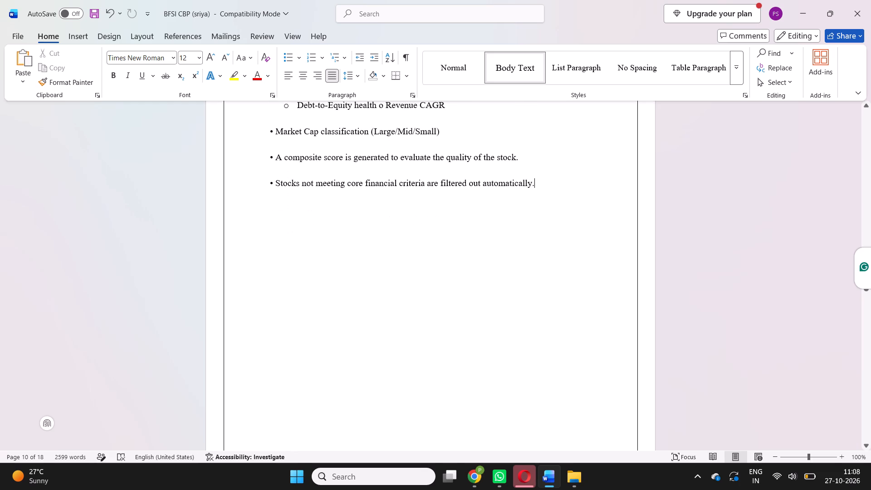
{"action": "key", "text": "Return"}
{"action": "left_click", "coordinate": [467, 475]}
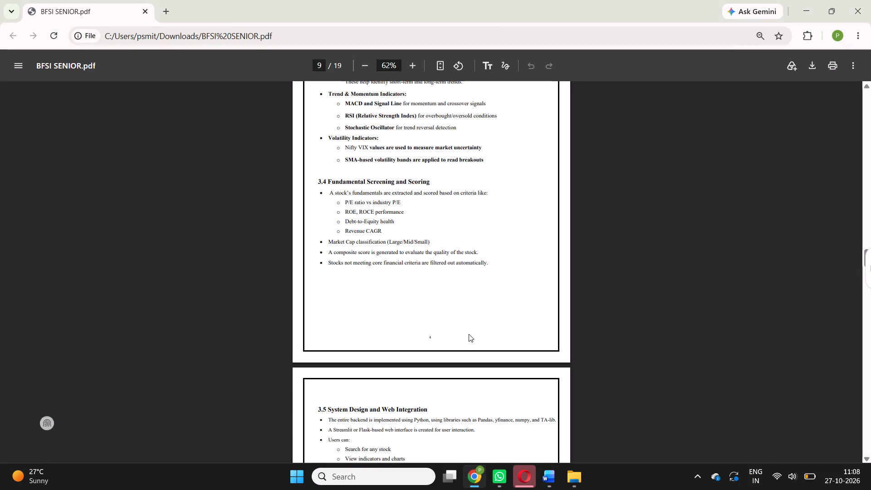
{"action": "scroll", "coordinate": [469, 334], "scroll_direction": "down", "scroll_amount": 2}
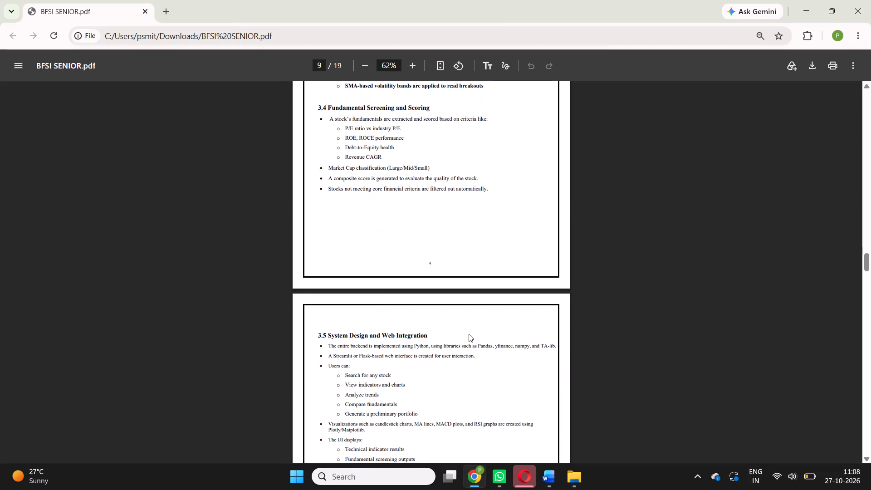
{"action": "scroll", "coordinate": [469, 334], "scroll_direction": "down", "scroll_amount": 2}
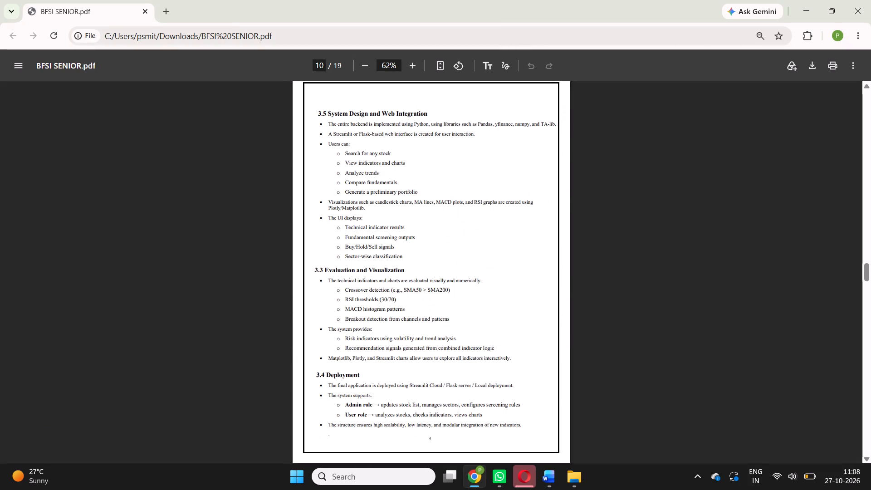
{"action": "left_click_drag", "start_coordinate": [317, 113], "coordinate": [522, 426]}
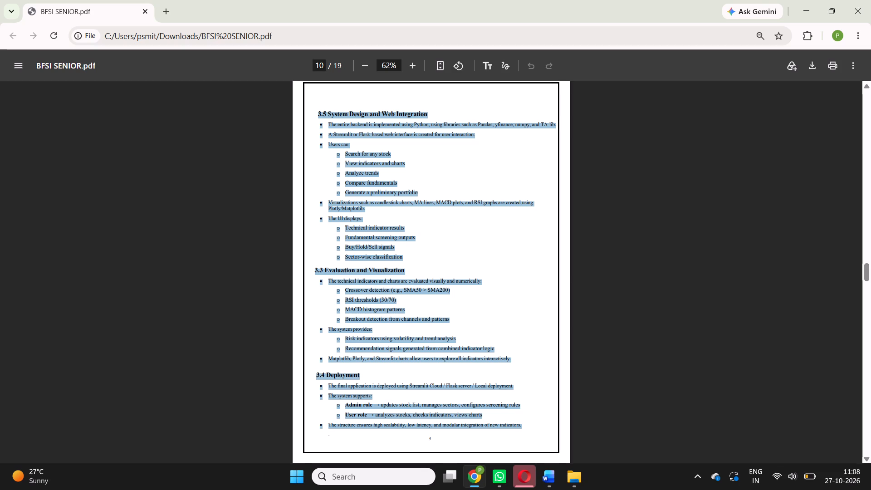
{"action": "key", "text": "ctrl+c"}
{"action": "left_click", "coordinate": [533, 358]}
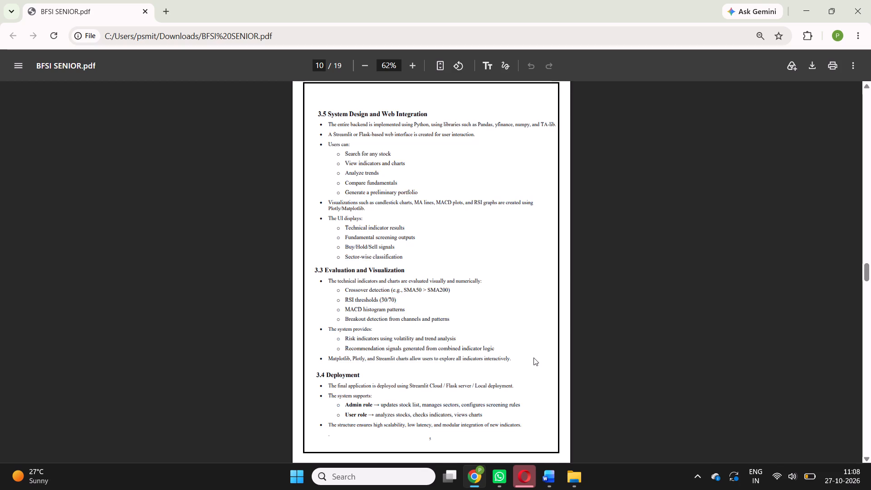
{"action": "scroll", "coordinate": [533, 358], "scroll_direction": "down", "scroll_amount": 3}
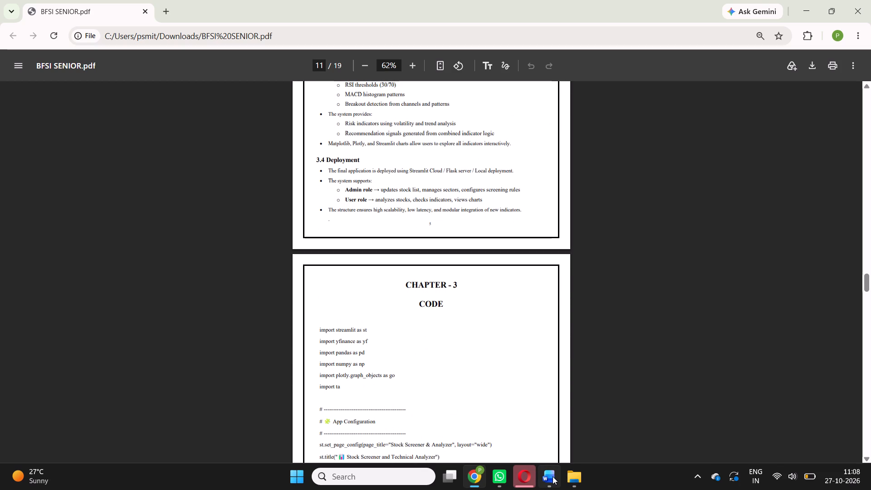
{"action": "left_click", "coordinate": [553, 476]}
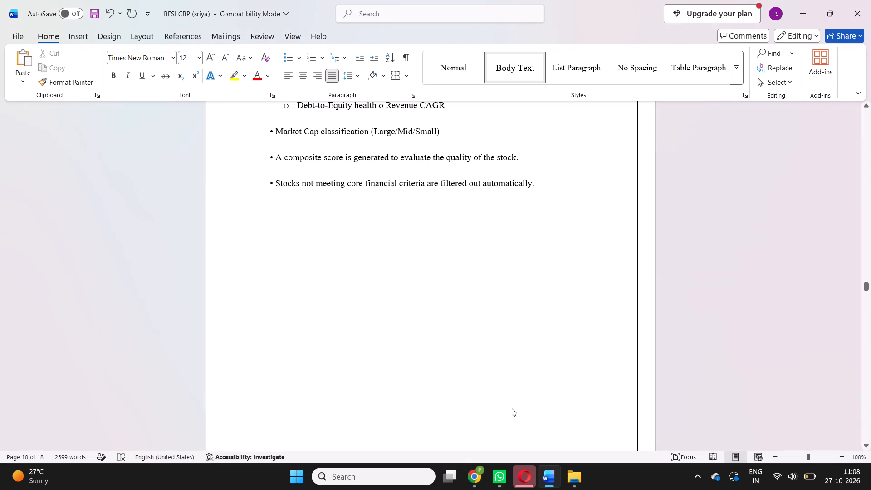
{"action": "key", "text": "ctrl+v"}
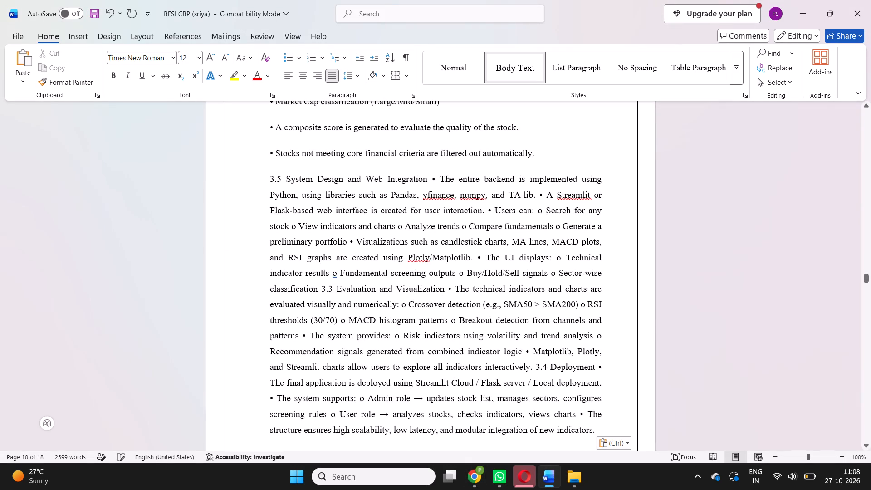
Break the pasted text so the 3.5 heading and the backend, Streamlit/Flask interface and "Users can:" bullets each stand on their own line.
{"action": "left_click", "coordinate": [431, 179]}
{"action": "key", "text": "Return"}
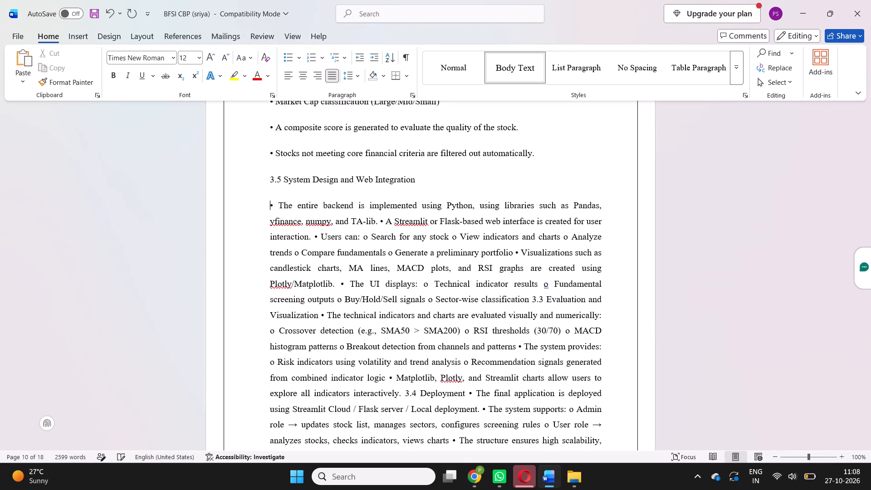
{"action": "left_click", "coordinate": [380, 222]}
{"action": "key", "text": "Return"}
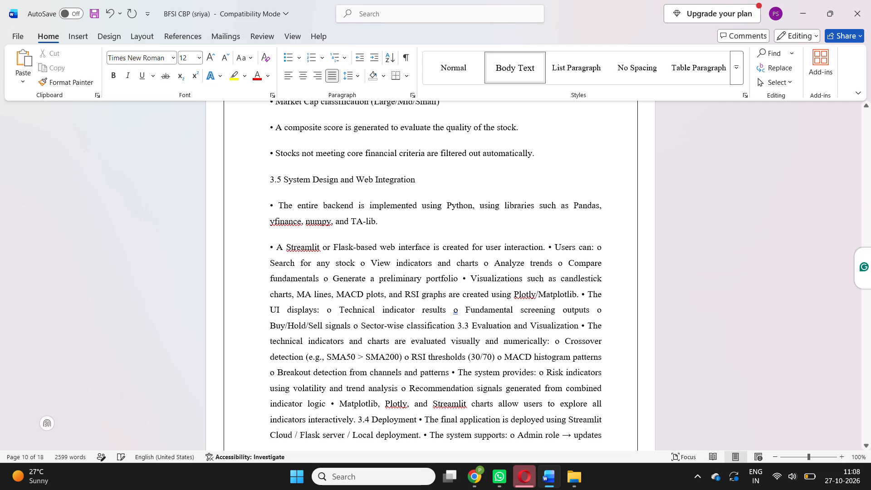
{"action": "left_click", "coordinate": [548, 247]}
{"action": "key", "text": "Return"}
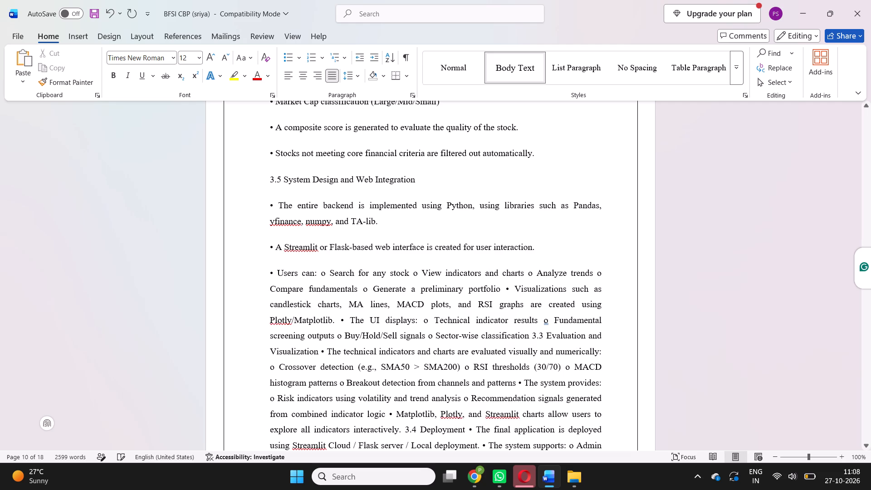
{"action": "left_click", "coordinate": [319, 274]}
{"action": "key", "text": "Return"}
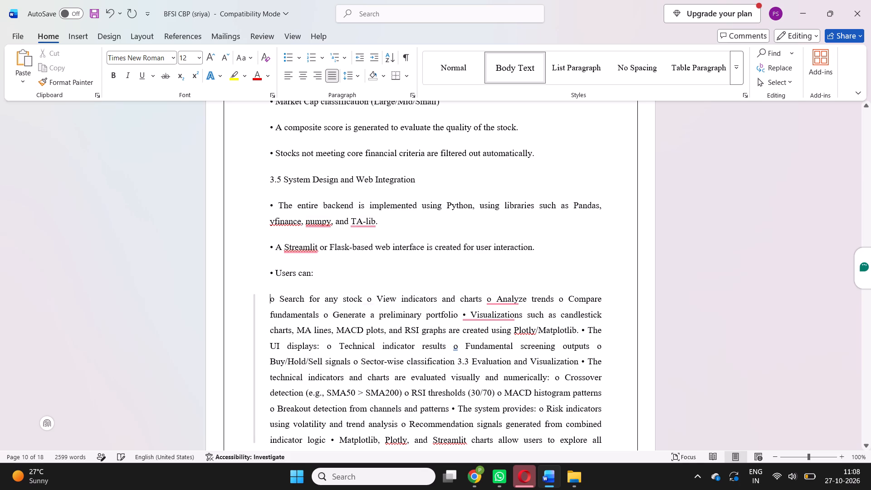
Split the "Users can:" items onto separate lines, keeping Compare fundamentals and Generate a preliminary portfolio together, and start the Visualizations bullet on a new line.
{"action": "left_click", "coordinate": [367, 299]}
{"action": "key", "text": "Return"}
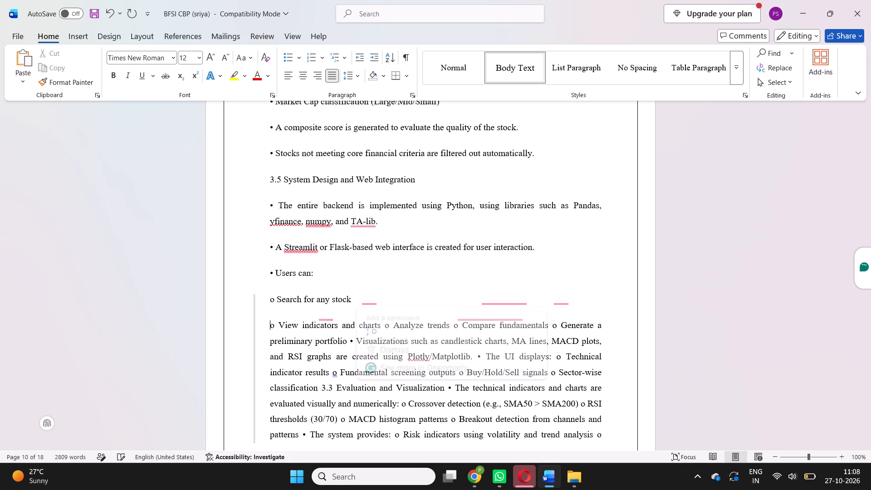
{"action": "left_click", "coordinate": [385, 327]}
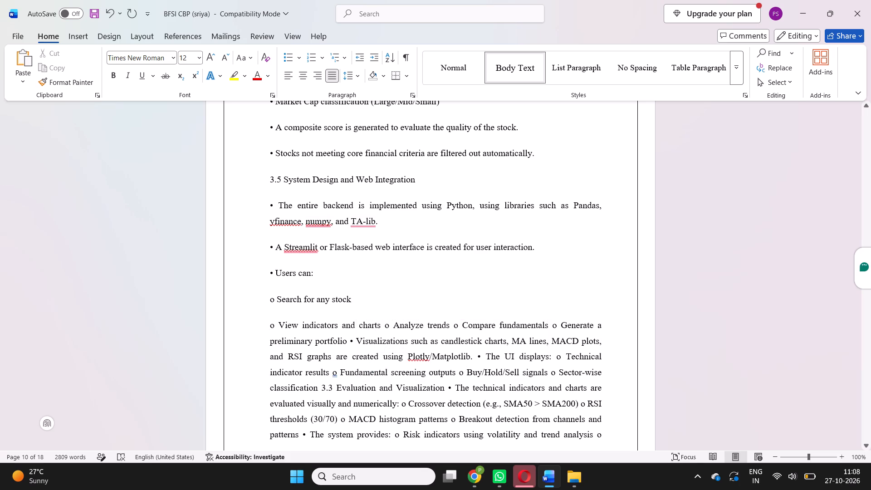
{"action": "key", "text": "Return"}
{"action": "scroll", "coordinate": [385, 327], "scroll_direction": "down", "scroll_amount": 1}
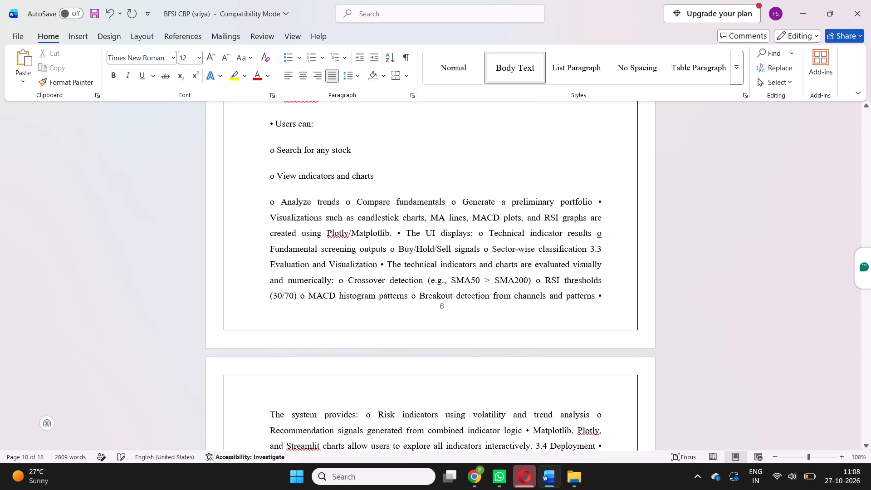
{"action": "left_click", "coordinate": [344, 201]}
{"action": "key", "text": "Return"}
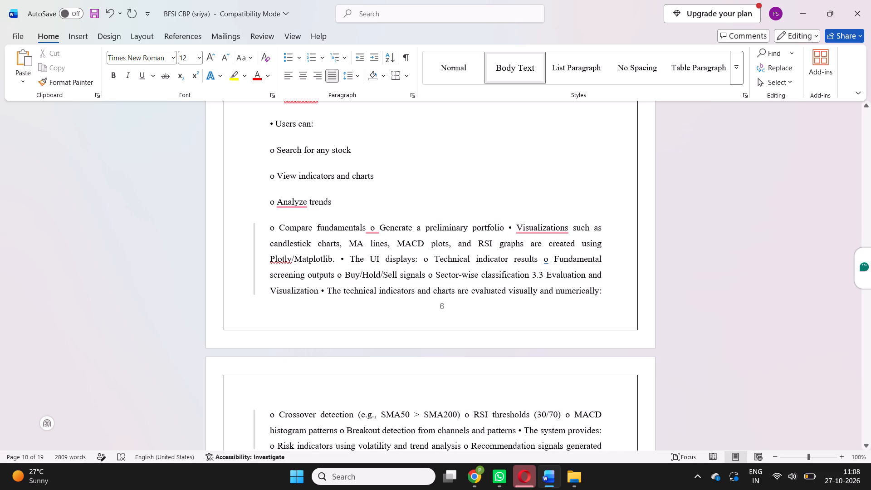
{"action": "left_click", "coordinate": [509, 226]}
{"action": "key", "text": "Return"}
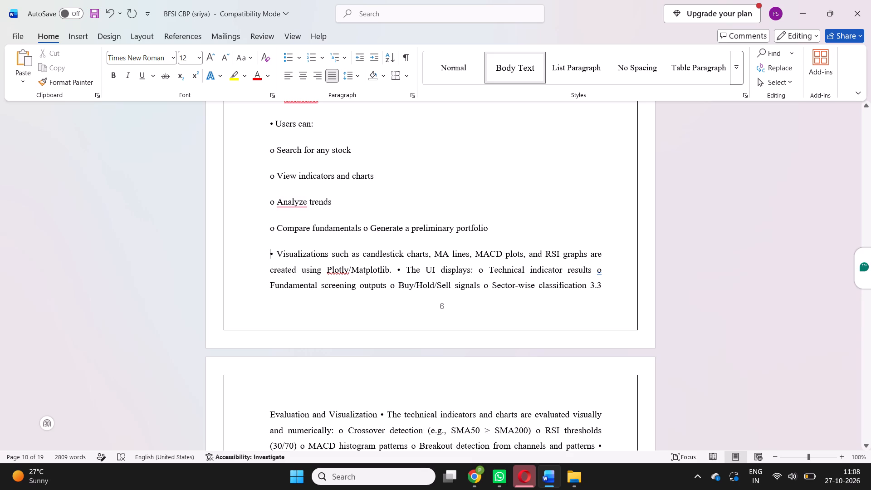
Put "The UI displays:" and its four items, from Technical indicator results to Sector-wise classification, on separate lines.
{"action": "left_click", "coordinate": [396, 269]}
{"action": "key", "text": "Return"}
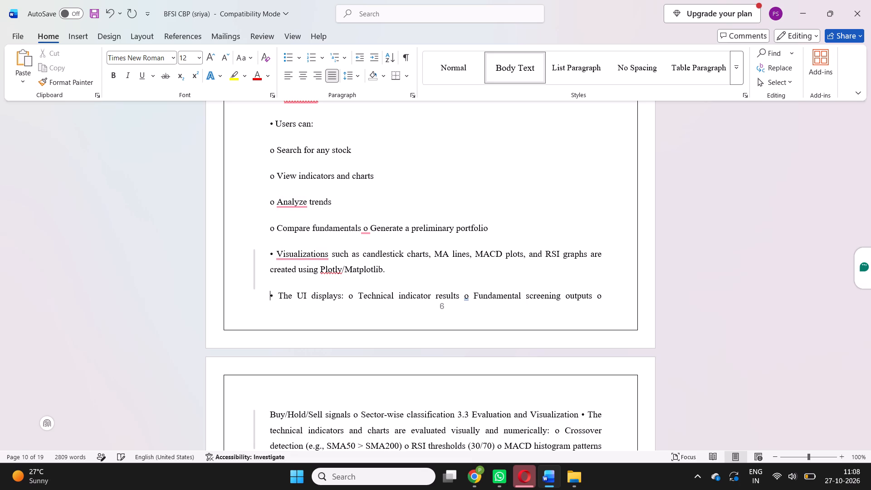
{"action": "left_click", "coordinate": [347, 296]}
{"action": "key", "text": "Return"}
{"action": "scroll", "coordinate": [313, 313], "scroll_direction": "down", "scroll_amount": 2}
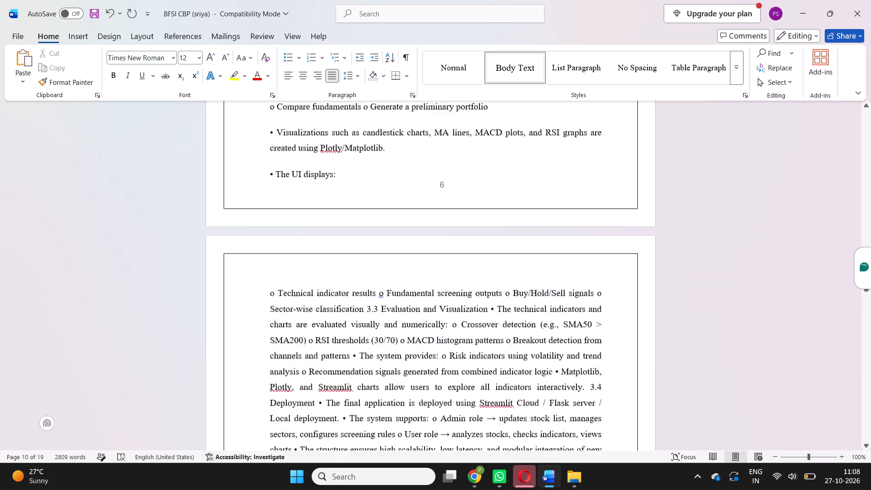
{"action": "left_click", "coordinate": [378, 204]}
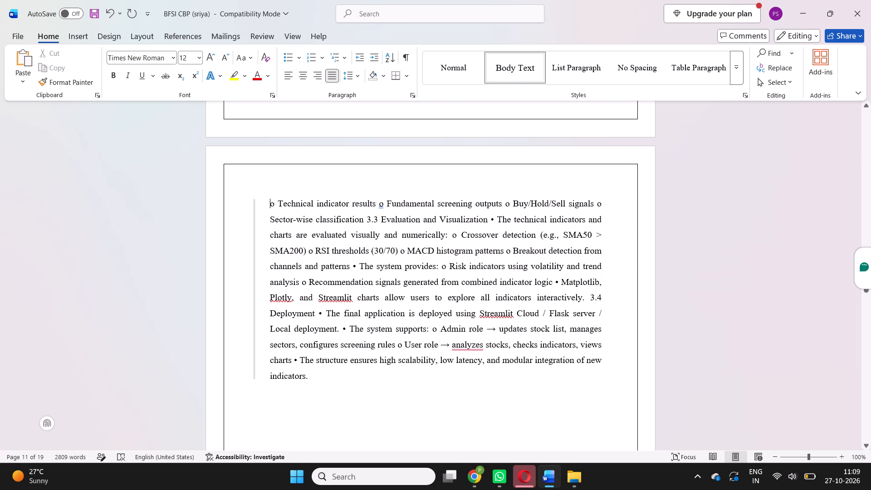
{"action": "key", "text": "Return"}
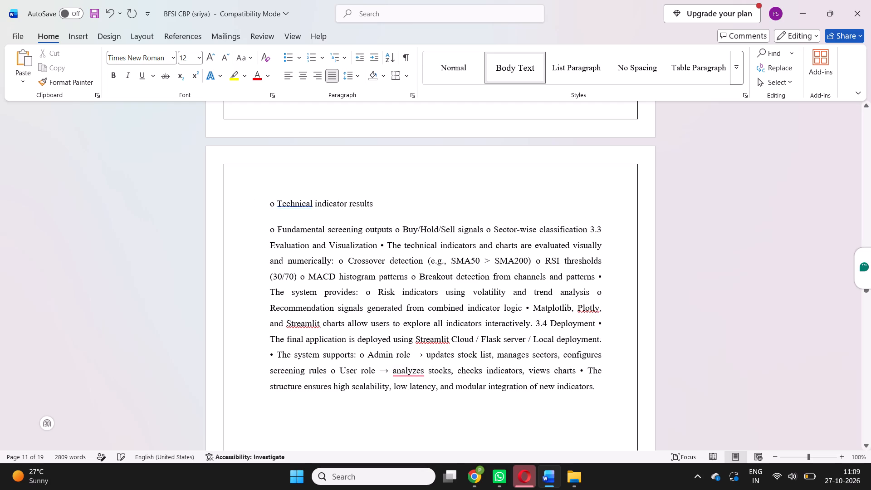
{"action": "left_click", "coordinate": [394, 230]}
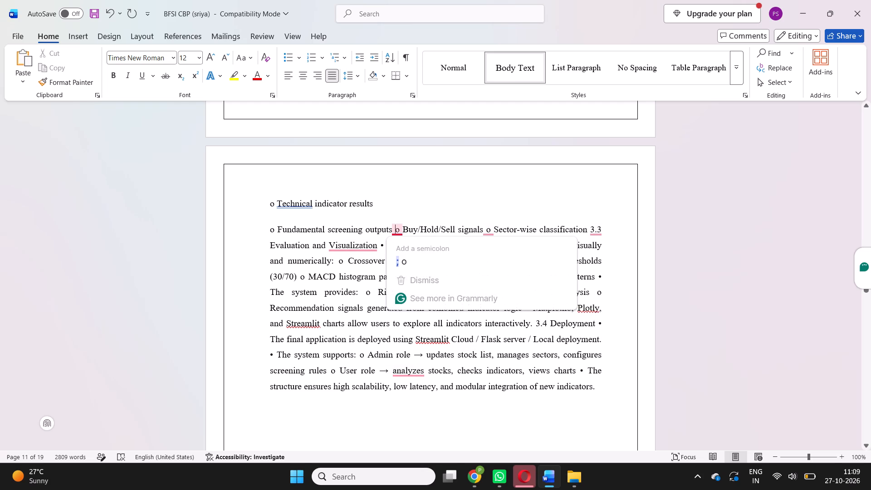
{"action": "key", "text": "Return"}
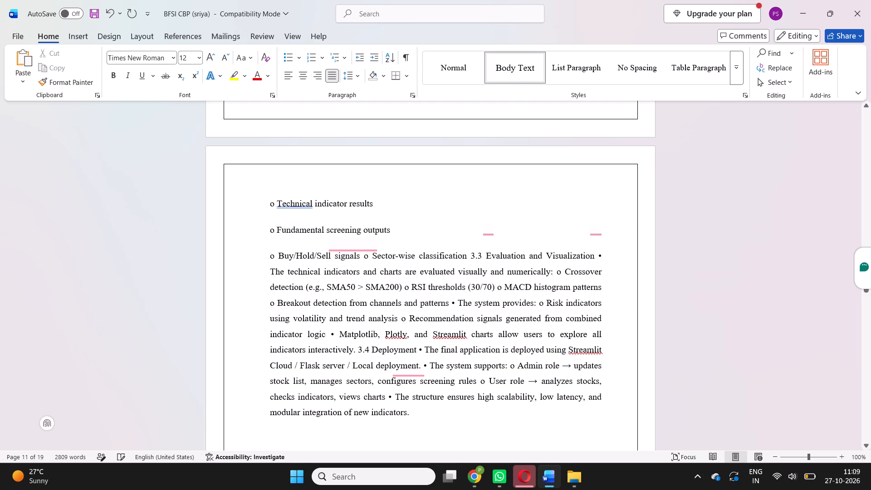
{"action": "left_click", "coordinate": [362, 256]}
{"action": "key", "text": "Return"}
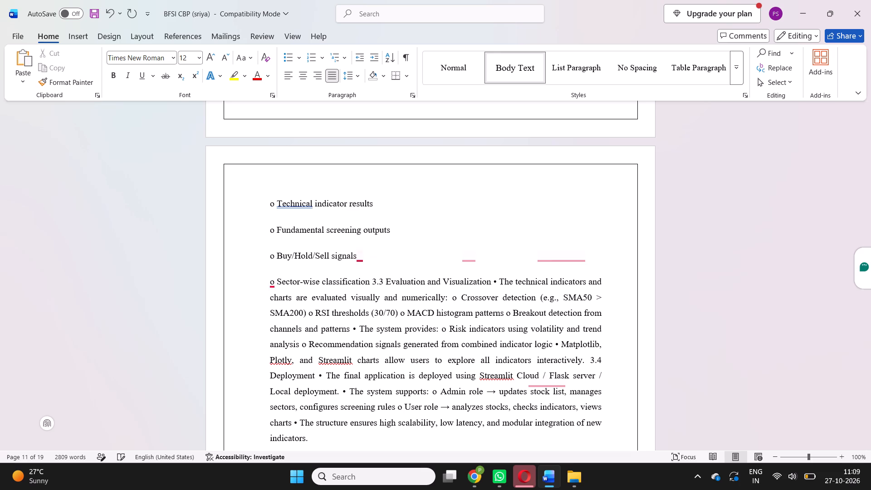
{"action": "left_click", "coordinate": [373, 282]}
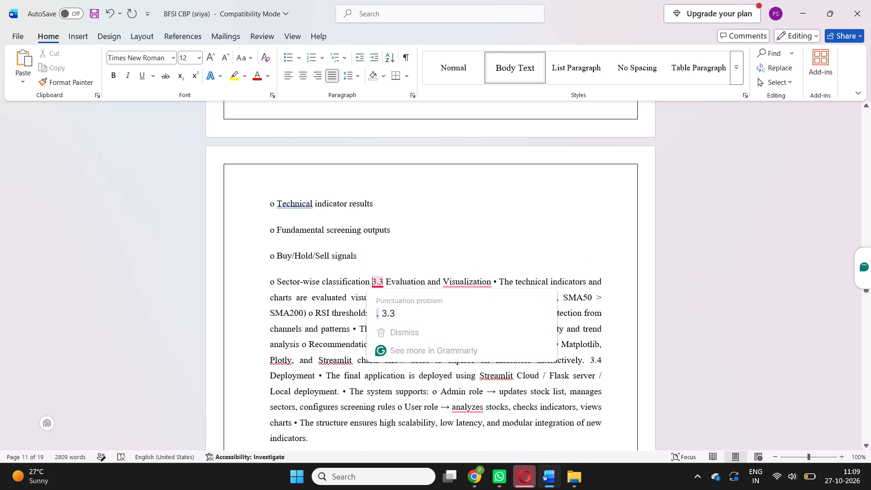
{"action": "key", "text": "Return"}
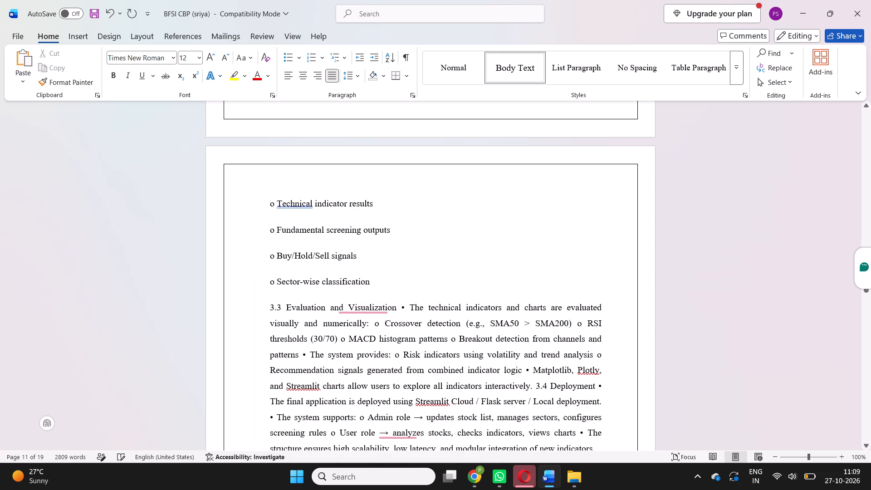
Put the 3.3 Evaluation and Visualization heading and its evaluation items on separate lines, keeping Crossover detection with the technical indicators bullet.
{"action": "left_click", "coordinate": [401, 306]}
{"action": "key", "text": "Return"}
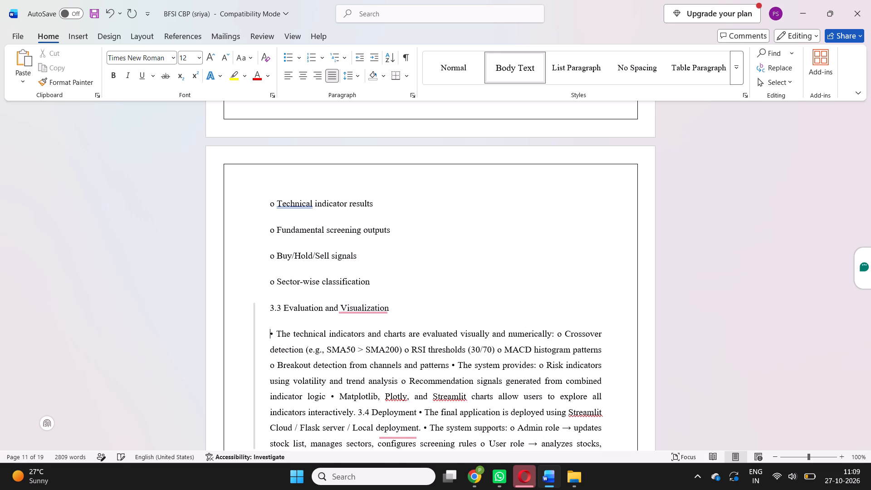
{"action": "scroll", "coordinate": [401, 306], "scroll_direction": "down", "scroll_amount": 1}
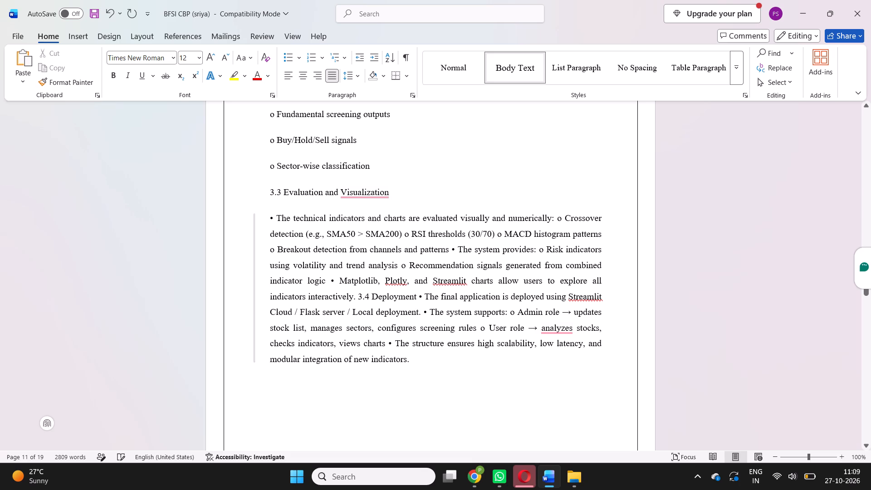
{"action": "left_click", "coordinate": [406, 237]}
{"action": "key", "text": "Return"}
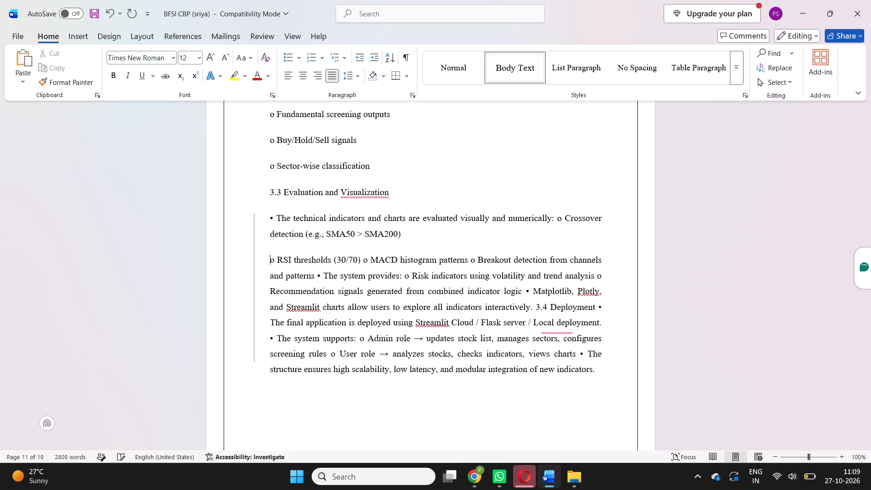
{"action": "left_click", "coordinate": [363, 260]}
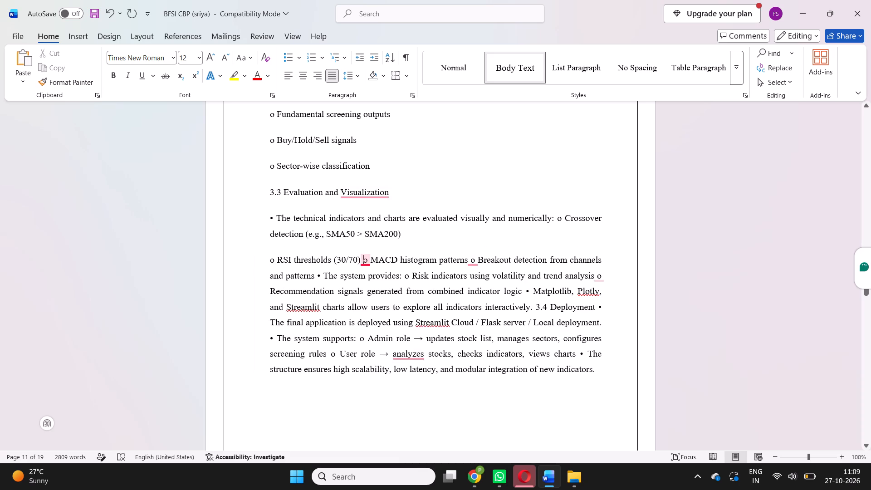
{"action": "key", "text": "Return"}
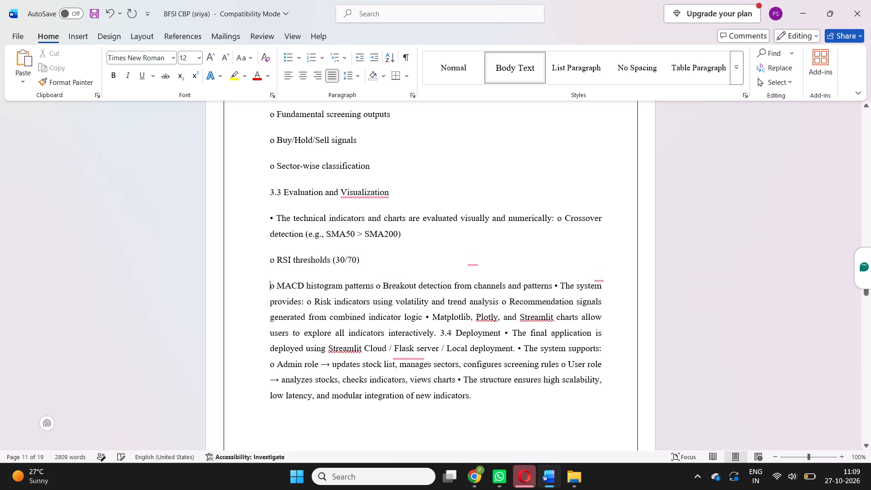
{"action": "left_click", "coordinate": [376, 285]}
{"action": "key", "text": "Return"}
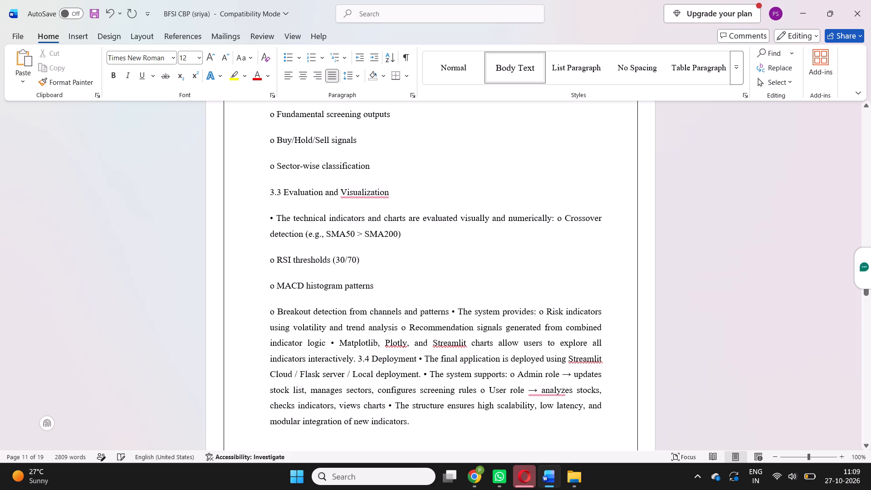
{"action": "left_click", "coordinate": [451, 312]}
{"action": "key", "text": "Return"}
Put "The system provides:", its Risk indicators and Recommendation signals items, and the Matplotlib bullet on separate lines.
{"action": "scroll", "coordinate": [451, 312], "scroll_direction": "down", "scroll_amount": 1}
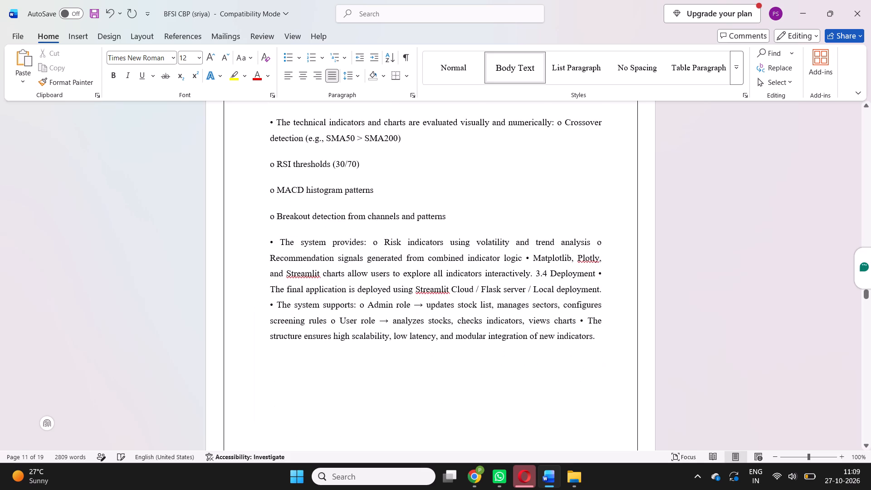
{"action": "left_click", "coordinate": [371, 228]}
{"action": "key", "text": "Return"}
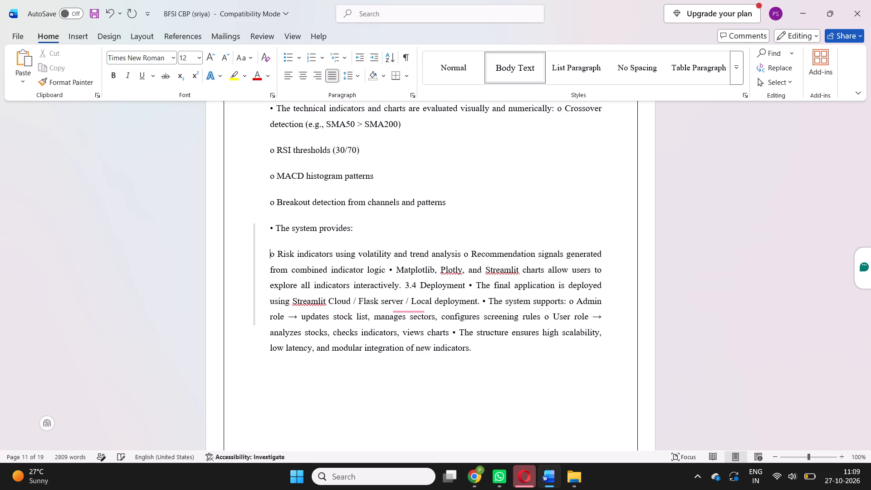
{"action": "left_click", "coordinate": [388, 269]}
{"action": "key", "text": "Return"}
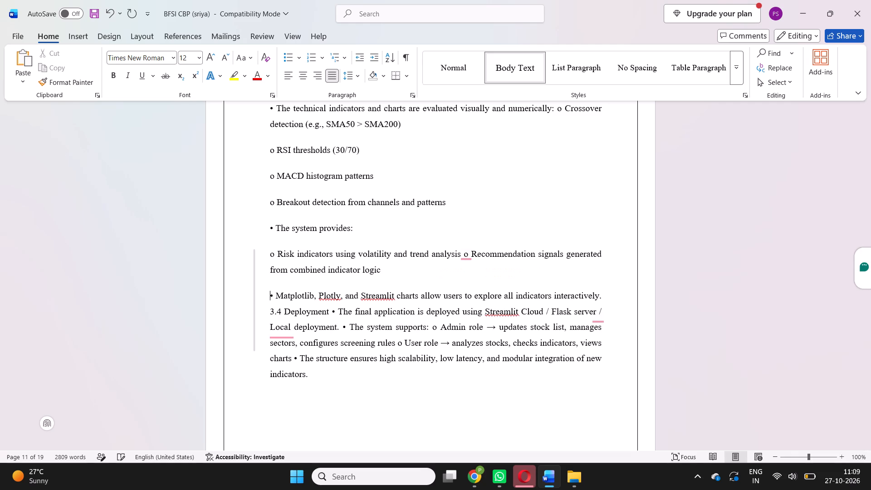
{"action": "left_click", "coordinate": [462, 255]}
{"action": "key", "text": "Return"}
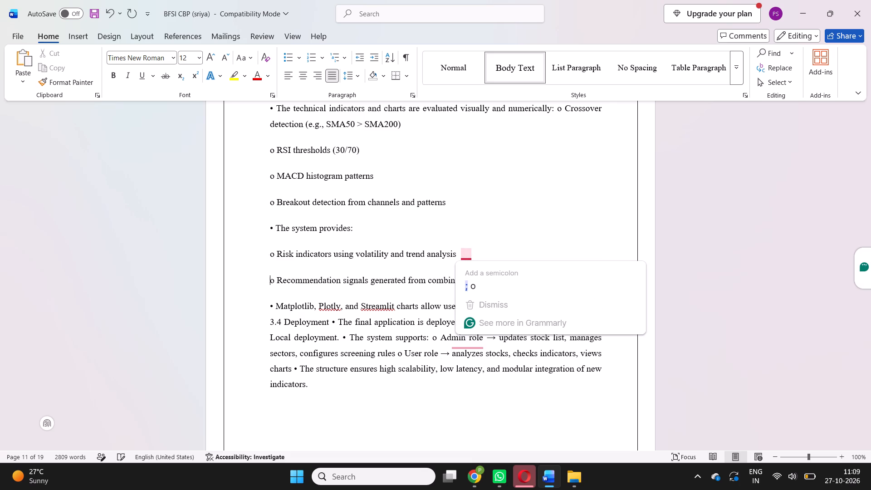
Under 3.4 Deployment, start new lines at the final application, "The system supports:", User role and structure items, keeping Admin role with "The system supports:".
{"action": "scroll", "coordinate": [462, 255], "scroll_direction": "down", "scroll_amount": 1}
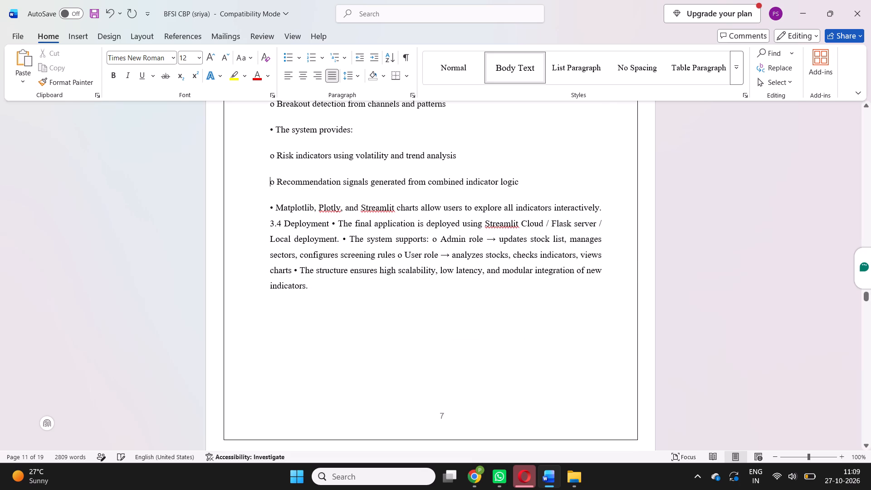
{"action": "left_click", "coordinate": [332, 223]}
{"action": "key", "text": "Return"}
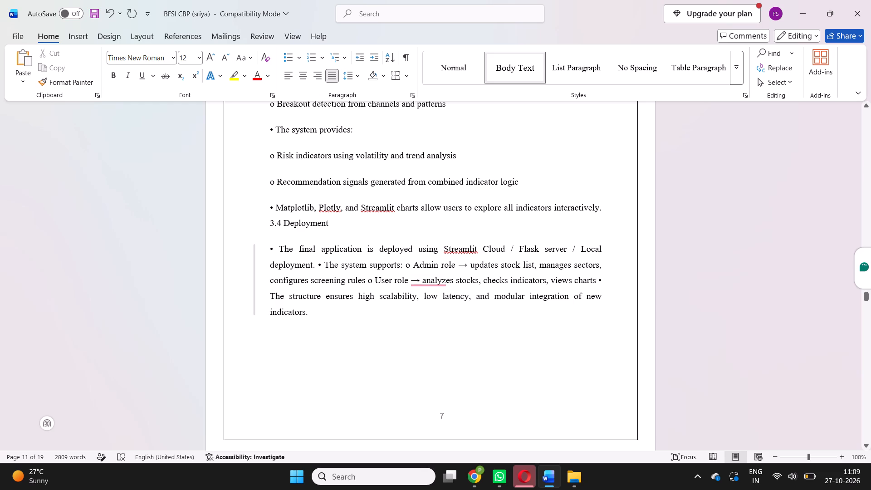
{"action": "left_click", "coordinate": [318, 265]}
{"action": "key", "text": "Return"}
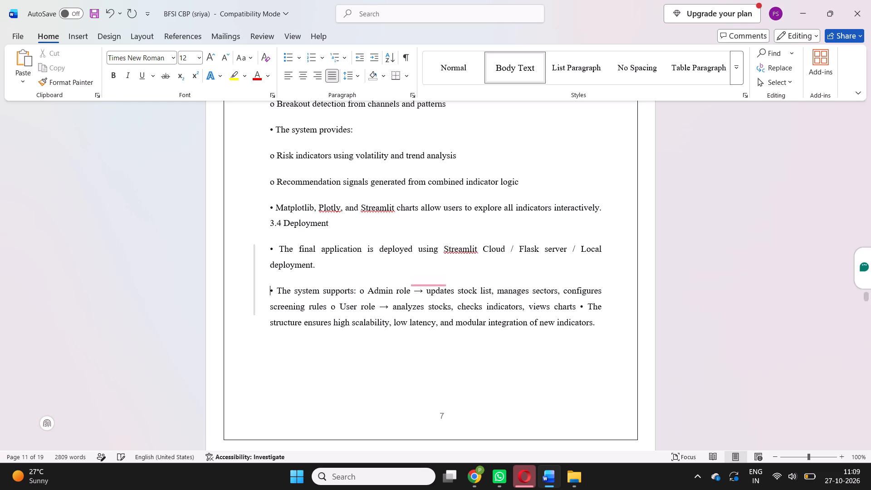
{"action": "left_click", "coordinate": [329, 304]}
{"action": "key", "text": "Return"}
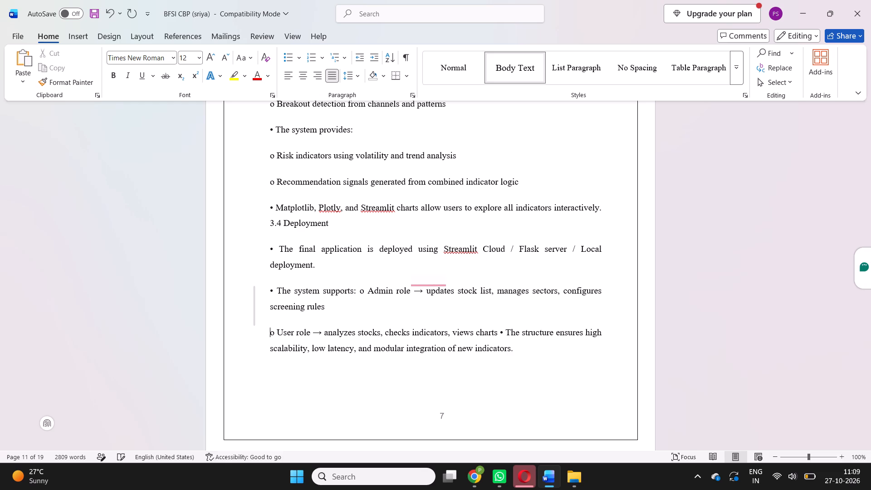
{"action": "left_click", "coordinate": [499, 333]}
{"action": "key", "text": "Return"}
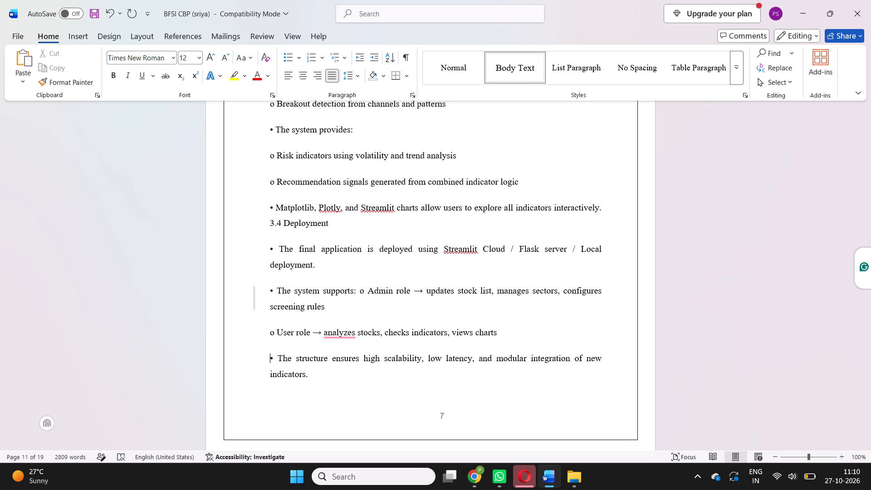
Make the heading "3.5 System Design and Web Integration" bold.
{"action": "scroll", "coordinate": [445, 309], "scroll_direction": "up", "scroll_amount": 3}
{"action": "scroll", "coordinate": [445, 309], "scroll_direction": "down", "scroll_amount": 1}
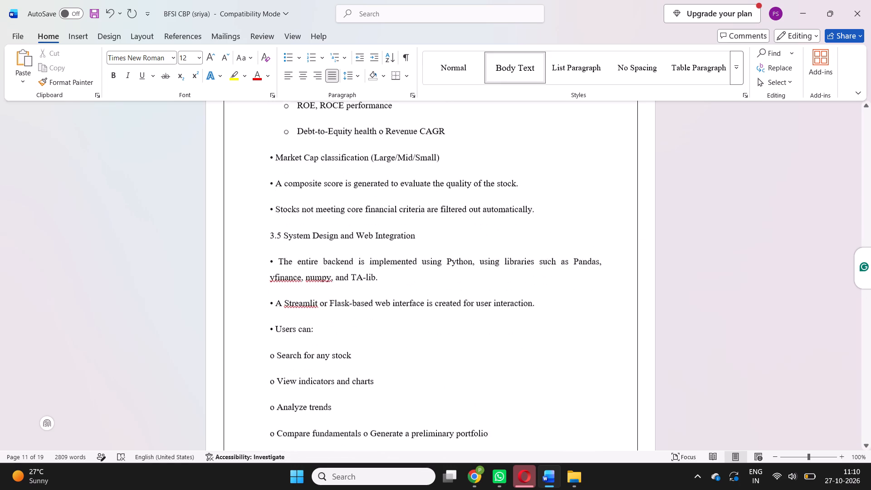
{"action": "scroll", "coordinate": [445, 309], "scroll_direction": "down", "scroll_amount": 1}
{"action": "scroll", "coordinate": [445, 309], "scroll_direction": "up", "scroll_amount": 2}
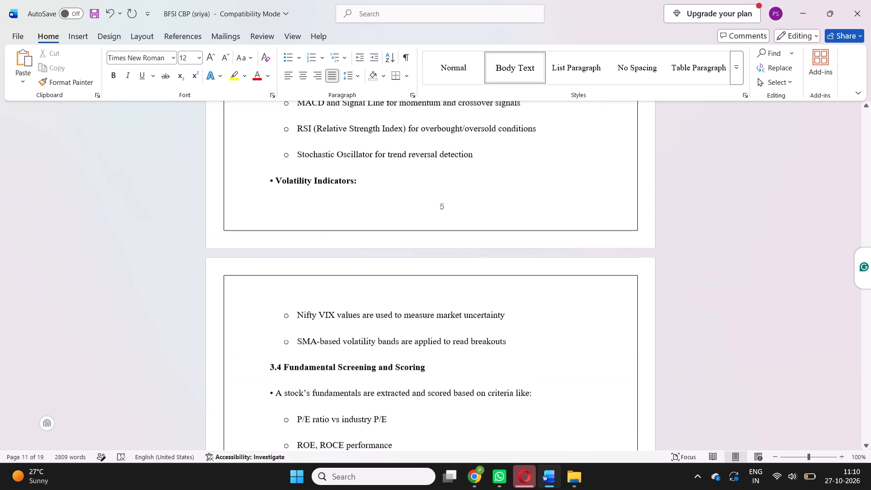
{"action": "scroll", "coordinate": [445, 309], "scroll_direction": "down", "scroll_amount": 2}
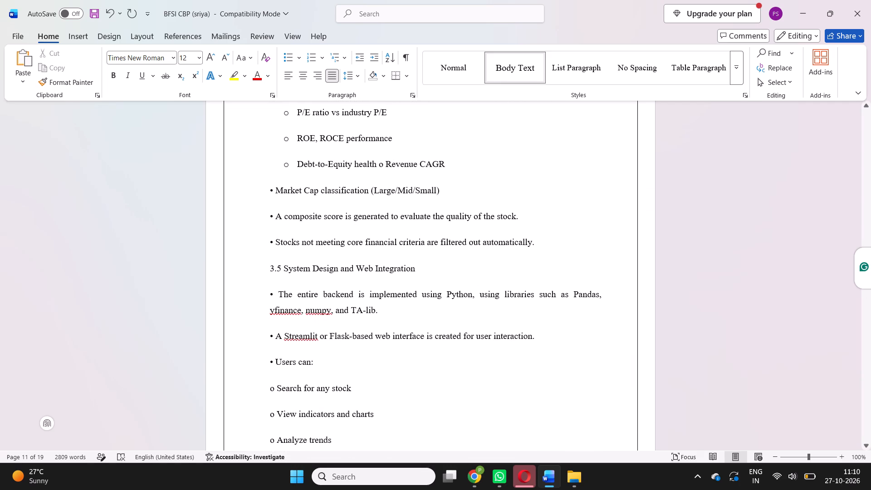
{"action": "left_click_drag", "start_coordinate": [415, 269], "coordinate": [358, 271]}
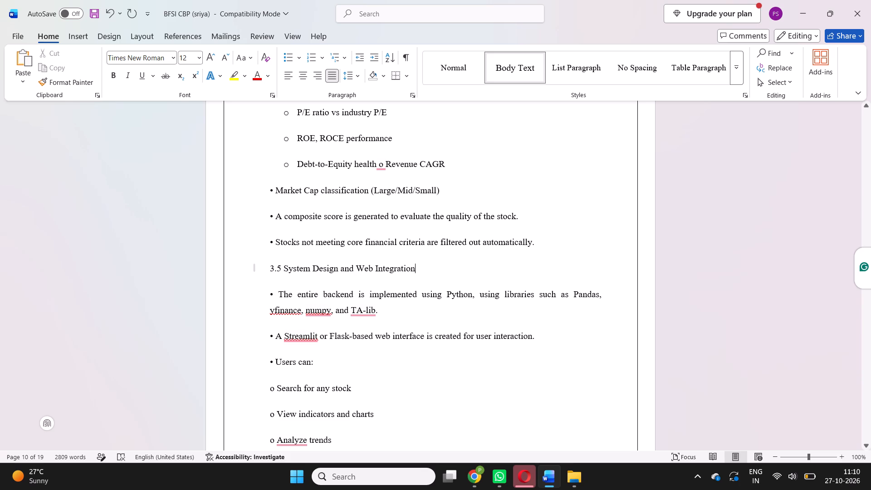
{"action": "left_click_drag", "start_coordinate": [358, 271], "coordinate": [261, 272]}
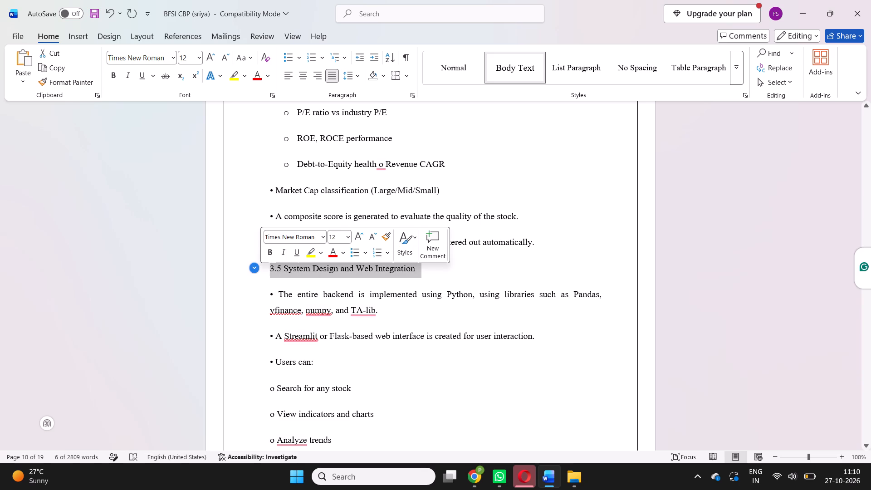
{"action": "left_click", "coordinate": [270, 253]}
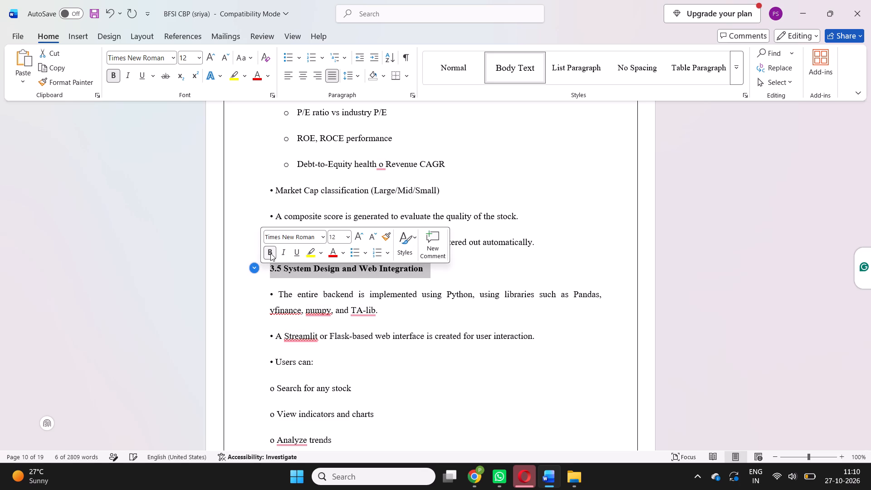
Format the four lines under "Users can:" in section 3.5 as a bulleted list with hollow-circle bullets.
{"action": "scroll", "coordinate": [373, 358], "scroll_direction": "down", "scroll_amount": 1}
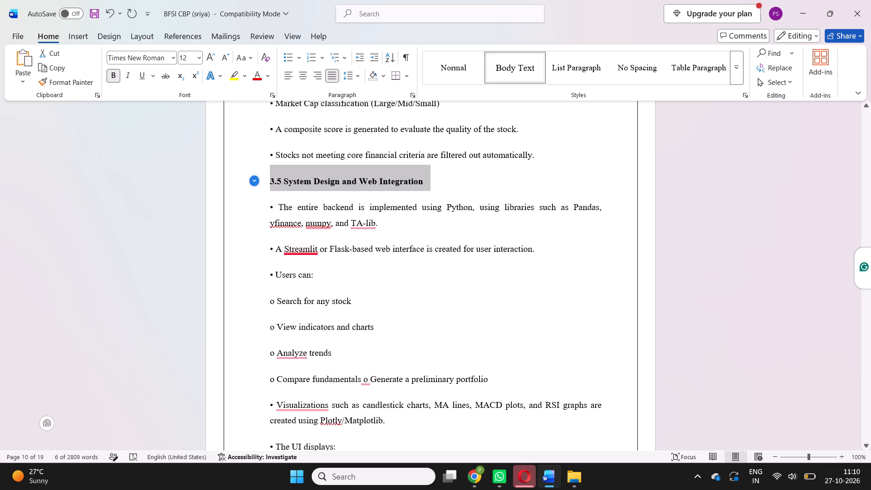
{"action": "scroll", "coordinate": [279, 206], "scroll_direction": "up", "scroll_amount": 2}
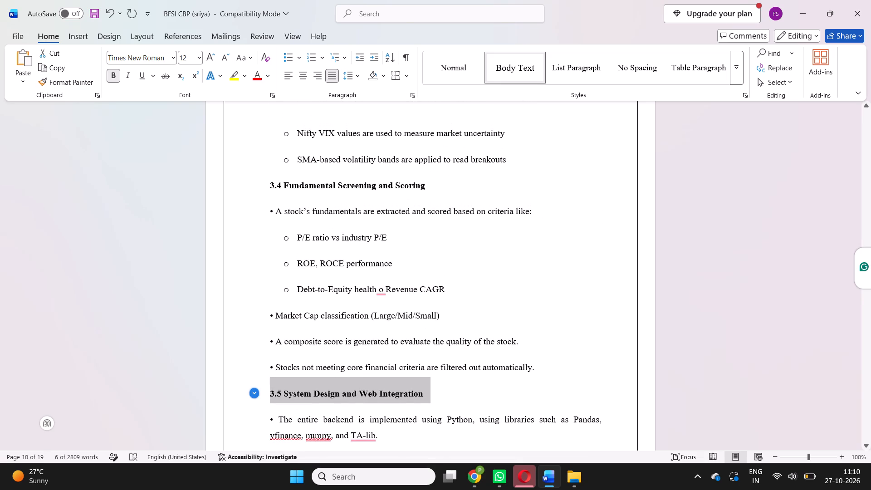
{"action": "scroll", "coordinate": [279, 206], "scroll_direction": "up", "scroll_amount": 2}
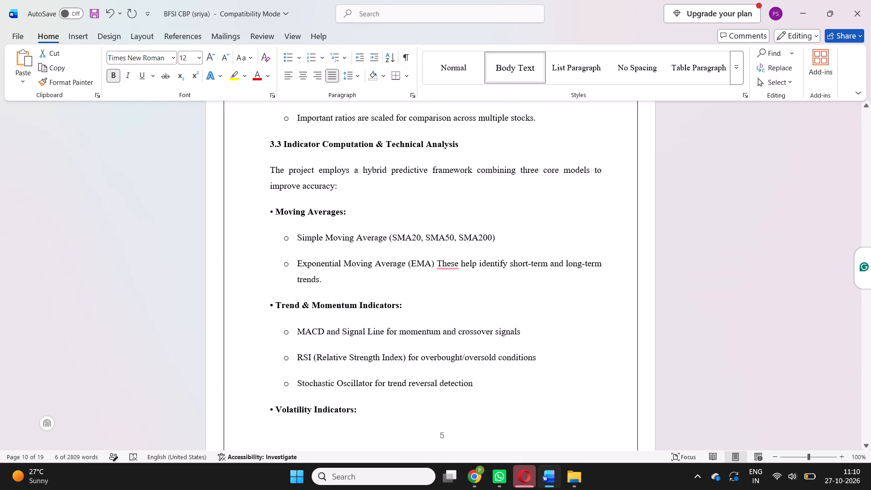
{"action": "scroll", "coordinate": [279, 206], "scroll_direction": "down", "scroll_amount": 4}
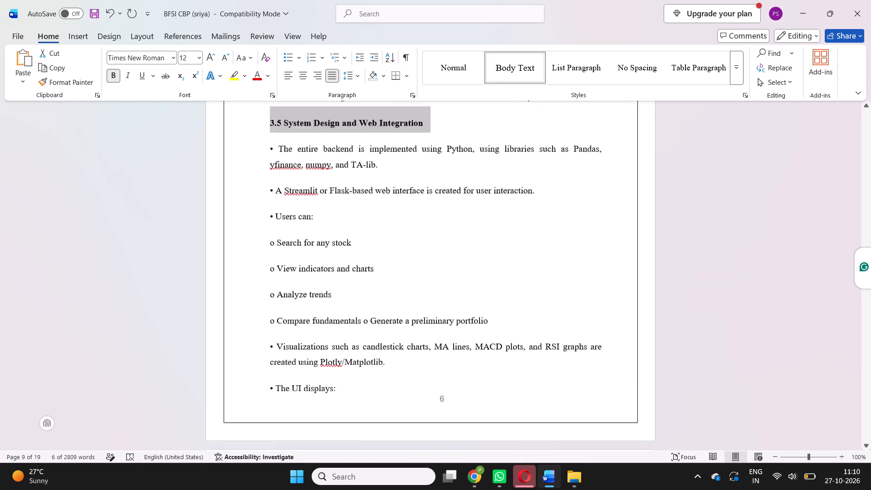
{"action": "scroll", "coordinate": [279, 206], "scroll_direction": "up", "scroll_amount": 1}
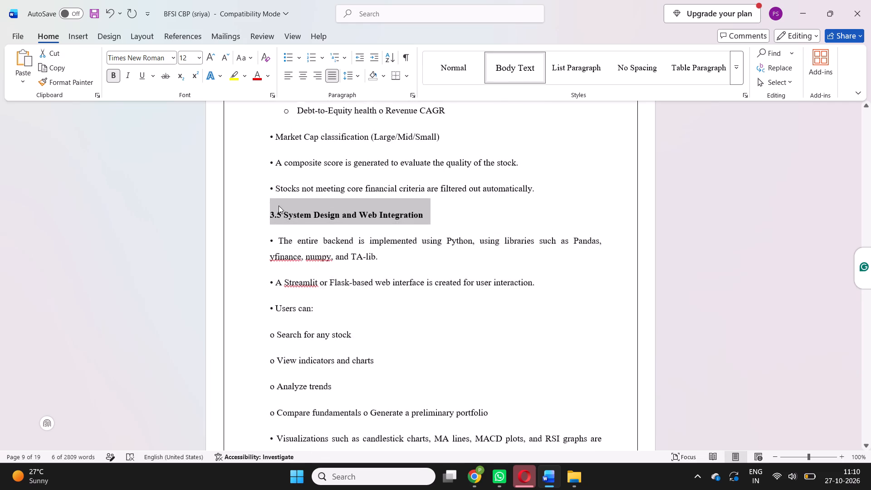
{"action": "scroll", "coordinate": [279, 206], "scroll_direction": "down", "scroll_amount": 1}
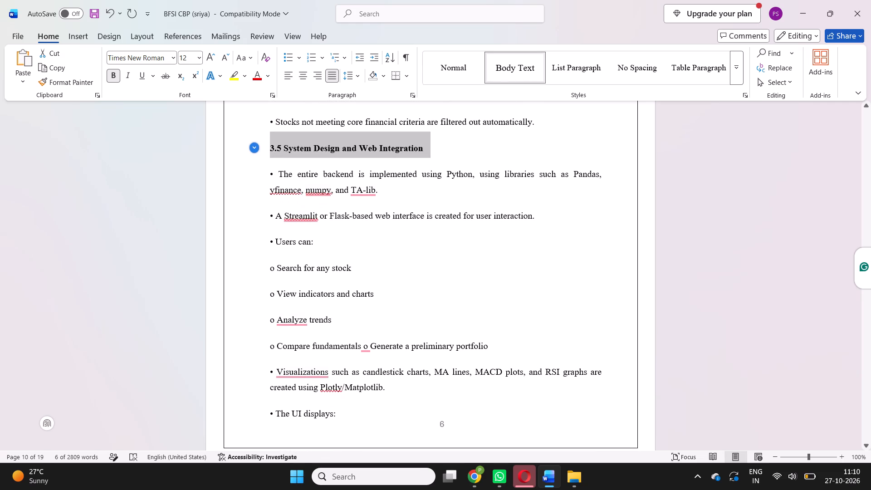
{"action": "left_click_drag", "start_coordinate": [278, 268], "coordinate": [493, 344]}
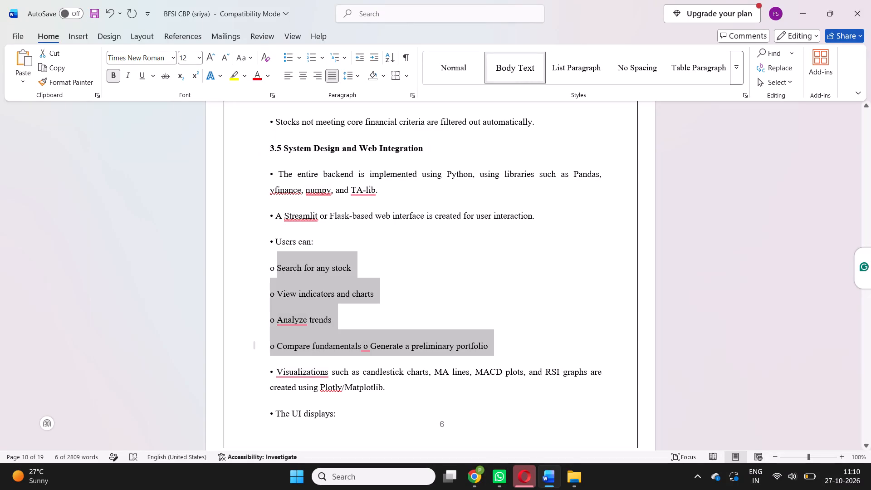
{"action": "left_click_drag", "start_coordinate": [493, 344], "coordinate": [493, 347]}
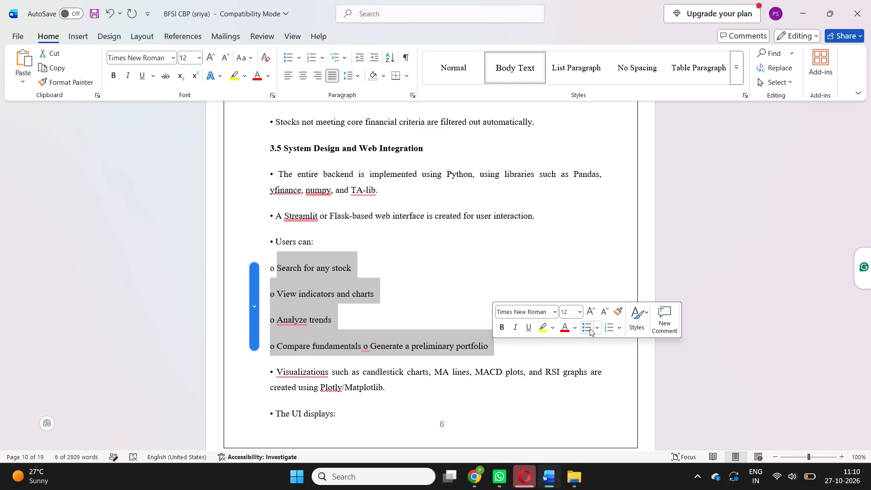
{"action": "left_click", "coordinate": [587, 328]}
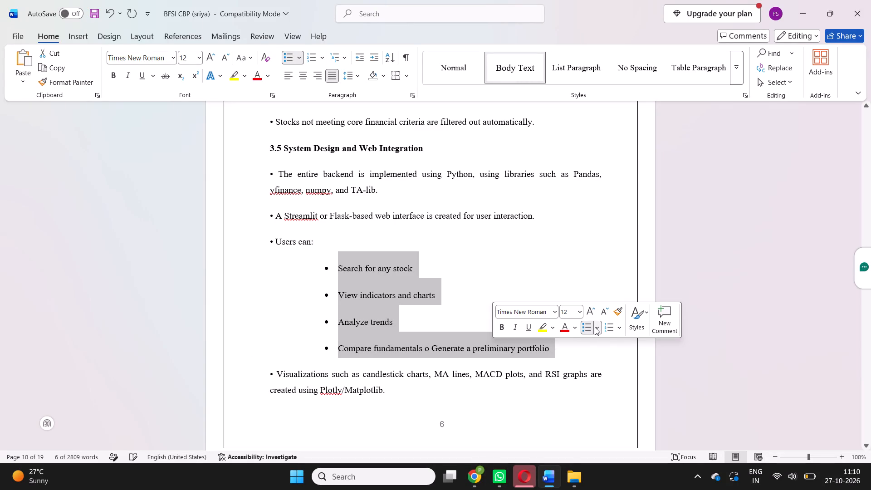
{"action": "left_click", "coordinate": [595, 327]}
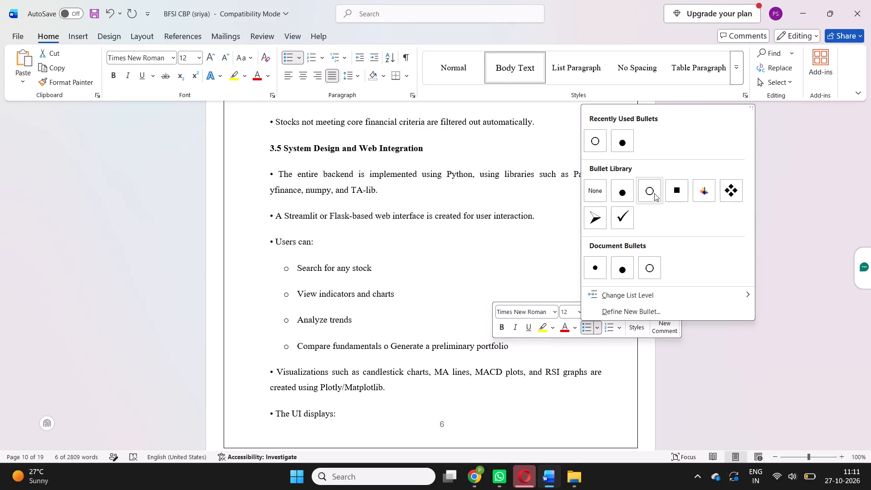
{"action": "left_click", "coordinate": [654, 193]}
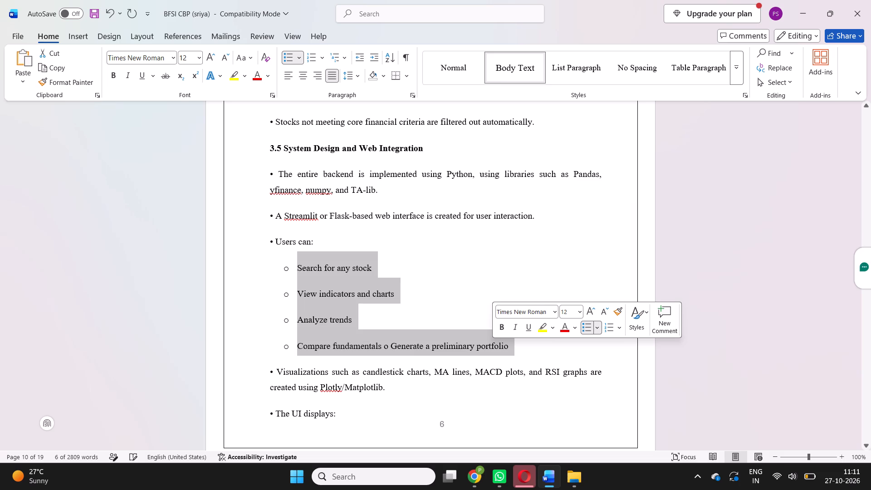
{"action": "left_click", "coordinate": [462, 242]}
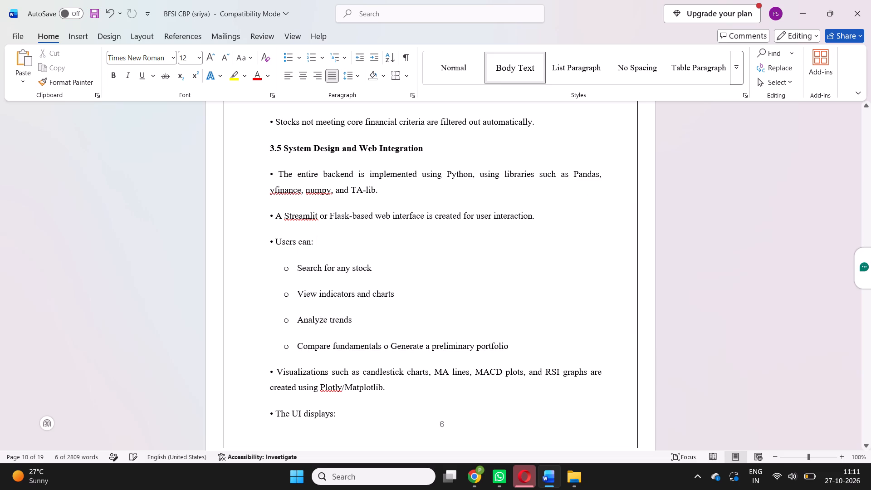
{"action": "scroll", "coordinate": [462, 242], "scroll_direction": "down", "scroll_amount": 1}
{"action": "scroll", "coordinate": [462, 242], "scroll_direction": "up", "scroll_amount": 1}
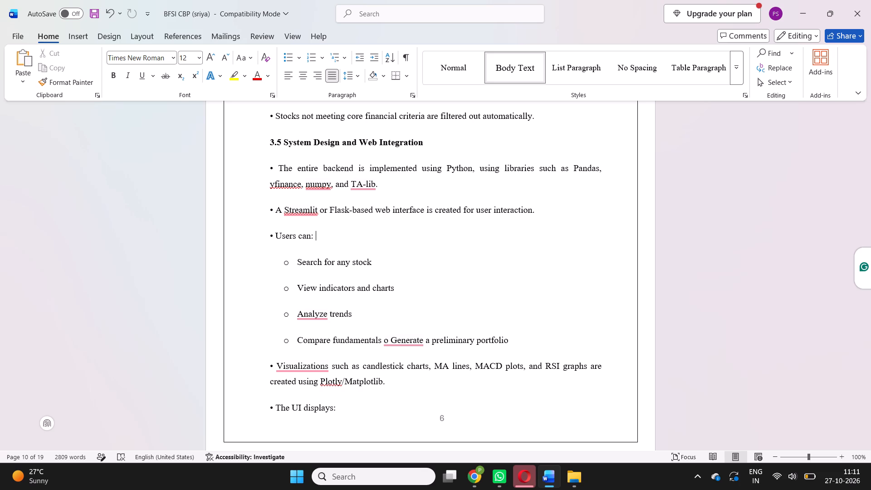
Review the formatting of the Methodology chapter from section 3.5 back through 3.1 Data Collection and down to section 3.3.
{"action": "scroll", "coordinate": [462, 242], "scroll_direction": "up", "scroll_amount": 2}
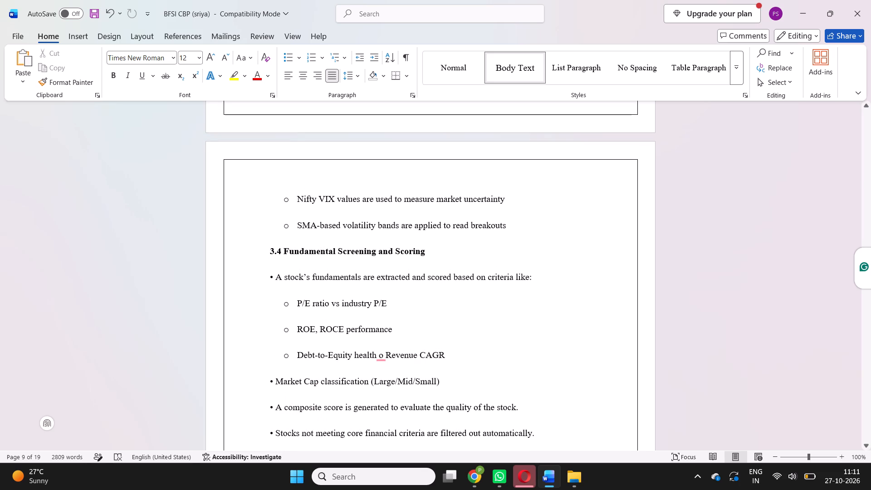
{"action": "scroll", "coordinate": [462, 242], "scroll_direction": "up", "scroll_amount": 2}
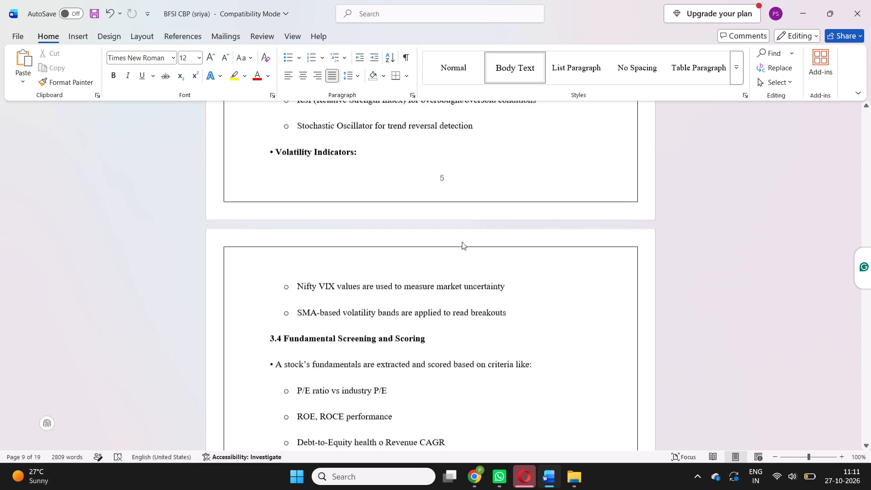
{"action": "scroll", "coordinate": [462, 242], "scroll_direction": "up", "scroll_amount": 7}
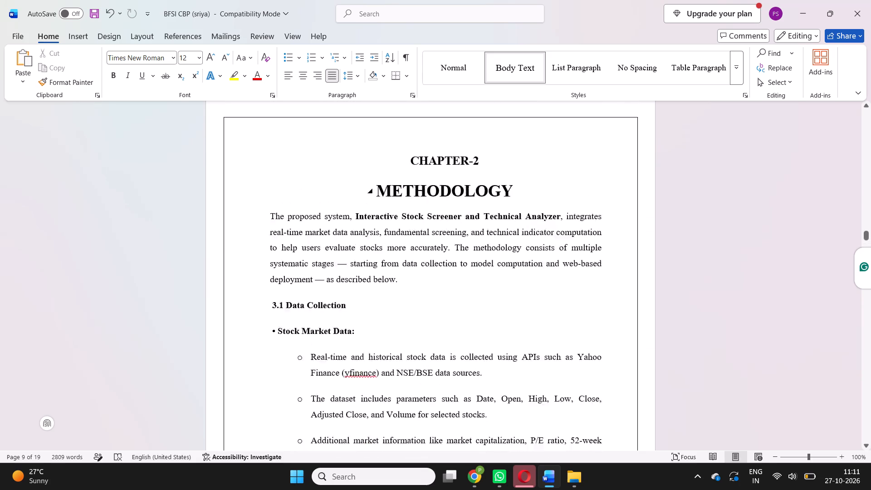
{"action": "scroll", "coordinate": [462, 242], "scroll_direction": "up", "scroll_amount": 2}
{"action": "scroll", "coordinate": [462, 242], "scroll_direction": "down", "scroll_amount": 4}
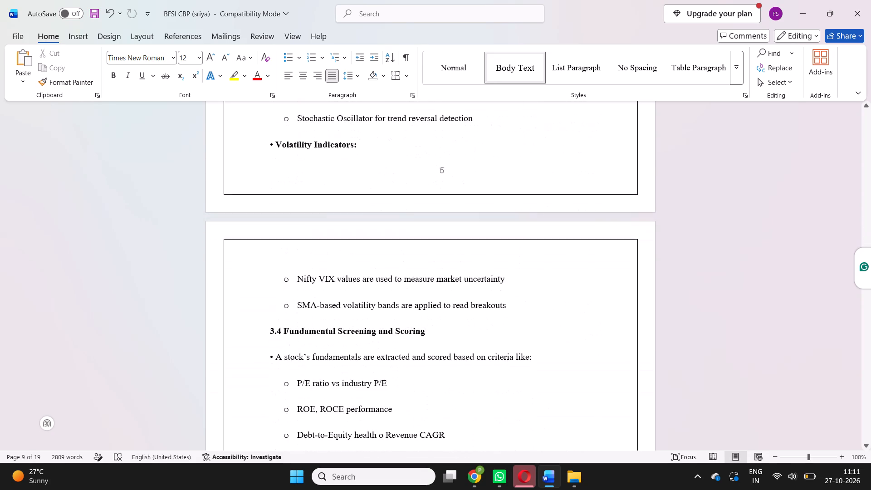
{"action": "scroll", "coordinate": [462, 242], "scroll_direction": "up", "scroll_amount": 5}
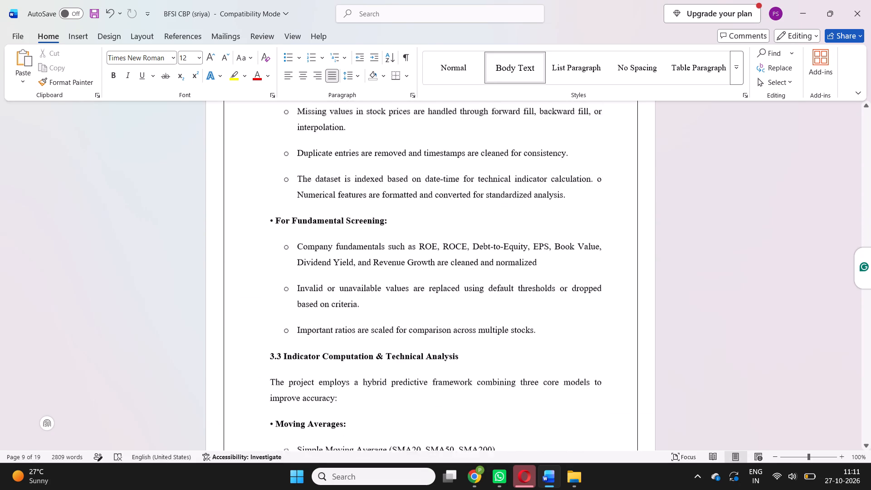
{"action": "scroll", "coordinate": [462, 242], "scroll_direction": "up", "scroll_amount": 2}
{"action": "scroll", "coordinate": [462, 242], "scroll_direction": "down", "scroll_amount": 1}
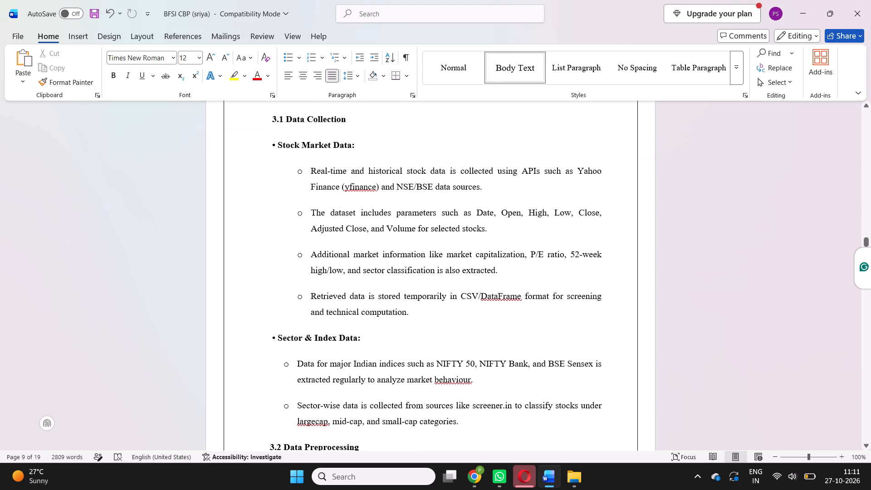
{"action": "scroll", "coordinate": [462, 242], "scroll_direction": "down", "scroll_amount": 4}
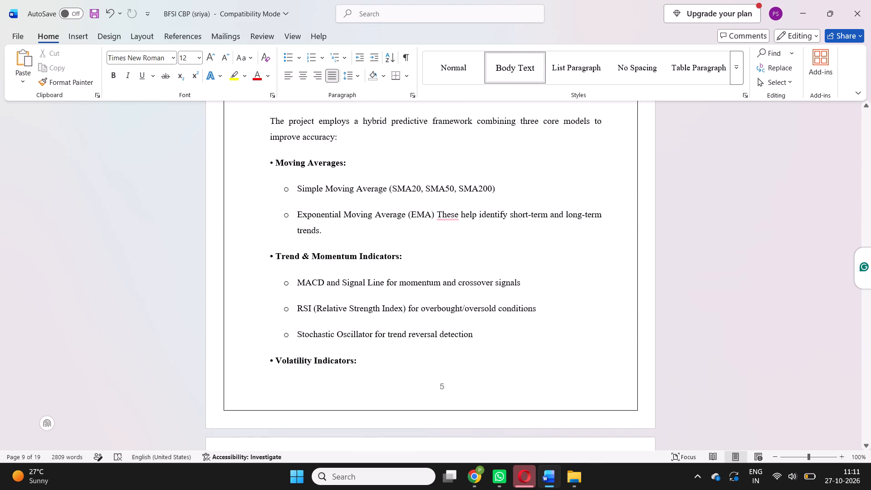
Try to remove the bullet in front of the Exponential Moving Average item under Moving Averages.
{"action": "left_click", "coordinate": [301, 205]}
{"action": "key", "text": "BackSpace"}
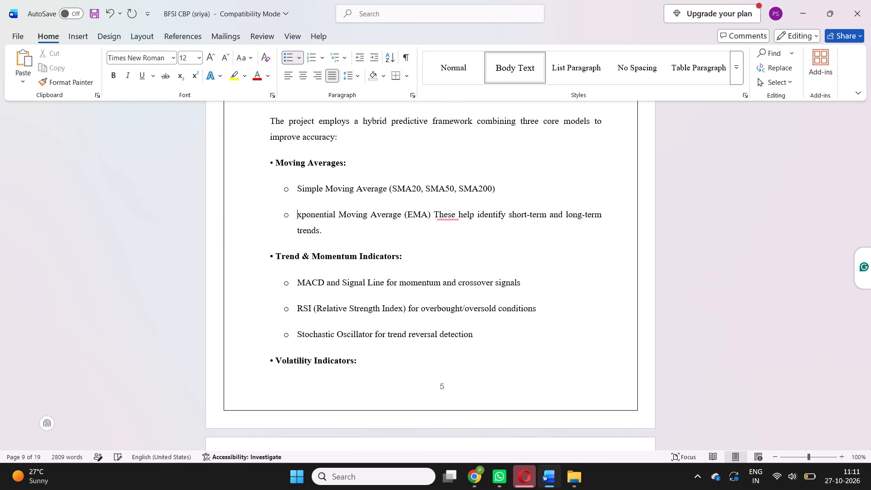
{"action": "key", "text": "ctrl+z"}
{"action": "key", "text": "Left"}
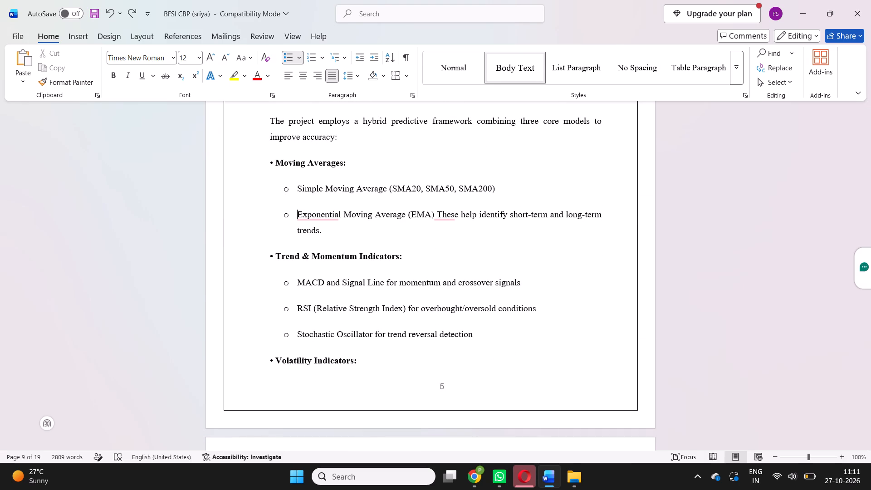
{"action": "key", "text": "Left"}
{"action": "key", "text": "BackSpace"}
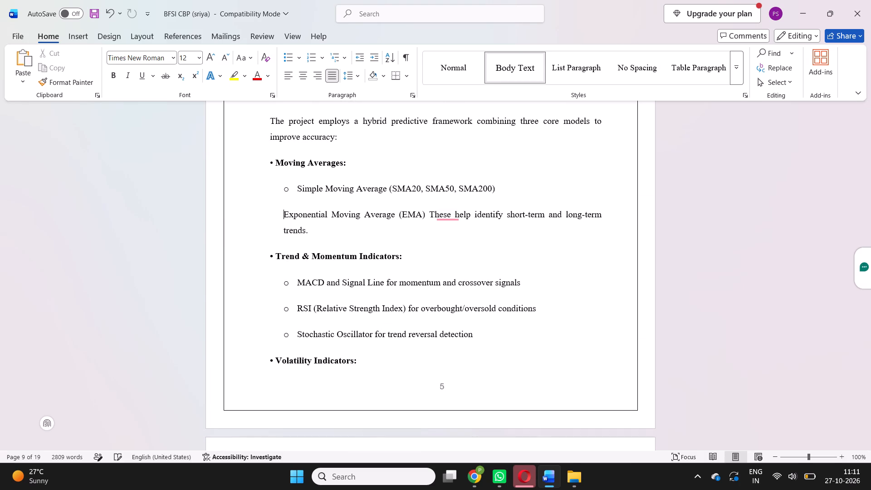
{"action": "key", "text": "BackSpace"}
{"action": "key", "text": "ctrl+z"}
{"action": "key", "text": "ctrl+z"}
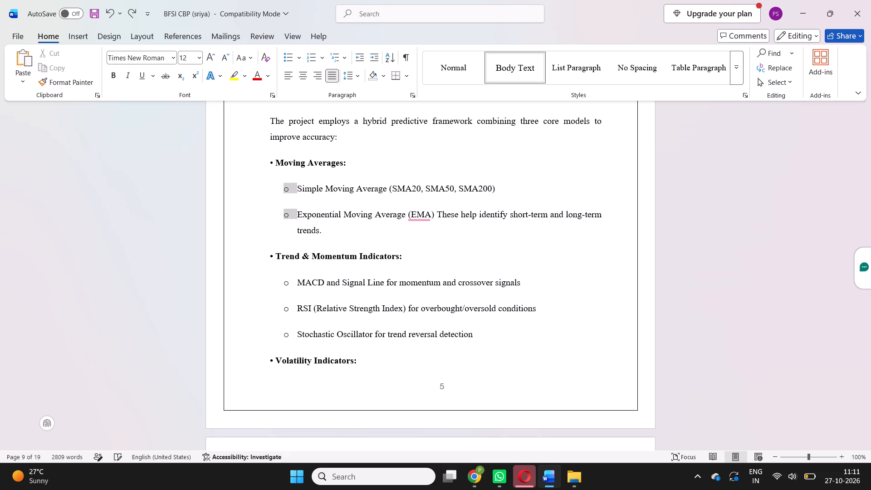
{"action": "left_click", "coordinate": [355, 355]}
Format the four lines under "The UI displays:" in section 3.5 as a bulleted list with hollow-circle bullets.
{"action": "scroll", "coordinate": [355, 355], "scroll_direction": "down", "scroll_amount": 3}
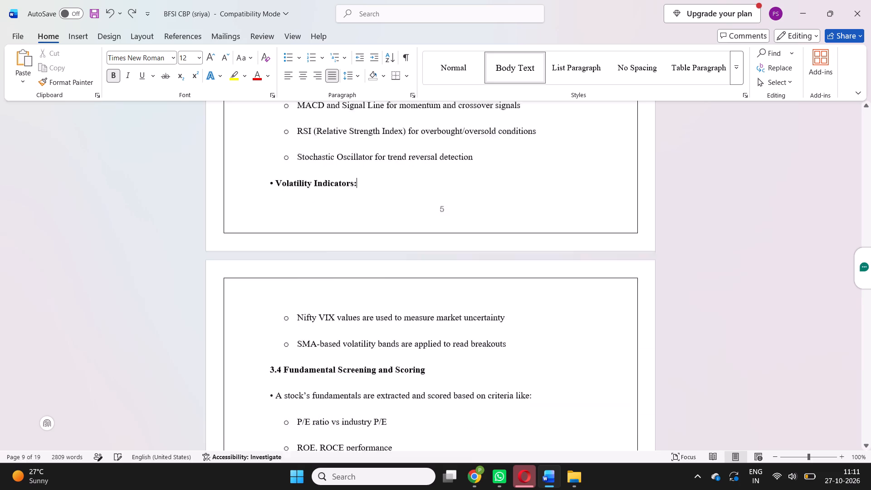
{"action": "scroll", "coordinate": [355, 355], "scroll_direction": "up", "scroll_amount": 1}
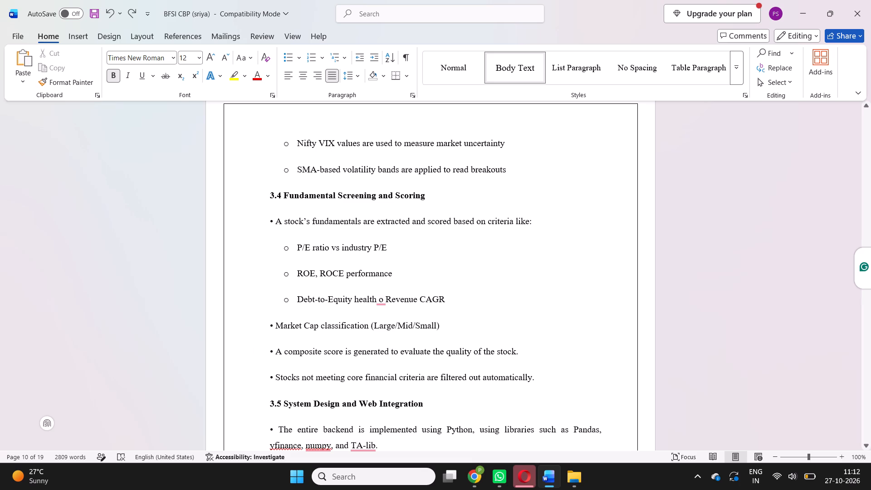
{"action": "scroll", "coordinate": [356, 310], "scroll_direction": "down", "scroll_amount": 1}
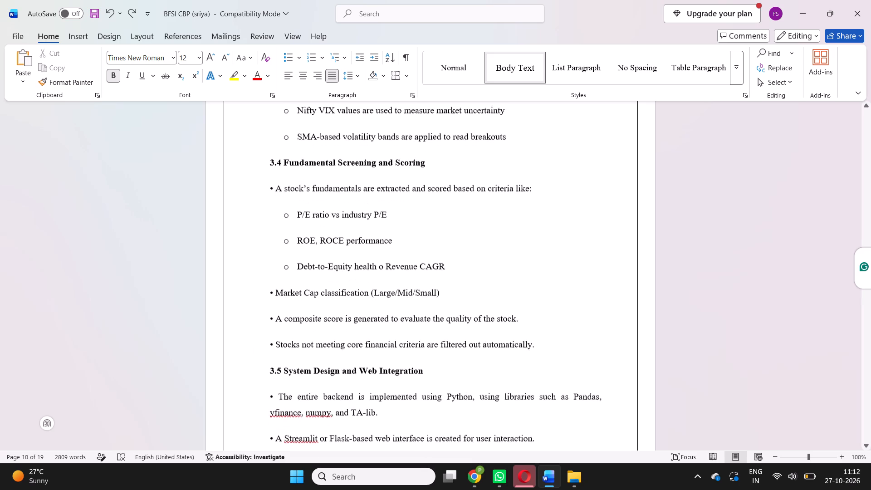
{"action": "scroll", "coordinate": [356, 310], "scroll_direction": "down", "scroll_amount": 1}
{"action": "scroll", "coordinate": [356, 310], "scroll_direction": "up", "scroll_amount": 1}
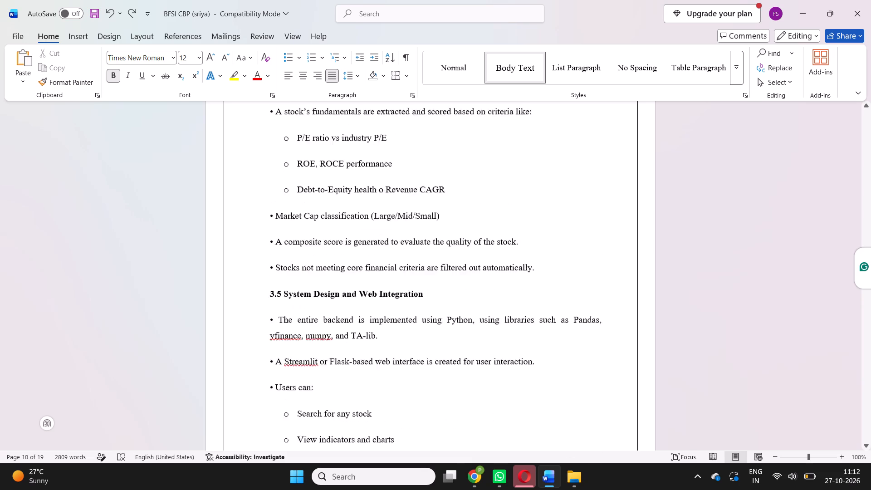
{"action": "scroll", "coordinate": [356, 310], "scroll_direction": "down", "scroll_amount": 2}
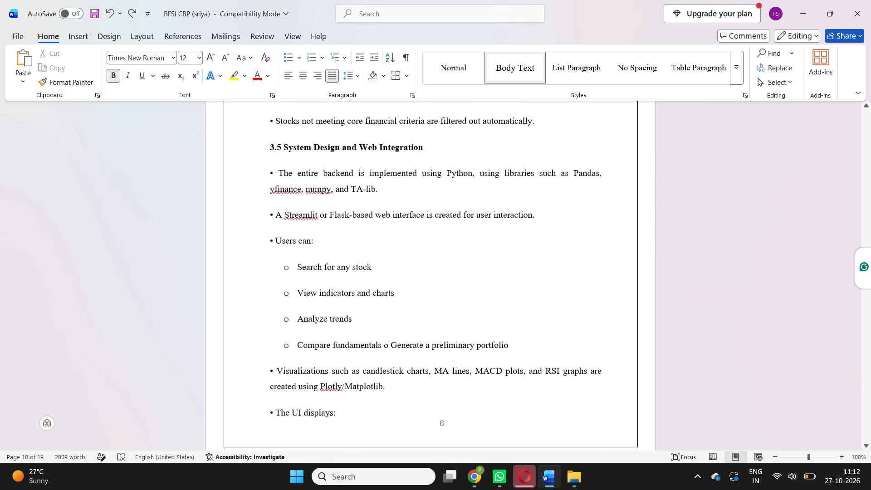
{"action": "scroll", "coordinate": [356, 310], "scroll_direction": "down", "scroll_amount": 1}
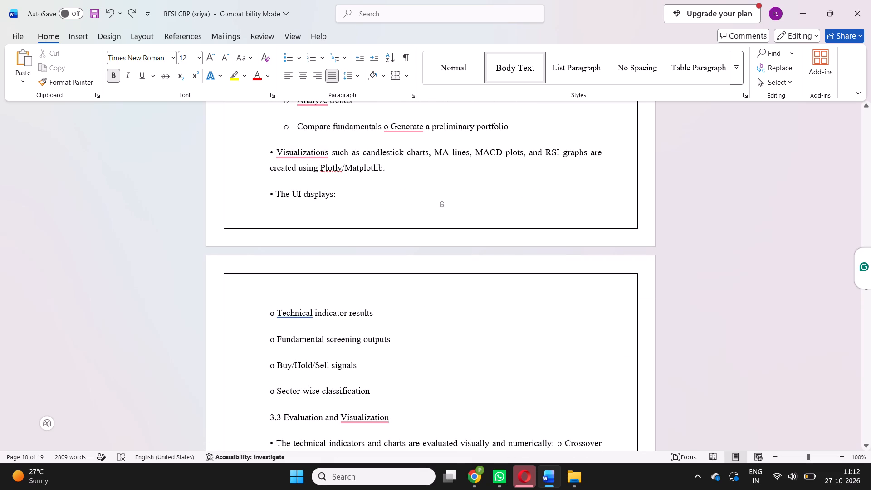
{"action": "left_click_drag", "start_coordinate": [277, 311], "coordinate": [331, 363]}
{"action": "left_click_drag", "start_coordinate": [331, 363], "coordinate": [371, 391]}
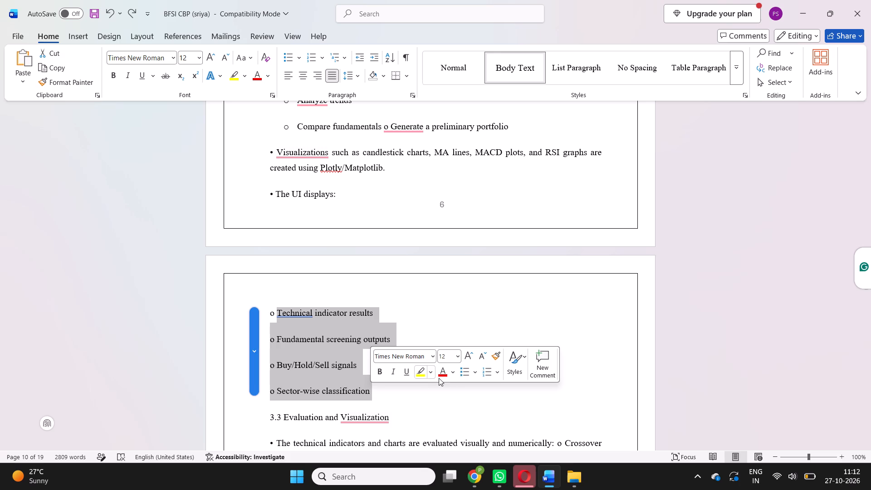
{"action": "left_click", "coordinate": [461, 370]}
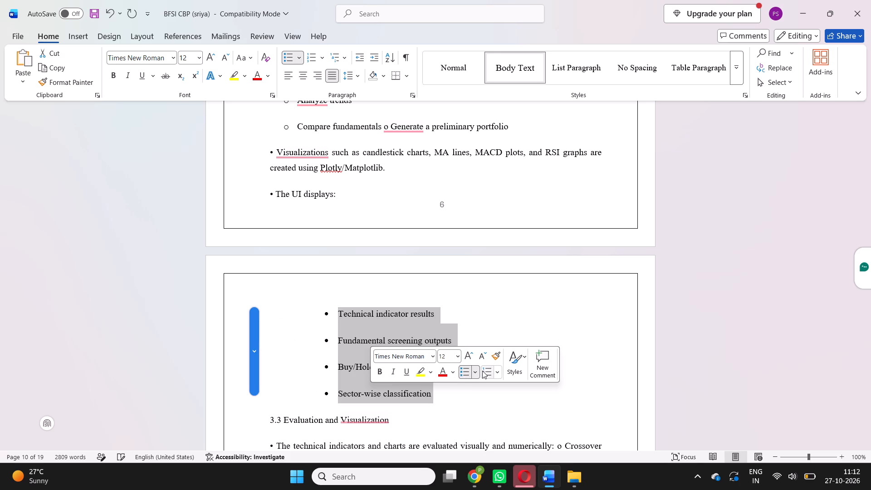
{"action": "left_click", "coordinate": [478, 371]}
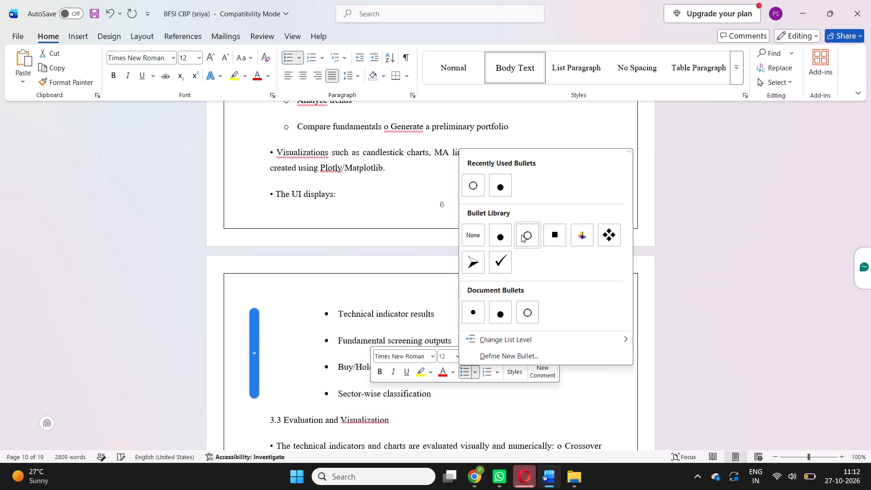
{"action": "left_click", "coordinate": [521, 235]}
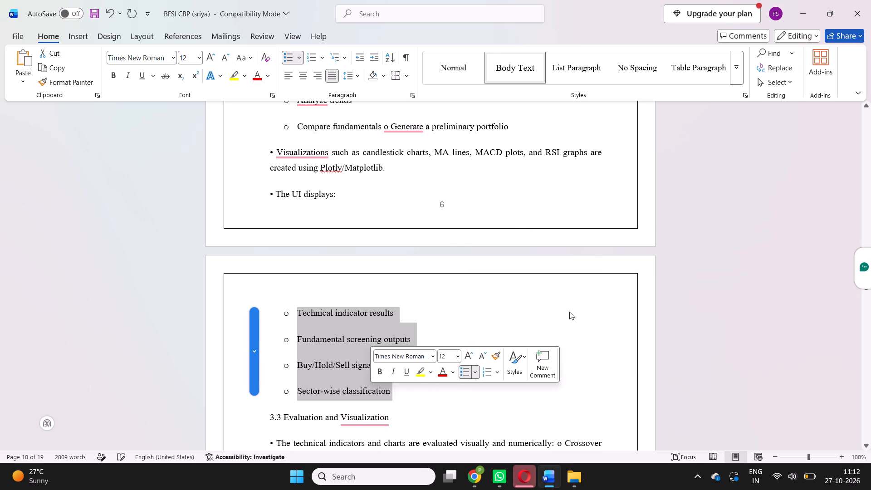
{"action": "left_click", "coordinate": [569, 312]}
Make the heading "3.3 Evaluation and Visualization" bold.
{"action": "scroll", "coordinate": [569, 312], "scroll_direction": "down", "scroll_amount": 3}
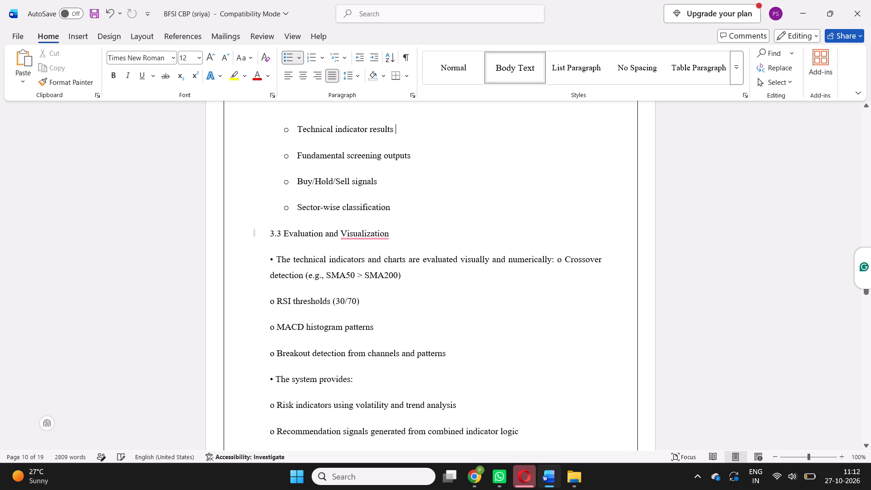
{"action": "left_click_drag", "start_coordinate": [389, 231], "coordinate": [270, 239]}
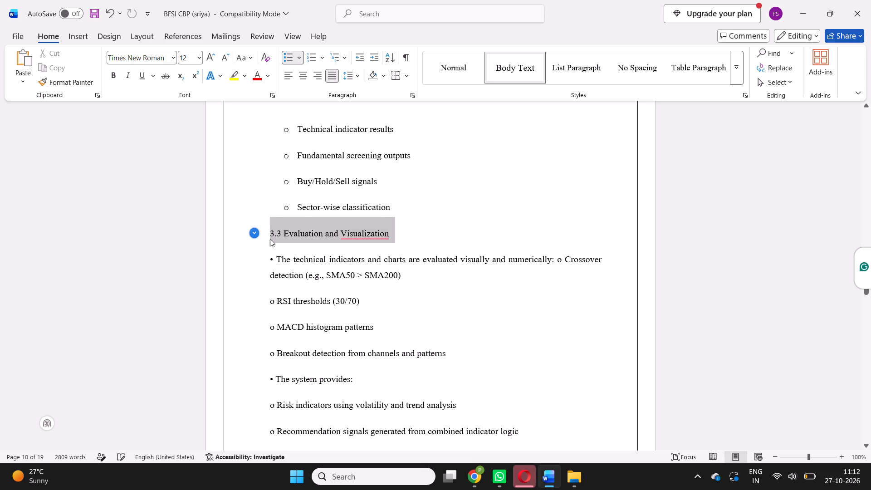
{"action": "left_click", "coordinate": [278, 219]}
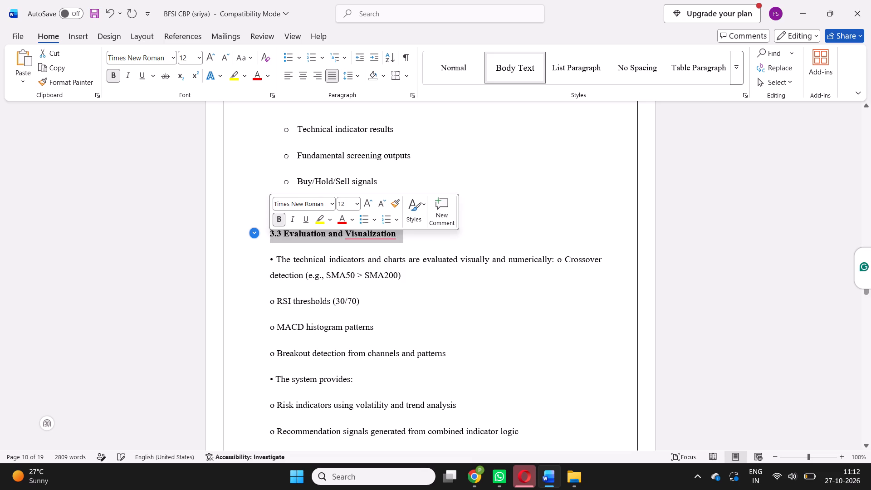
{"action": "left_click", "coordinate": [435, 312]}
Format the RSI thresholds, MACD histogram patterns and Breakout detection lines as a bulleted list with hollow-circle bullets.
{"action": "scroll", "coordinate": [435, 312], "scroll_direction": "down", "scroll_amount": 1}
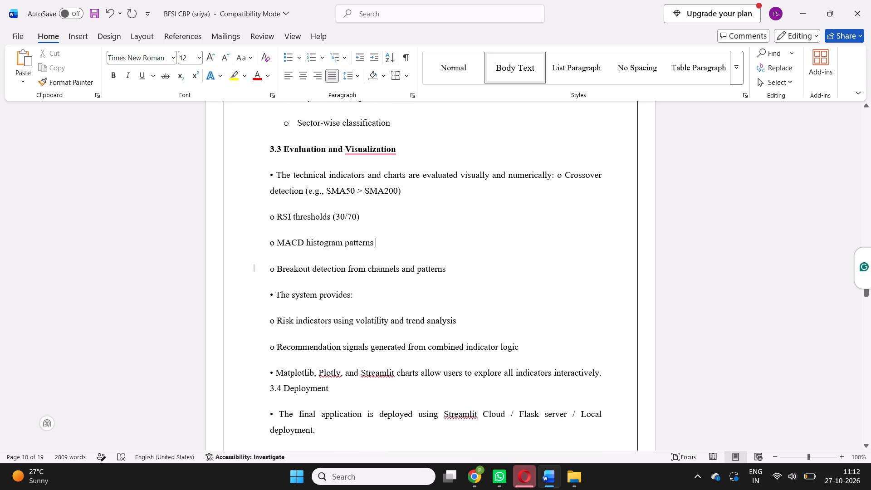
{"action": "left_click_drag", "start_coordinate": [448, 269], "coordinate": [271, 220]}
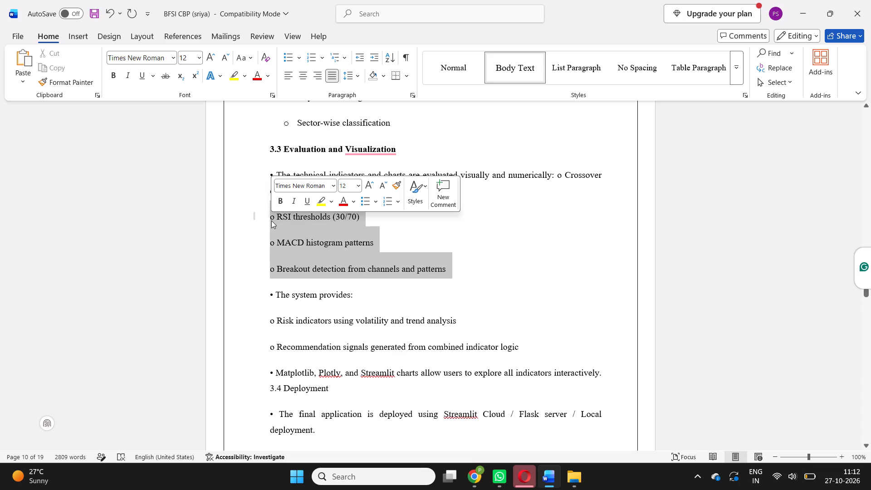
{"action": "left_click", "coordinate": [363, 198]}
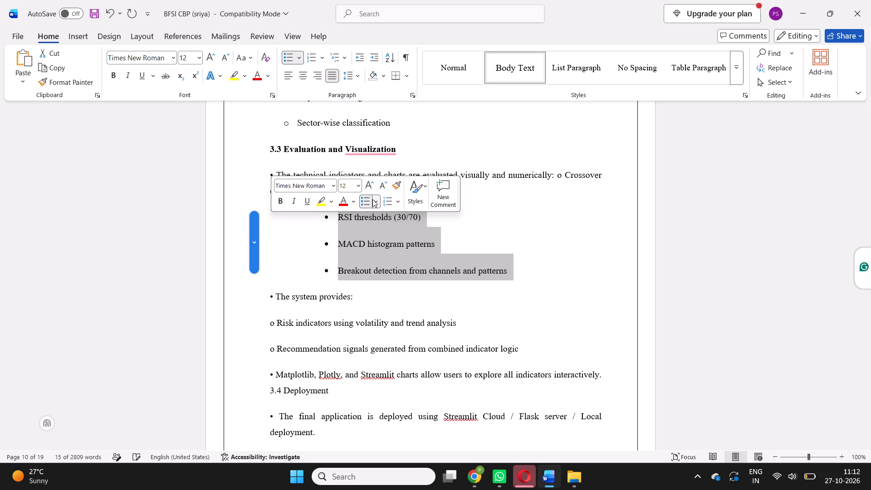
{"action": "left_click", "coordinate": [375, 199]}
{"action": "left_click", "coordinate": [433, 288]}
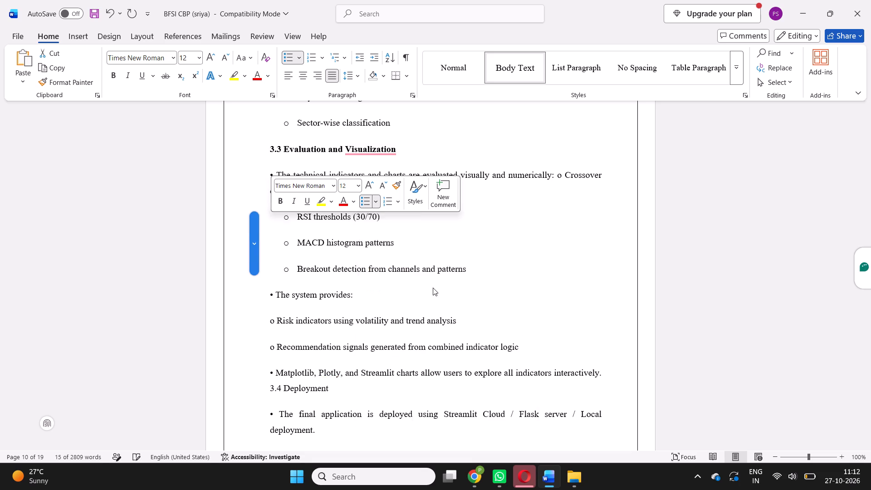
Format the Risk indicators and Recommendation signals lines under "The system provides:" as a bulleted list with hollow-circle bullets.
{"action": "scroll", "coordinate": [433, 288], "scroll_direction": "down", "scroll_amount": 1}
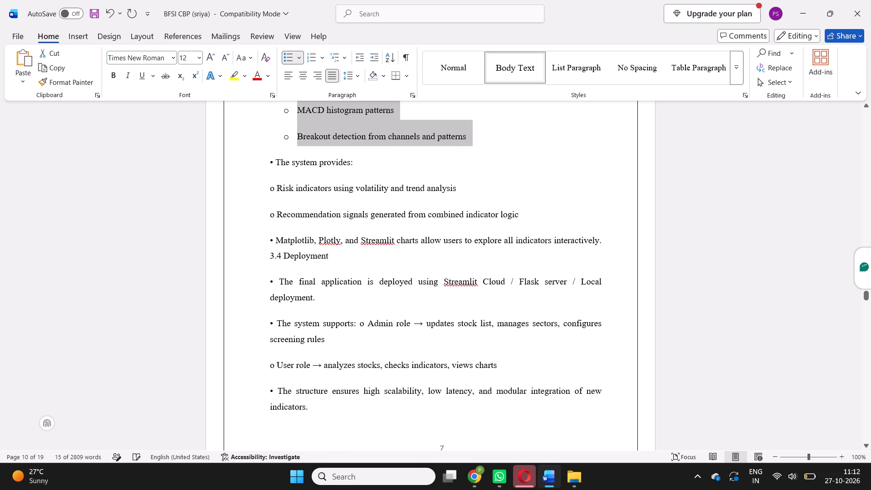
{"action": "left_click_drag", "start_coordinate": [276, 187], "coordinate": [473, 231]}
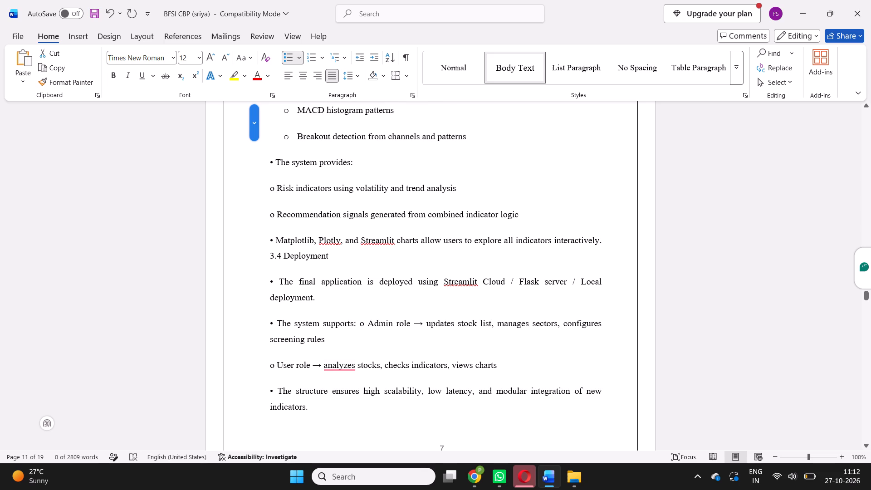
{"action": "left_click_drag", "start_coordinate": [473, 231], "coordinate": [526, 215]}
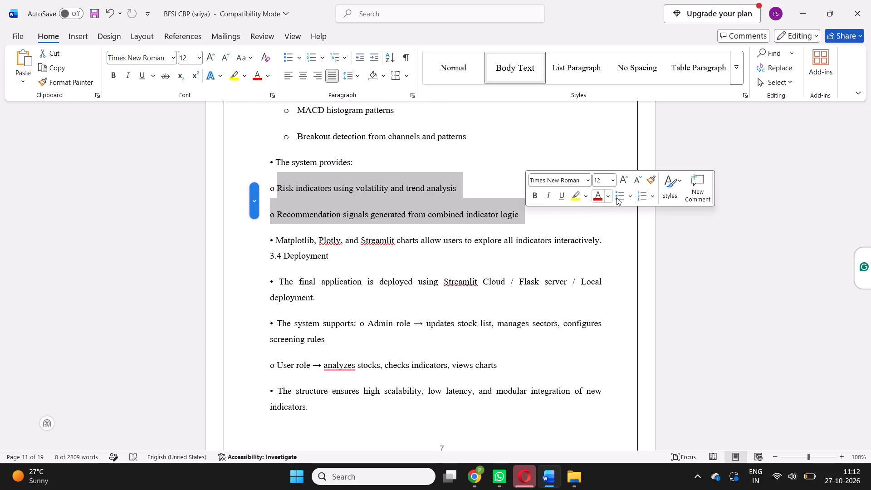
{"action": "left_click", "coordinate": [621, 198]}
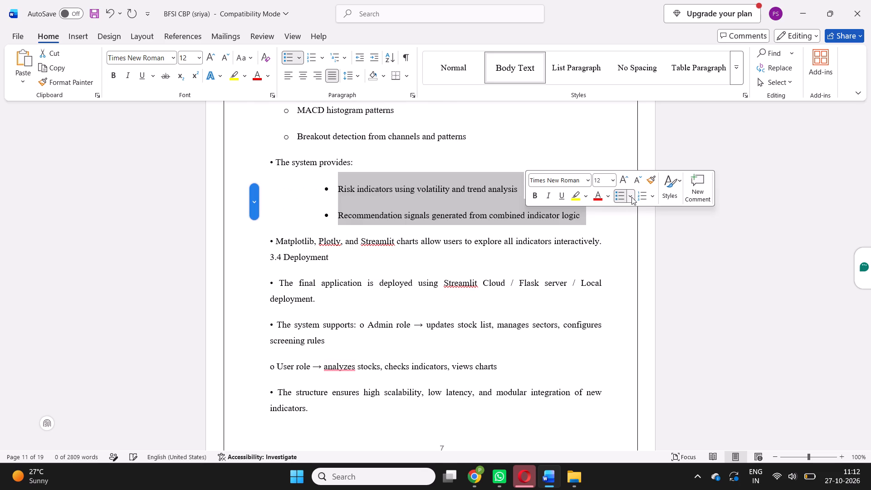
{"action": "left_click", "coordinate": [631, 197]}
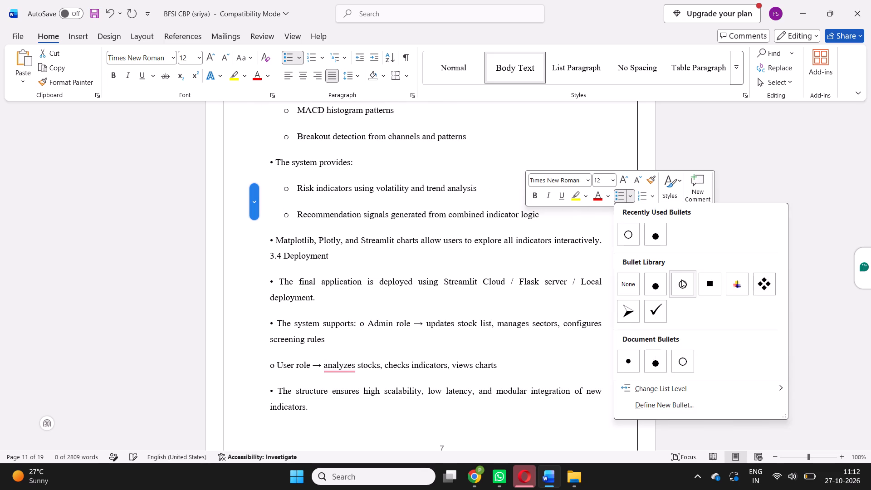
{"action": "left_click", "coordinate": [681, 279]}
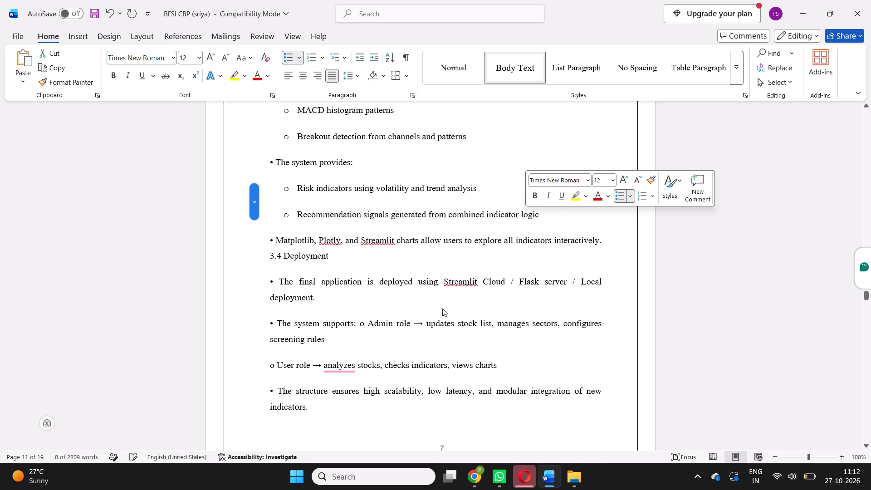
Format the "User role" line in section 3.4 Deployment as a list item with a hollow-circle bullet.
{"action": "left_click", "coordinate": [442, 309]}
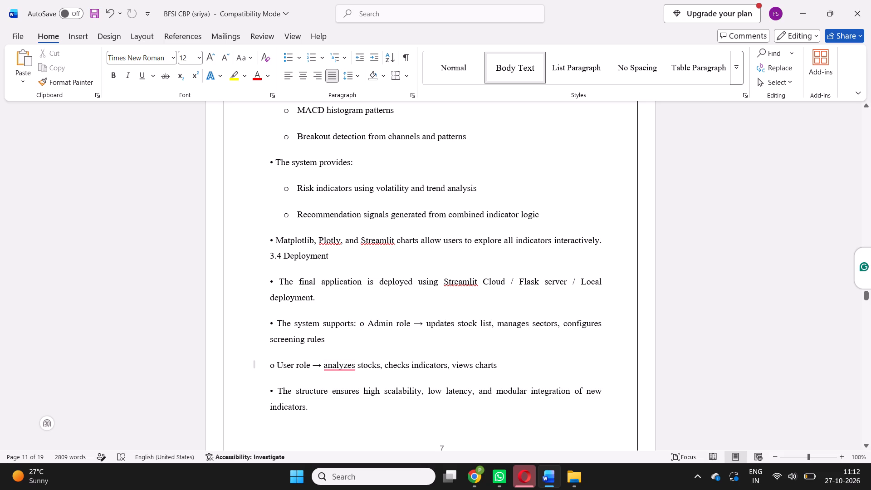
{"action": "left_click_drag", "start_coordinate": [499, 366], "coordinate": [276, 367]}
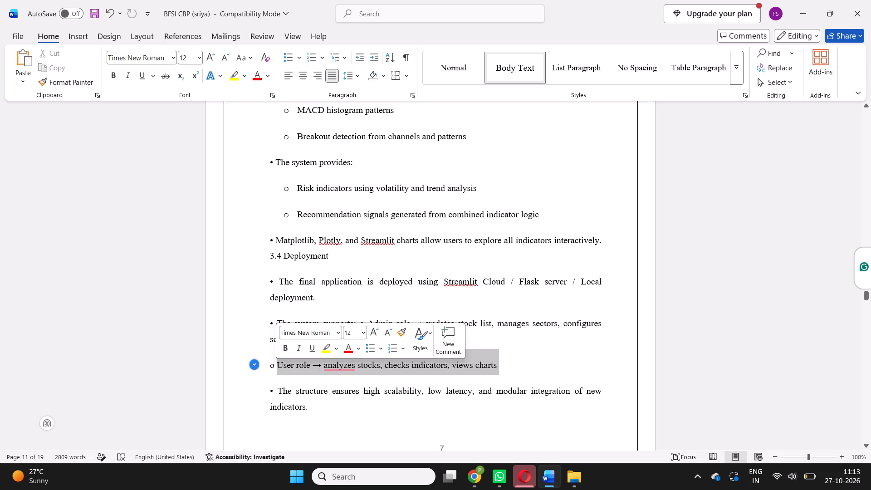
{"action": "left_click", "coordinate": [369, 351]}
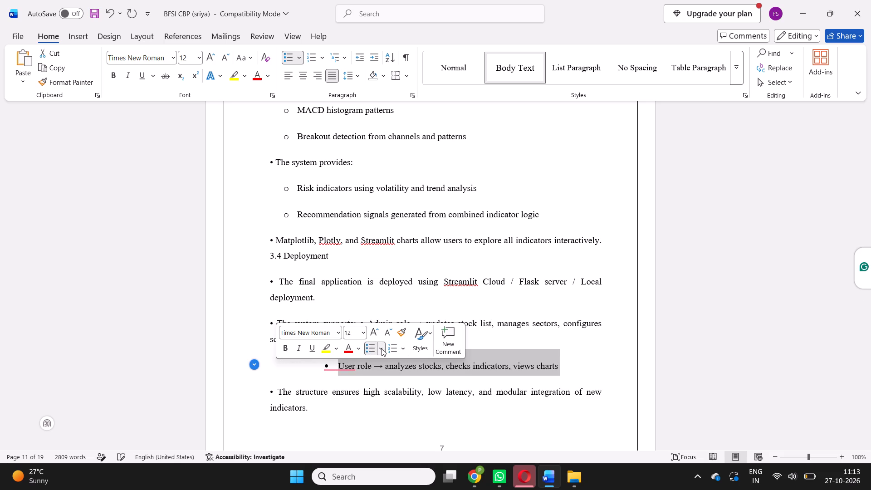
{"action": "left_click", "coordinate": [382, 348]}
{"action": "left_click", "coordinate": [377, 156]}
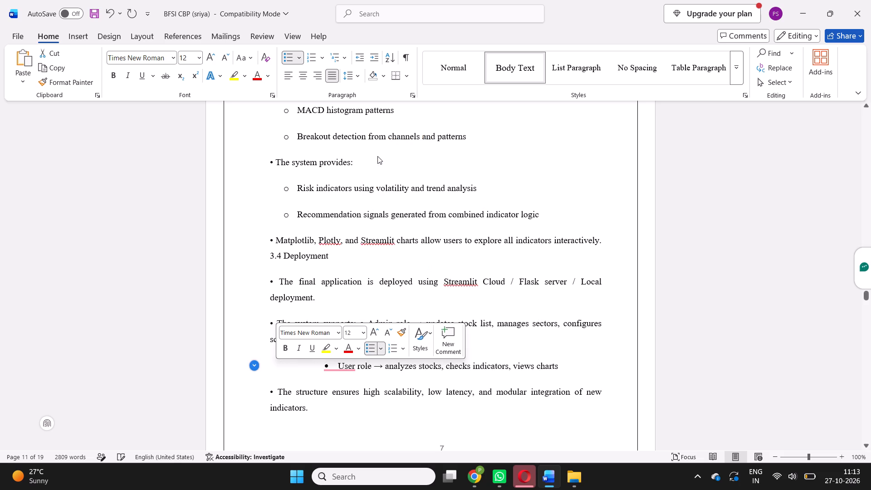
{"action": "left_click", "coordinate": [380, 416]}
Make the line "The UI displays:" in section 3.5 bold.
{"action": "scroll", "coordinate": [380, 416], "scroll_direction": "up", "scroll_amount": 2}
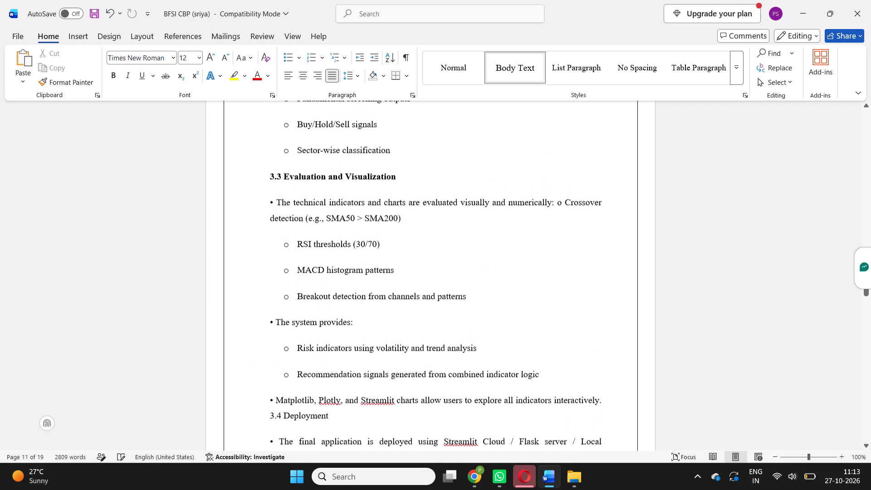
{"action": "scroll", "coordinate": [380, 416], "scroll_direction": "down", "scroll_amount": 1}
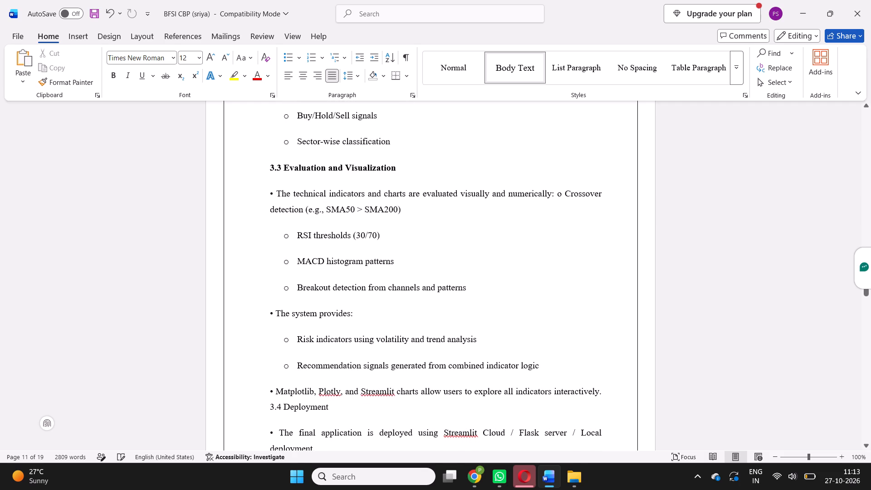
{"action": "scroll", "coordinate": [380, 416], "scroll_direction": "down", "scroll_amount": 1}
{"action": "scroll", "coordinate": [380, 416], "scroll_direction": "up", "scroll_amount": 2}
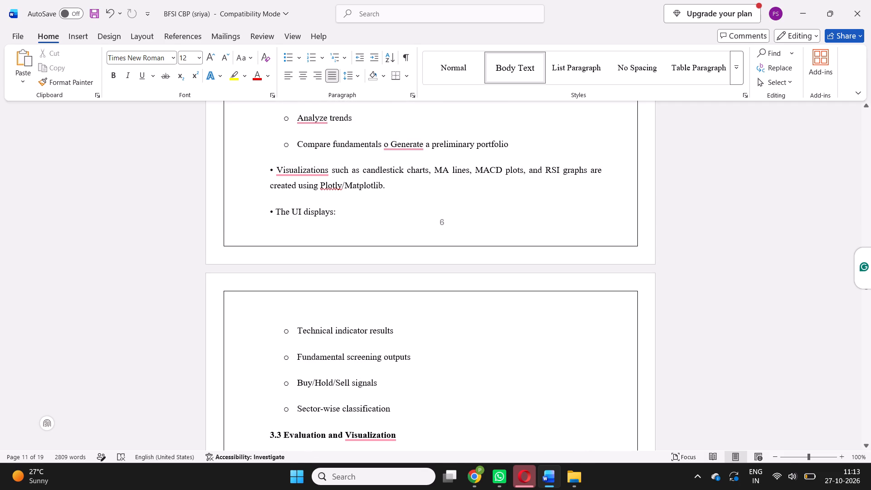
{"action": "left_click_drag", "start_coordinate": [338, 212], "coordinate": [277, 210]}
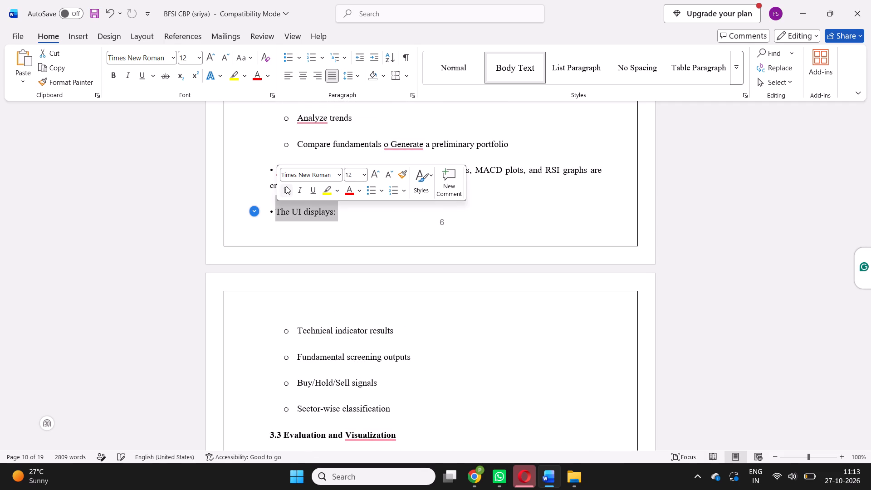
{"action": "left_click", "coordinate": [286, 186]}
{"action": "left_click", "coordinate": [343, 296]}
Make the line "Users can:" in section 3.5 bold.
{"action": "scroll", "coordinate": [343, 296], "scroll_direction": "up", "scroll_amount": 2}
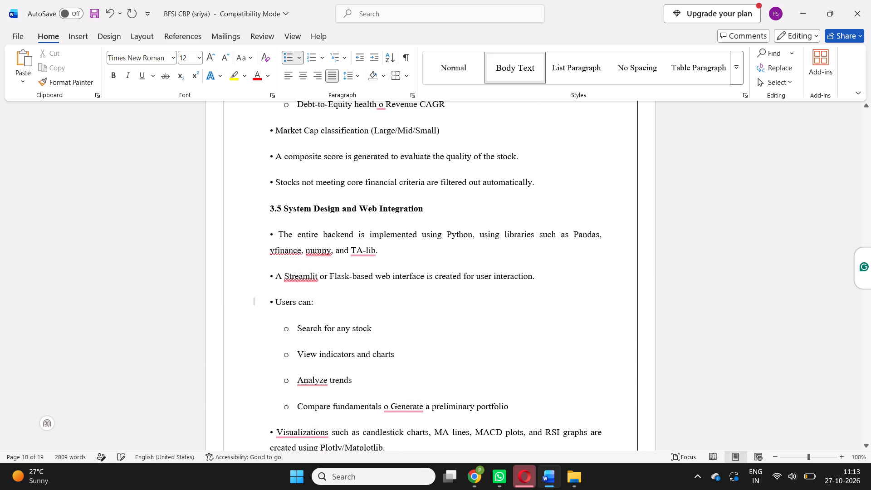
{"action": "left_click_drag", "start_coordinate": [314, 304], "coordinate": [275, 304]}
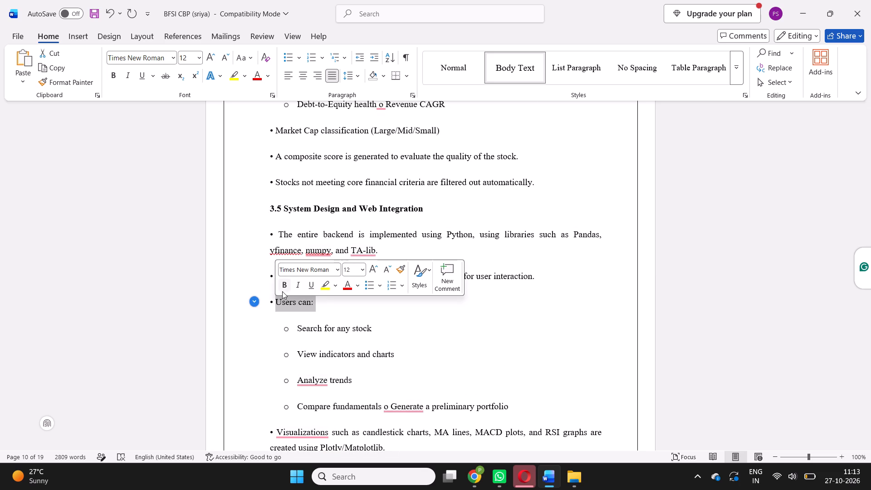
{"action": "left_click", "coordinate": [284, 289]}
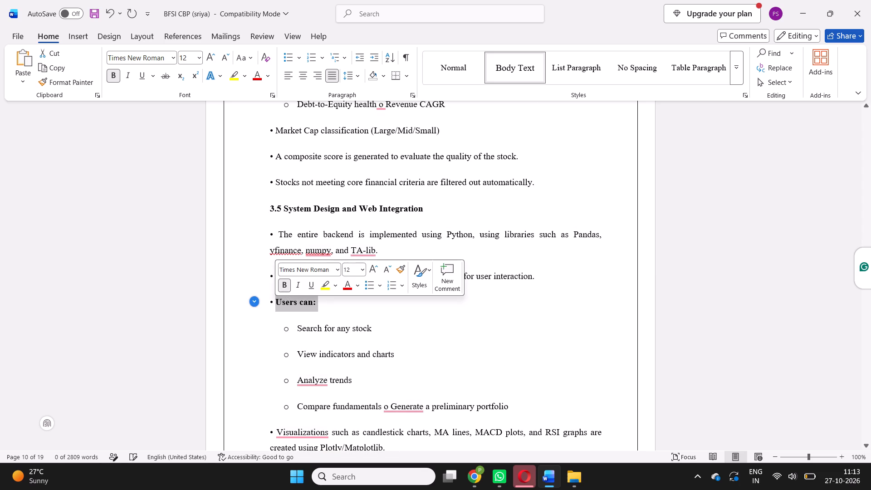
{"action": "left_click", "coordinate": [371, 353]}
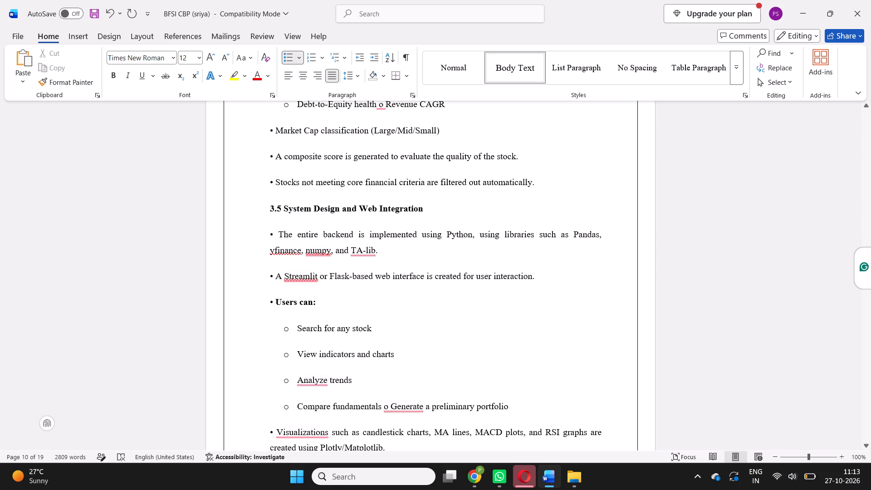
Make the line "The system provides:" in section 3.3 Evaluation and Visualization bold, including its bullet character.
{"action": "scroll", "coordinate": [410, 345], "scroll_direction": "up", "scroll_amount": 3}
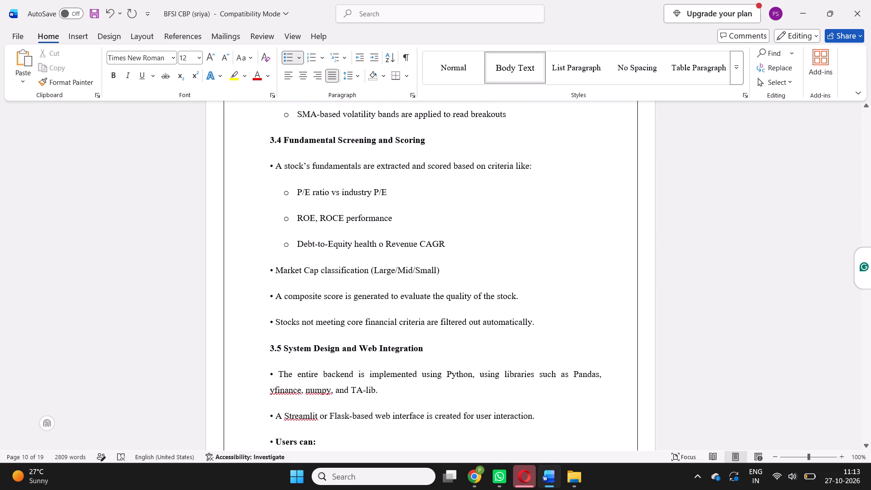
{"action": "scroll", "coordinate": [382, 248], "scroll_direction": "down", "scroll_amount": 4}
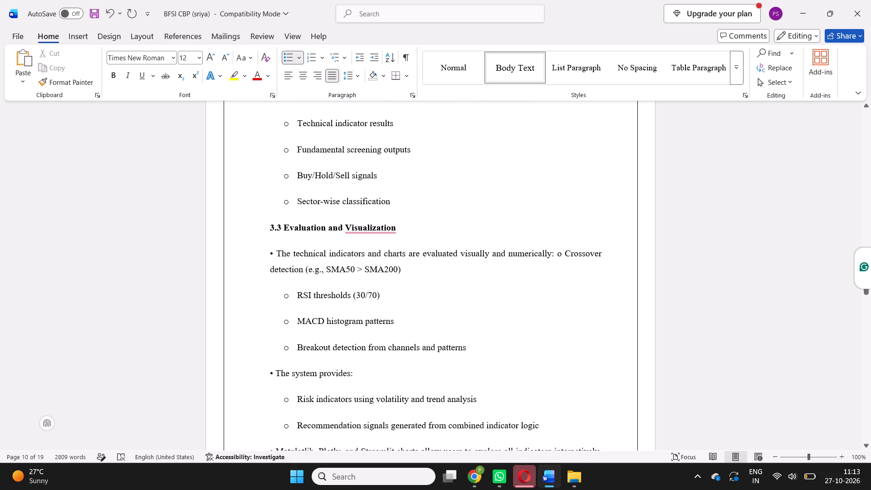
{"action": "scroll", "coordinate": [382, 244], "scroll_direction": "down", "scroll_amount": 1}
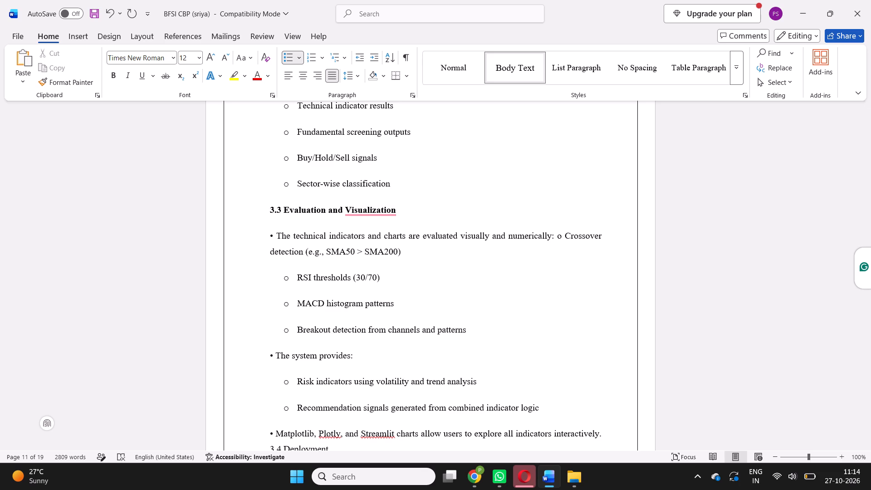
{"action": "scroll", "coordinate": [382, 244], "scroll_direction": "down", "scroll_amount": 1}
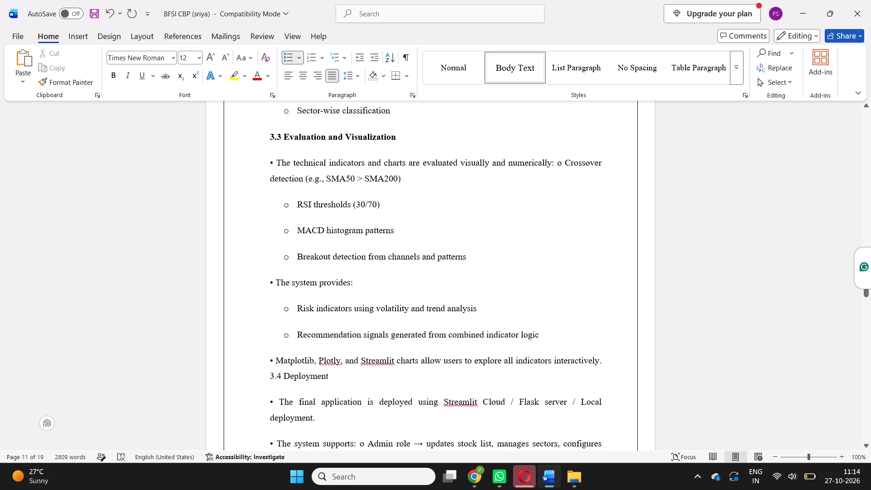
{"action": "left_click_drag", "start_coordinate": [353, 280], "coordinate": [270, 286]}
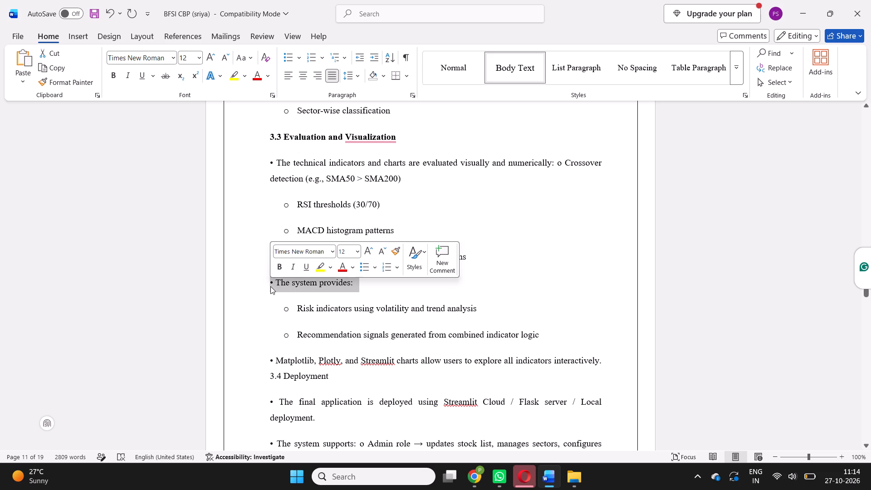
{"action": "left_click", "coordinate": [279, 262]}
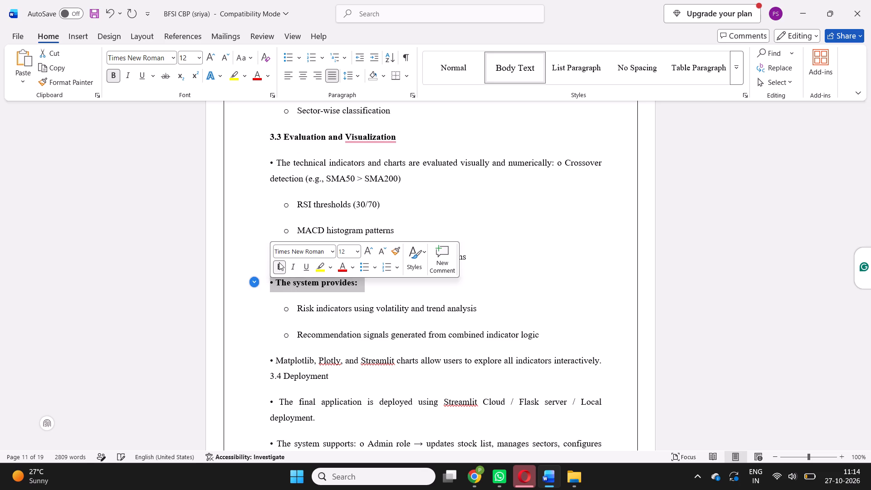
{"action": "left_click", "coordinate": [345, 364]}
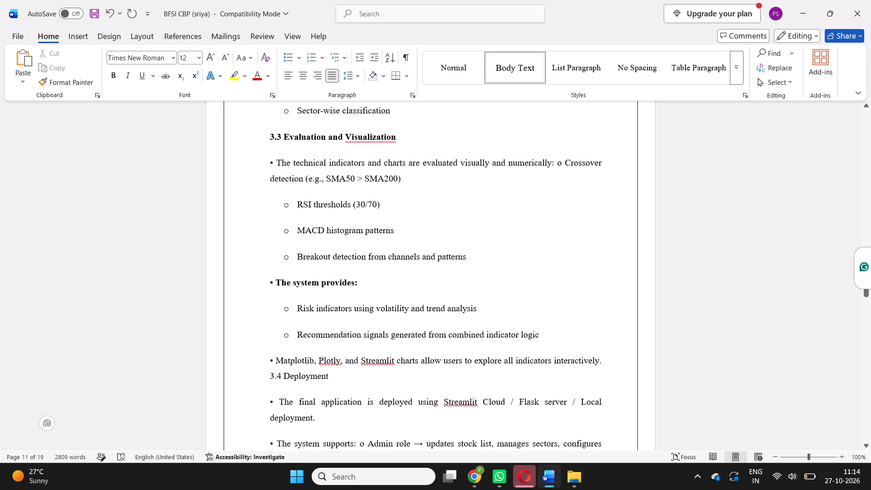
Review the Methodology chapter's formatting and compare it with the list layout of the same sections in BFSI SENIOR.pdf in Chrome.
{"action": "scroll", "coordinate": [345, 364], "scroll_direction": "down", "scroll_amount": 2}
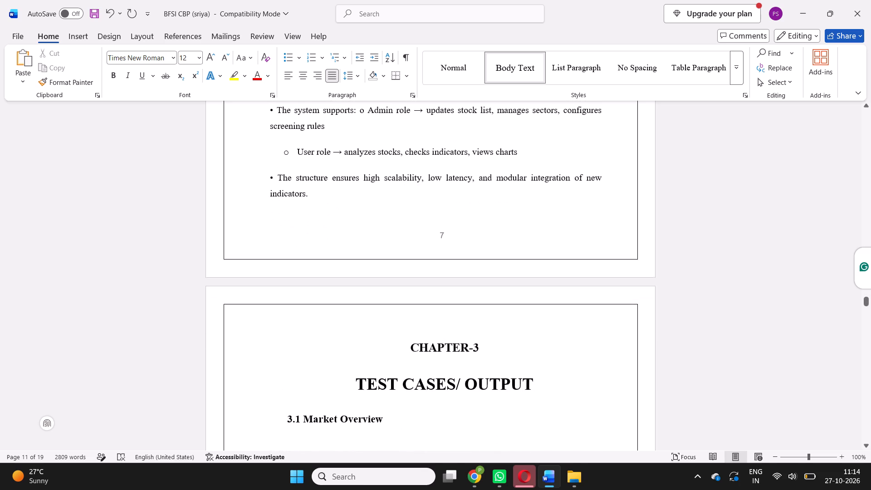
{"action": "scroll", "coordinate": [345, 364], "scroll_direction": "up", "scroll_amount": 1}
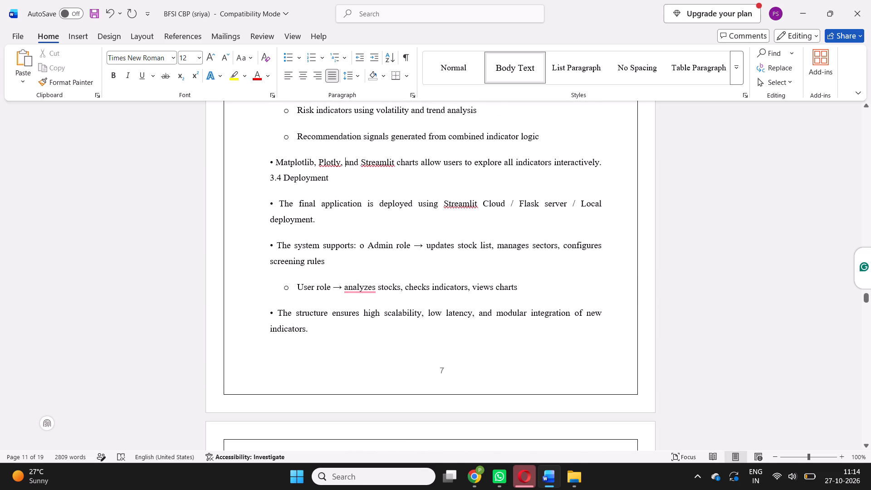
{"action": "scroll", "coordinate": [345, 364], "scroll_direction": "down", "scroll_amount": 2}
{"action": "scroll", "coordinate": [345, 364], "scroll_direction": "up", "scroll_amount": 1}
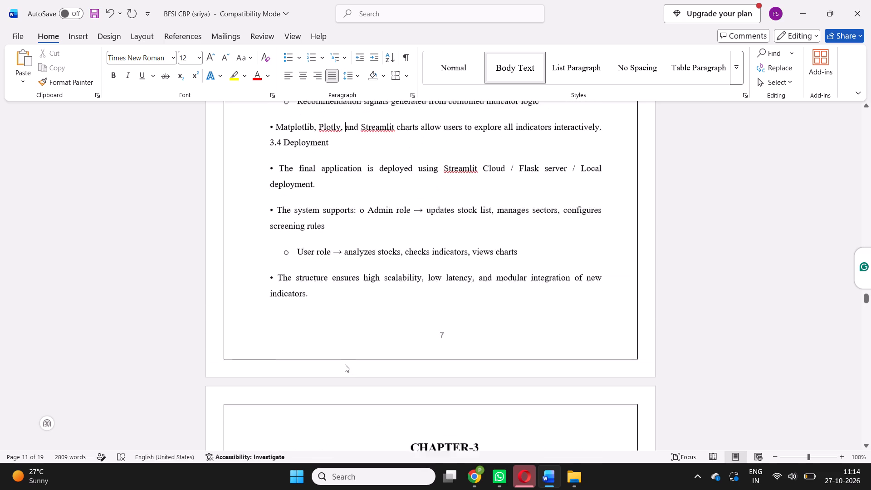
{"action": "scroll", "coordinate": [345, 364], "scroll_direction": "up", "scroll_amount": 2}
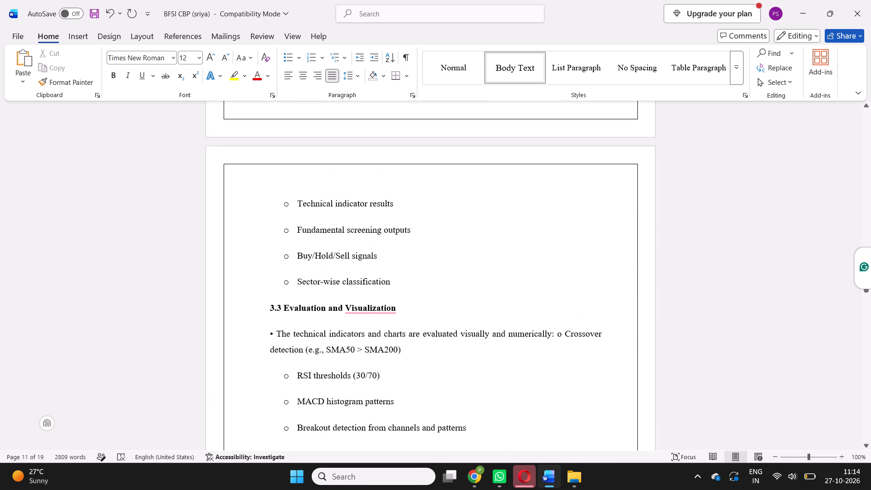
{"action": "scroll", "coordinate": [345, 364], "scroll_direction": "down", "scroll_amount": 2, "text": "ctrl"}
{"action": "scroll", "coordinate": [345, 364], "scroll_direction": "up", "scroll_amount": 2}
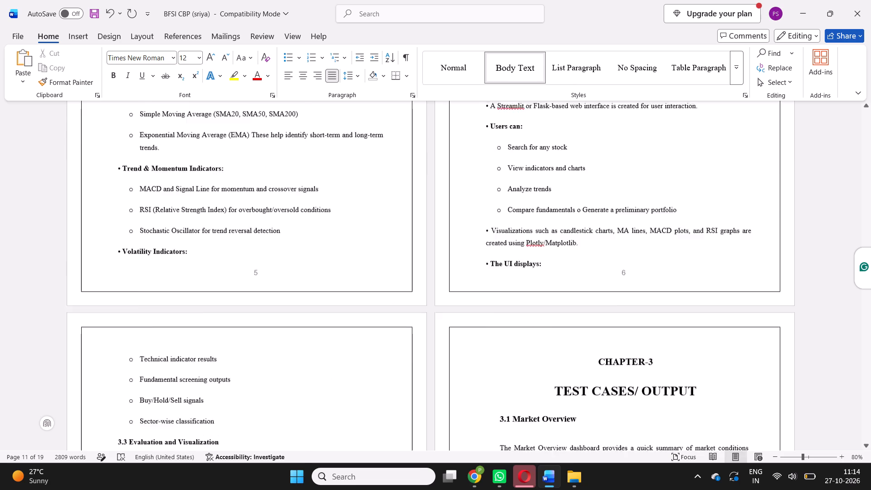
{"action": "scroll", "coordinate": [345, 364], "scroll_direction": "up", "scroll_amount": 2}
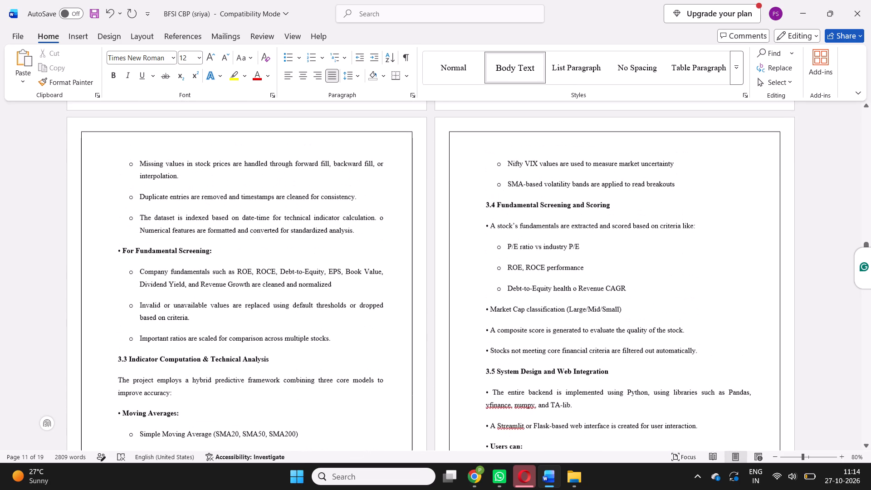
{"action": "left_click", "coordinate": [470, 477]}
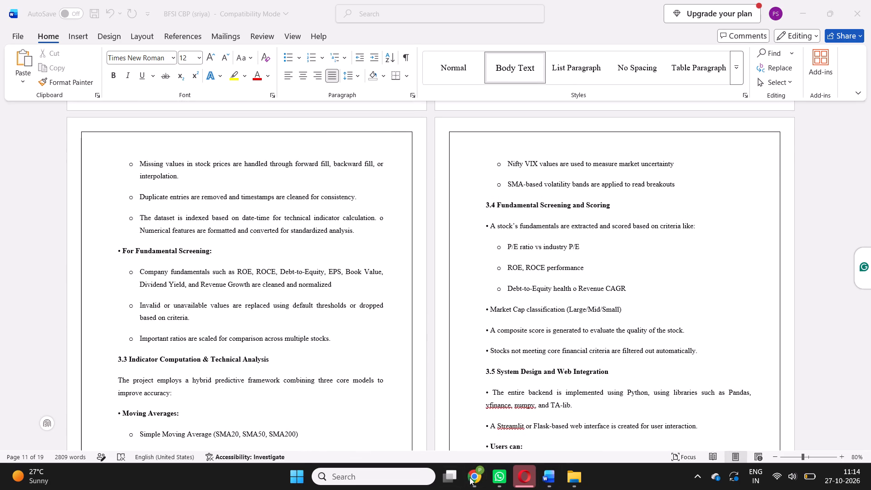
{"action": "left_click", "coordinate": [470, 477]}
{"action": "scroll", "coordinate": [440, 281], "scroll_direction": "up", "scroll_amount": 3}
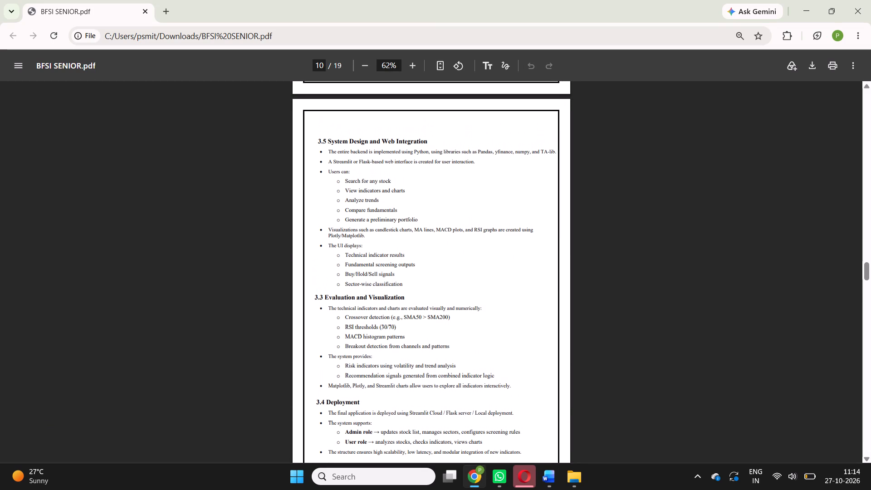
{"action": "scroll", "coordinate": [514, 335], "scroll_direction": "down", "scroll_amount": 1}
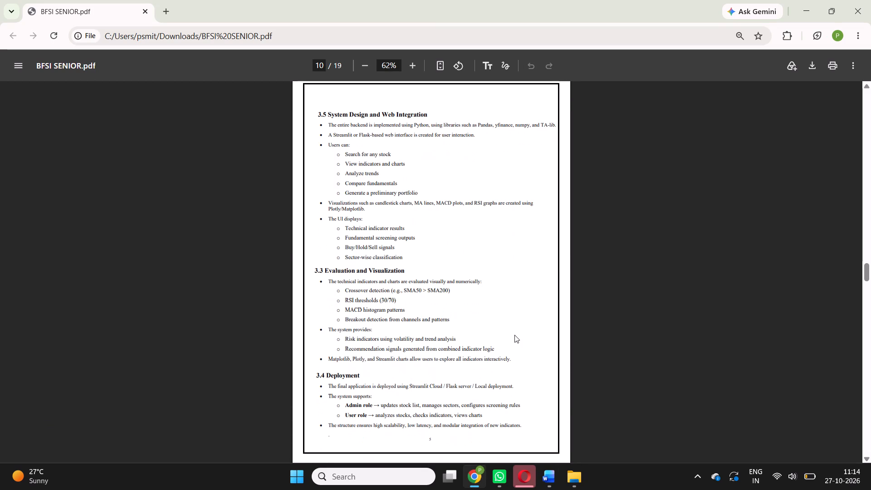
Back in the Word report, move the "o Admin role" text onto its own line below "The system supports:" in section 3.4.
{"action": "left_click", "coordinate": [555, 476]}
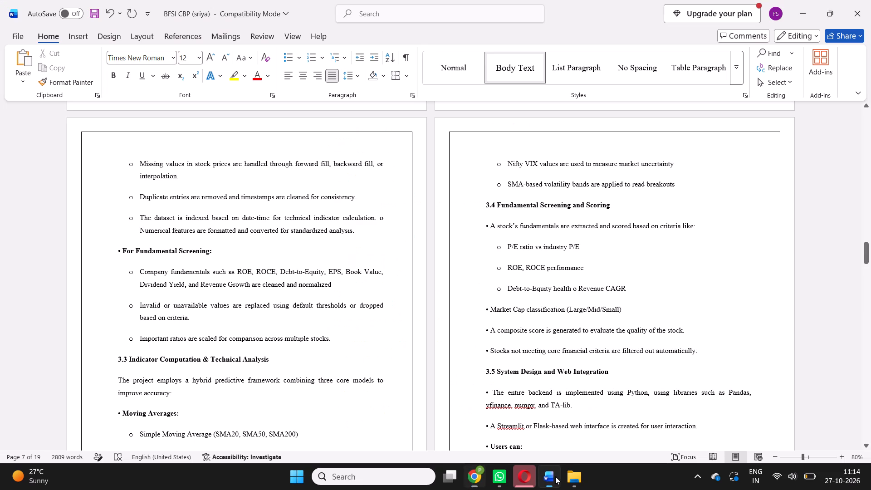
{"action": "scroll", "coordinate": [525, 348], "scroll_direction": "down", "scroll_amount": 1}
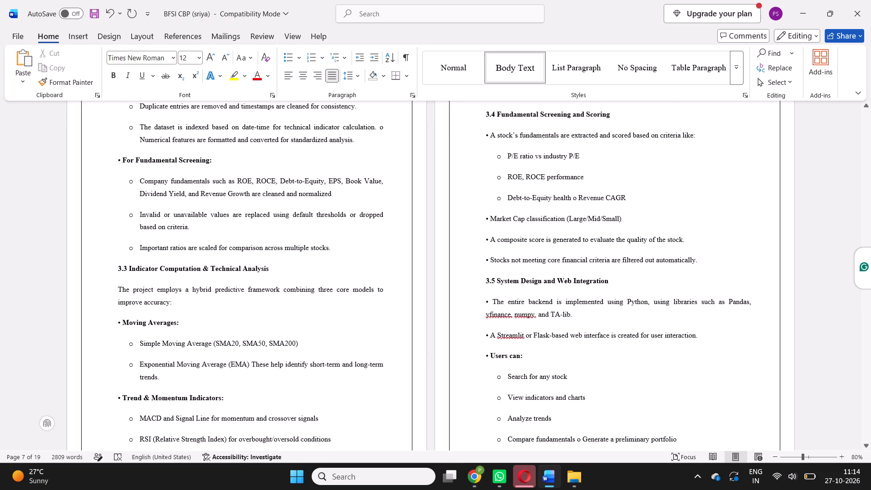
{"action": "scroll", "coordinate": [525, 348], "scroll_direction": "down", "scroll_amount": 2}
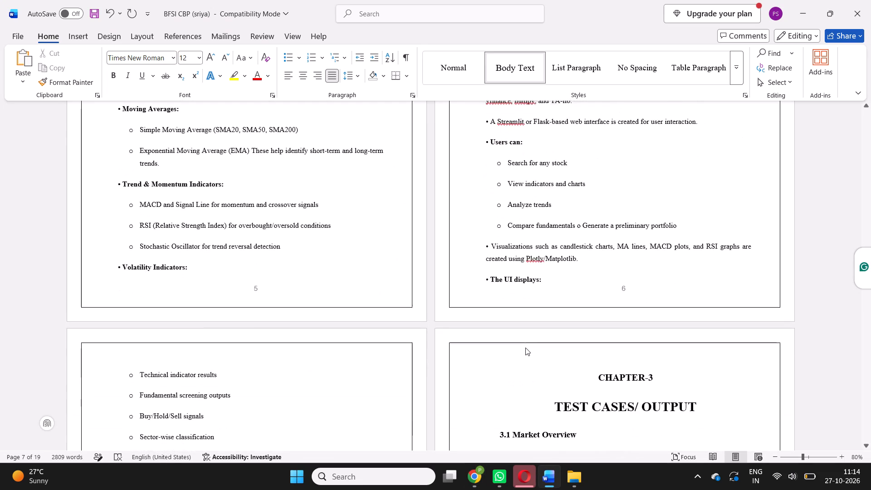
{"action": "scroll", "coordinate": [525, 348], "scroll_direction": "down", "scroll_amount": 3}
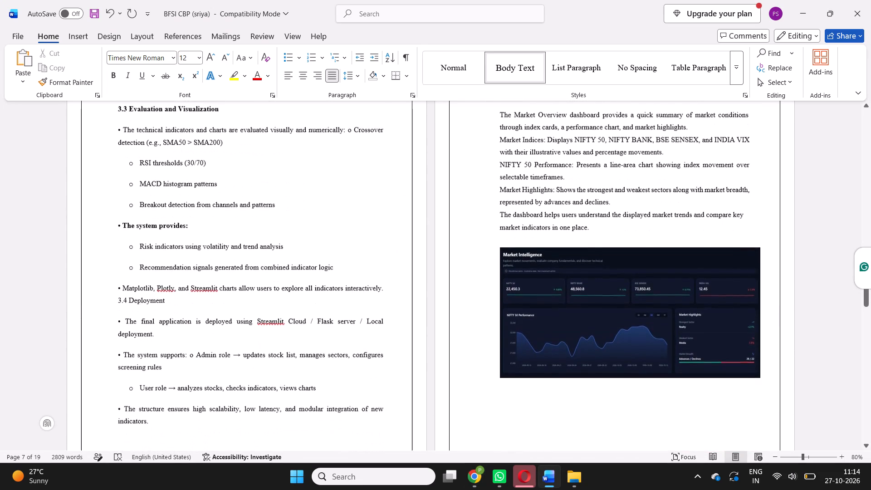
{"action": "scroll", "coordinate": [525, 348], "scroll_direction": "down", "scroll_amount": 1}
{"action": "scroll", "coordinate": [525, 348], "scroll_direction": "up", "scroll_amount": 1}
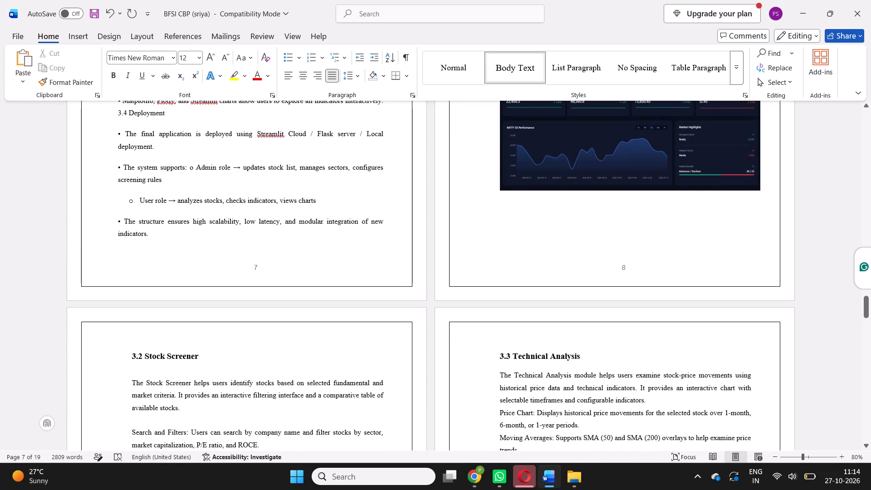
{"action": "left_click", "coordinate": [189, 168]}
{"action": "key", "text": "Return"}
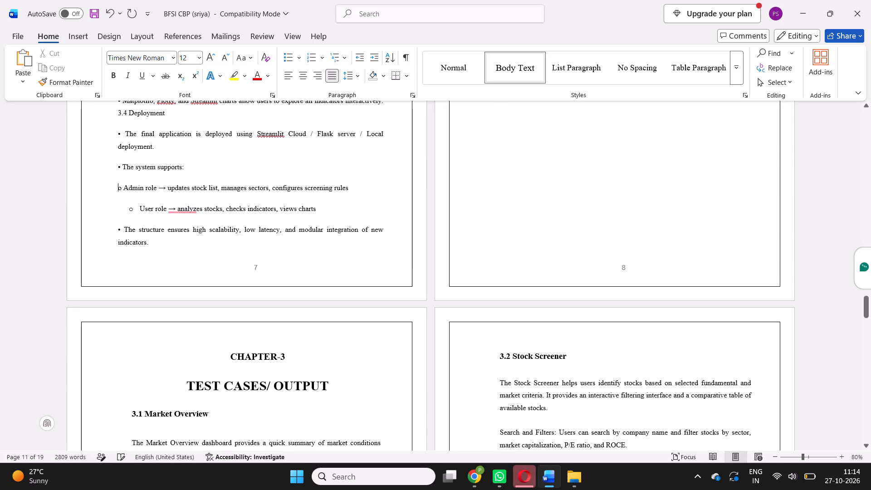
Make the line "The system supports:" in section 3.4 Deployment bold, including its bullet character.
{"action": "left_click_drag", "start_coordinate": [185, 168], "coordinate": [109, 171]}
{"action": "left_click", "coordinate": [116, 154]}
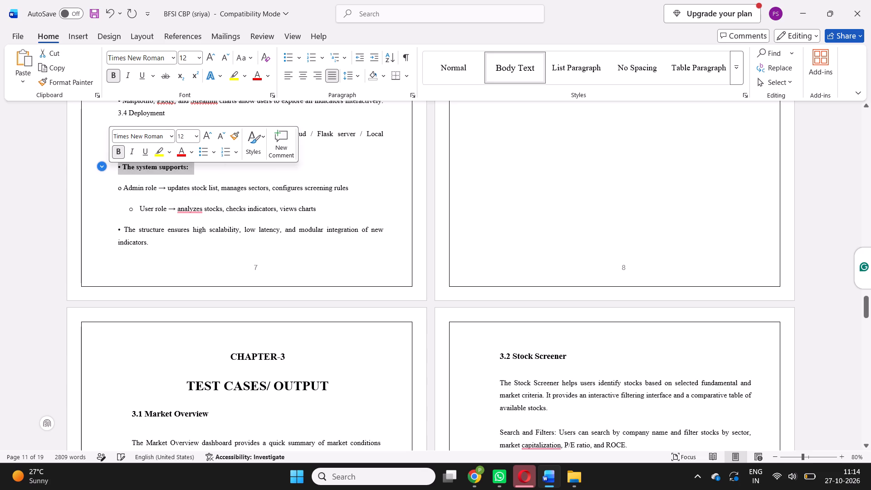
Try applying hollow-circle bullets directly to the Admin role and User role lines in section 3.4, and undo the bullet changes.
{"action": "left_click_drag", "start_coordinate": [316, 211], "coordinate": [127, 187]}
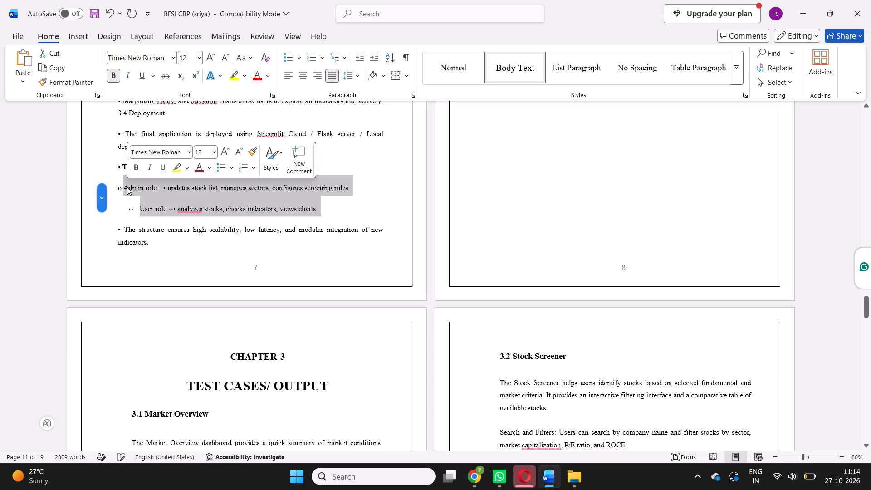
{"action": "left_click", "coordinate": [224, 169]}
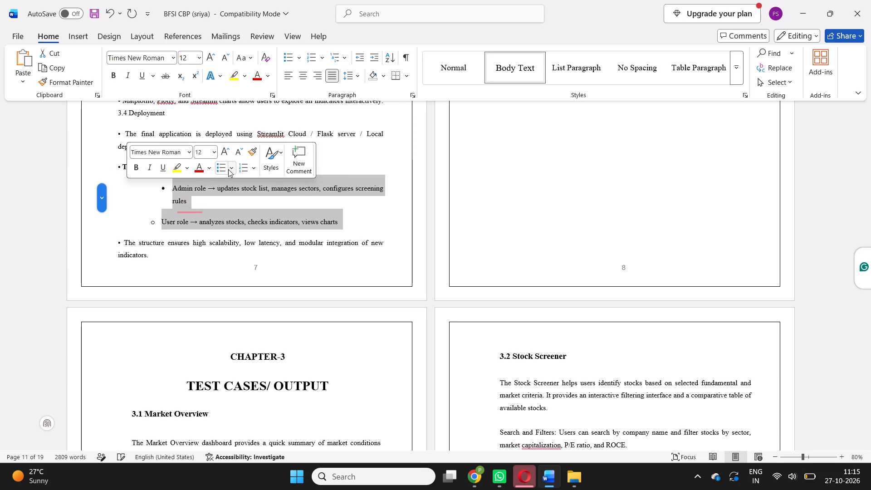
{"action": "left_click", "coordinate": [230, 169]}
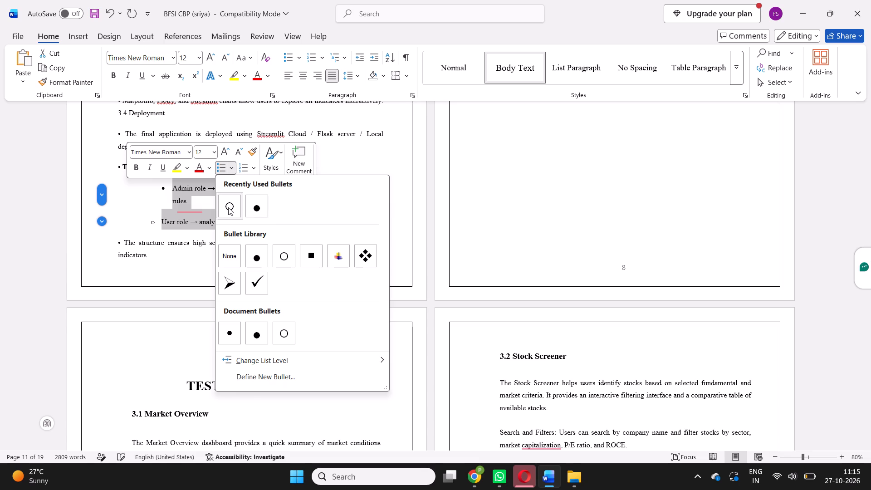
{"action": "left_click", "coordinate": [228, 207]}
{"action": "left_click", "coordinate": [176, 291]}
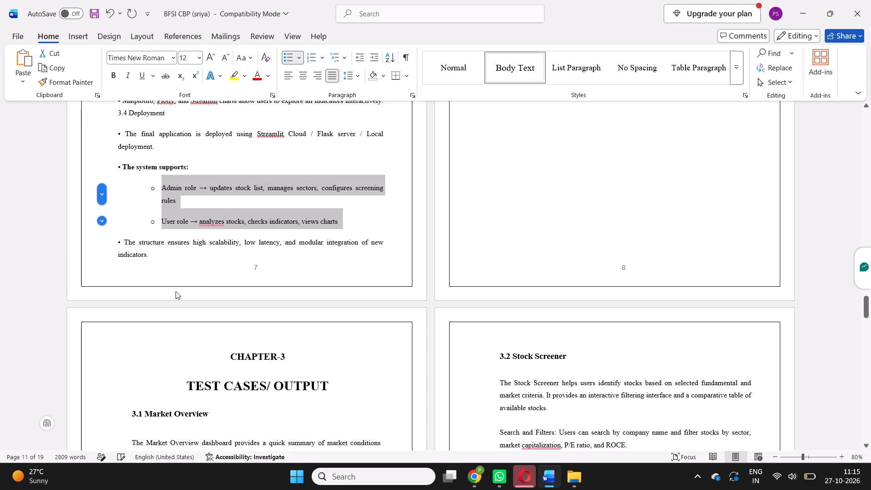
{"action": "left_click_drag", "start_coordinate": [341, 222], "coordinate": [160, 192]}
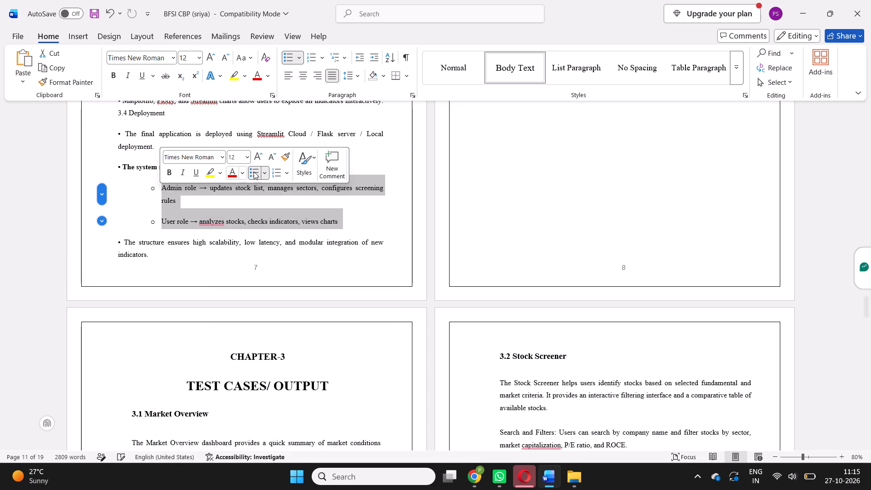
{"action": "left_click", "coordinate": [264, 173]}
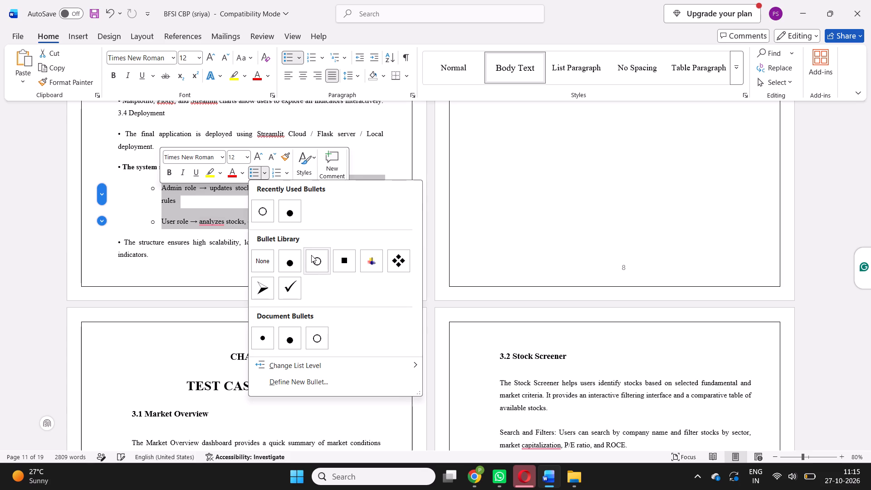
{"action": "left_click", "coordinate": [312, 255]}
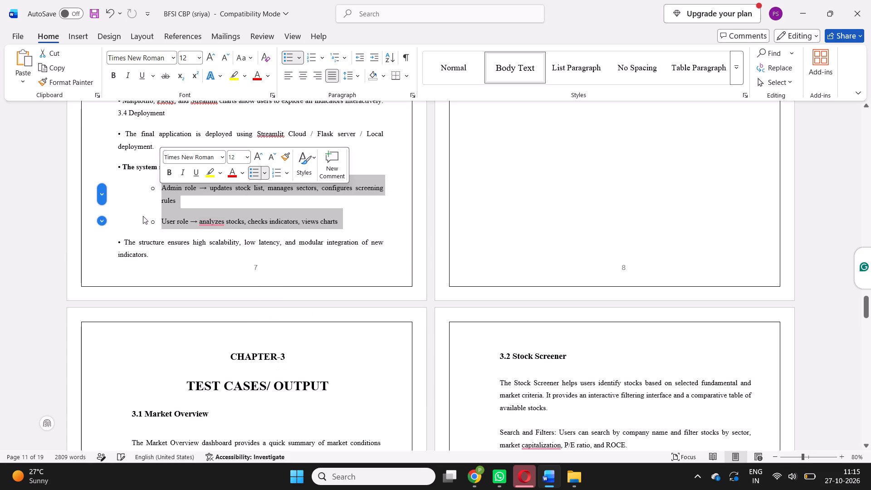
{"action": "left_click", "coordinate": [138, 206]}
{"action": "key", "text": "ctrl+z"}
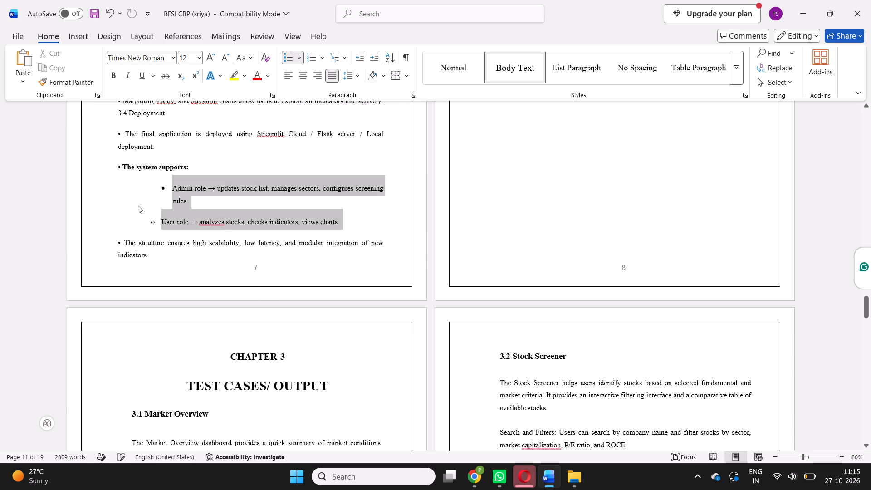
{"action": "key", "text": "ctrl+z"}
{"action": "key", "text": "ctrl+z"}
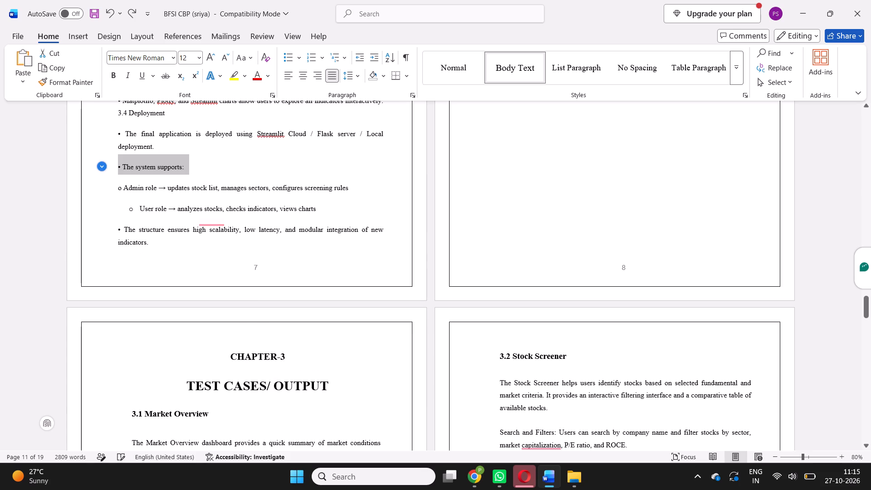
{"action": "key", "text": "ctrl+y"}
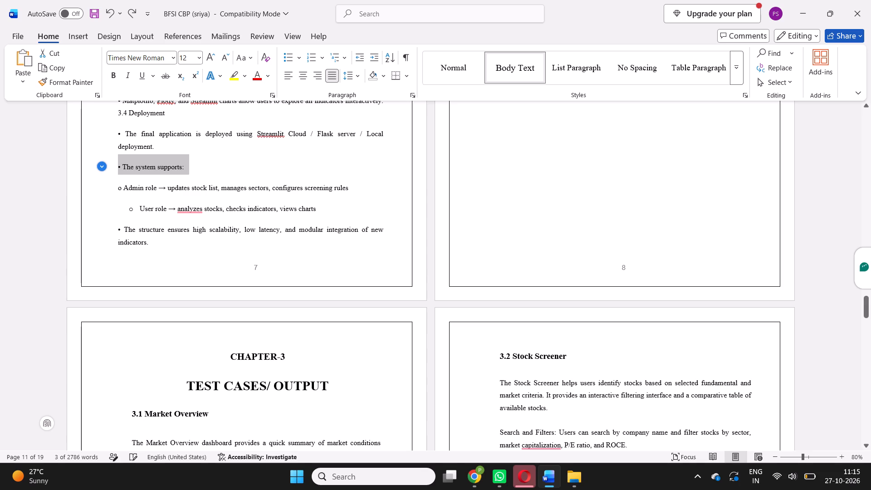
Strip the existing "o" markers from the Admin role and User role lines in section 3.4 and format both as a hollow-circle bulleted list.
{"action": "left_click", "coordinate": [126, 208]}
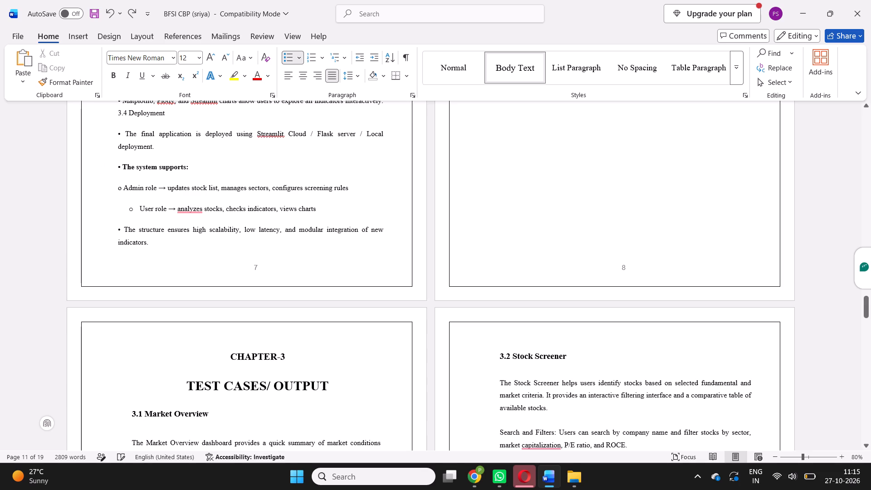
{"action": "key", "text": "BackSpace"}
{"action": "key", "text": "BackSpace"}
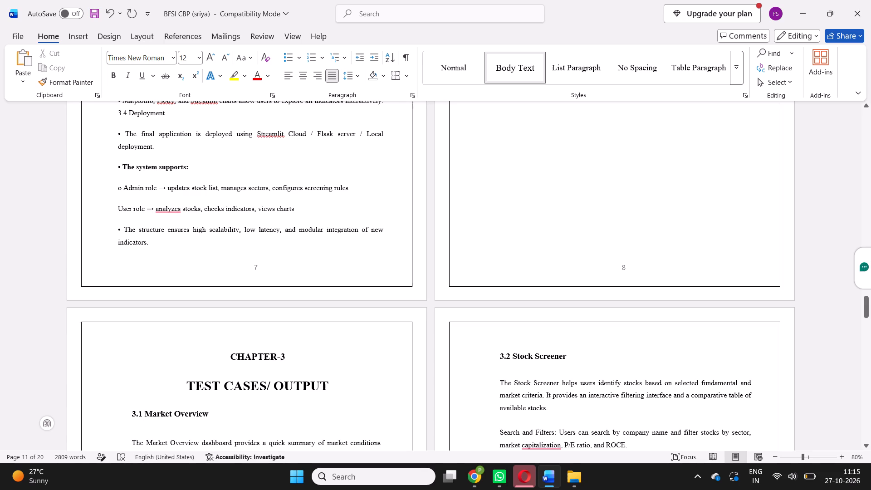
{"action": "left_click", "coordinate": [124, 189]}
{"action": "key", "text": "BackSpace"}
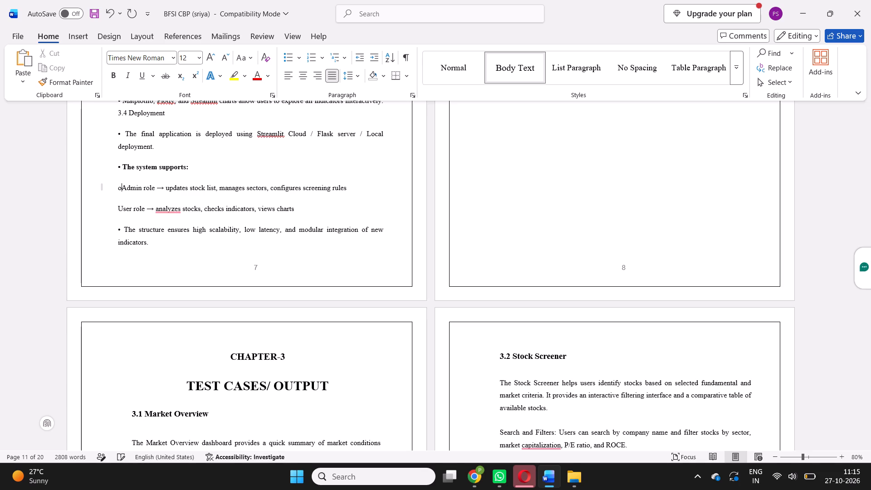
{"action": "key", "text": "BackSpace"}
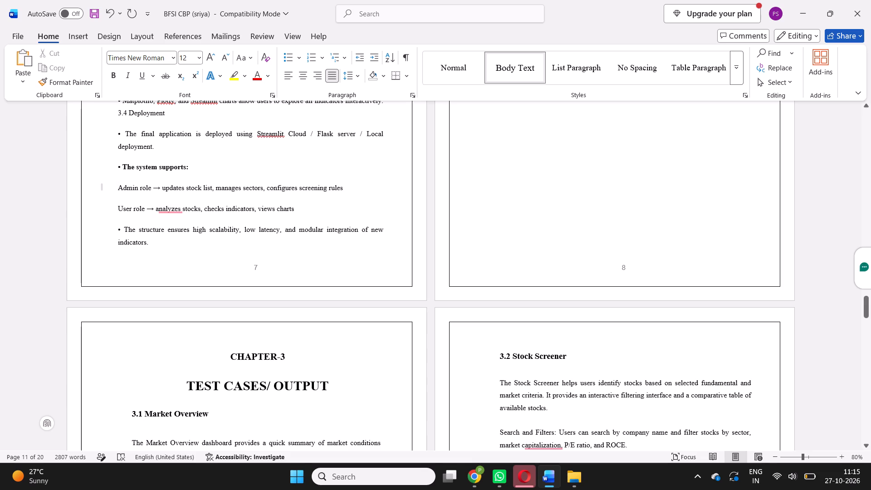
{"action": "left_click_drag", "start_coordinate": [117, 187], "coordinate": [296, 209]}
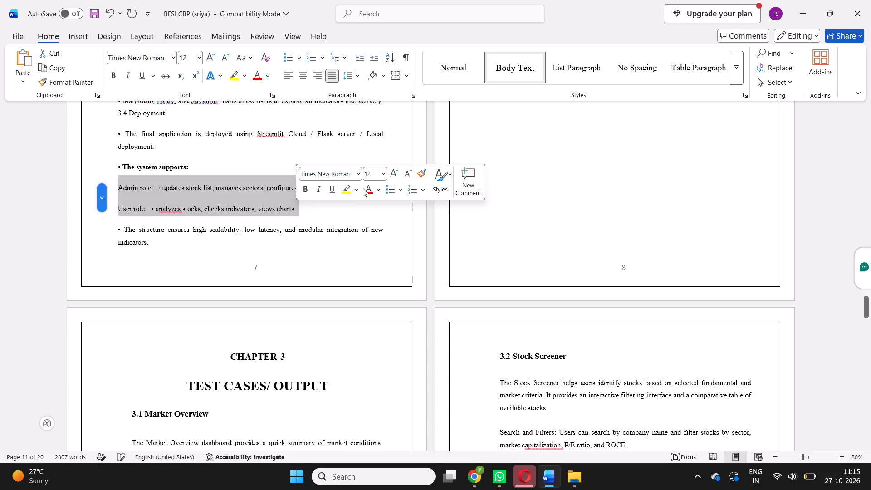
{"action": "left_click", "coordinate": [389, 192]}
{"action": "left_click", "coordinate": [402, 192]}
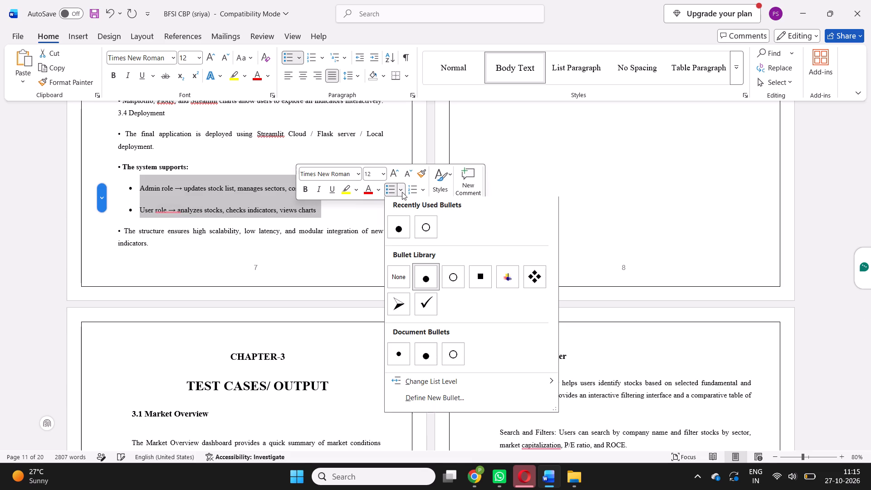
{"action": "left_click", "coordinate": [431, 220]}
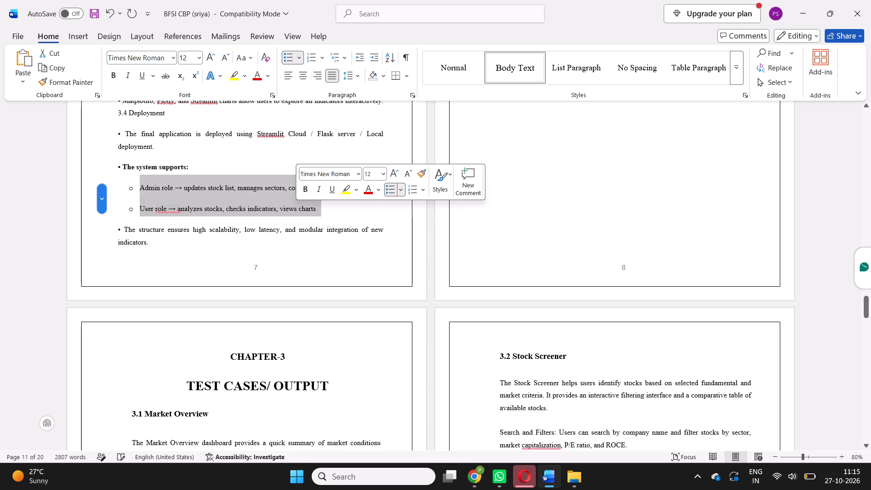
{"action": "left_click", "coordinate": [363, 284]}
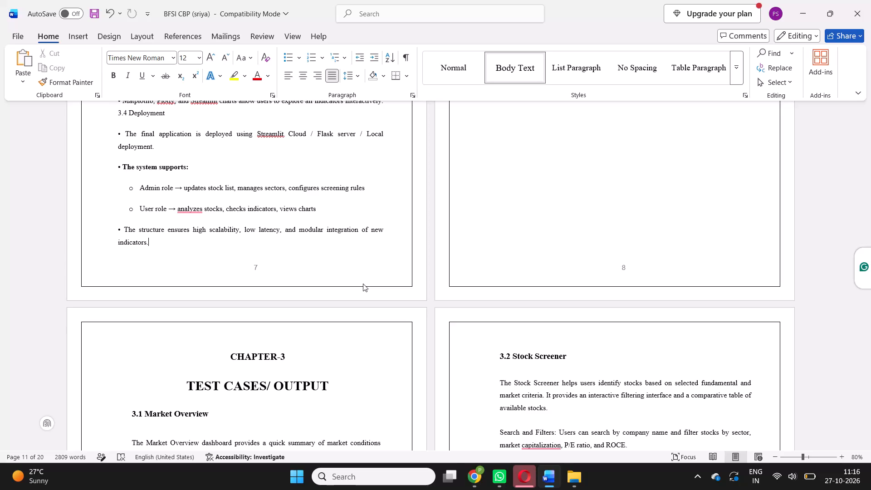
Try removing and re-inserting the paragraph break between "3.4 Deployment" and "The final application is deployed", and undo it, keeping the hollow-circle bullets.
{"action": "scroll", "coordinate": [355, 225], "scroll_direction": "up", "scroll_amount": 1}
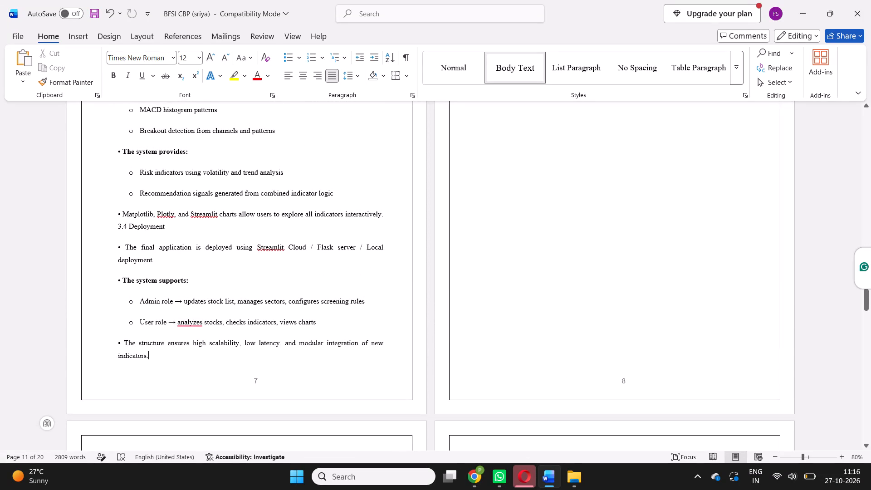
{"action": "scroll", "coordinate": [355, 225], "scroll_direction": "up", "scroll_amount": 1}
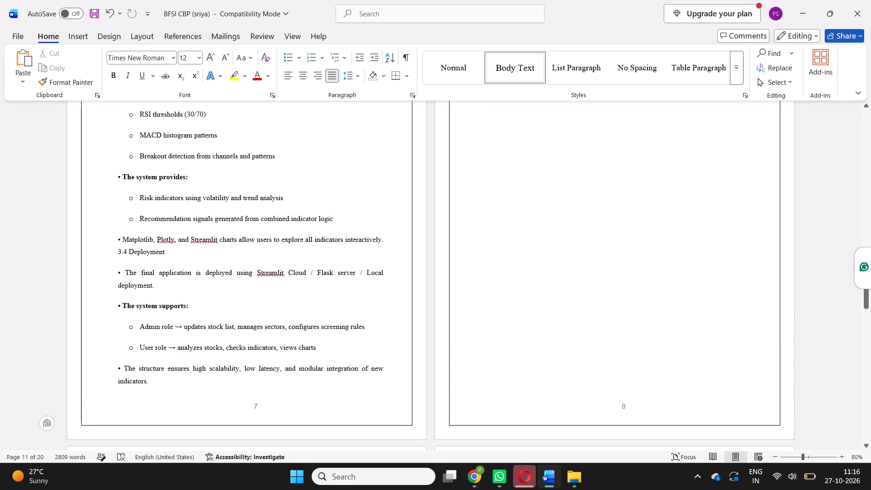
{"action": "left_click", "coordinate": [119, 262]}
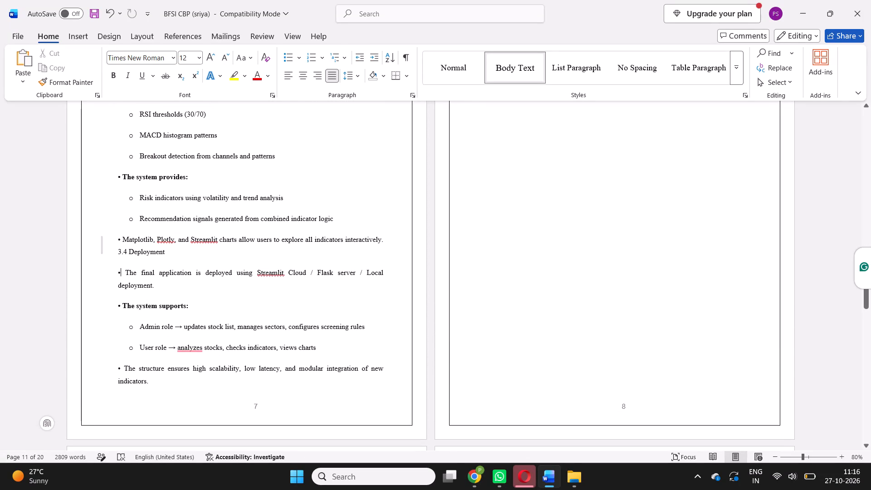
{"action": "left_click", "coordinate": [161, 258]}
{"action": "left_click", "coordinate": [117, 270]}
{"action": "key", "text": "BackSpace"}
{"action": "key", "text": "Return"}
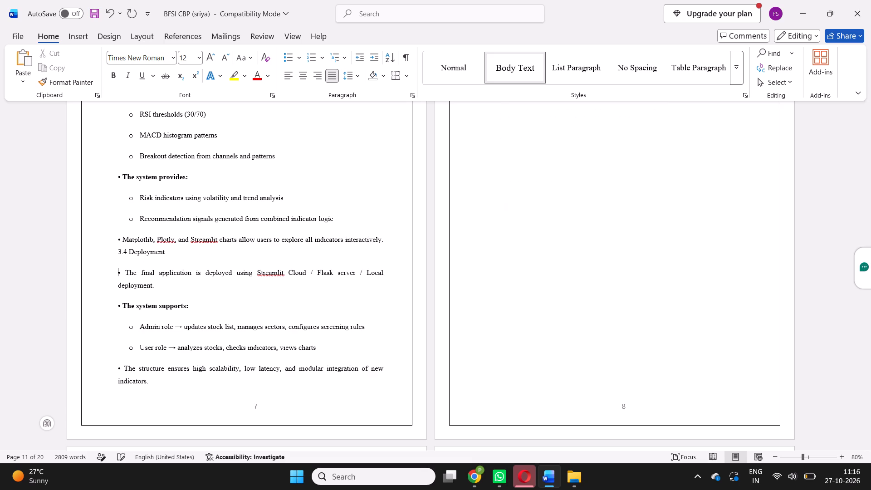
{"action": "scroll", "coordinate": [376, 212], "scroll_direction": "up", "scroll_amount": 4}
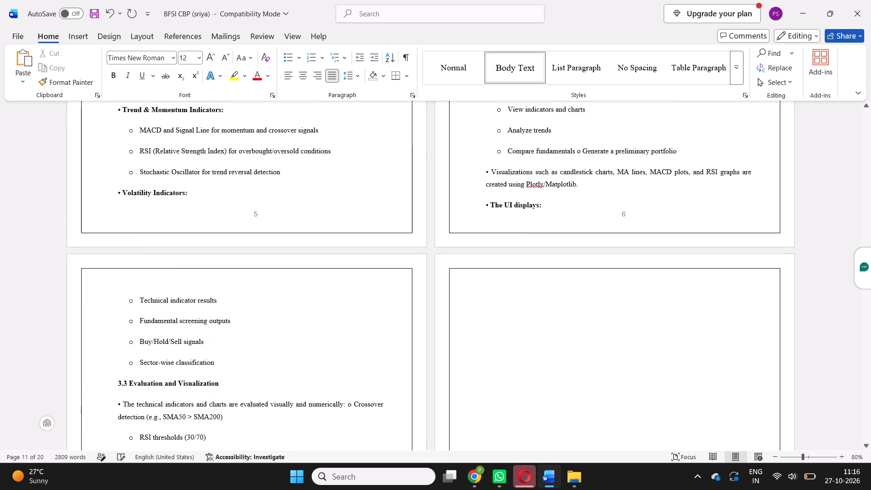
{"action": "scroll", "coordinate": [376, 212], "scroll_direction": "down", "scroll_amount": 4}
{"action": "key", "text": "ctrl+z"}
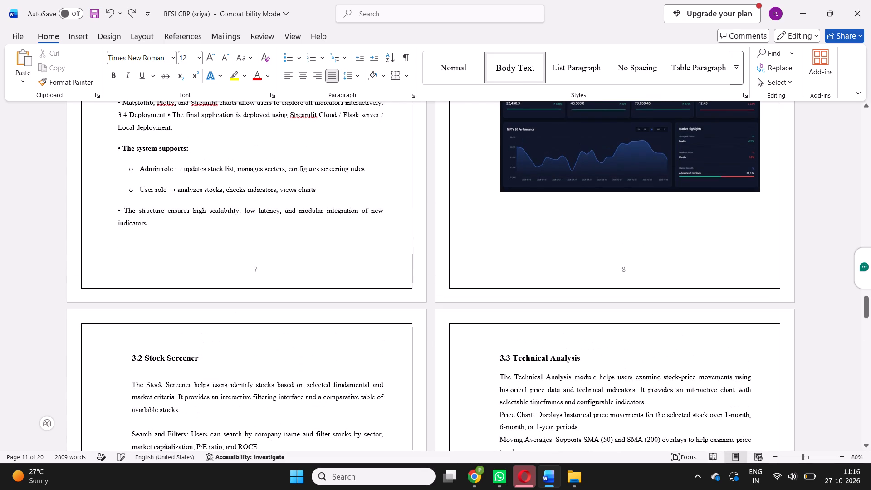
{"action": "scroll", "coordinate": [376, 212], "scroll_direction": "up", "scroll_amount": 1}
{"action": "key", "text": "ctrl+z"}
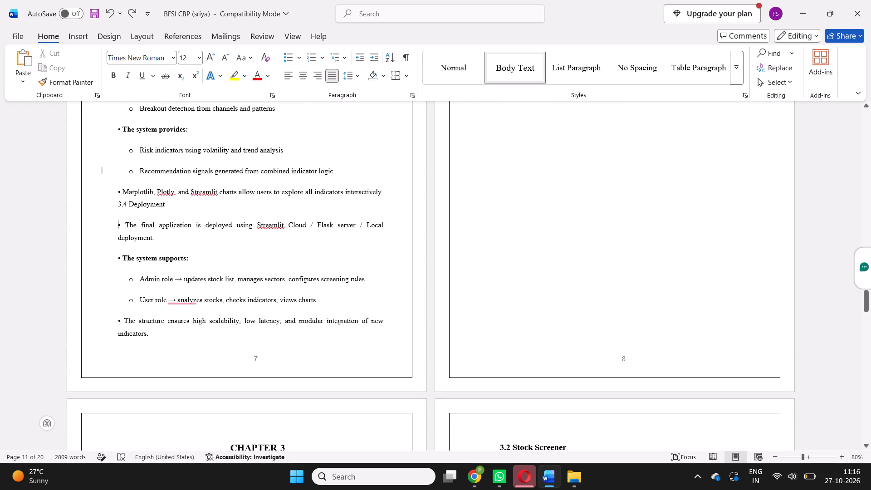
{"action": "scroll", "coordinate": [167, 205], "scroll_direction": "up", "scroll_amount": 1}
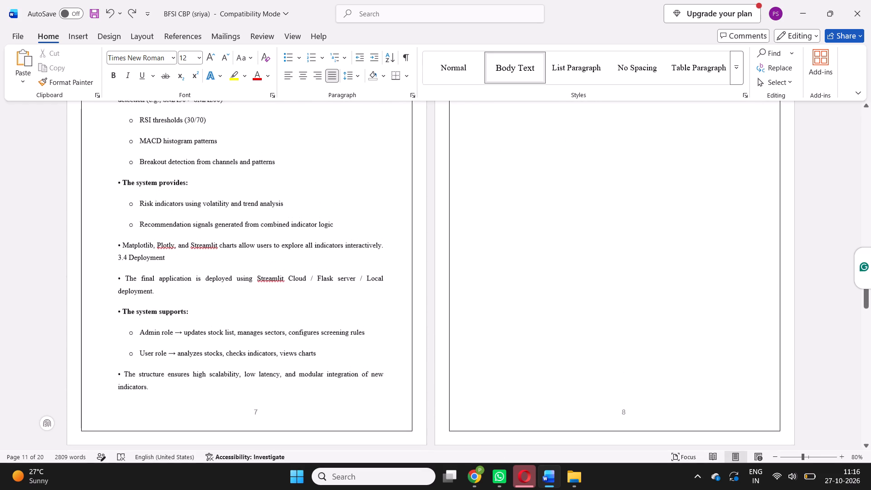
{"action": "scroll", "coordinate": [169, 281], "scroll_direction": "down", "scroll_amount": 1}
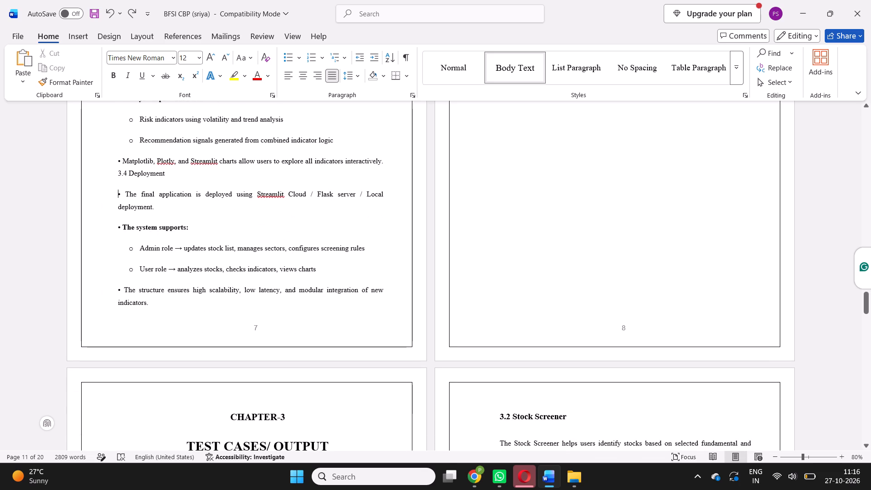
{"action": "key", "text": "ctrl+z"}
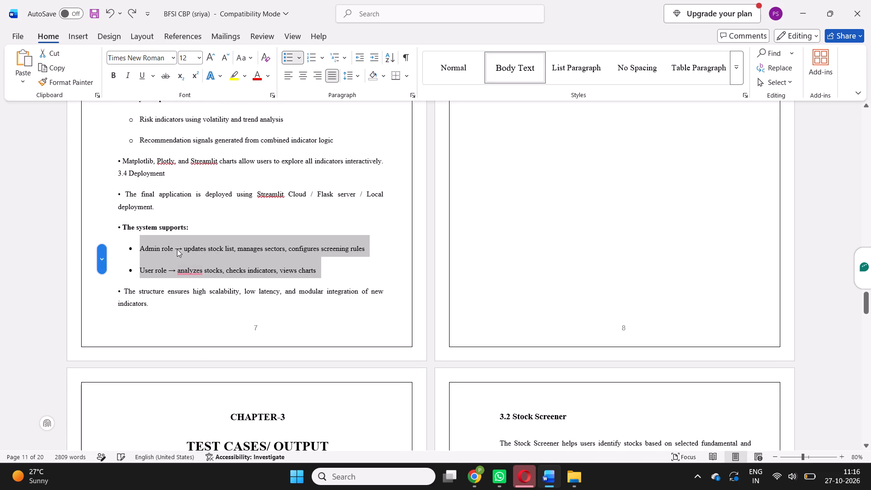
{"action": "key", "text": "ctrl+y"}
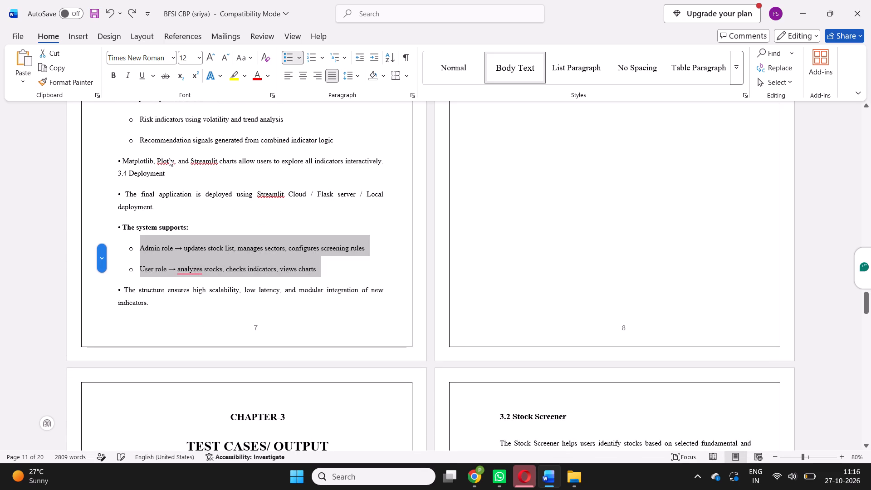
Make the "3.4 Deployment" heading bold and end it with a colon in place of the trailing space.
{"action": "left_click_drag", "start_coordinate": [167, 172], "coordinate": [100, 177]}
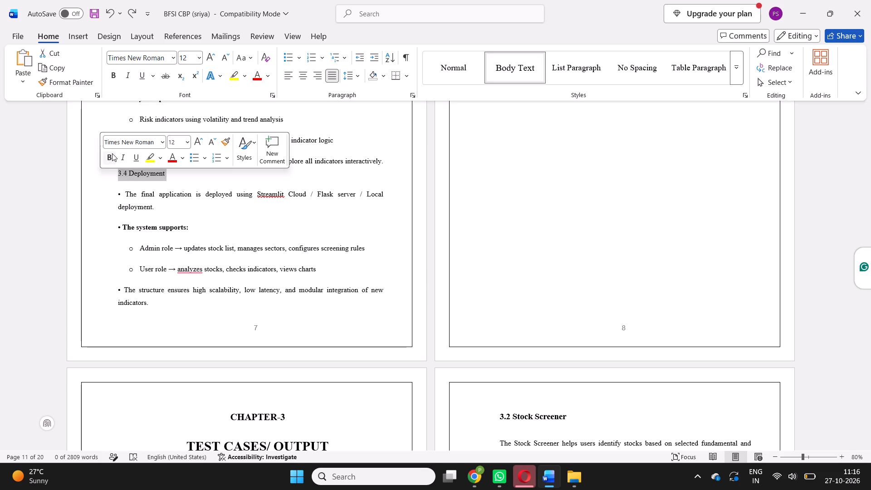
{"action": "left_click", "coordinate": [112, 153]}
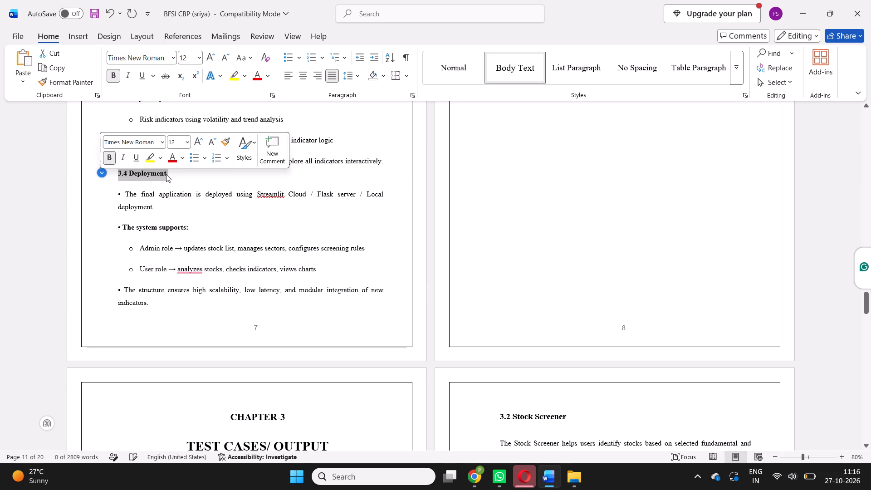
{"action": "left_click", "coordinate": [170, 175]}
{"action": "key", "text": "BackSpace"}
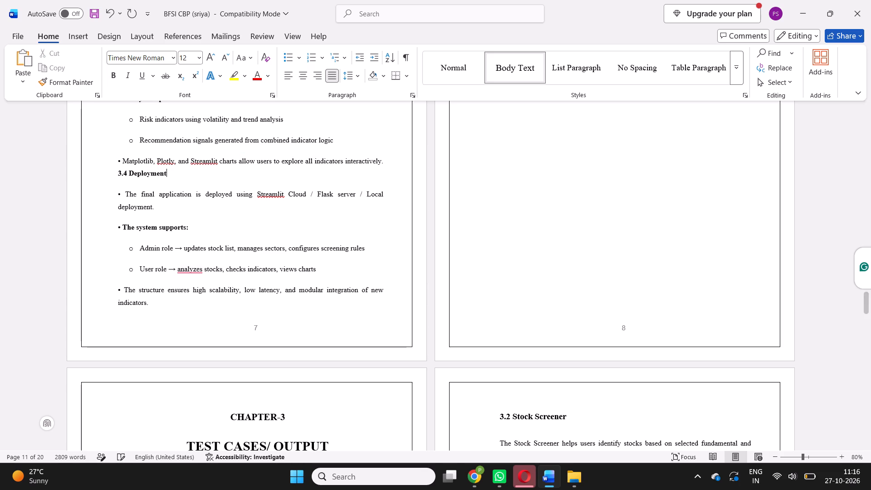
{"action": "key", "text": "shift+colon"}
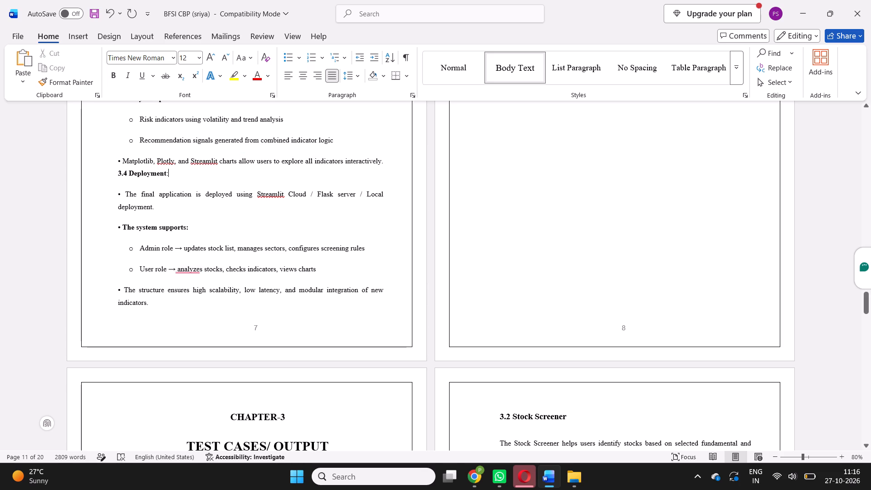
Remove the colon from the end of the "3.4 Deployment" heading.
{"action": "key", "text": "BackSpace"}
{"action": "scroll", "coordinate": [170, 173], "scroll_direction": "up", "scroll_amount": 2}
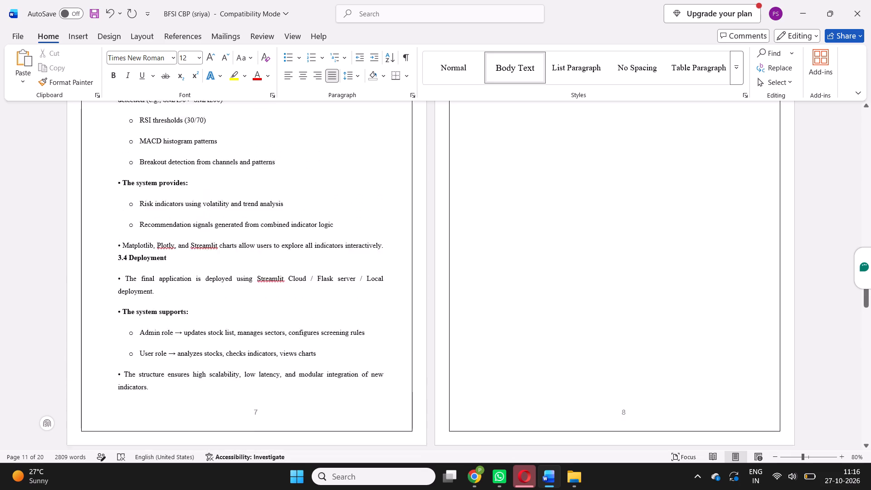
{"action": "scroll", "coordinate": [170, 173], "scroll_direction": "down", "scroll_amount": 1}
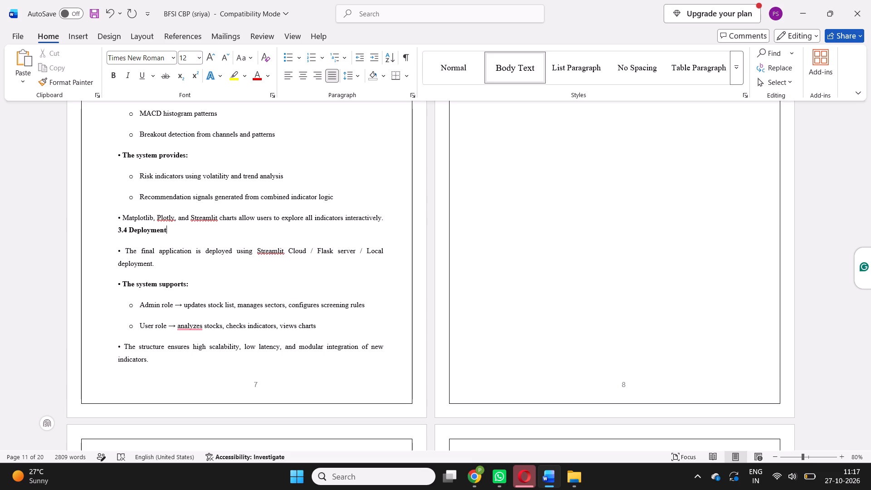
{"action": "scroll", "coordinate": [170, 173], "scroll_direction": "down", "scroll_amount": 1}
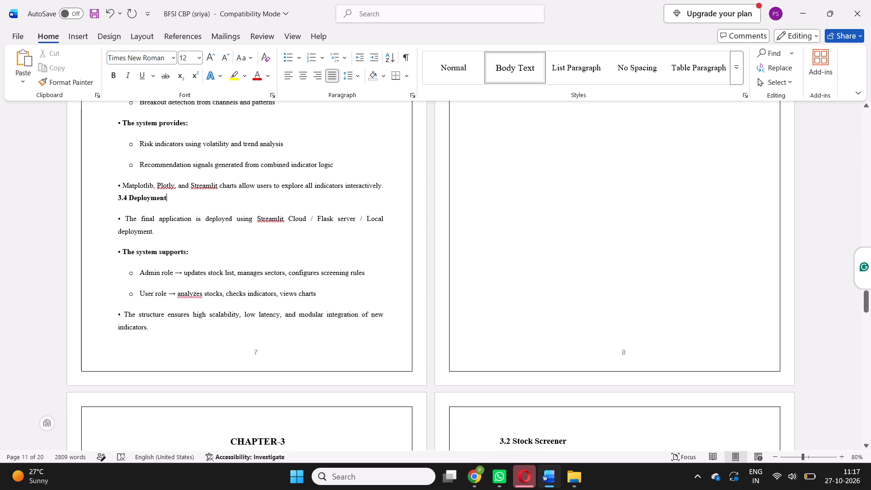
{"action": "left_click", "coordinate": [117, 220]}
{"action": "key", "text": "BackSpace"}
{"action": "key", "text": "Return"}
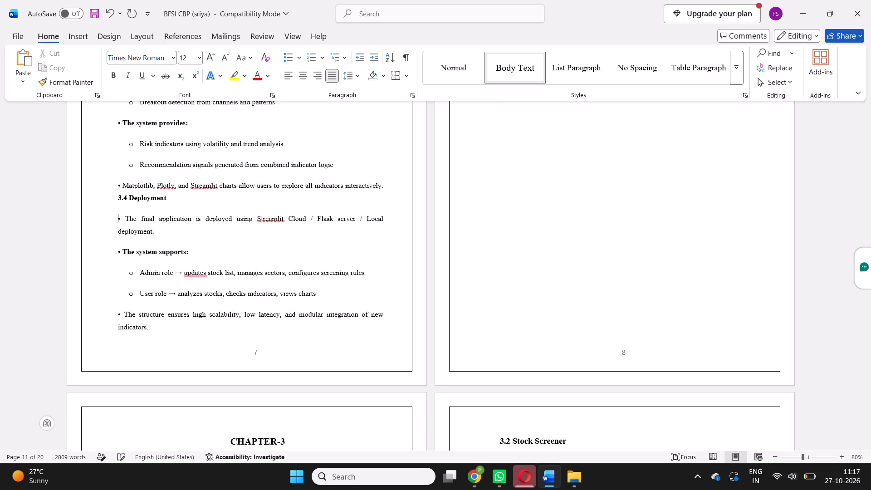
Insert a paragraph break after the "Matplotlib, Plotly, and Streamlit charts" line to set the "3.4 Deployment" heading apart.
{"action": "left_click", "coordinate": [389, 183]}
{"action": "key", "text": "Return"}
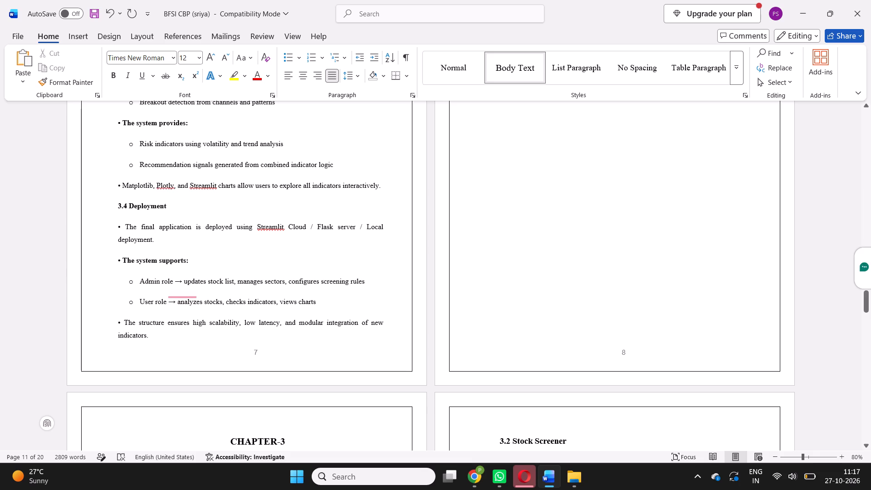
Review the headings, bullet lists and page layout of the Methodology chapter from section 3.4 back to its beginning.
{"action": "scroll", "coordinate": [289, 204], "scroll_direction": "up", "scroll_amount": 1}
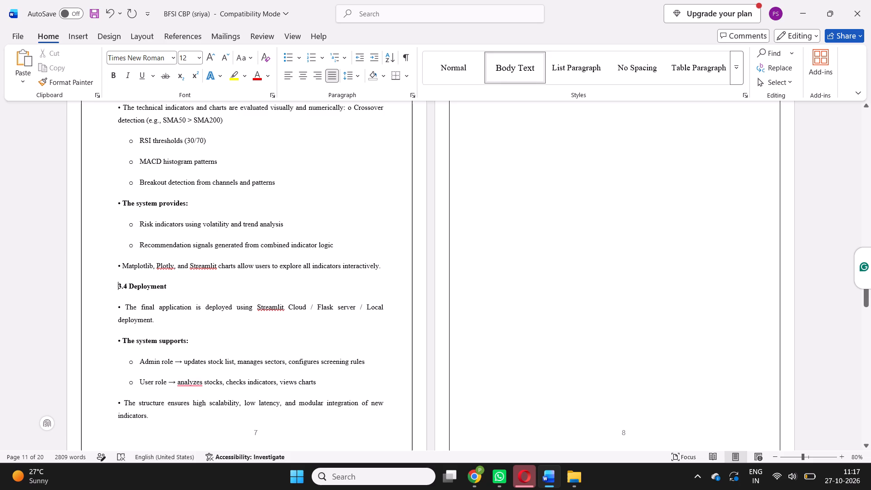
{"action": "scroll", "coordinate": [202, 277], "scroll_direction": "up", "scroll_amount": 2}
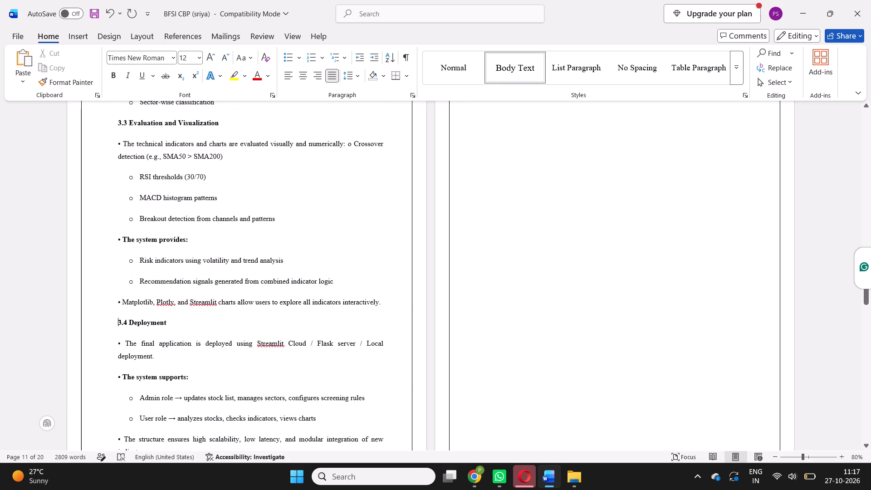
{"action": "scroll", "coordinate": [202, 277], "scroll_direction": "up", "scroll_amount": 1}
{"action": "scroll", "coordinate": [202, 277], "scroll_direction": "down", "scroll_amount": 2}
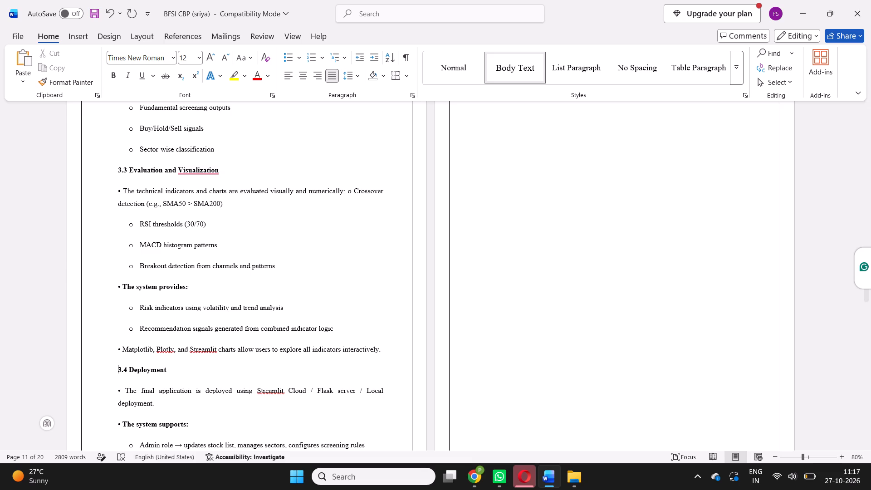
{"action": "scroll", "coordinate": [202, 277], "scroll_direction": "up", "scroll_amount": 1}
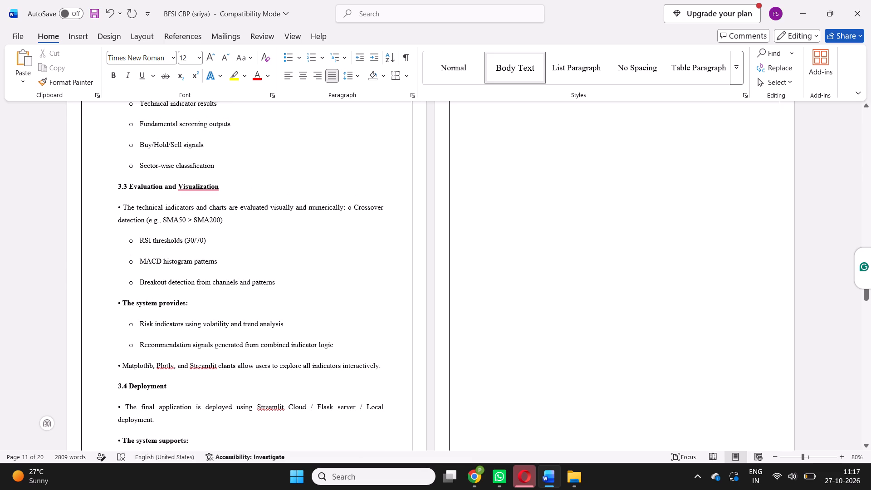
{"action": "scroll", "coordinate": [202, 277], "scroll_direction": "up", "scroll_amount": 3}
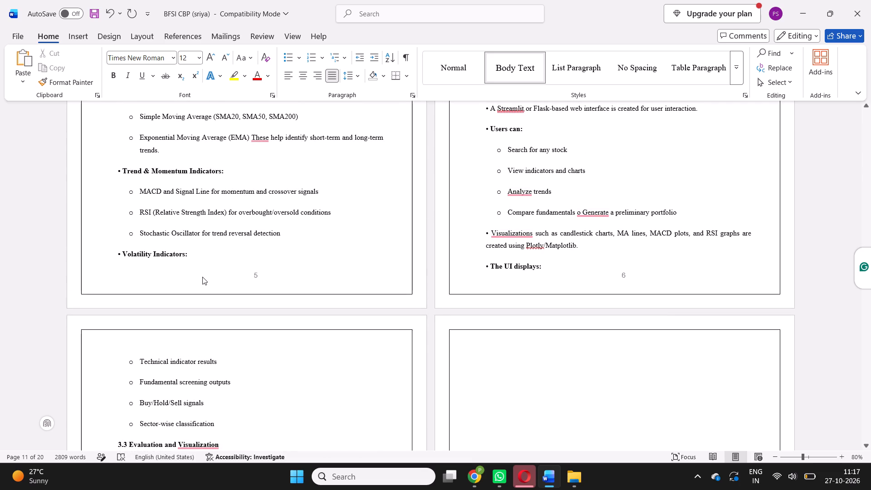
{"action": "scroll", "coordinate": [202, 277], "scroll_direction": "up", "scroll_amount": 2}
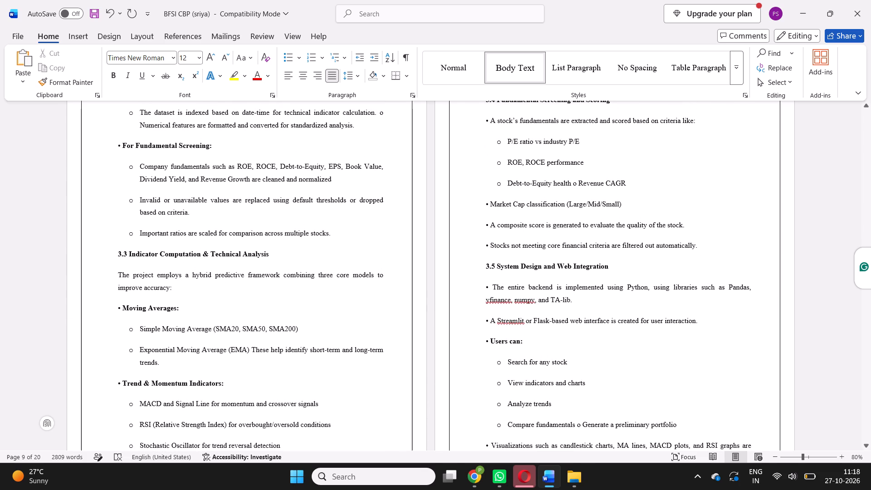
{"action": "scroll", "coordinate": [202, 277], "scroll_direction": "up", "scroll_amount": 2}
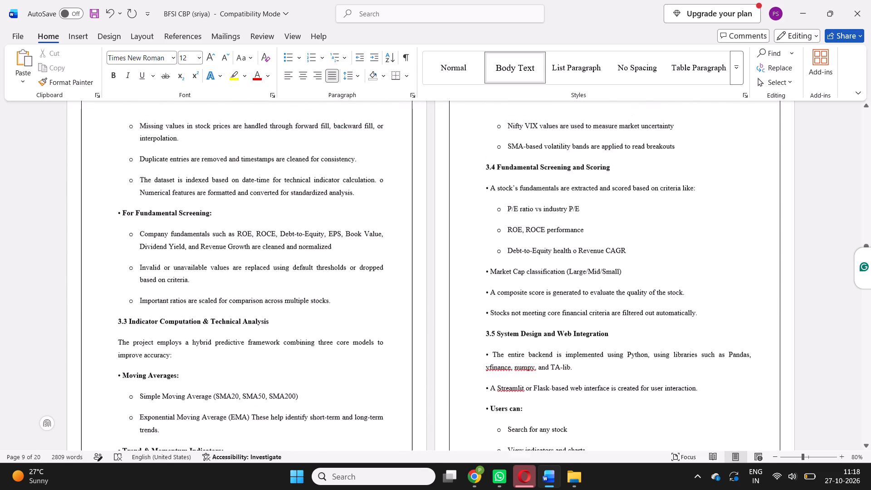
{"action": "scroll", "coordinate": [202, 277], "scroll_direction": "up", "scroll_amount": 2}
{"action": "scroll", "coordinate": [202, 277], "scroll_direction": "down", "scroll_amount": 1}
{"action": "scroll", "coordinate": [202, 277], "scroll_direction": "up", "scroll_amount": 2}
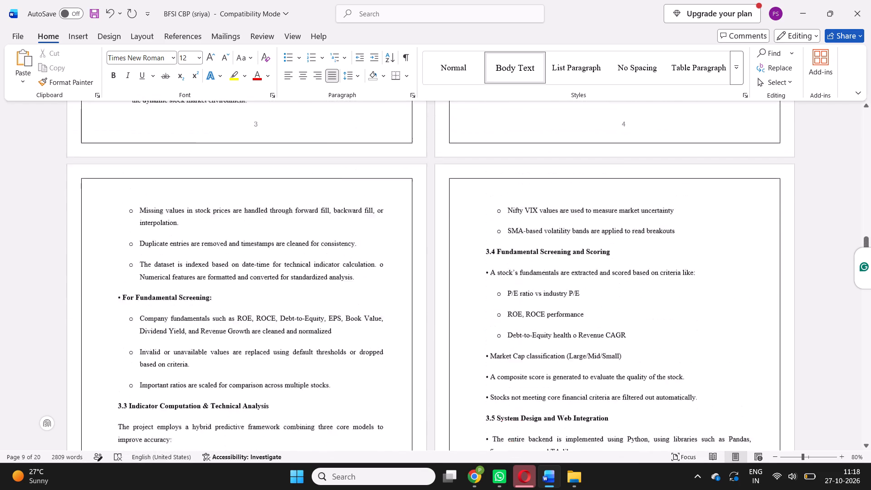
{"action": "scroll", "coordinate": [202, 277], "scroll_direction": "up", "scroll_amount": 16}
{"action": "scroll", "coordinate": [202, 277], "scroll_direction": "down", "scroll_amount": 11}
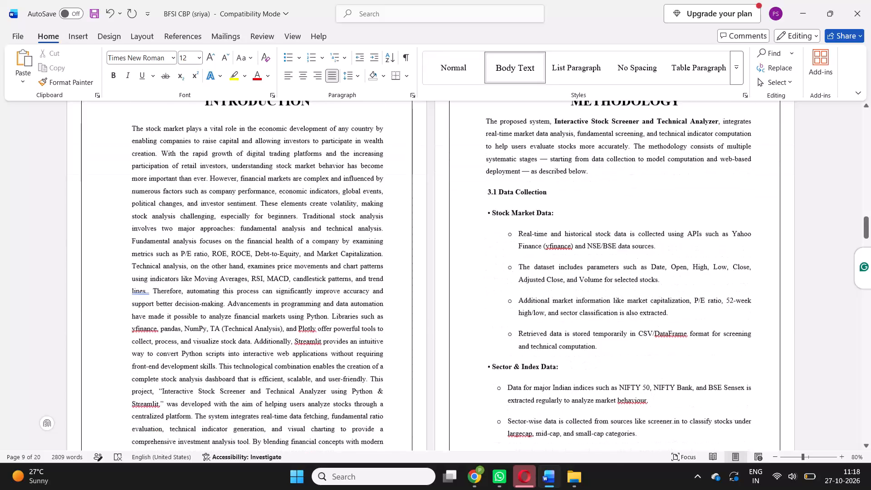
{"action": "scroll", "coordinate": [202, 277], "scroll_direction": "down", "scroll_amount": 3}
{"action": "scroll", "coordinate": [202, 277], "scroll_direction": "up", "scroll_amount": 3}
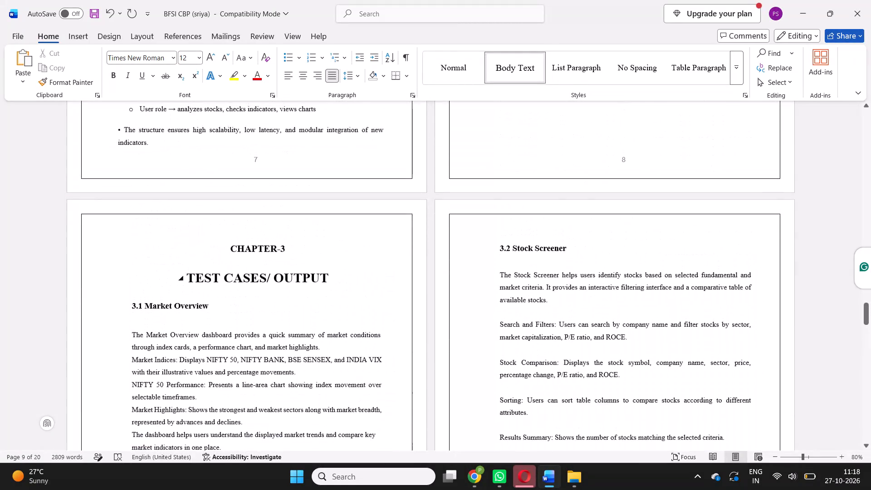
Delete the blank page between section 3.4 Deployment and the CHAPTER-3 Test Cases/Output heading.
{"action": "scroll", "coordinate": [202, 277], "scroll_direction": "up", "scroll_amount": 3}
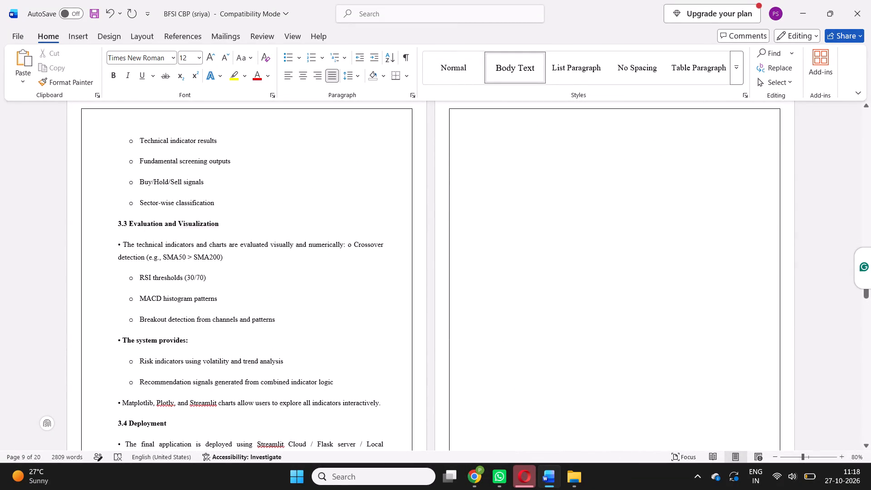
{"action": "left_click", "coordinate": [484, 138]}
{"action": "key", "text": "BackSpace"}
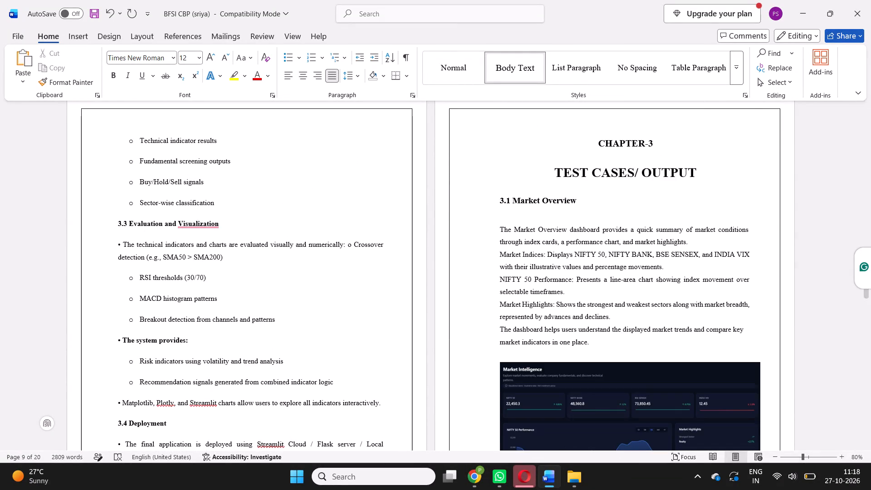
Switch to BFSI SENIOR.pdf in Chrome and examine the Chapter 3 Code and Chapter 4 Results pages.
{"action": "scroll", "coordinate": [633, 121], "scroll_direction": "up", "scroll_amount": 4}
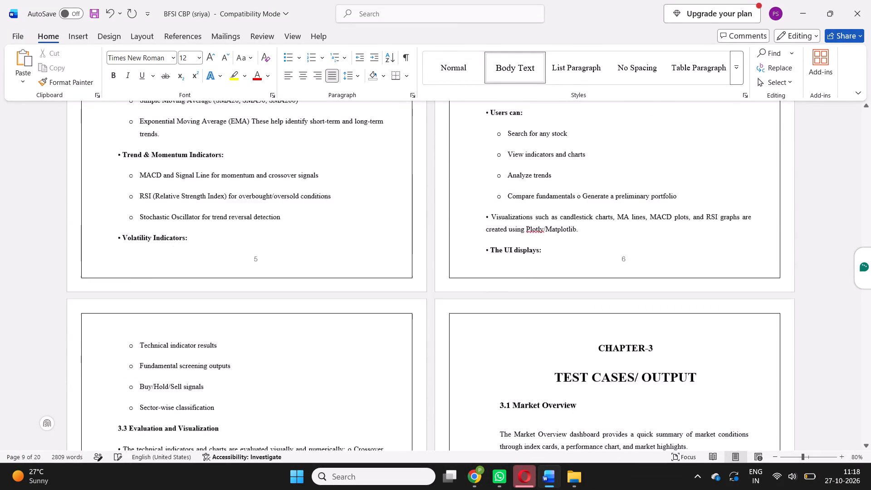
{"action": "scroll", "coordinate": [610, 174], "scroll_direction": "down", "scroll_amount": 2}
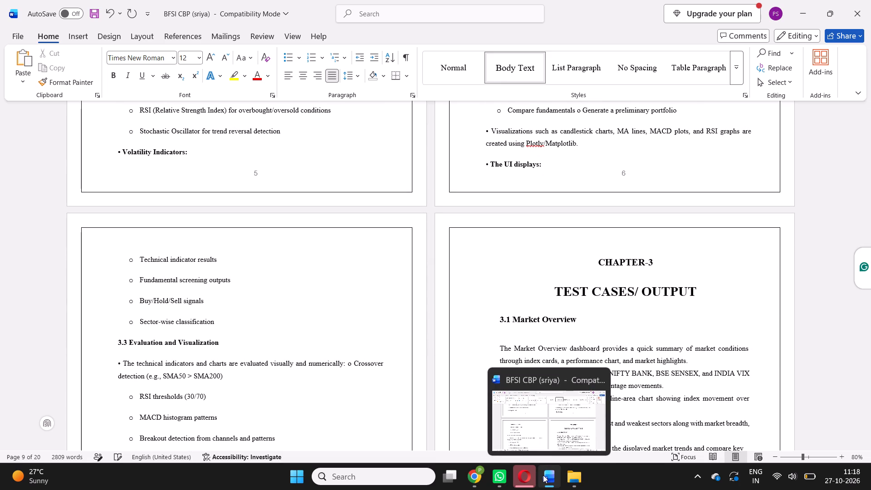
{"action": "left_click", "coordinate": [470, 474]}
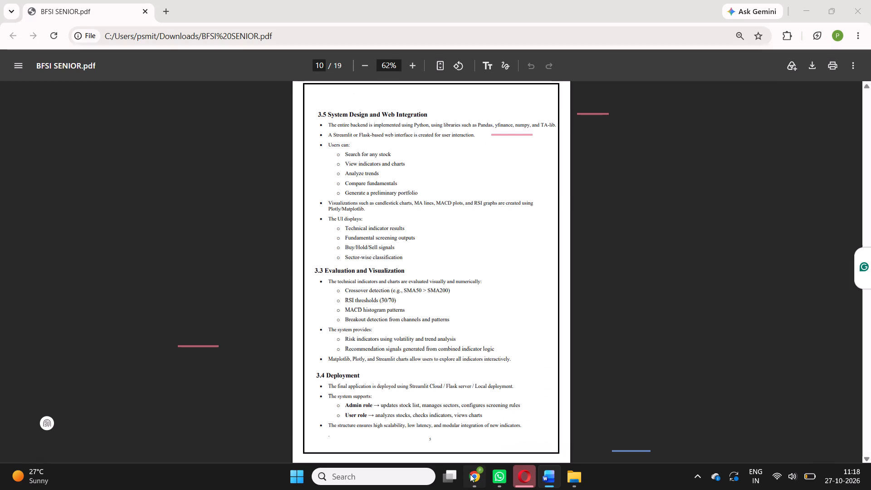
{"action": "scroll", "coordinate": [514, 263], "scroll_direction": "down", "scroll_amount": 3}
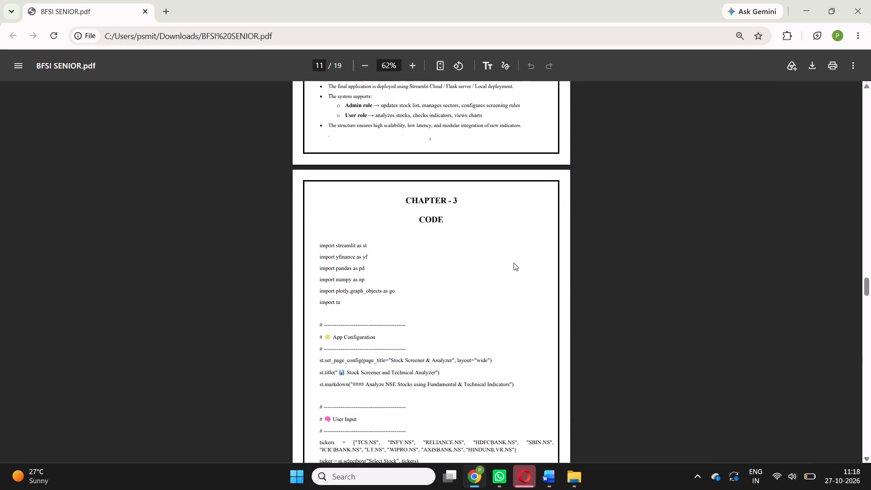
{"action": "scroll", "coordinate": [514, 263], "scroll_direction": "down", "scroll_amount": 4}
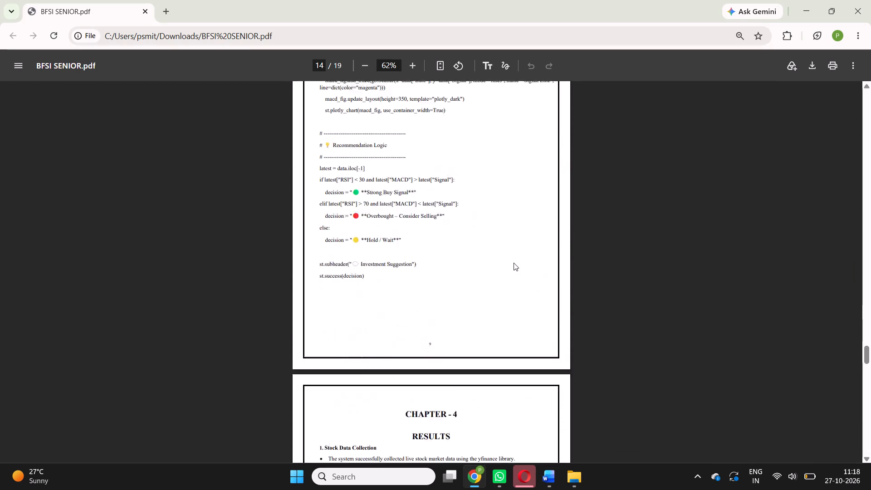
{"action": "scroll", "coordinate": [514, 263], "scroll_direction": "down", "scroll_amount": 3}
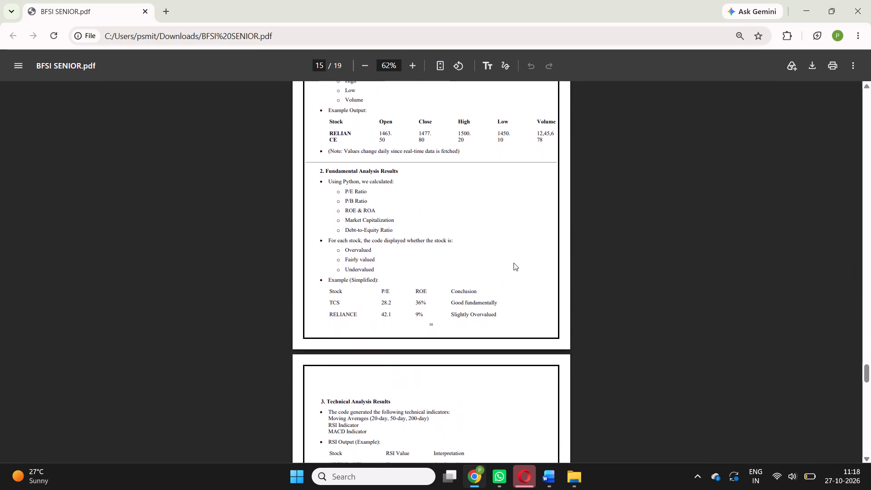
{"action": "scroll", "coordinate": [514, 263], "scroll_direction": "down", "scroll_amount": 1}
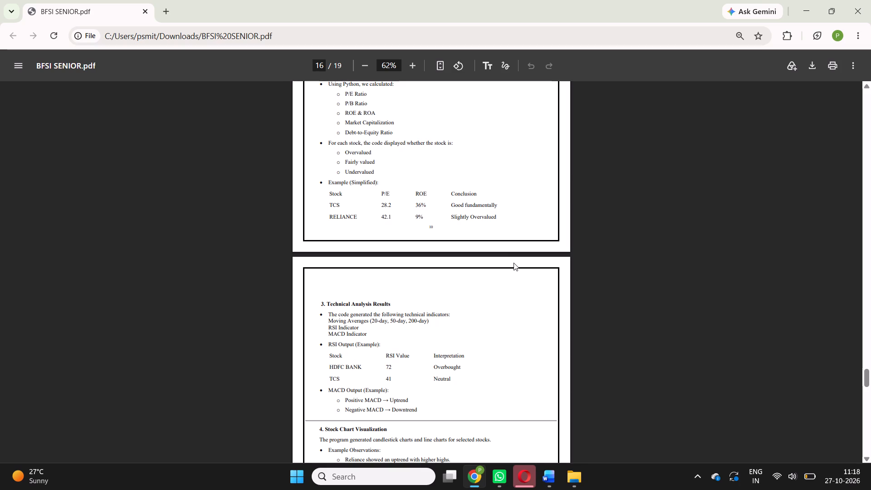
{"action": "scroll", "coordinate": [503, 226], "scroll_direction": "up", "scroll_amount": 2}
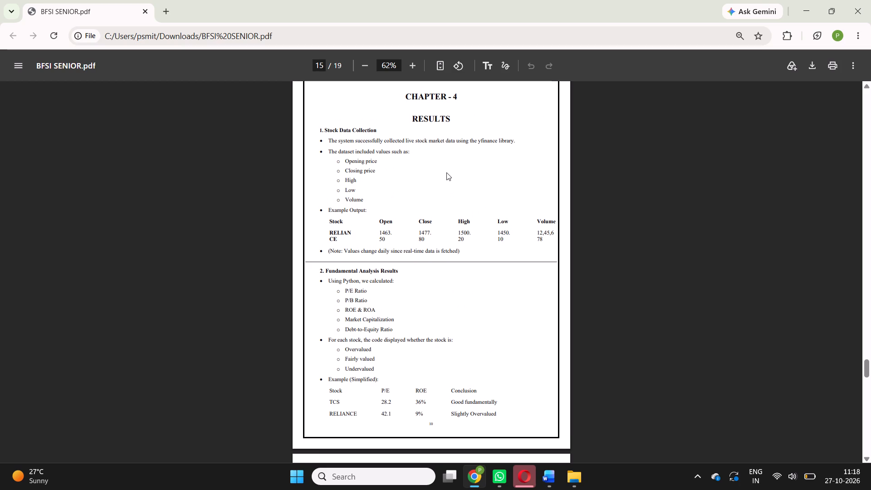
{"action": "scroll", "coordinate": [446, 172], "scroll_direction": "up", "scroll_amount": 7}
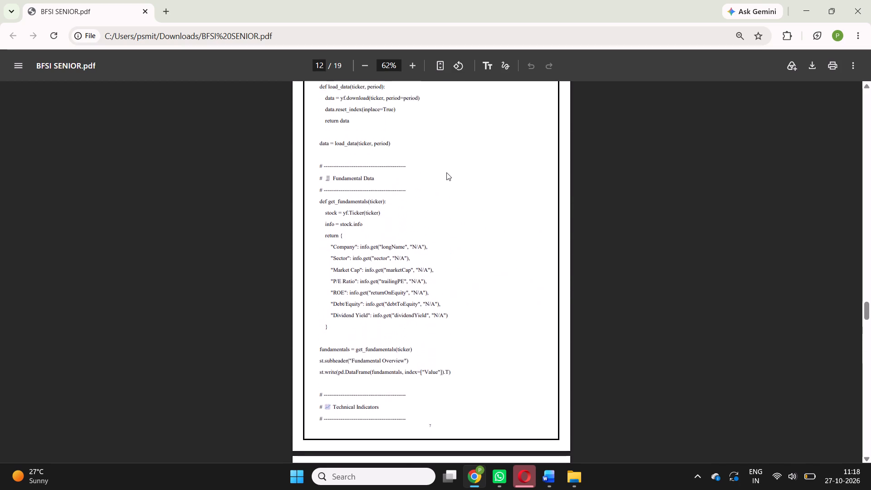
{"action": "scroll", "coordinate": [446, 172], "scroll_direction": "up", "scroll_amount": 6}
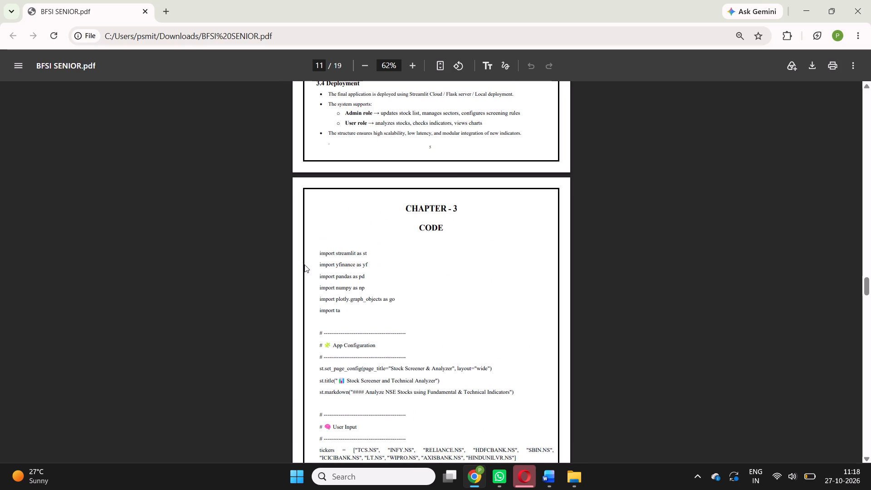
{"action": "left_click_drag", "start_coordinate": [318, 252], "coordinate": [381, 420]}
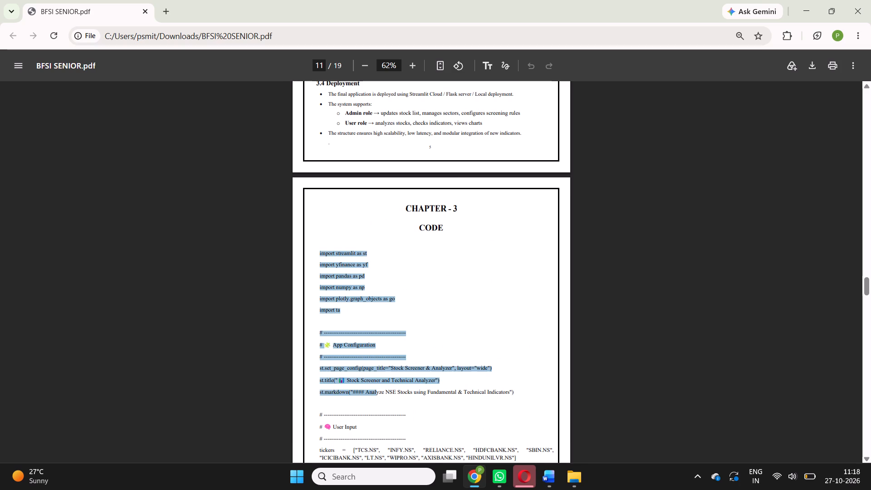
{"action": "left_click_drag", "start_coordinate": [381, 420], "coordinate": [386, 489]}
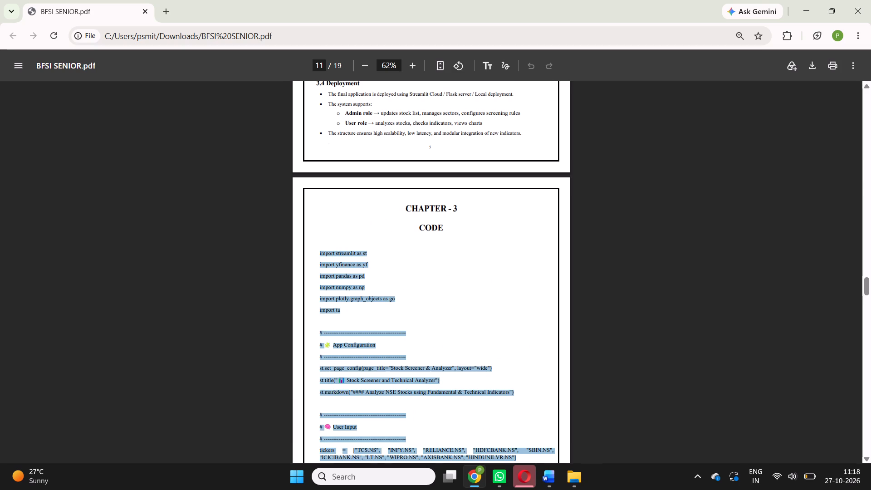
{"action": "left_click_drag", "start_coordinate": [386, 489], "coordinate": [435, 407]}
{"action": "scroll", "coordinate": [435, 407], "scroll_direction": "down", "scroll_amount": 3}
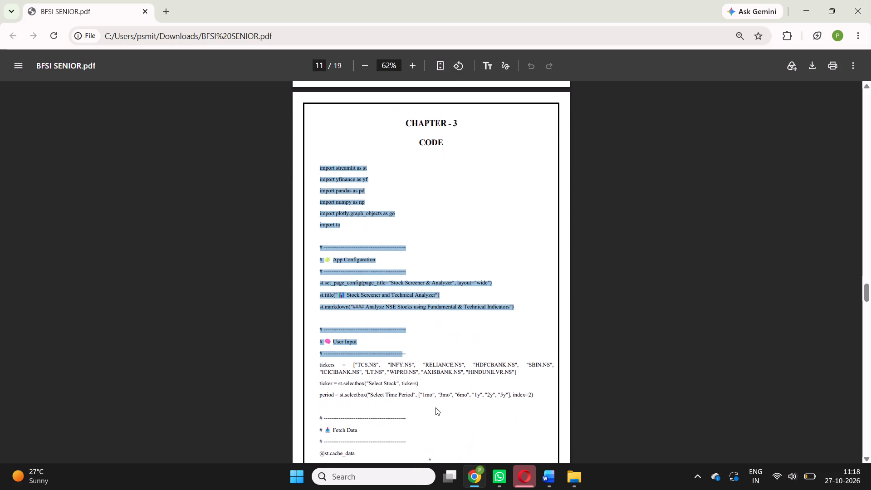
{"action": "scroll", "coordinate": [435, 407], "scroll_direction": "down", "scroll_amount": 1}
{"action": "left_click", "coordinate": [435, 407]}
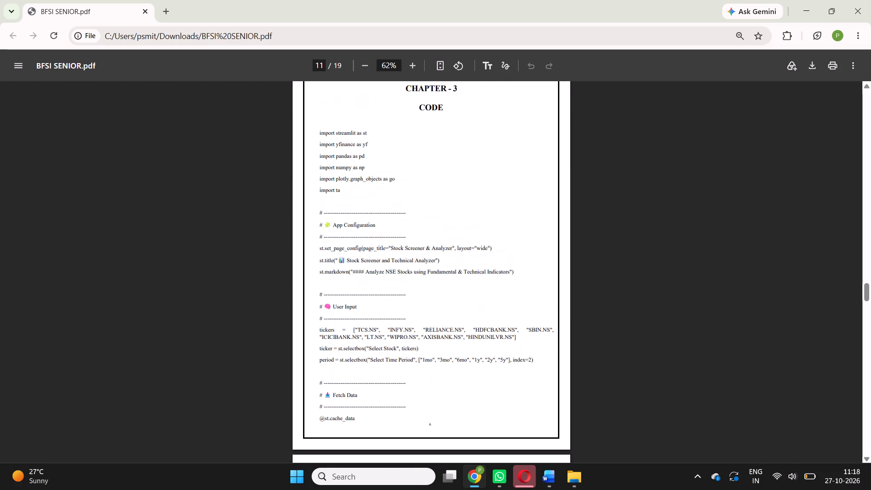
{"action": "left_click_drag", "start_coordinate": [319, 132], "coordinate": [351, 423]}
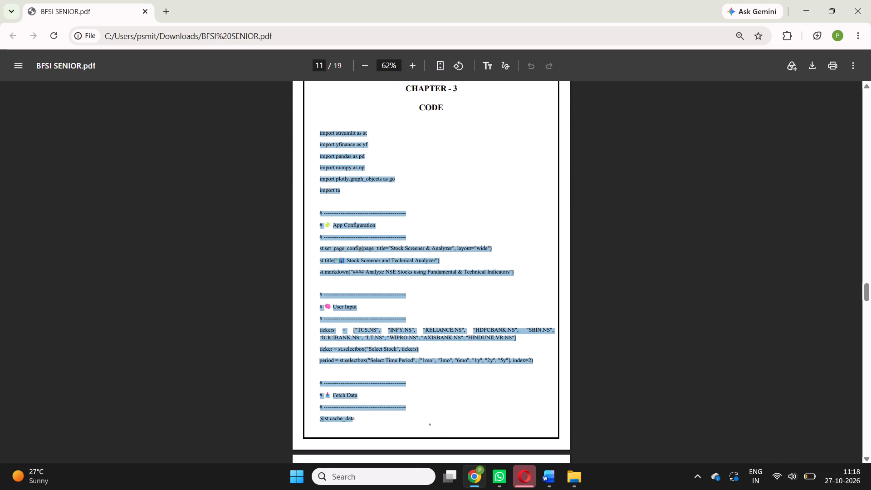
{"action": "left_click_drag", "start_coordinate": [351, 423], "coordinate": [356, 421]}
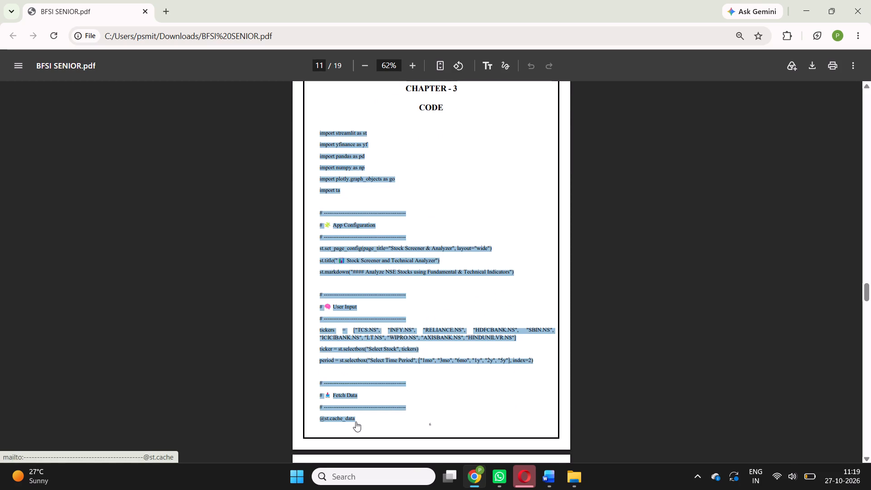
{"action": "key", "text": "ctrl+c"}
Switch to the BFSI CBP report in Word and review the Chapter 3 output sections, Chapter 4 start and front pages through the table of contents.
{"action": "left_click", "coordinate": [553, 467]}
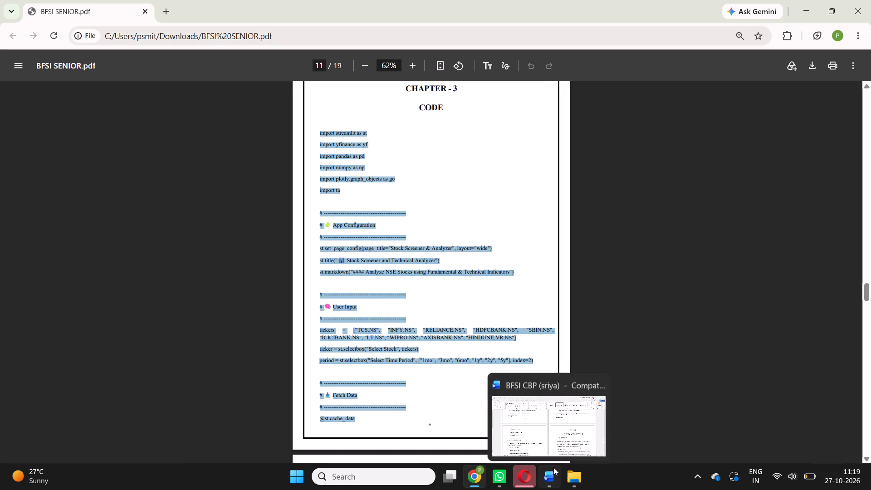
{"action": "scroll", "coordinate": [646, 343], "scroll_direction": "down", "scroll_amount": 17}
{"action": "scroll", "coordinate": [646, 343], "scroll_direction": "up", "scroll_amount": 1}
{"action": "scroll", "coordinate": [646, 343], "scroll_direction": "down", "scroll_amount": 3}
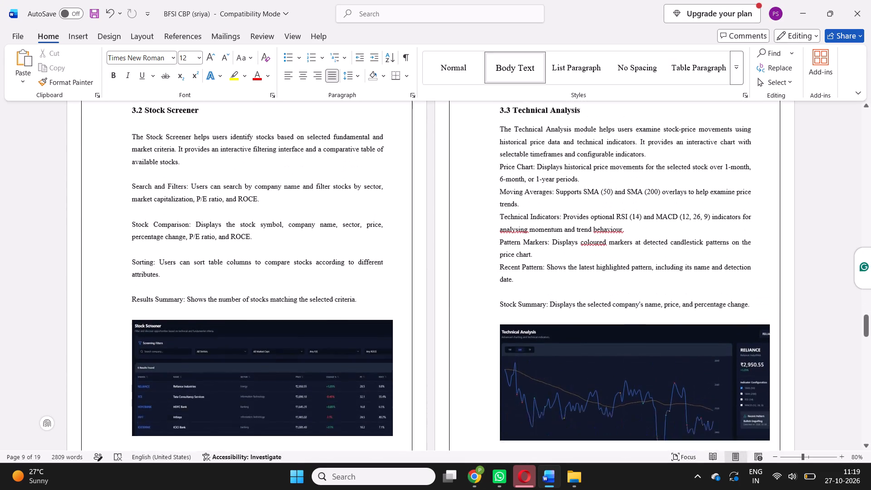
{"action": "scroll", "coordinate": [646, 343], "scroll_direction": "down", "scroll_amount": 1}
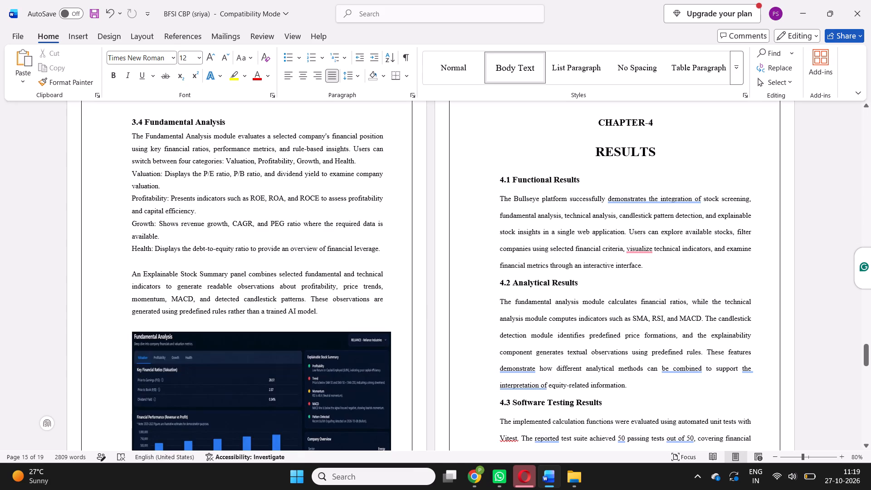
{"action": "scroll", "coordinate": [646, 343], "scroll_direction": "up", "scroll_amount": 8}
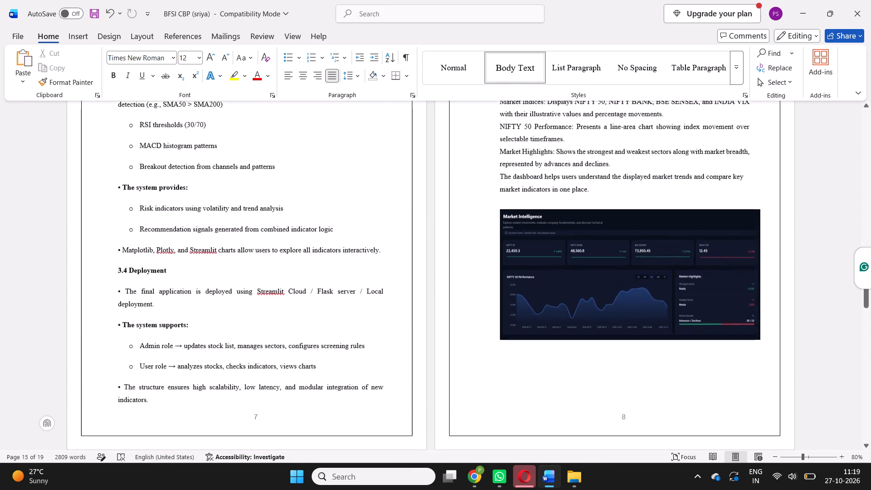
{"action": "scroll", "coordinate": [646, 343], "scroll_direction": "up", "scroll_amount": 2}
{"action": "scroll", "coordinate": [646, 343], "scroll_direction": "up", "scroll_amount": 20}
{"action": "scroll", "coordinate": [646, 343], "scroll_direction": "up", "scroll_amount": 20}
{"action": "scroll", "coordinate": [646, 343], "scroll_direction": "up", "scroll_amount": 20}
{"action": "scroll", "coordinate": [646, 343], "scroll_direction": "down", "scroll_amount": 2}
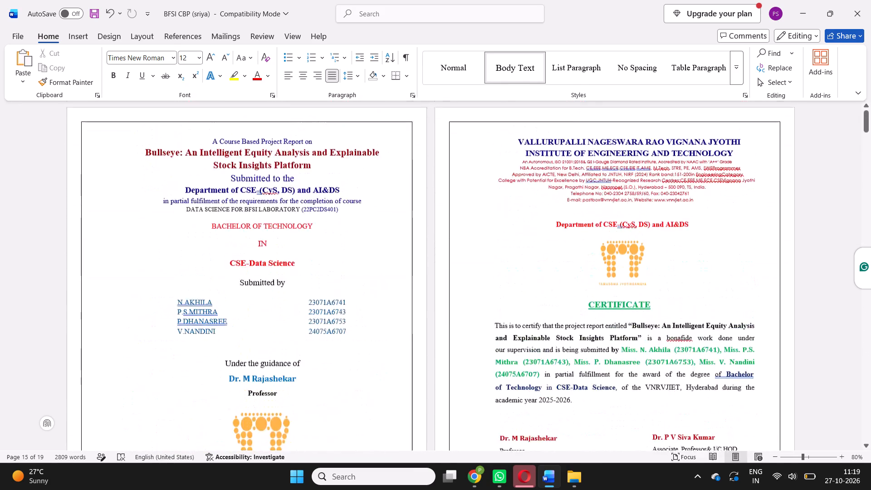
{"action": "scroll", "coordinate": [646, 343], "scroll_direction": "down", "scroll_amount": 3}
{"action": "scroll", "coordinate": [646, 343], "scroll_direction": "up", "scroll_amount": 2}
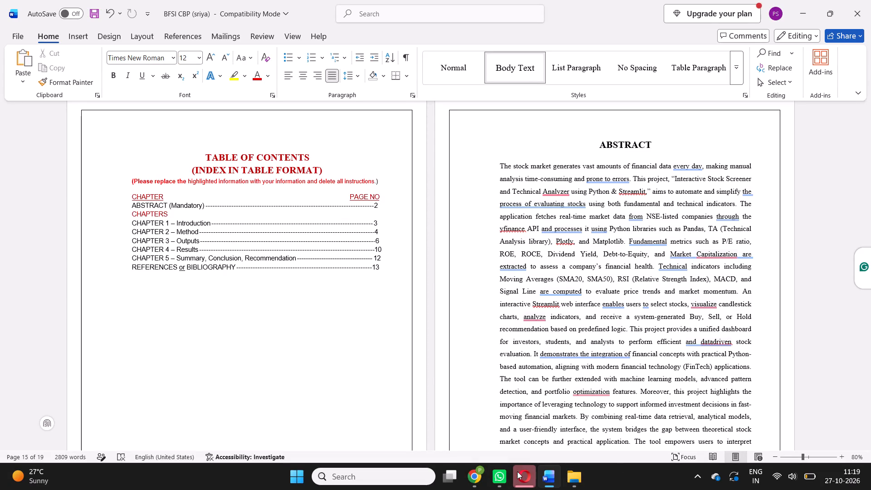
Switch to BFSI SENIOR.pdf in Chrome and examine the chapter order on its Table of Contents page.
{"action": "left_click", "coordinate": [474, 478]}
{"action": "scroll", "coordinate": [517, 210], "scroll_direction": "up", "scroll_amount": 4}
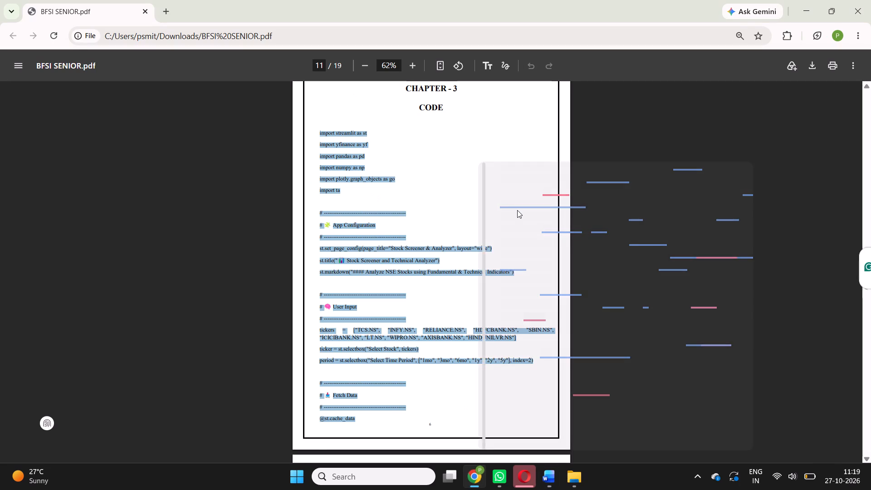
{"action": "scroll", "coordinate": [517, 210], "scroll_direction": "up", "scroll_amount": 15}
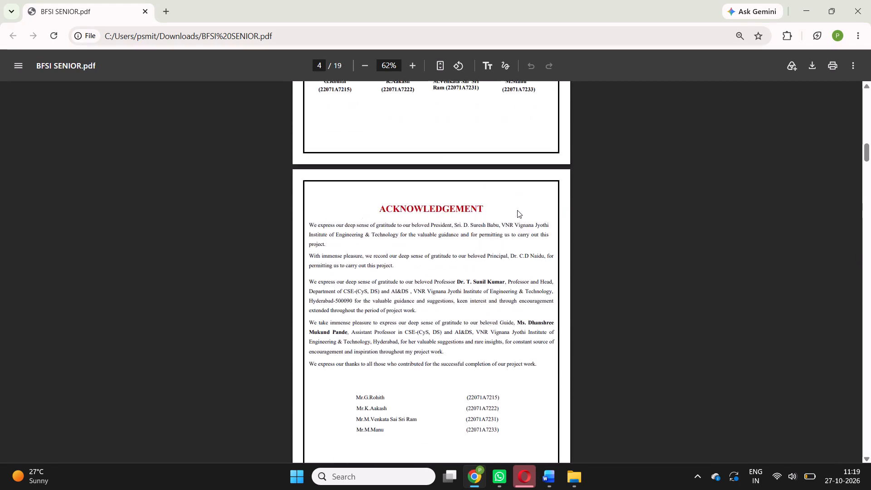
{"action": "scroll", "coordinate": [517, 210], "scroll_direction": "up", "scroll_amount": 3}
{"action": "scroll", "coordinate": [517, 210], "scroll_direction": "down", "scroll_amount": 7}
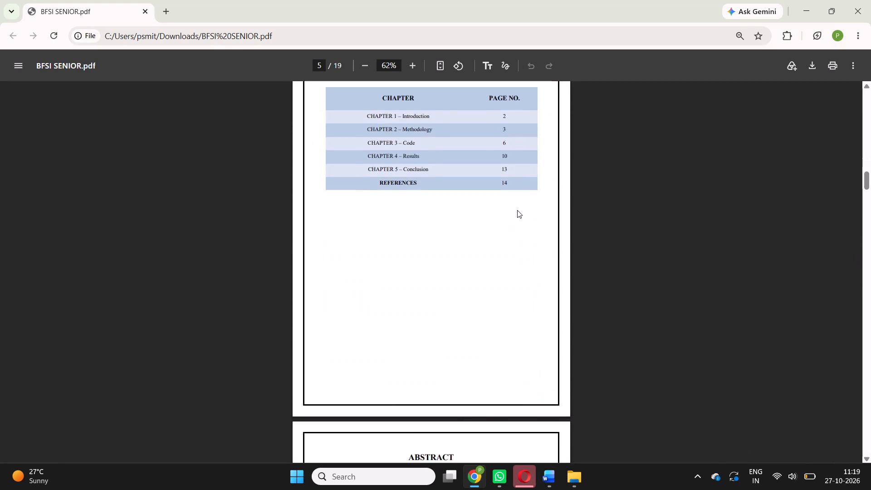
{"action": "scroll", "coordinate": [517, 210], "scroll_direction": "up", "scroll_amount": 1}
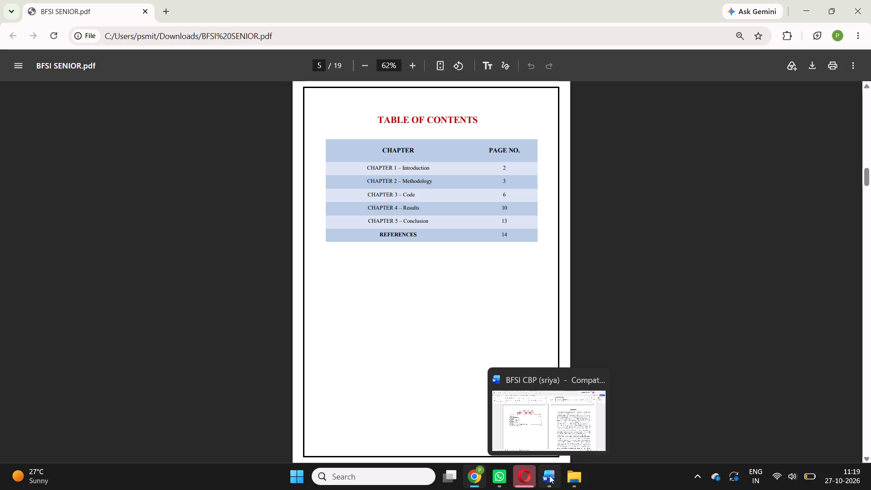
Switch back to Word and delete the Fundamental Analysis dashboard screenshot at the end of Chapter 3's section 3.4.
{"action": "left_click", "coordinate": [556, 423]}
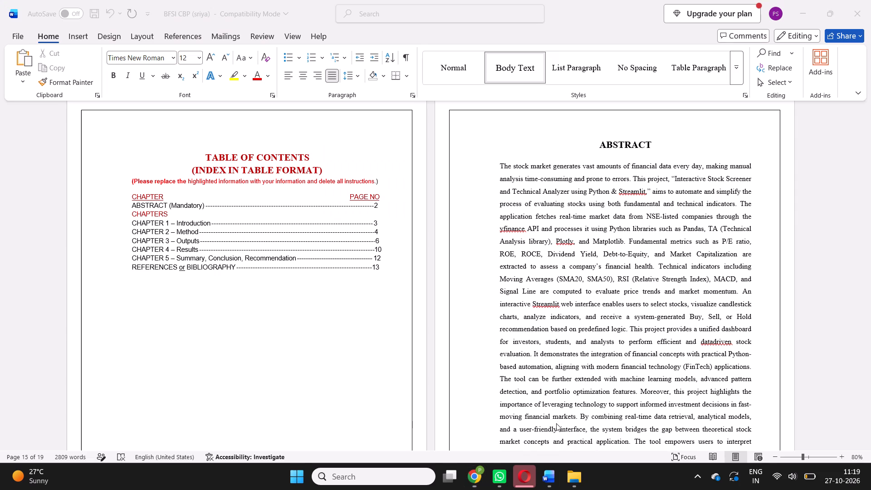
{"action": "scroll", "coordinate": [696, 251], "scroll_direction": "down", "scroll_amount": 5}
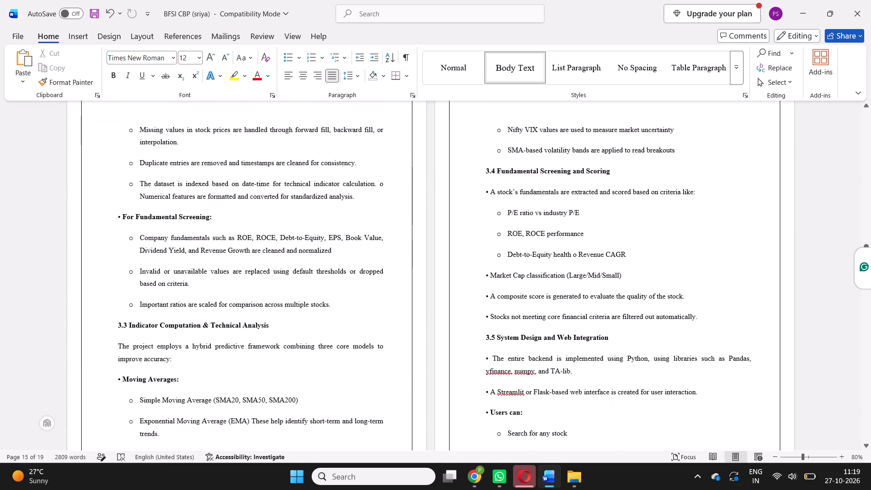
{"action": "scroll", "coordinate": [696, 251], "scroll_direction": "down", "scroll_amount": 3}
{"action": "scroll", "coordinate": [696, 251], "scroll_direction": "up", "scroll_amount": 1}
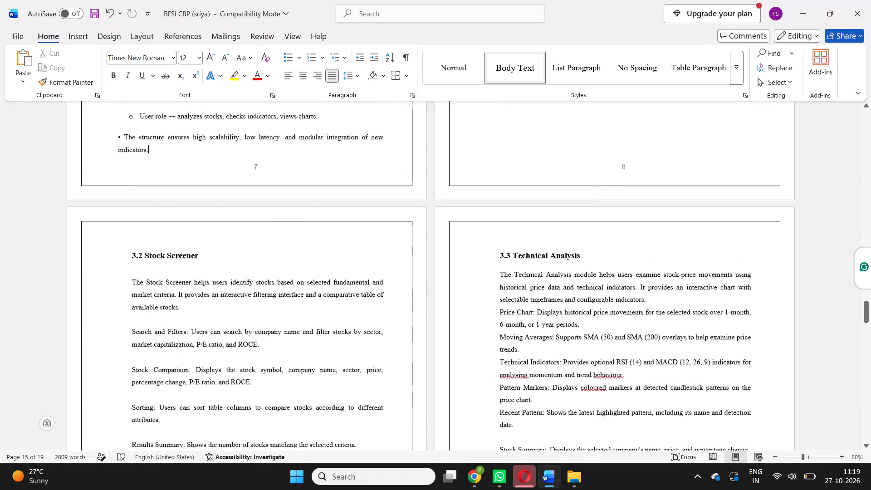
{"action": "scroll", "coordinate": [696, 251], "scroll_direction": "up", "scroll_amount": 1}
{"action": "scroll", "coordinate": [696, 251], "scroll_direction": "down", "scroll_amount": 2}
{"action": "scroll", "coordinate": [696, 251], "scroll_direction": "up", "scroll_amount": 1}
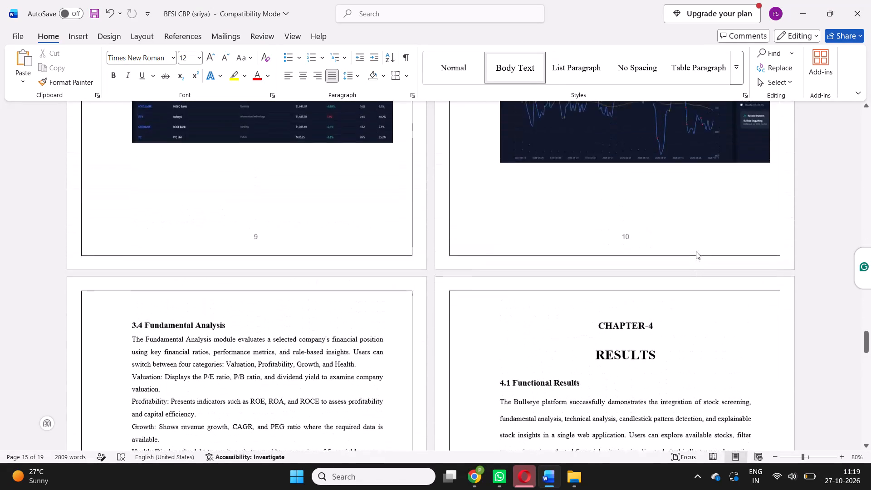
{"action": "scroll", "coordinate": [696, 251], "scroll_direction": "down", "scroll_amount": 2}
{"action": "scroll", "coordinate": [696, 251], "scroll_direction": "up", "scroll_amount": 1}
{"action": "left_click", "coordinate": [364, 383]}
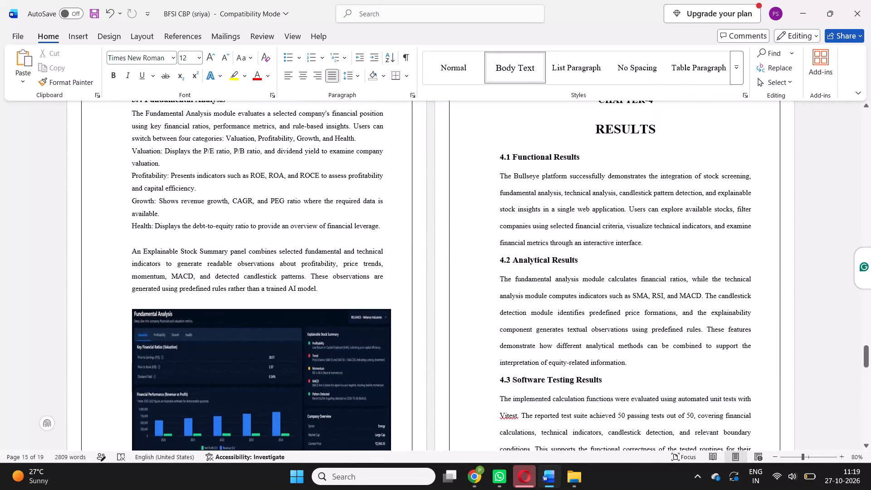
{"action": "left_click", "coordinate": [318, 374]}
{"action": "scroll", "coordinate": [318, 374], "scroll_direction": "down", "scroll_amount": 1}
{"action": "key", "text": "BackSpace"}
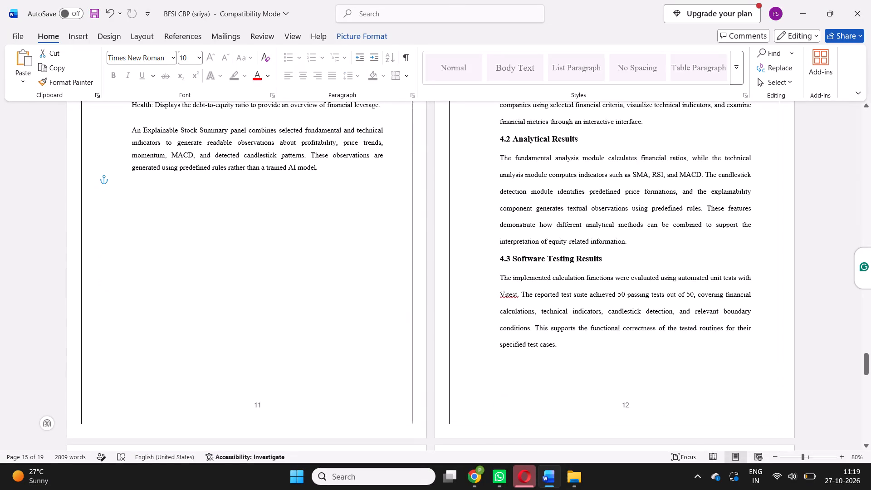
Delete the Chapter 3 content from "Market Overview dashboard" in section 3.1 through the end of section 3.4 Fundamental Analysis, including its screenshots.
{"action": "scroll", "coordinate": [379, 302], "scroll_direction": "up", "scroll_amount": 1}
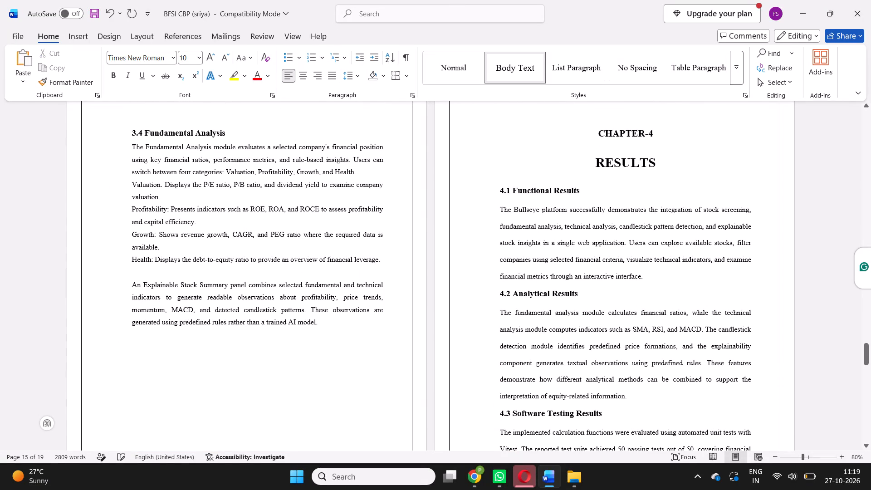
{"action": "left_click_drag", "start_coordinate": [318, 324], "coordinate": [127, 97]}
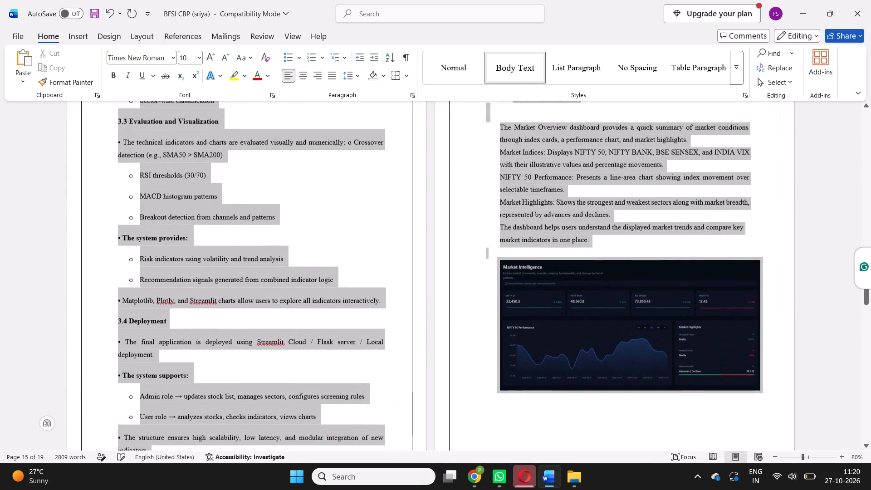
{"action": "left_click_drag", "start_coordinate": [127, 97], "coordinate": [509, 213]}
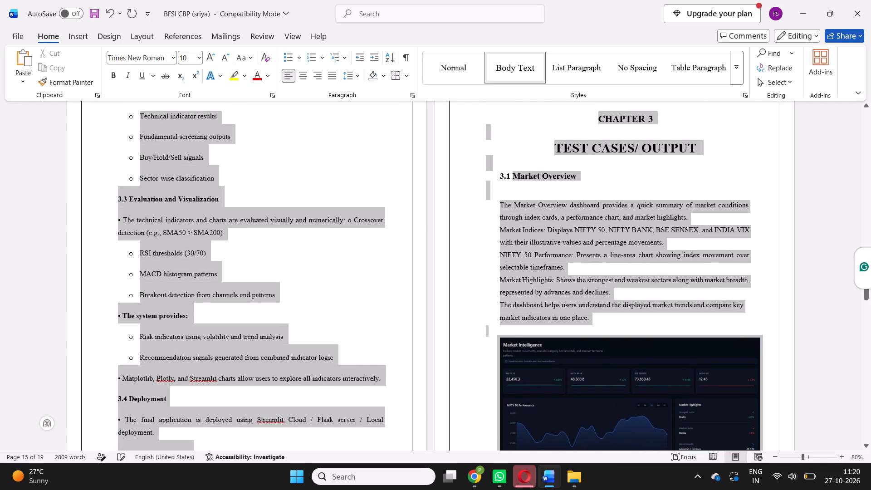
{"action": "left_click_drag", "start_coordinate": [509, 213], "coordinate": [514, 206]}
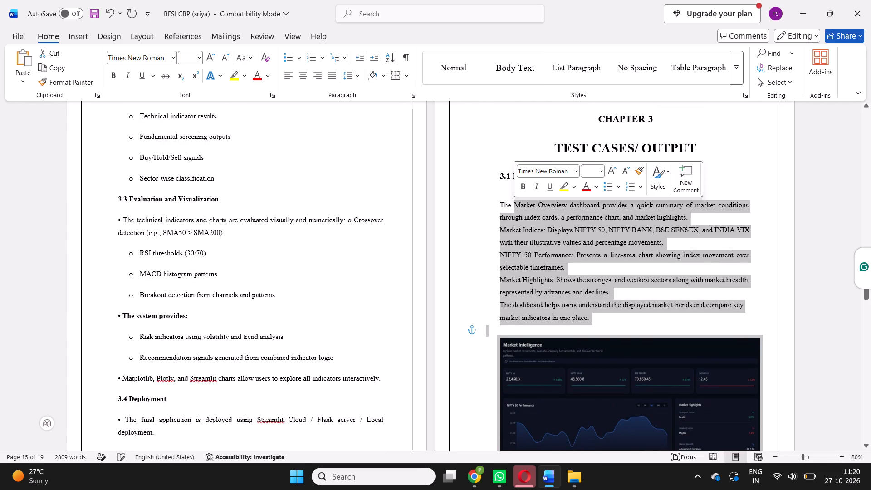
{"action": "key", "text": "BackSpace"}
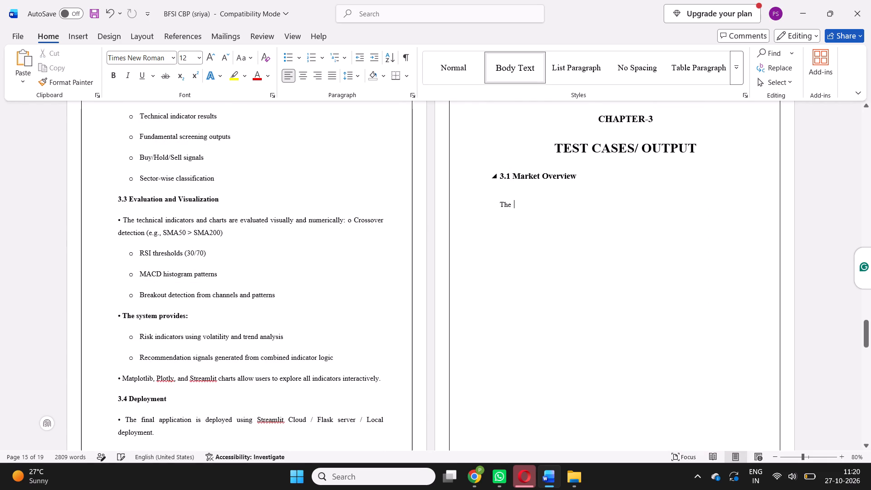
Delete the 3.1 Market Overview heading and the surplus blank lines, leaving the word "The" starting its own line under TEST CASES/ OUTPUT.
{"action": "left_click_drag", "start_coordinate": [578, 175], "coordinate": [493, 176]}
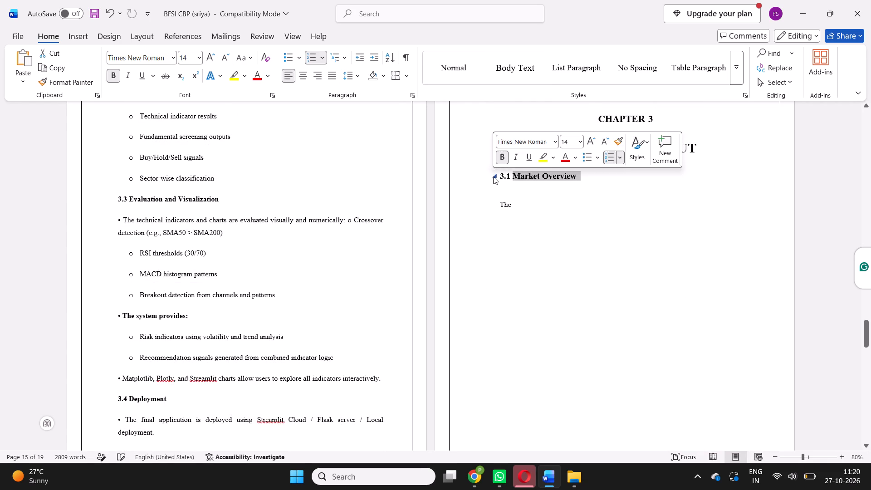
{"action": "key", "text": "BackSpace"}
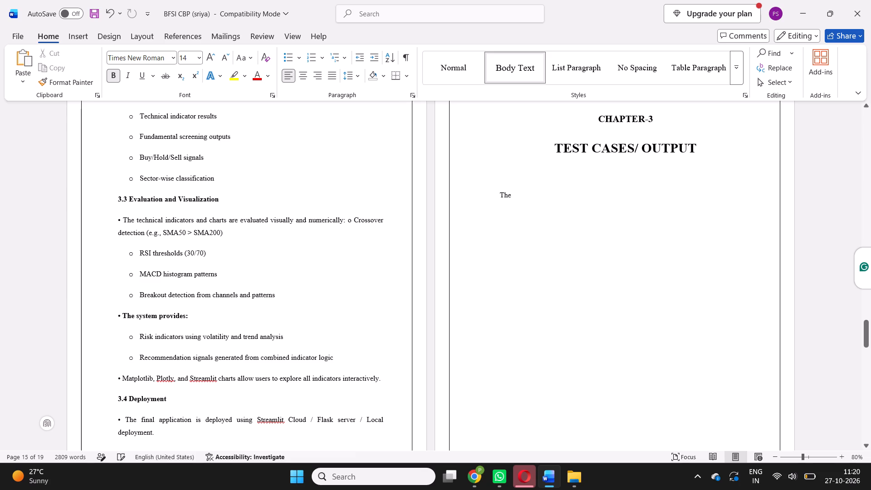
{"action": "left_click", "coordinate": [498, 195]}
{"action": "key", "text": "BackSpace"}
{"action": "key", "text": "BackSpace"}
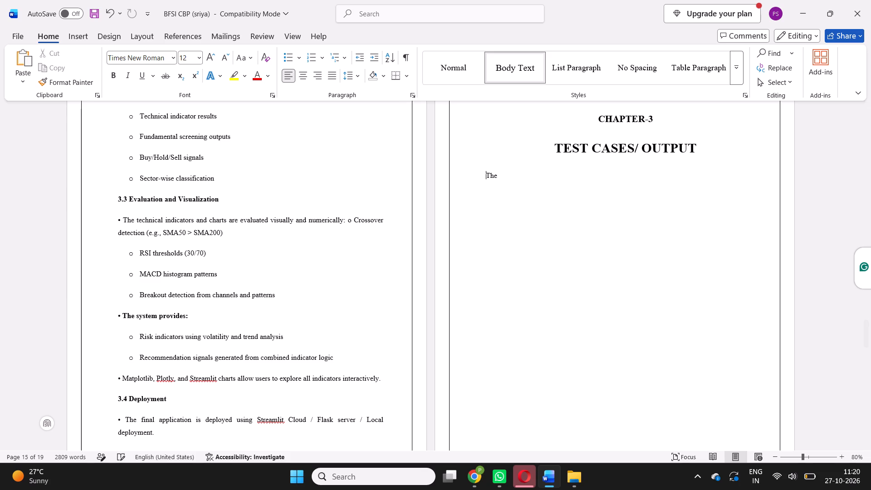
{"action": "key", "text": "BackSpace"}
{"action": "key", "text": "Return"}
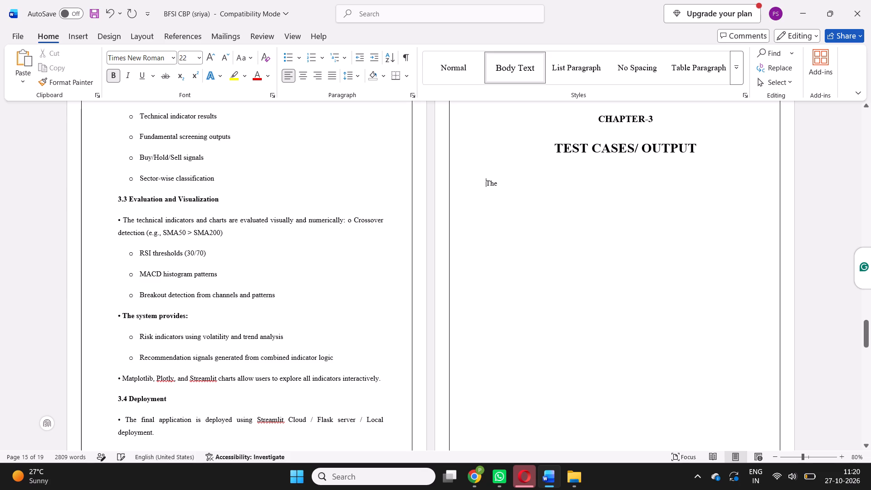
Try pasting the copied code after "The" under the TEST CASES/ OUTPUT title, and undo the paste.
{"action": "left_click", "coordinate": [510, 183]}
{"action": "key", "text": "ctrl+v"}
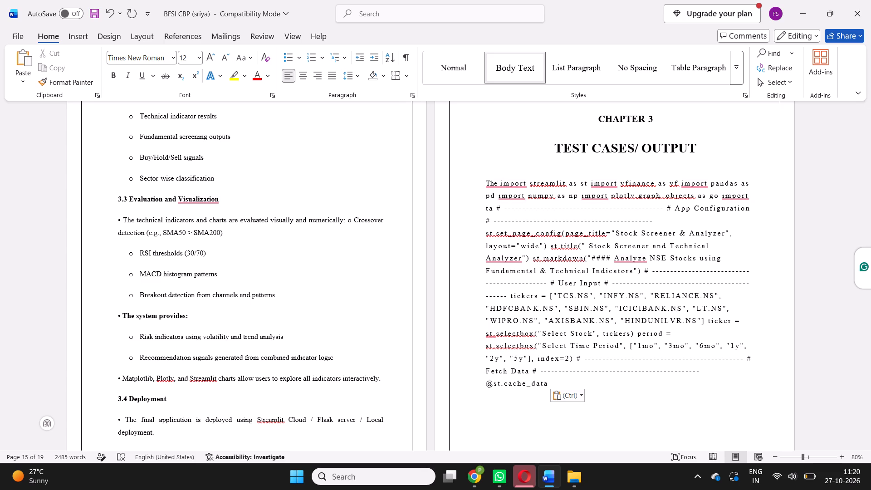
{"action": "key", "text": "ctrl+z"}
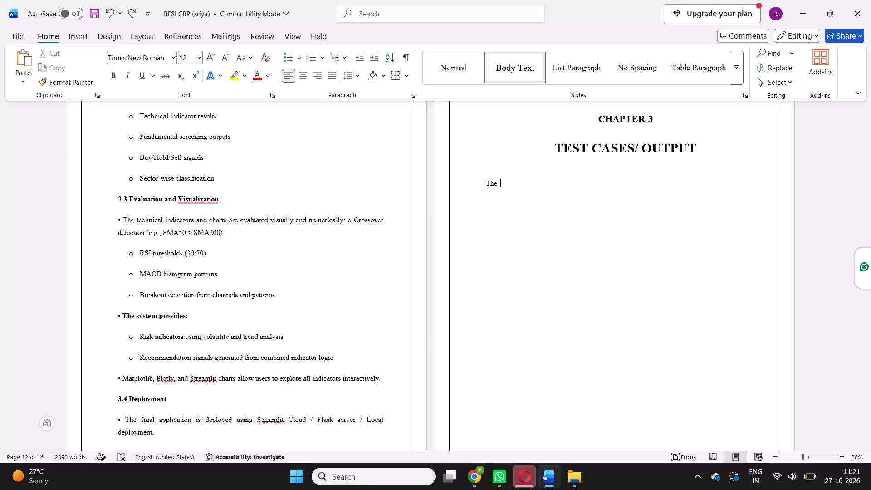
Switch to BFSI SENIOR.pdf in Chrome and examine the Methodology pages and the layout of the Chapter 3 Code page.
{"action": "left_click", "coordinate": [478, 476]}
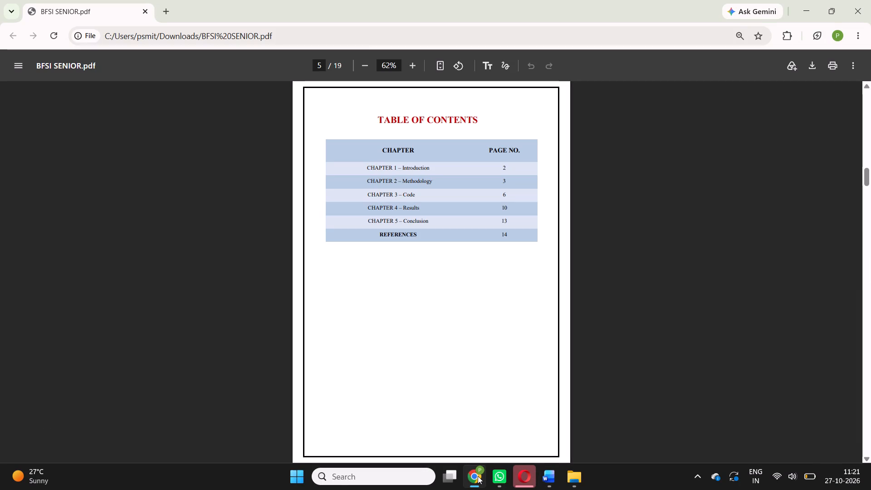
{"action": "scroll", "coordinate": [489, 367], "scroll_direction": "down", "scroll_amount": 10}
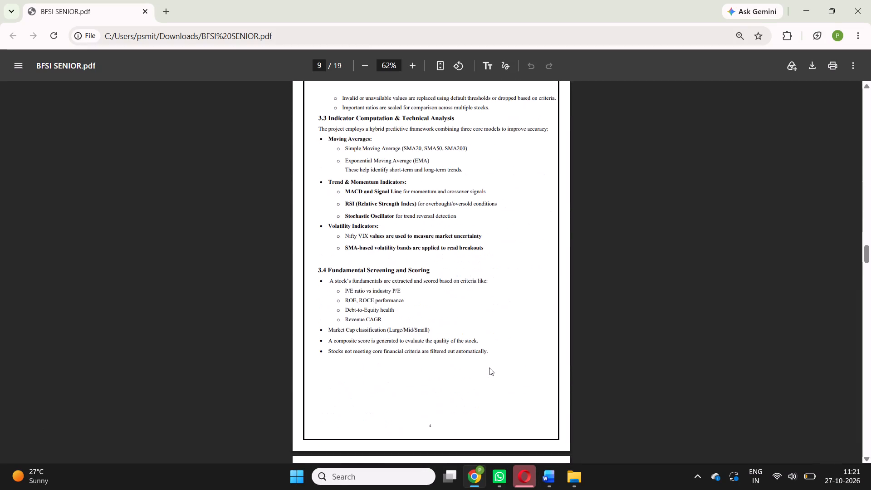
{"action": "scroll", "coordinate": [489, 367], "scroll_direction": "down", "scroll_amount": 2}
{"action": "scroll", "coordinate": [489, 367], "scroll_direction": "up", "scroll_amount": 5}
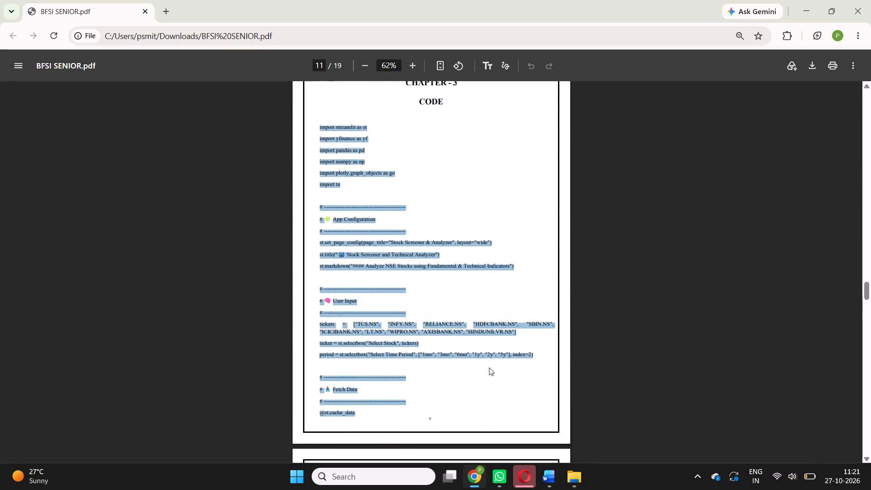
{"action": "scroll", "coordinate": [489, 367], "scroll_direction": "up", "scroll_amount": 1}
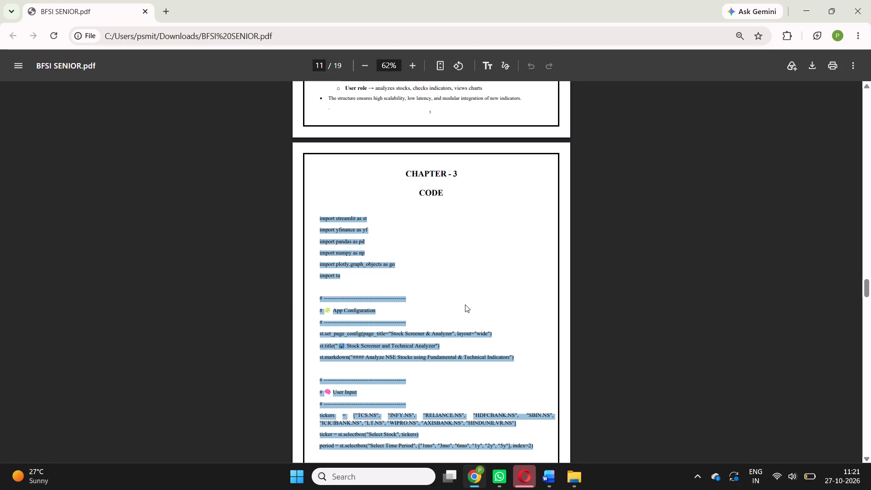
{"action": "scroll", "coordinate": [465, 304], "scroll_direction": "down", "scroll_amount": 2}
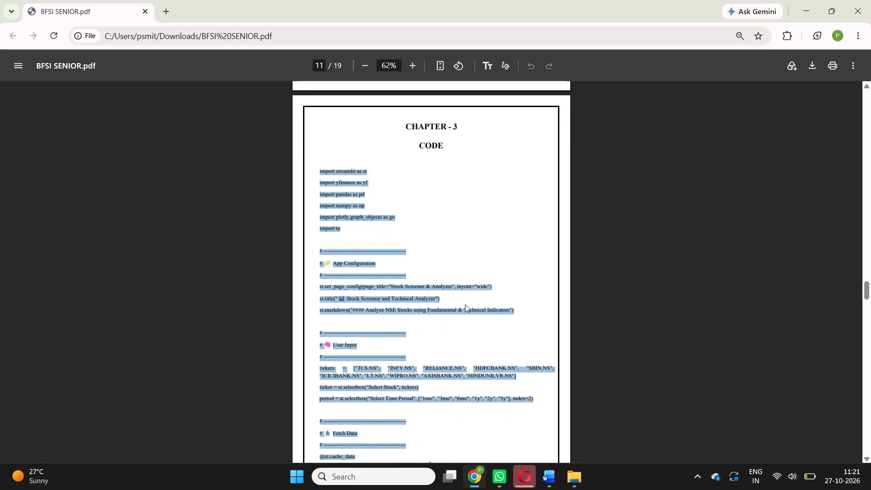
Paste the copied PDF code under TEST CASES/ OUTPUT in the Word report and remove the leftover word "The" before it.
{"action": "scroll", "coordinate": [465, 304], "scroll_direction": "down", "scroll_amount": 1}
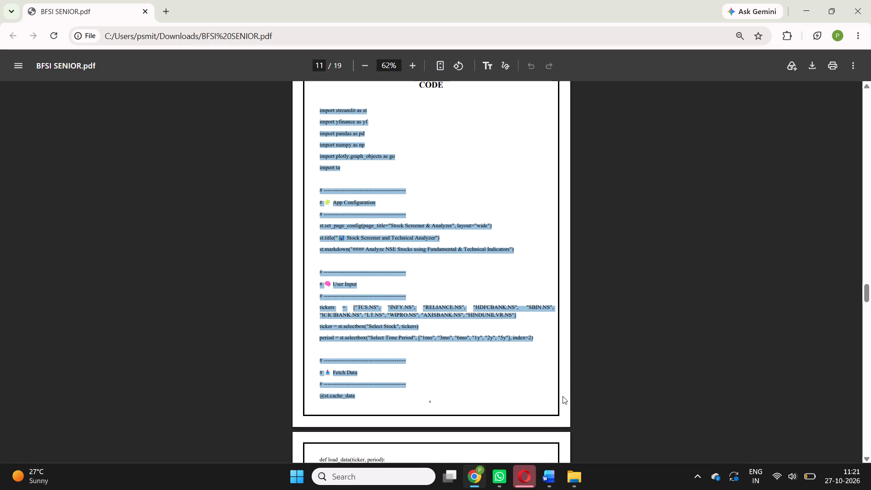
{"action": "left_click", "coordinate": [545, 475]}
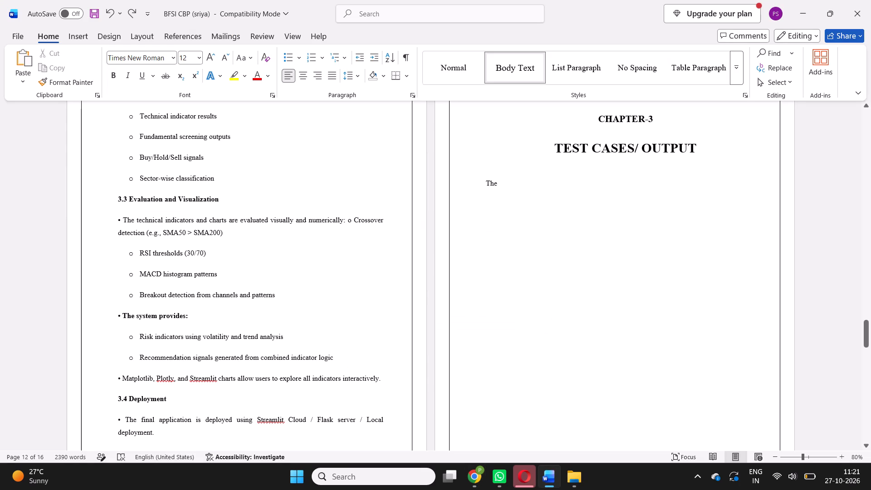
{"action": "key", "text": "ctrl+v"}
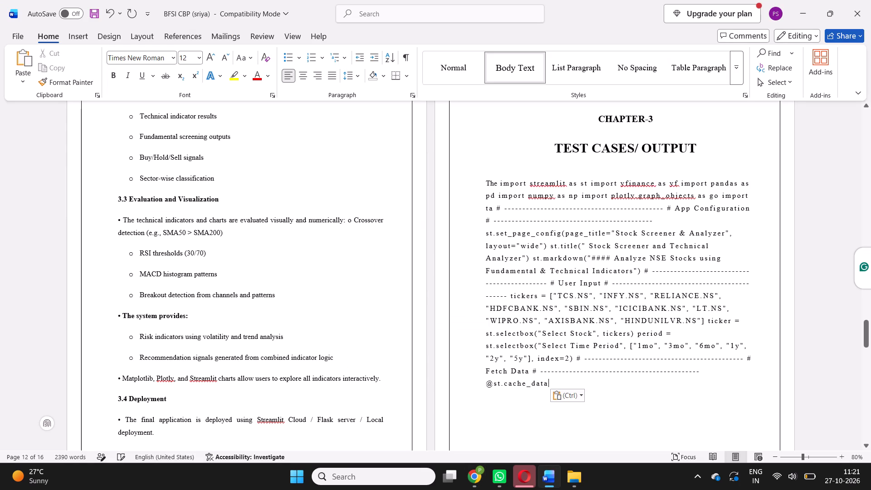
{"action": "left_click", "coordinate": [499, 185]}
{"action": "key", "text": "Right"}
{"action": "key", "text": "BackSpace"}
{"action": "key", "text": "BackSpace"}
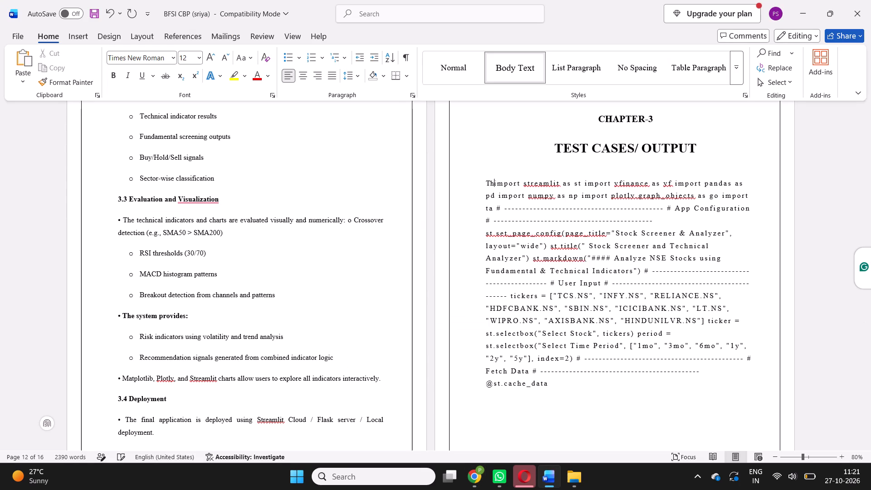
{"action": "key", "text": "BackSpace"}
{"action": "key", "text": "BackSpace"}
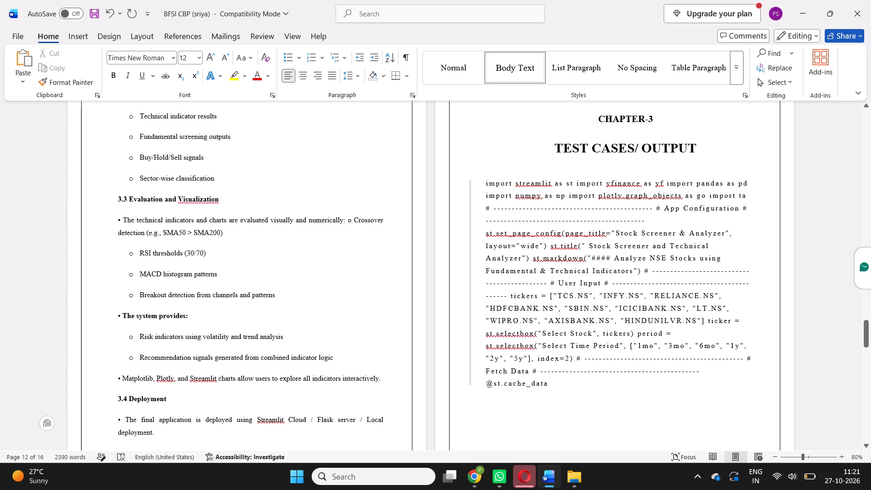
Break the pasted code so the streamlit, yfinance, pandas and numpy imports each stand on their own line, without a stray leading space.
{"action": "left_click", "coordinate": [576, 184]}
{"action": "key", "text": "Return"}
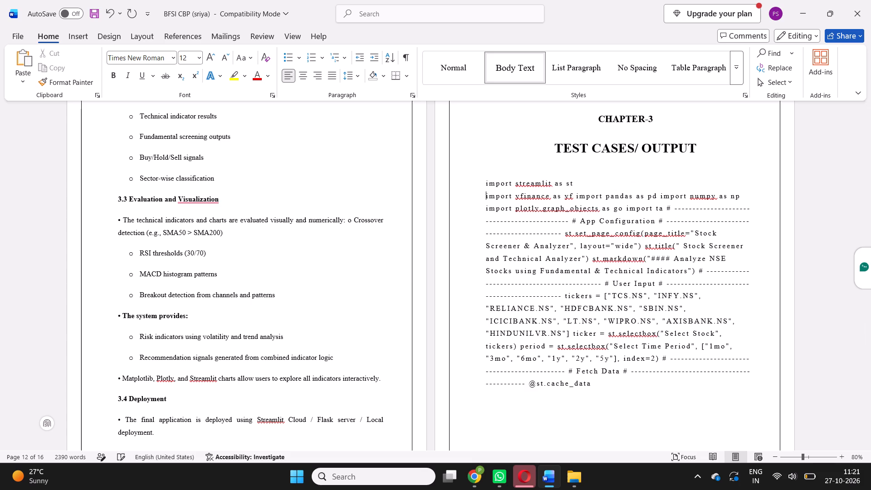
{"action": "left_click", "coordinate": [576, 196]}
{"action": "key", "text": "Return"}
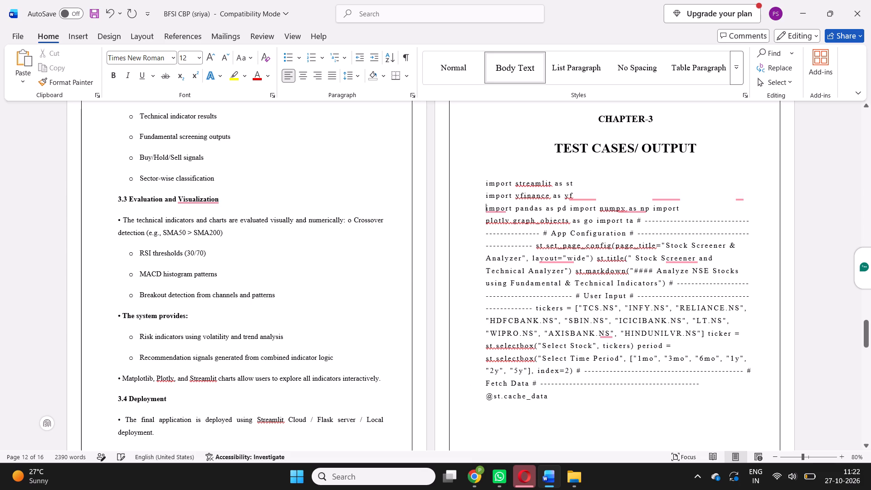
{"action": "left_click", "coordinate": [569, 211]}
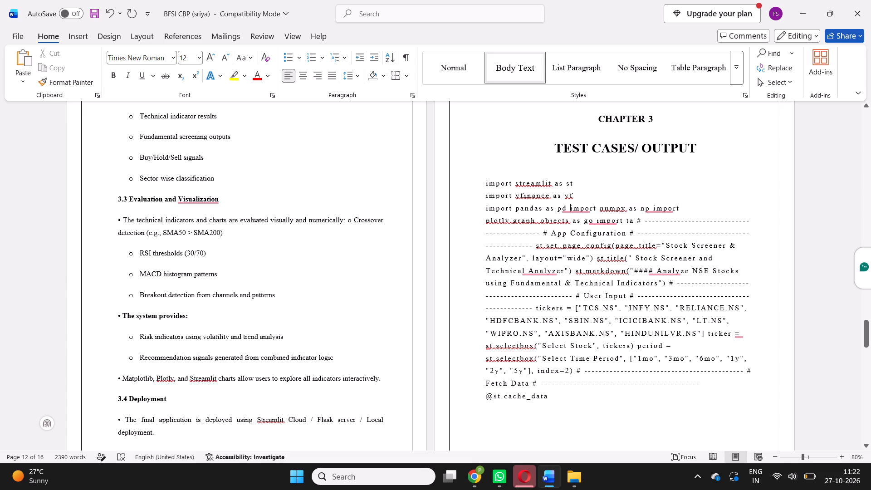
{"action": "key", "text": "Return"}
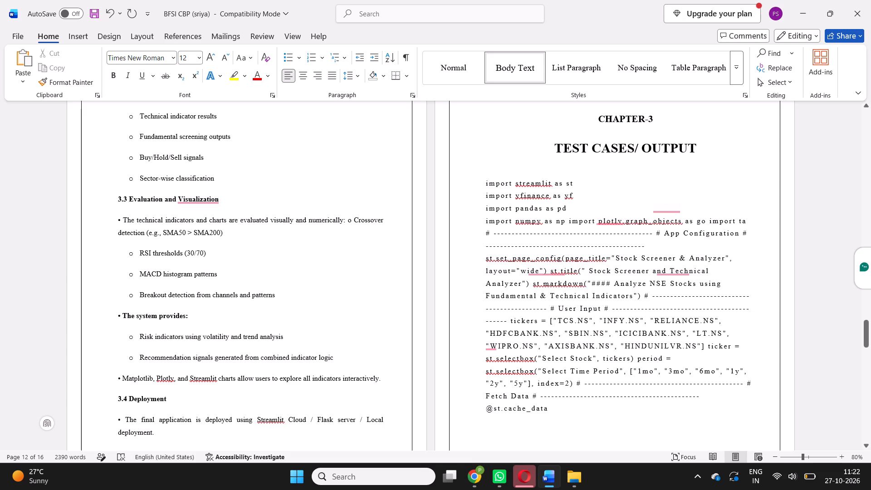
{"action": "left_click", "coordinate": [567, 220]}
{"action": "key", "text": "Return"}
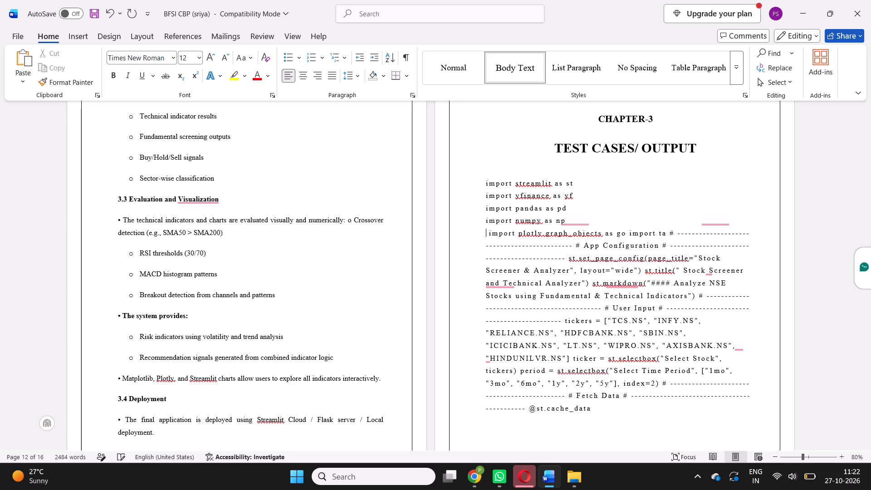
{"action": "key", "text": "Right"}
{"action": "key", "text": "BackSpace"}
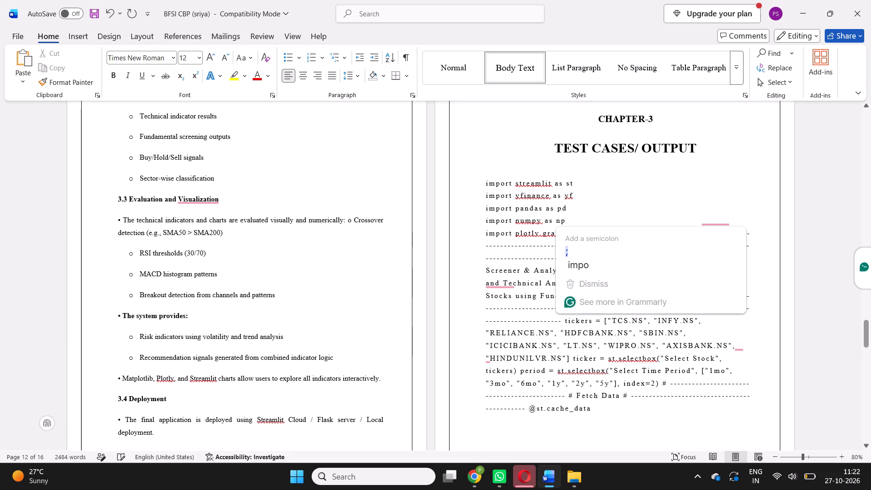
Put the plotly.graph_objects and ta imports on separate lines, matching the Code page in BFSI SENIOR.pdf.
{"action": "left_click", "coordinate": [487, 264]}
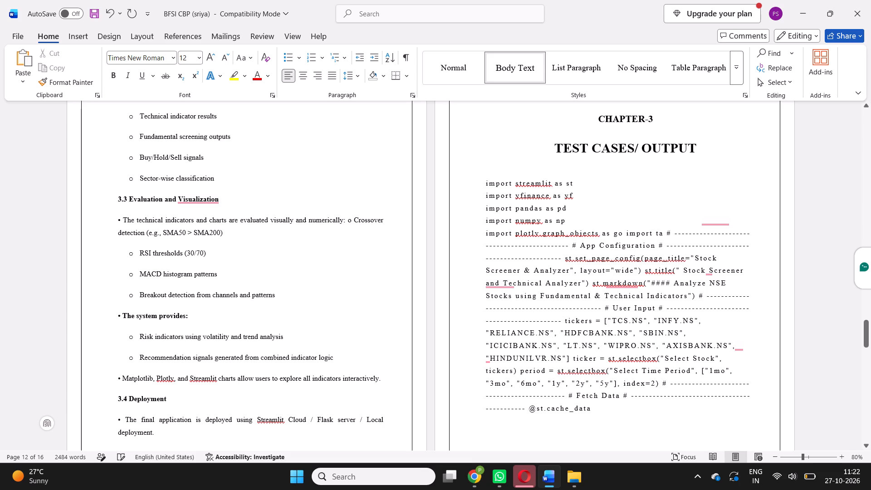
{"action": "left_click", "coordinate": [625, 233]}
{"action": "key", "text": "Return"}
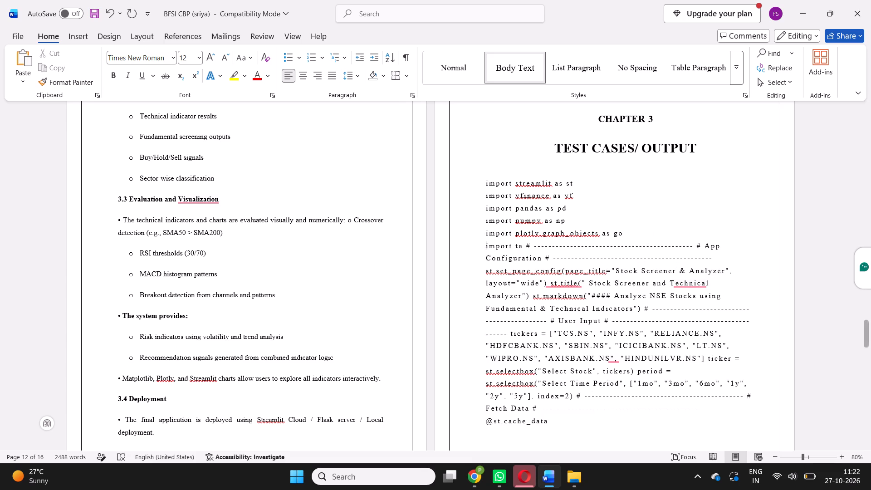
{"action": "left_click", "coordinate": [482, 477]}
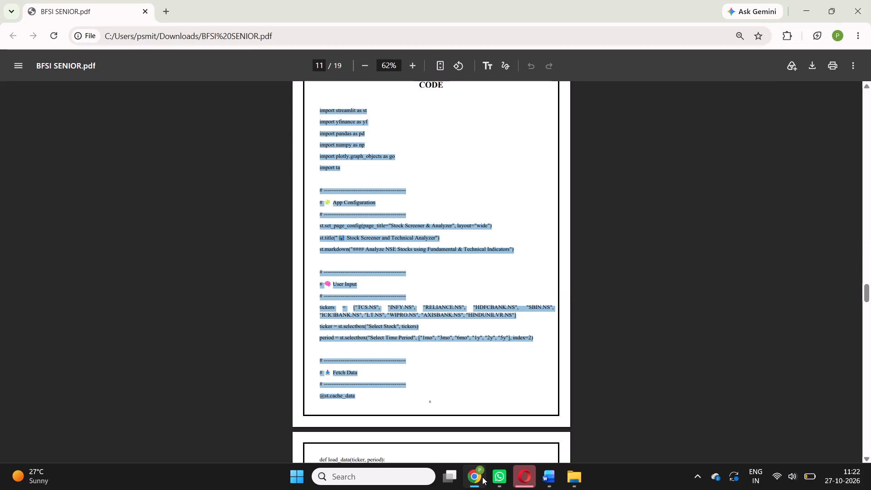
{"action": "left_click", "coordinate": [546, 475]}
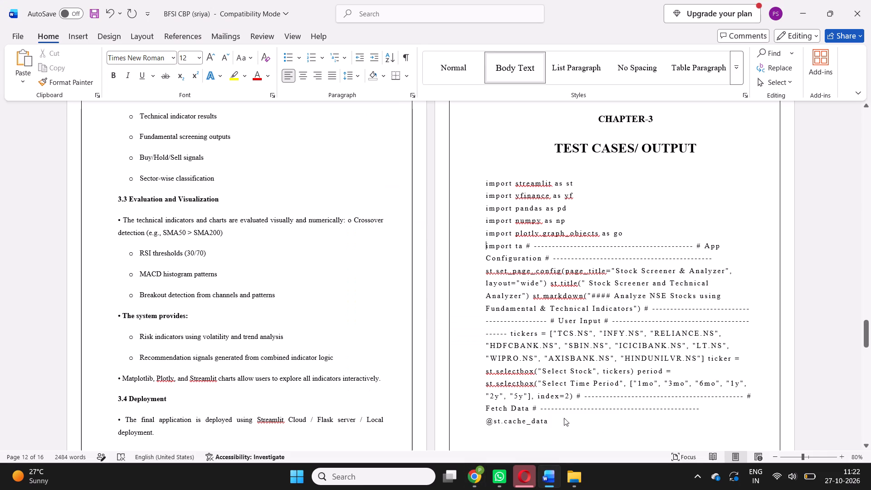
{"action": "left_click", "coordinate": [525, 246]}
{"action": "key", "text": "Return"}
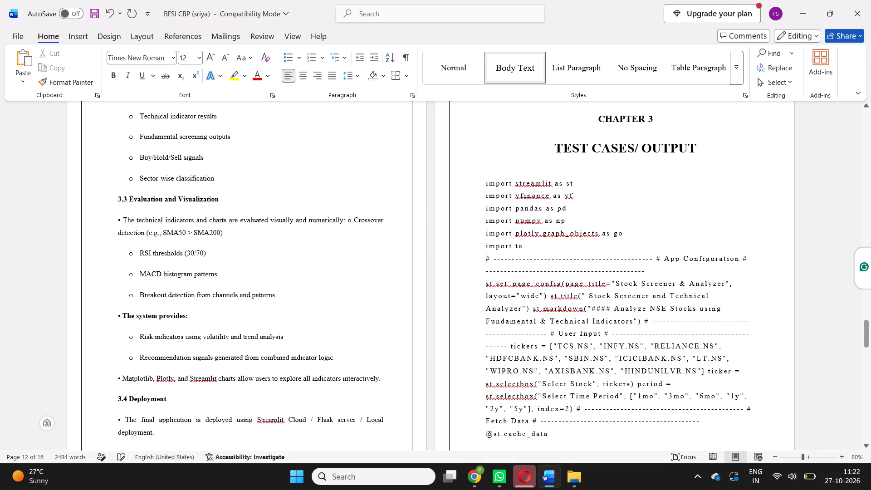
Split the App Configuration comment header into a dashed line, the title and a second dashed line, as in the PDF.
{"action": "left_click", "coordinate": [504, 480]}
{"action": "left_click", "coordinate": [474, 475]}
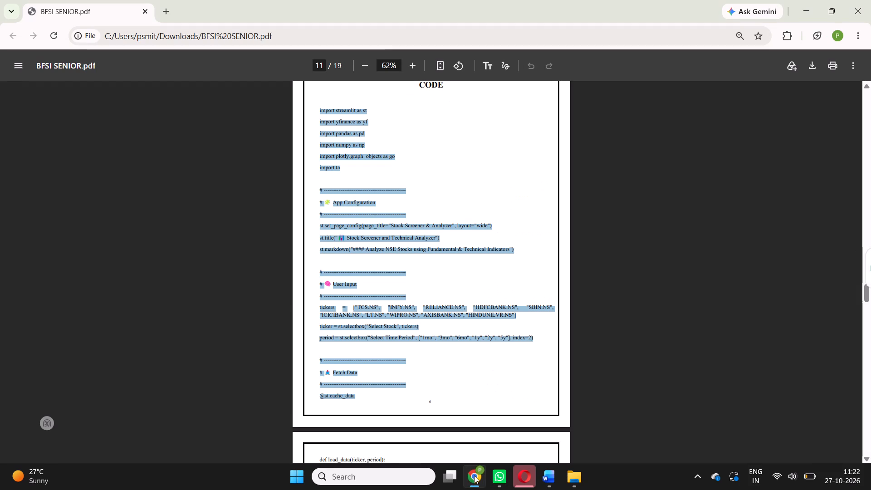
{"action": "left_click", "coordinate": [551, 484]}
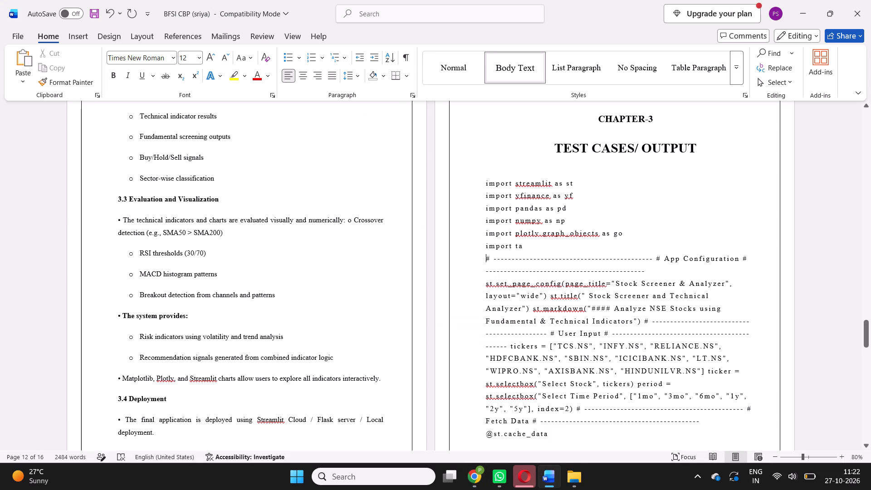
{"action": "left_click", "coordinate": [656, 258]}
{"action": "key", "text": "Return"}
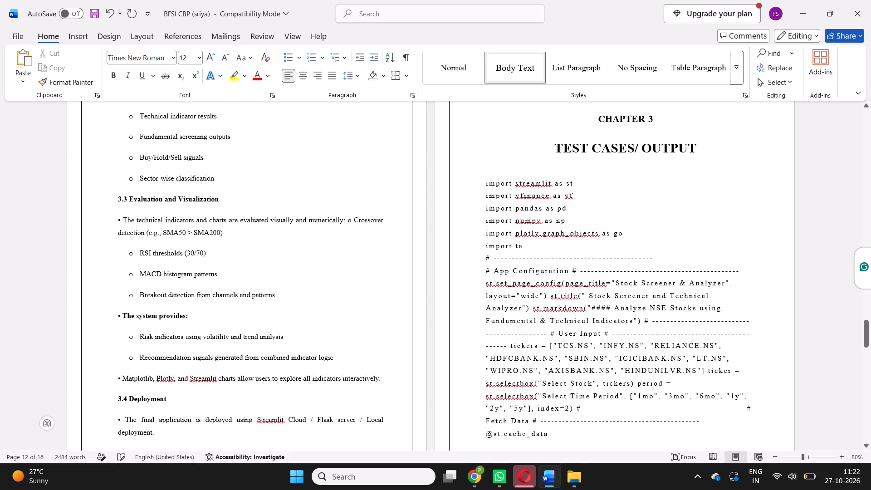
{"action": "left_click", "coordinate": [572, 267]}
{"action": "key", "text": "Return"}
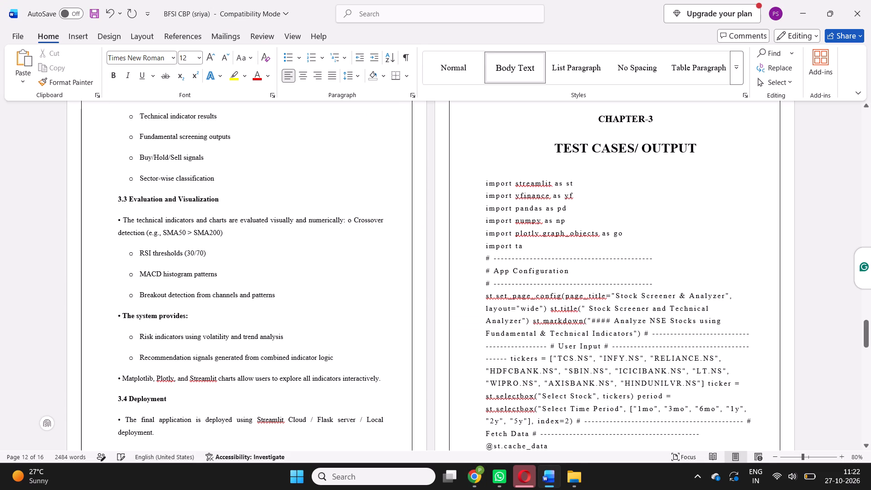
Compare with the PDF, start st.title on a new line, and break the code after the st.markdown statement.
{"action": "left_click", "coordinate": [473, 479]}
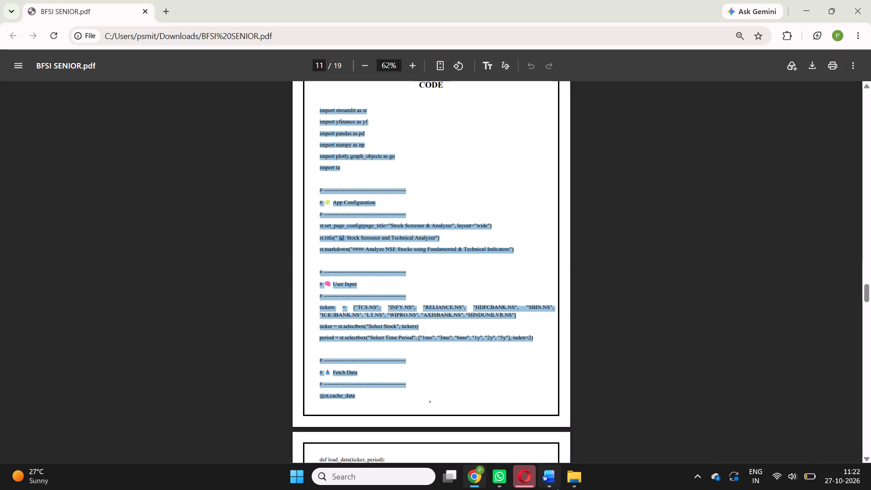
{"action": "left_click", "coordinate": [548, 478]}
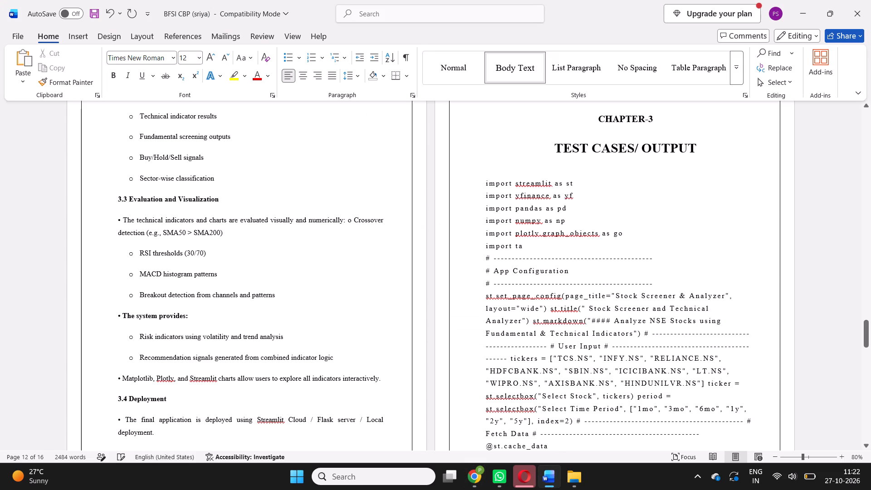
{"action": "left_click", "coordinate": [550, 311]}
{"action": "key", "text": "Return"}
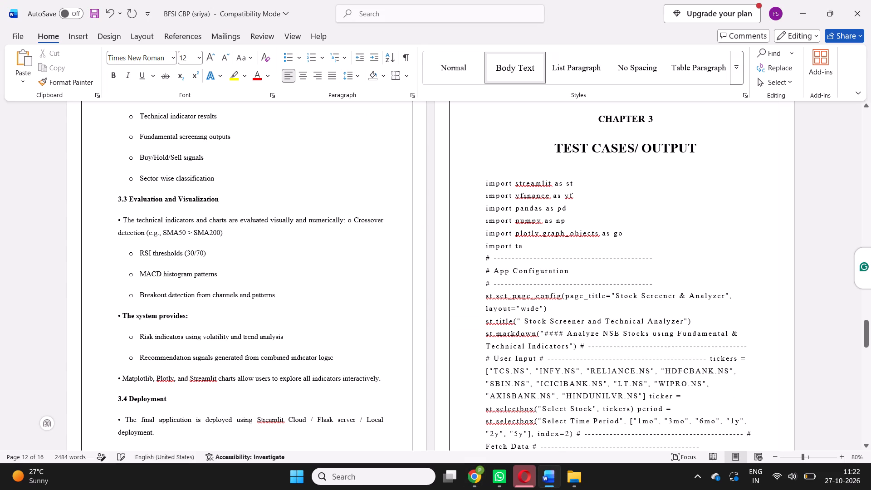
{"action": "left_click", "coordinate": [579, 344]}
{"action": "key", "text": "Return"}
{"action": "scroll", "coordinate": [579, 344], "scroll_direction": "down", "scroll_amount": 1}
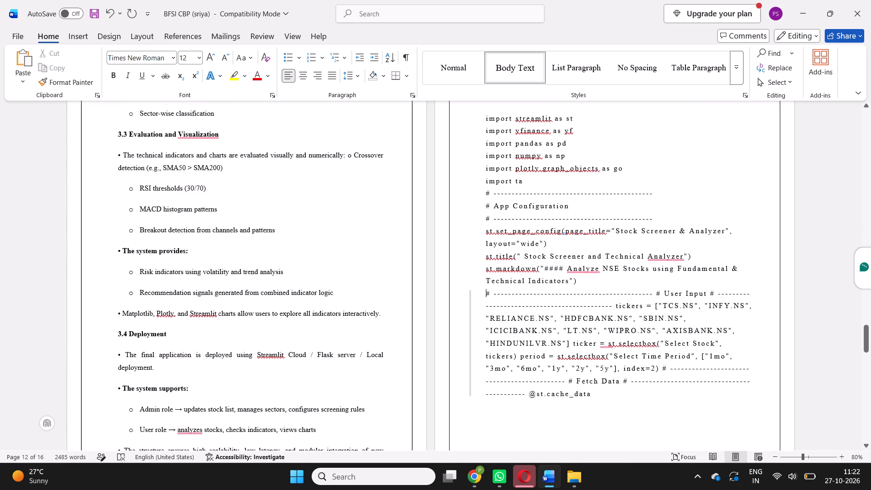
{"action": "key", "text": "Return"}
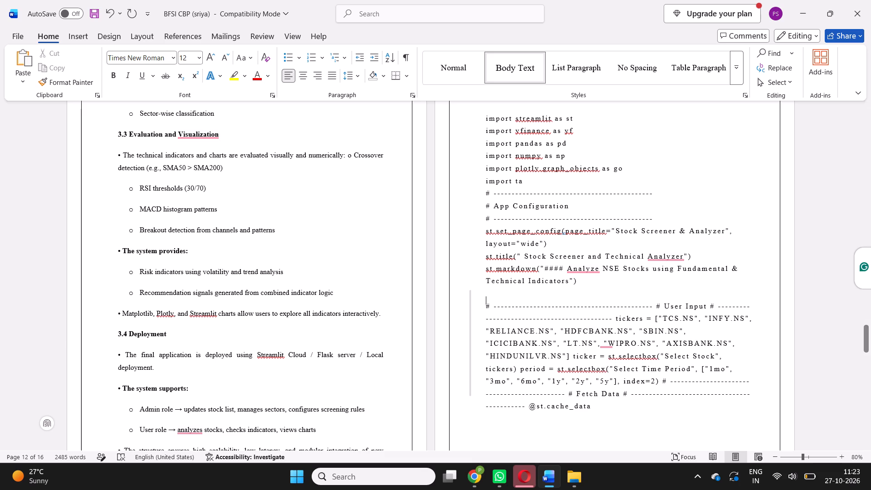
{"action": "key", "text": "BackSpace"}
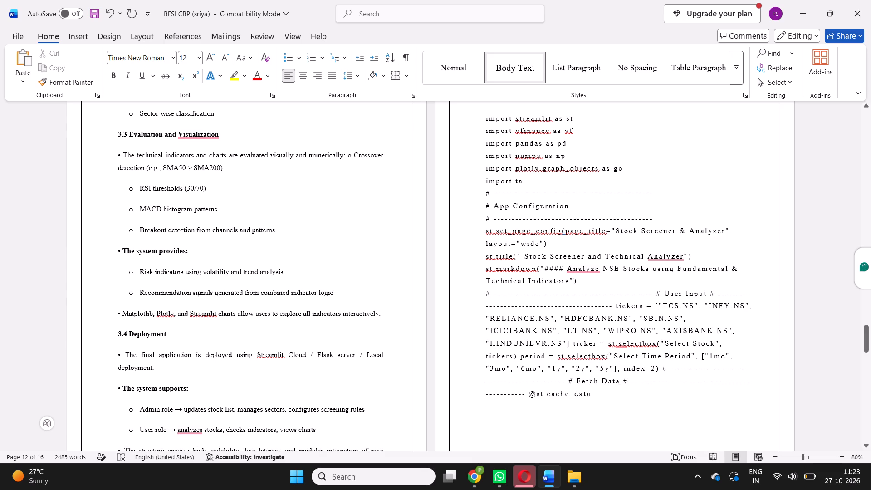
Split the User Input comment header into dashed line, title and dashed line, and start the tickers list on its own line.
{"action": "left_click", "coordinate": [656, 294]}
{"action": "key", "text": "Return"}
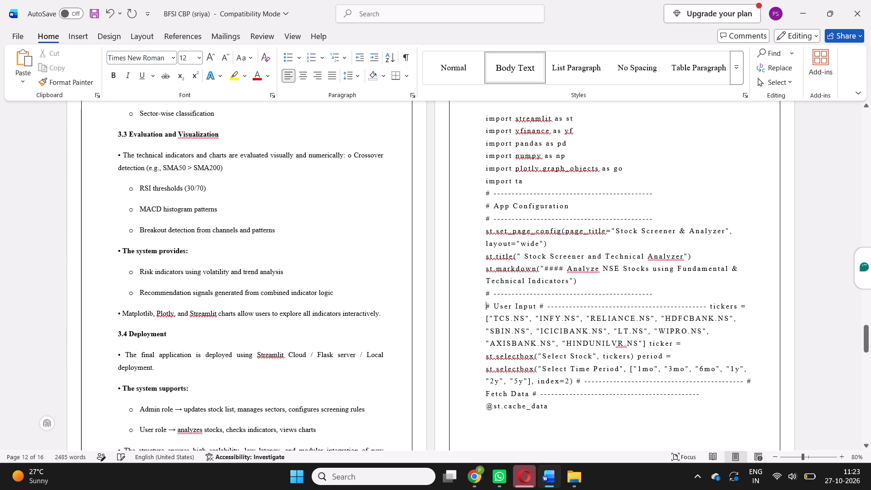
{"action": "left_click", "coordinate": [540, 305]}
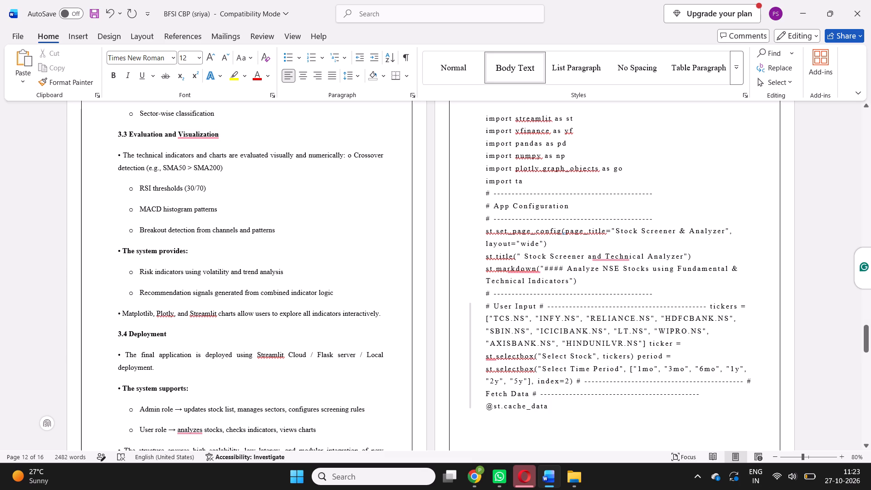
{"action": "key", "text": "Return"}
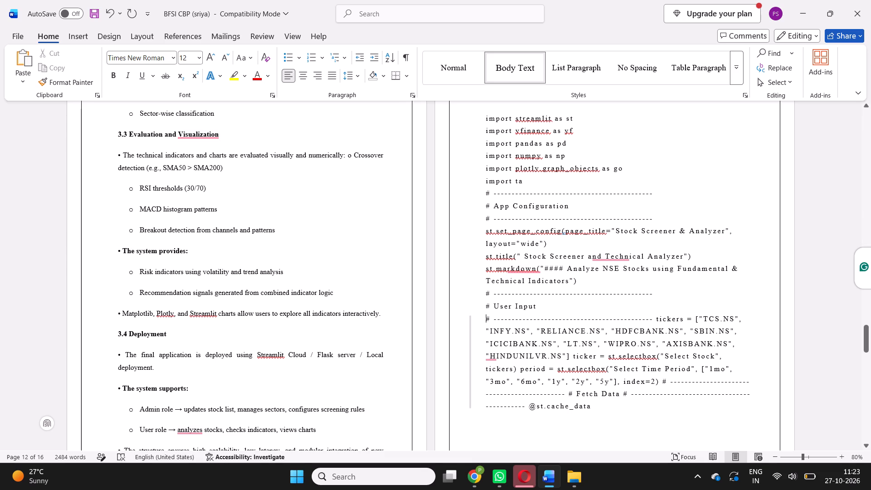
{"action": "left_click", "coordinate": [656, 320]}
{"action": "key", "text": "Return"}
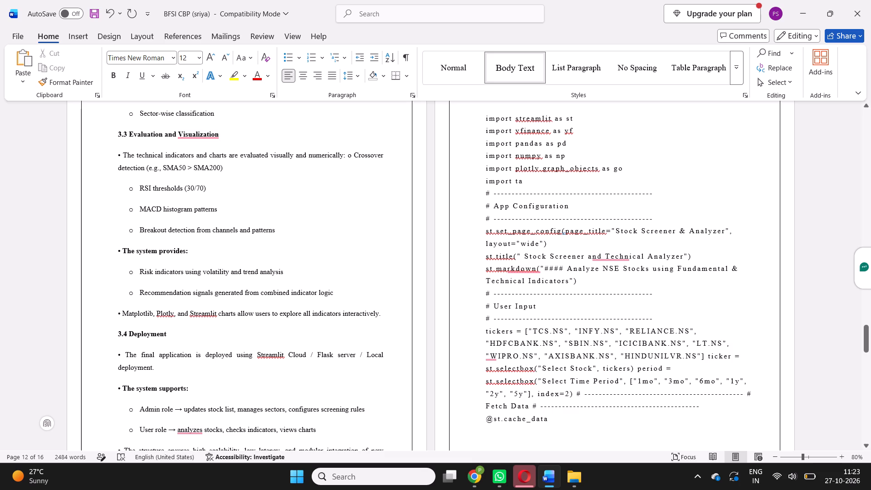
Check the Code page in BFSI SENIOR.pdf and start the ticker and period selectbox statements on separate lines in the Word report.
{"action": "left_click", "coordinate": [480, 478]}
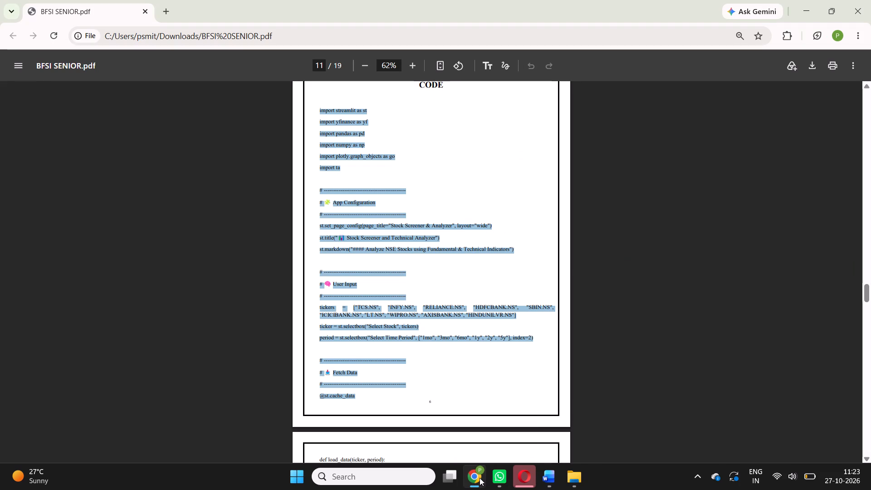
{"action": "left_click", "coordinate": [540, 475]}
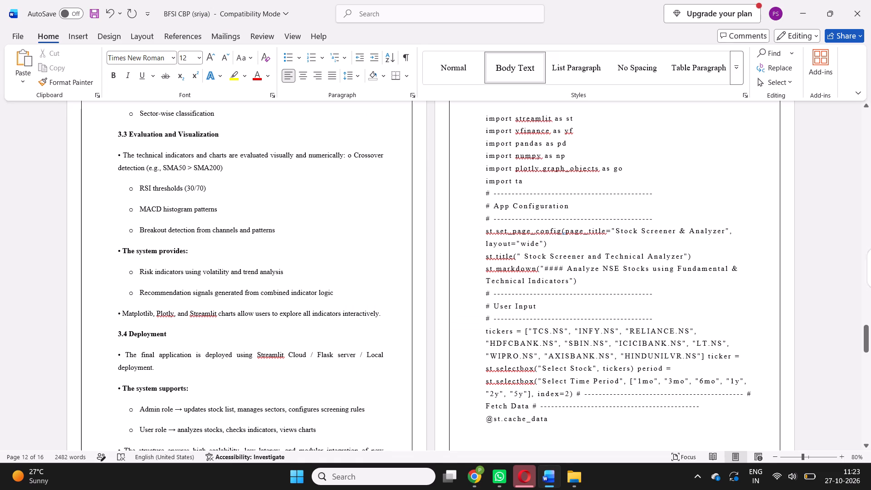
{"action": "left_click", "coordinate": [693, 357]}
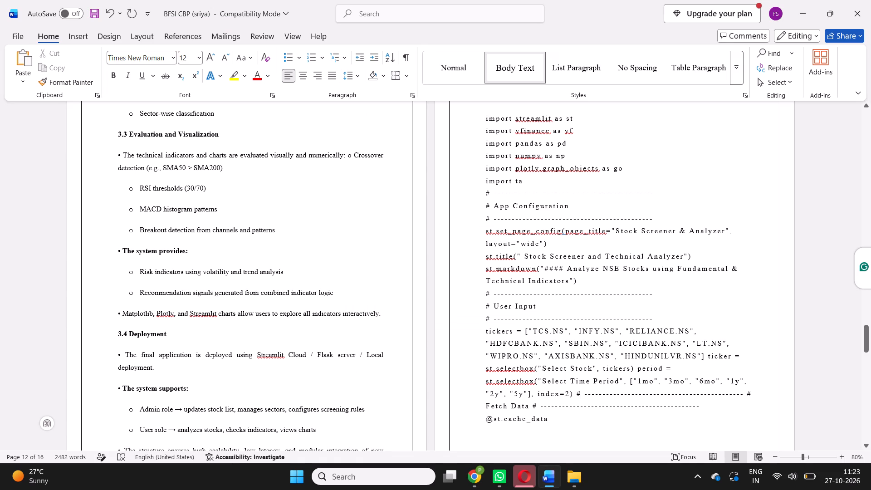
{"action": "left_click", "coordinate": [708, 355]}
{"action": "key", "text": "Return"}
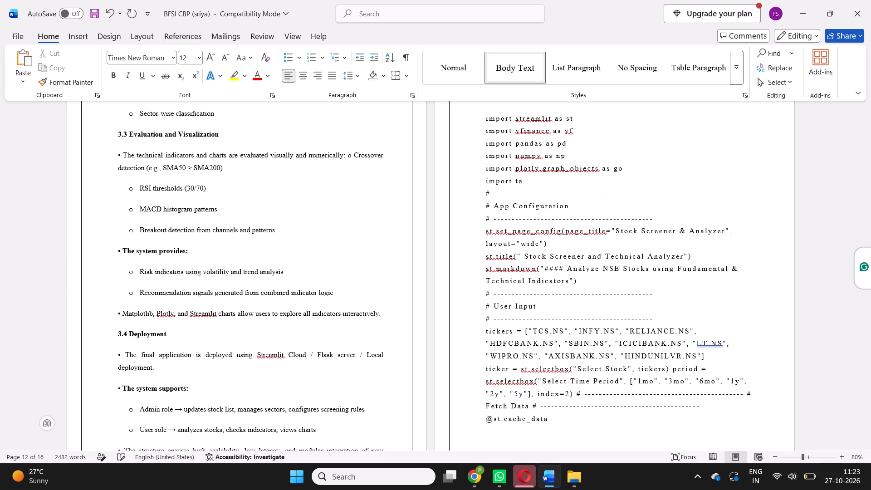
{"action": "left_click", "coordinate": [673, 372]}
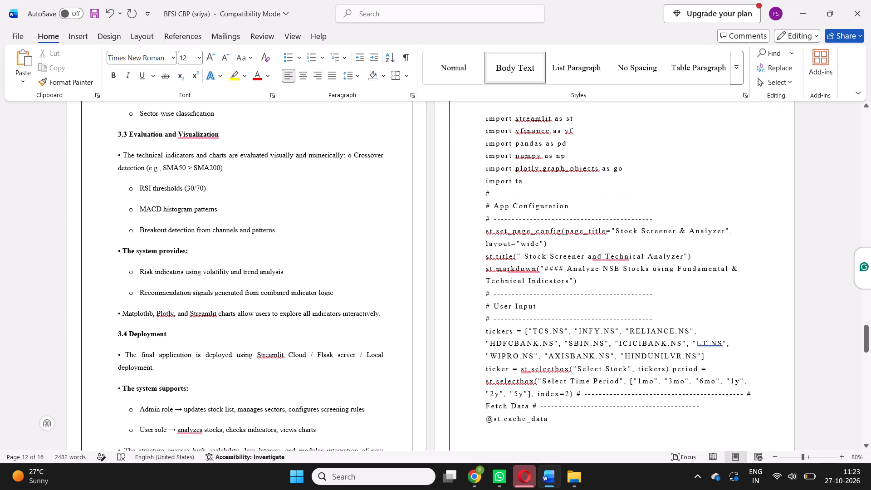
{"action": "key", "text": "Return"}
{"action": "scroll", "coordinate": [673, 372], "scroll_direction": "down", "scroll_amount": 1}
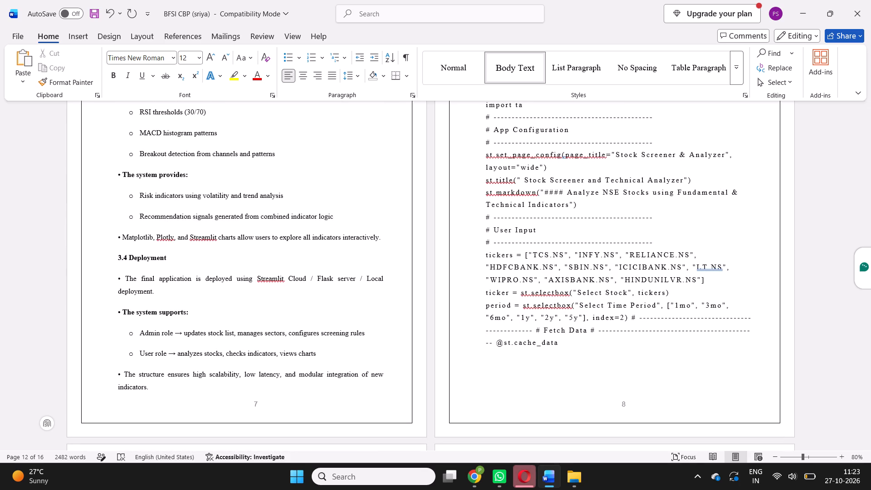
{"action": "left_click", "coordinate": [469, 480]}
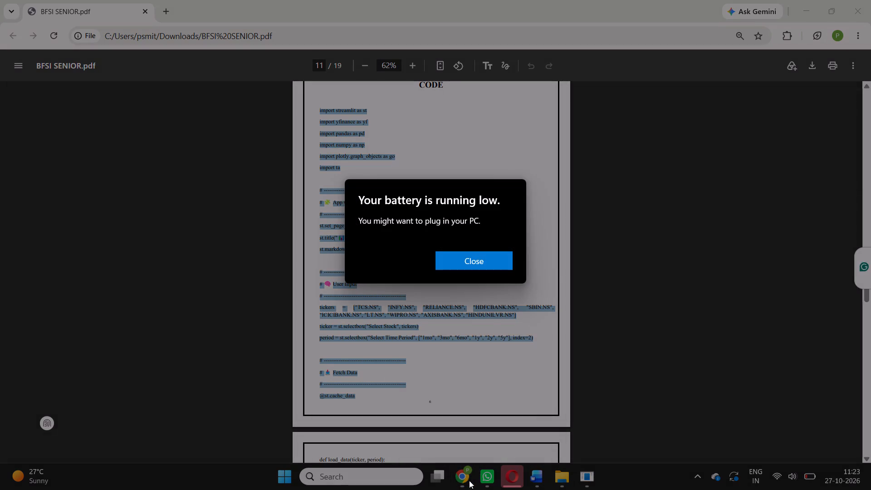
{"action": "left_click", "coordinate": [484, 257]}
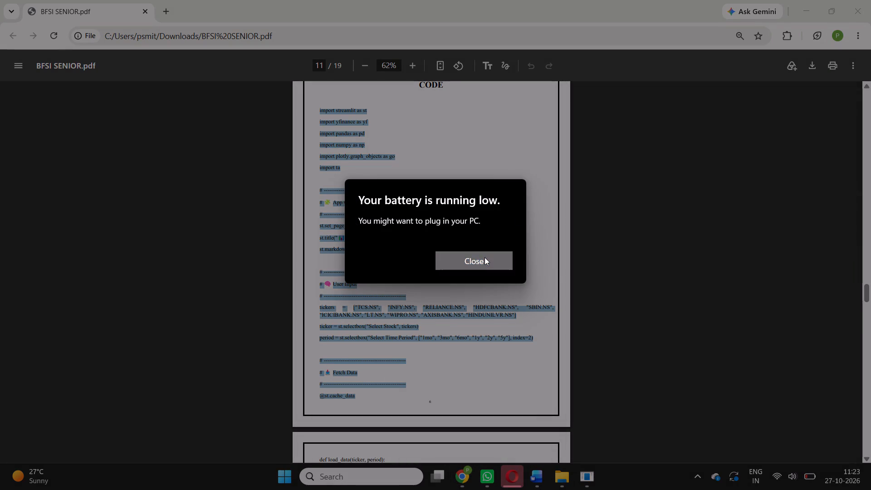
{"action": "left_click", "coordinate": [544, 485]}
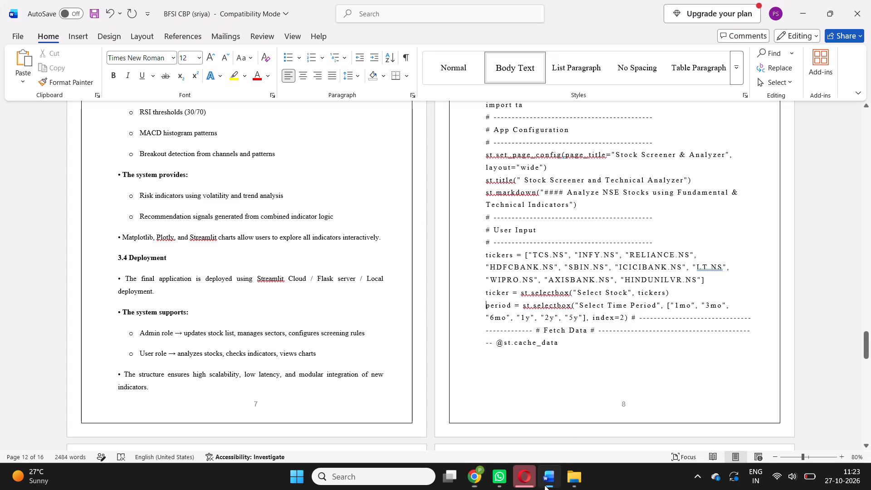
{"action": "left_click", "coordinate": [631, 315]}
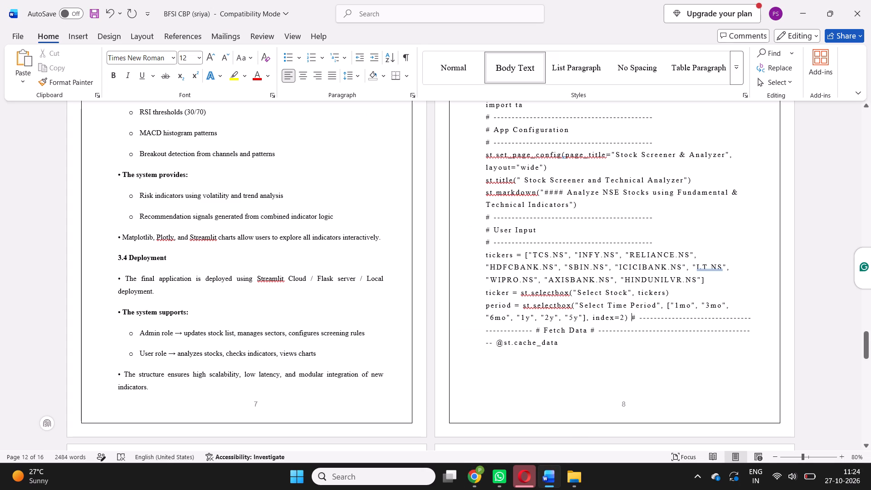
{"action": "key", "text": "Return"}
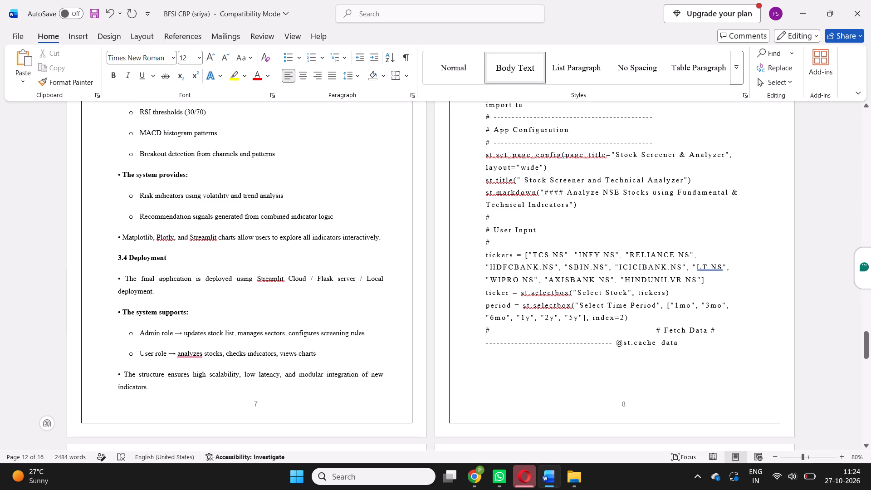
{"action": "left_click", "coordinate": [657, 331]}
{"action": "key", "text": "Return"}
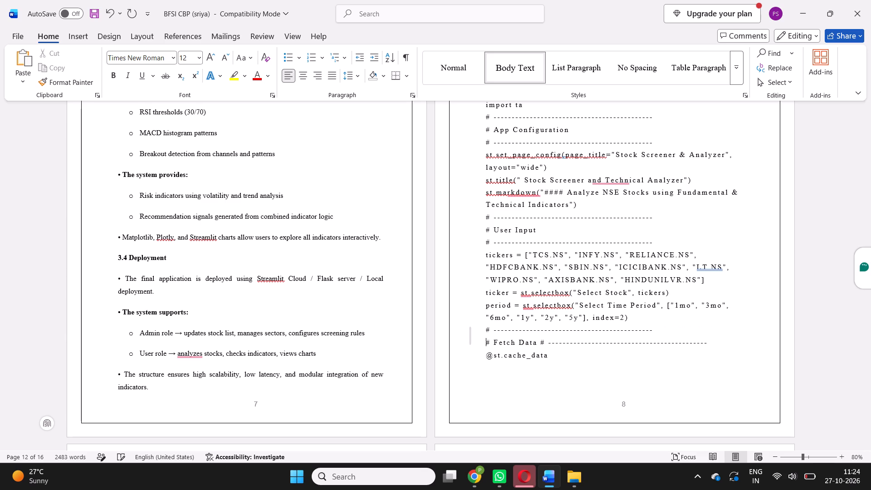
{"action": "left_click", "coordinate": [538, 339]}
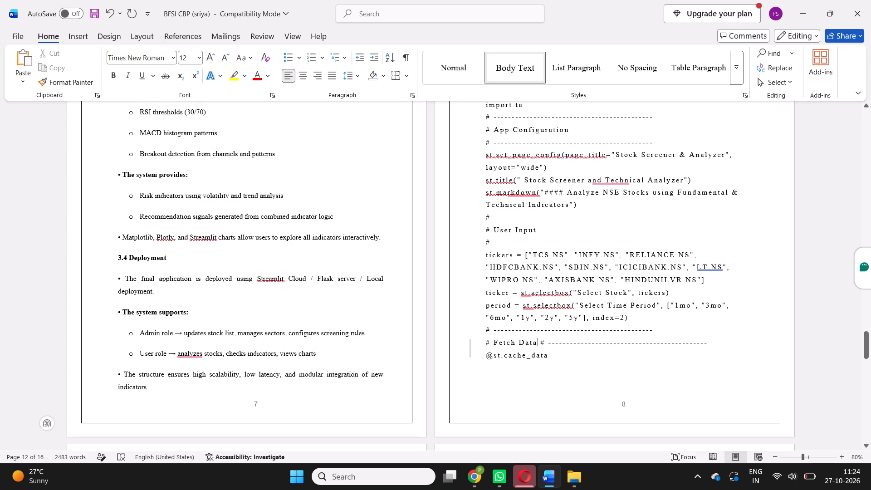
{"action": "key", "text": "Return"}
{"action": "key", "text": "Right"}
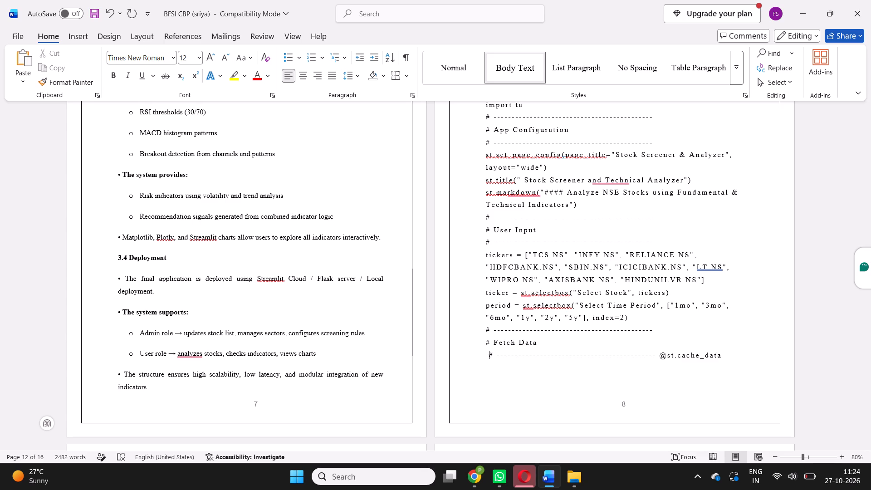
{"action": "key", "text": "BackSpace"}
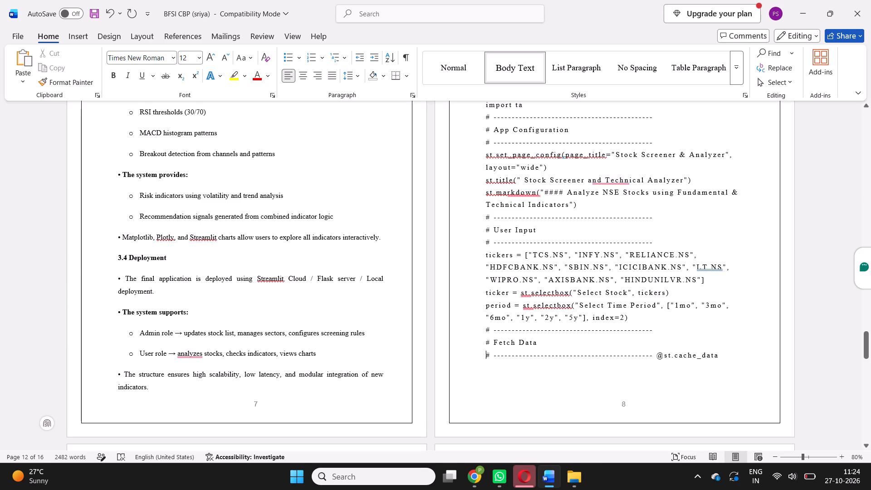
{"action": "left_click", "coordinate": [656, 358]}
{"action": "key", "text": "Return"}
Review the reformatted Chapter 3 code and the Chapter 4 Results pages that follow it.
{"action": "scroll", "coordinate": [656, 358], "scroll_direction": "up", "scroll_amount": 1}
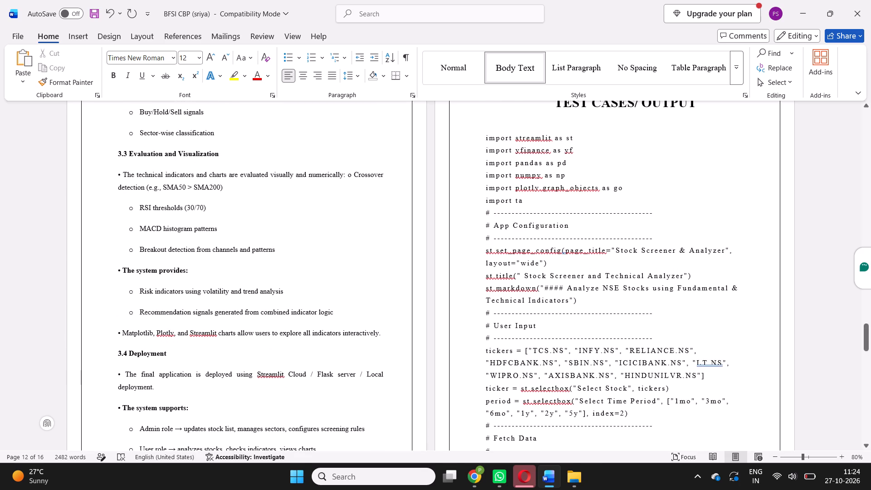
{"action": "scroll", "coordinate": [656, 358], "scroll_direction": "up", "scroll_amount": 1}
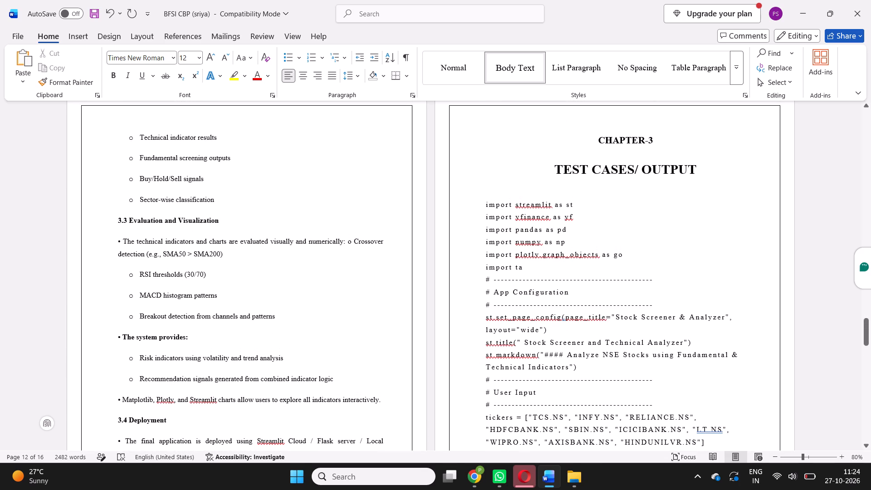
{"action": "scroll", "coordinate": [601, 377], "scroll_direction": "down", "scroll_amount": 1}
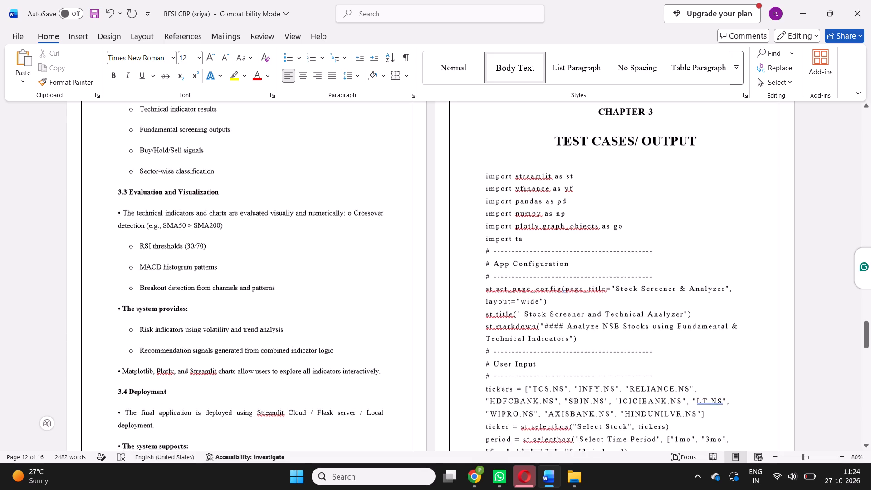
{"action": "scroll", "coordinate": [601, 377], "scroll_direction": "down", "scroll_amount": 2}
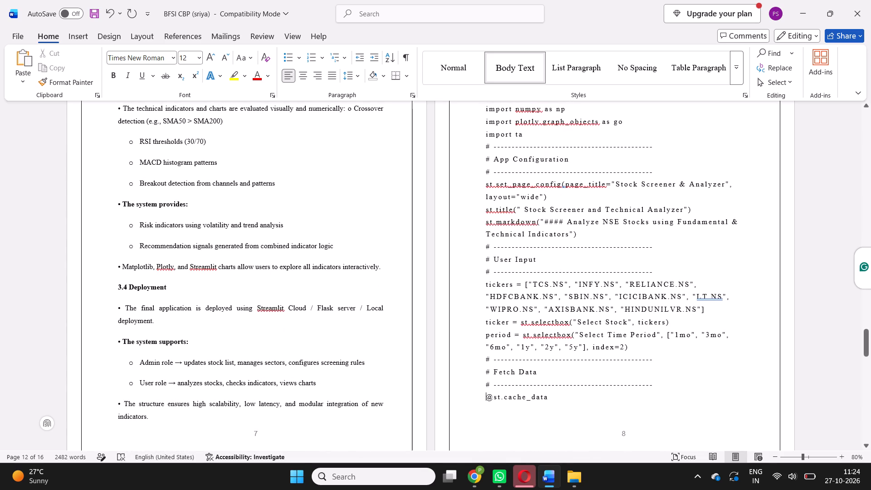
{"action": "scroll", "coordinate": [542, 395], "scroll_direction": "down", "scroll_amount": 5}
{"action": "scroll", "coordinate": [542, 395], "scroll_direction": "up", "scroll_amount": 1}
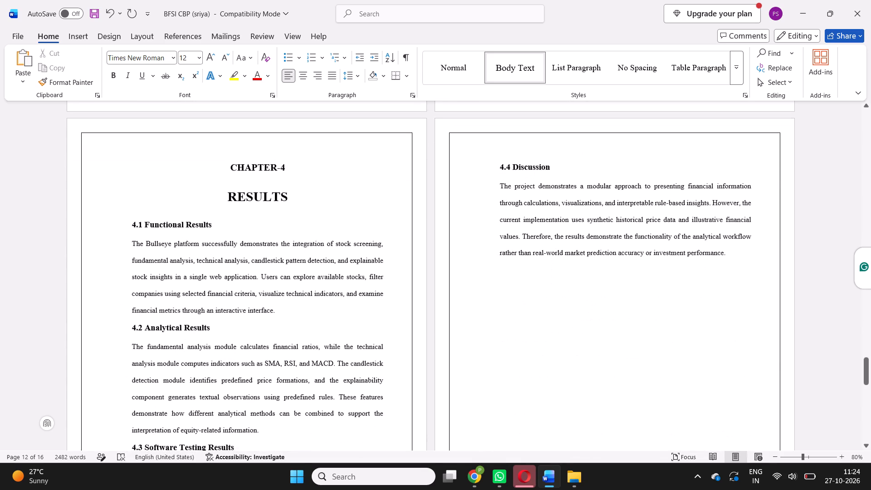
{"action": "scroll", "coordinate": [542, 395], "scroll_direction": "up", "scroll_amount": 2}
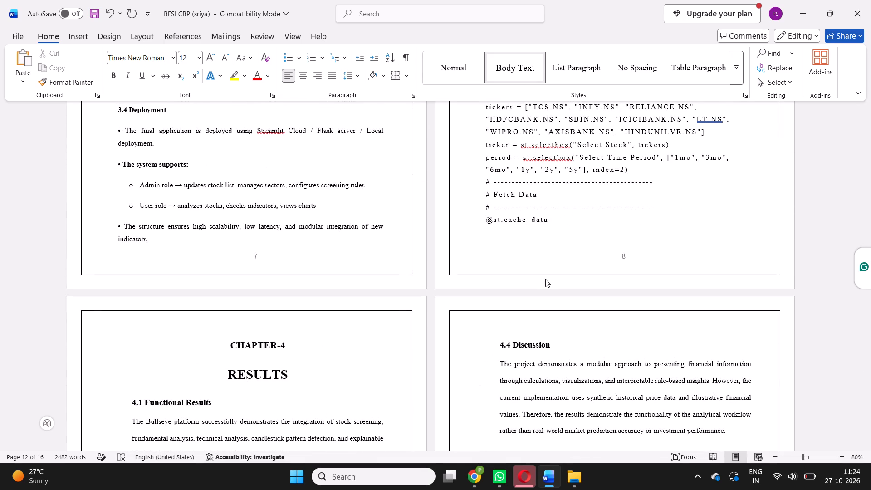
{"action": "left_click", "coordinate": [560, 220]}
{"action": "key", "text": "Return"}
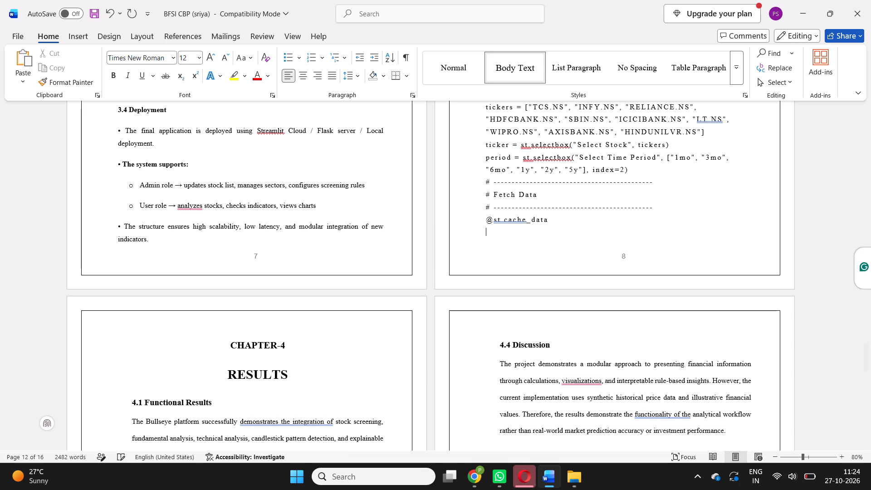
{"action": "left_click", "coordinate": [470, 479]}
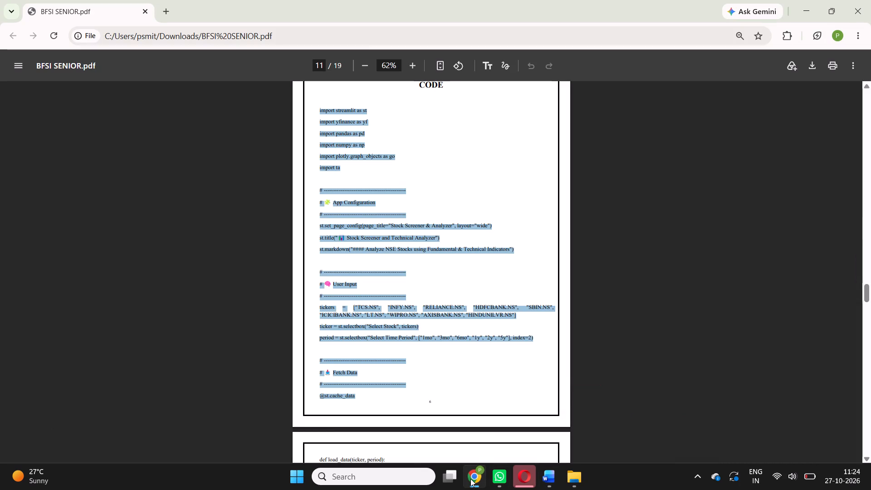
{"action": "scroll", "coordinate": [399, 412], "scroll_direction": "down", "scroll_amount": 1}
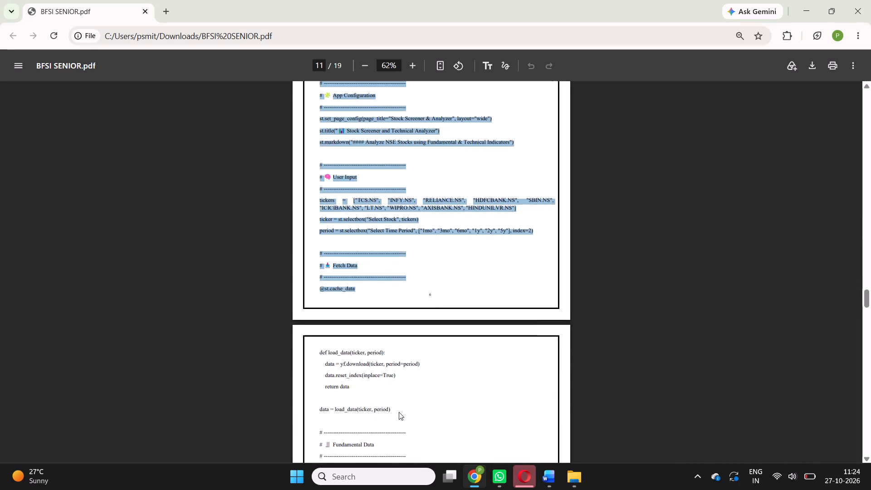
{"action": "scroll", "coordinate": [399, 412], "scroll_direction": "down", "scroll_amount": 2}
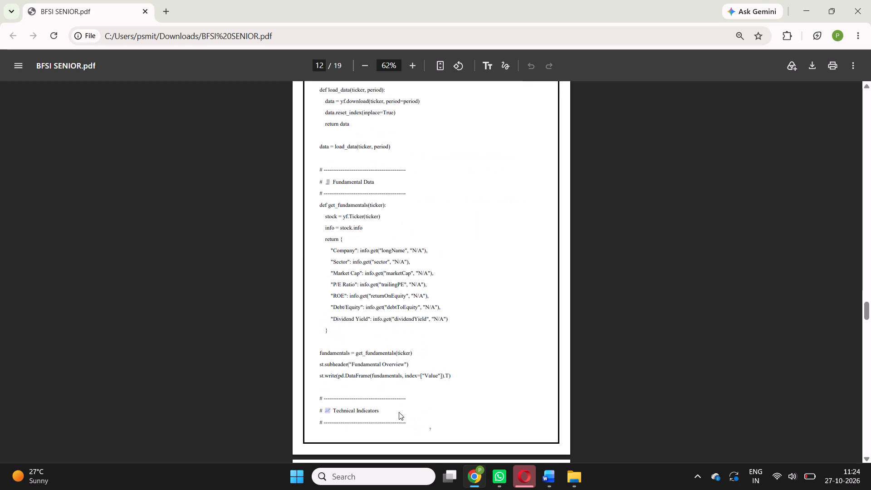
{"action": "scroll", "coordinate": [399, 412], "scroll_direction": "up", "scroll_amount": 1}
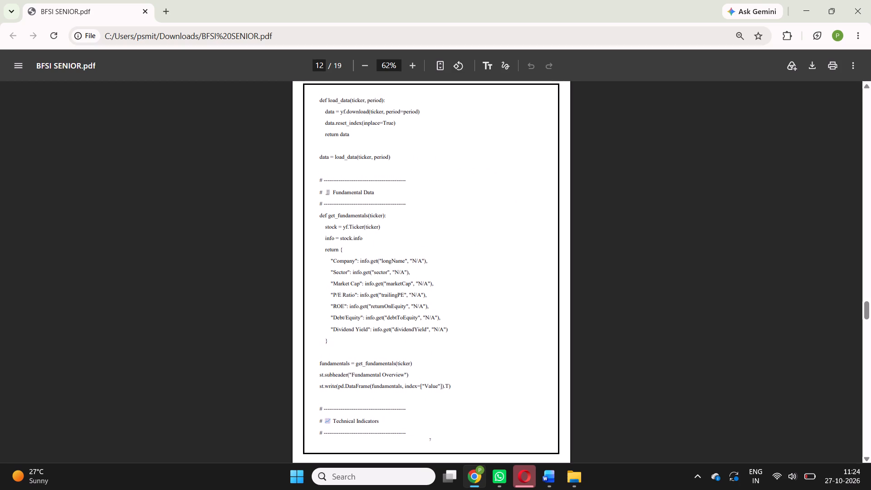
{"action": "left_click_drag", "start_coordinate": [319, 100], "coordinate": [410, 436]}
{"action": "key", "text": "ctrl+c"}
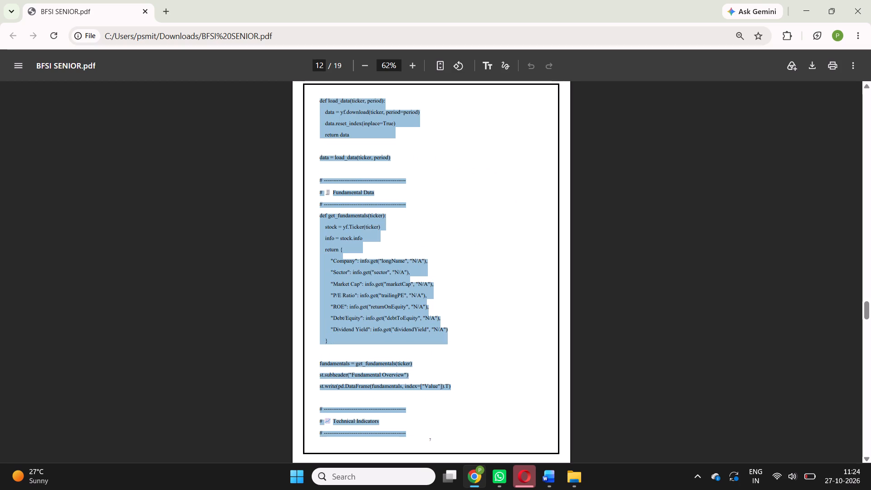
{"action": "left_click", "coordinate": [556, 478]}
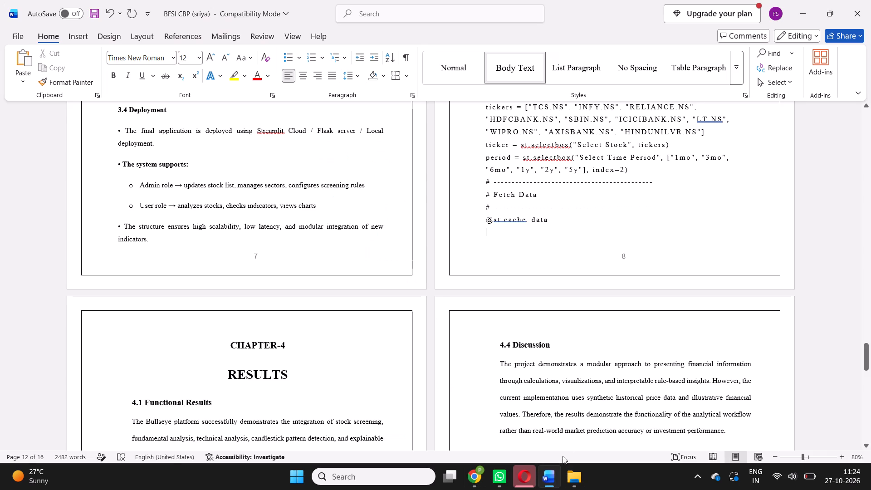
{"action": "key", "text": "ctrl+v"}
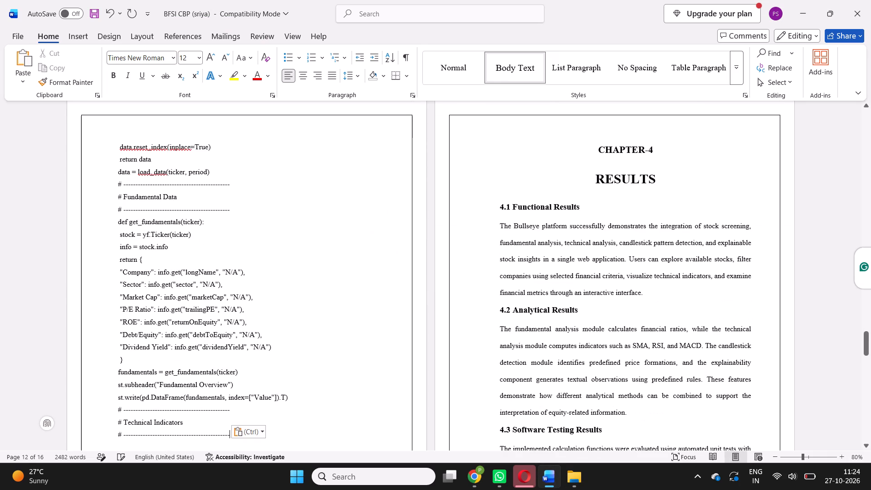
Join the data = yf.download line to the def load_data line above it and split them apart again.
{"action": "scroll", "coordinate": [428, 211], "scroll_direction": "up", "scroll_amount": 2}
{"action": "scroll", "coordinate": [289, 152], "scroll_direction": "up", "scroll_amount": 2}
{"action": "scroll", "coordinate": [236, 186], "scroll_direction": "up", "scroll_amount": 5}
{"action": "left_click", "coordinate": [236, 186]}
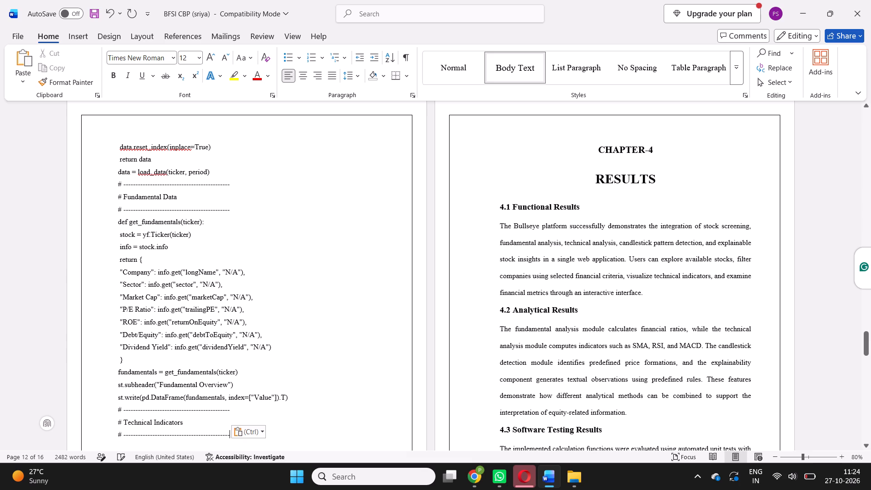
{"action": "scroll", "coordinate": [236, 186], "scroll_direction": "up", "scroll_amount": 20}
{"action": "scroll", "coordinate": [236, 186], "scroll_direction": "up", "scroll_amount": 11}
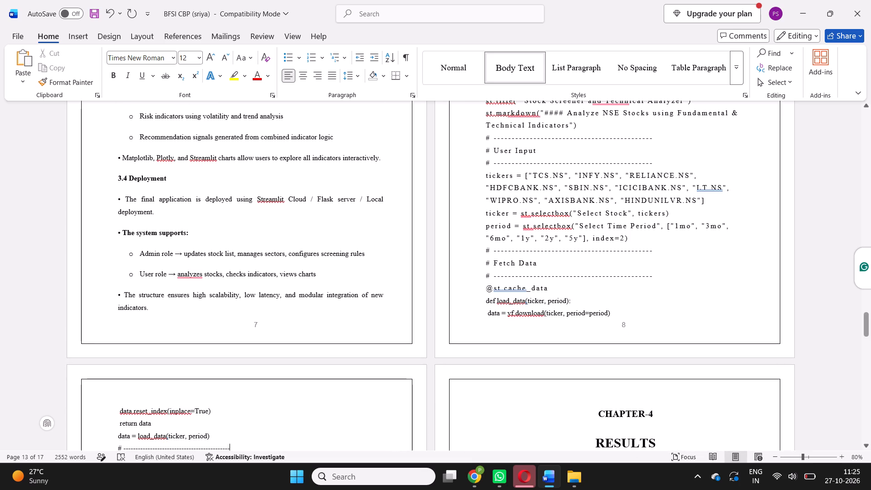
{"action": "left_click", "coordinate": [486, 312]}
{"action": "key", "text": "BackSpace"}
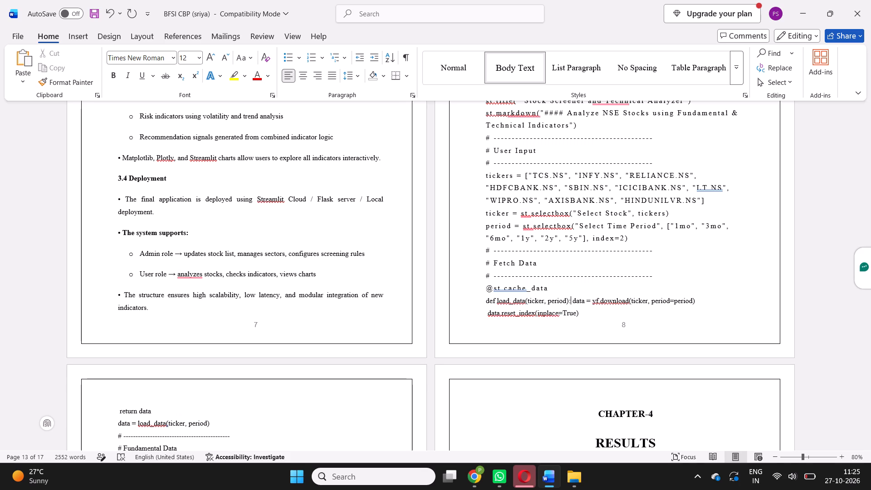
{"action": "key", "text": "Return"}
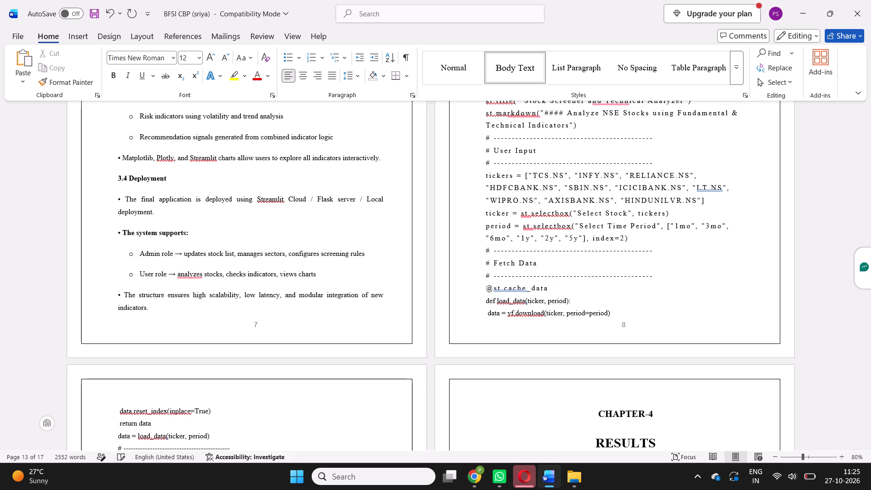
{"action": "scroll", "coordinate": [486, 312], "scroll_direction": "down", "scroll_amount": 3}
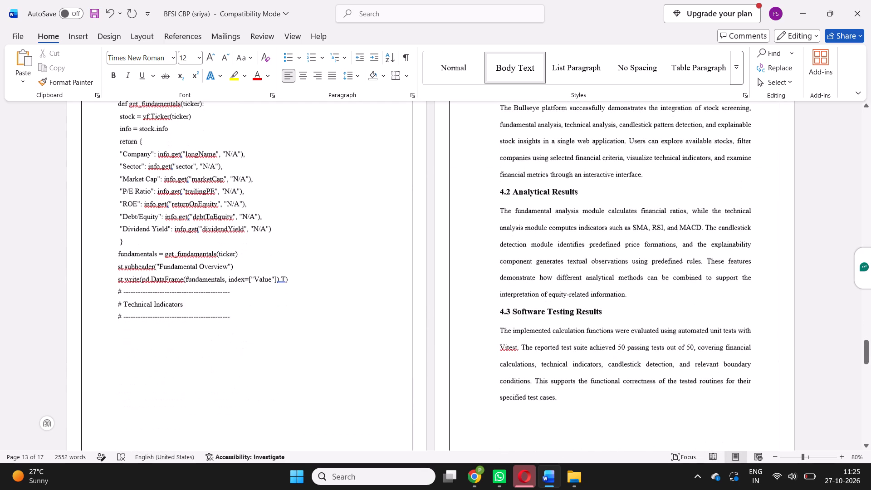
{"action": "scroll", "coordinate": [486, 312], "scroll_direction": "up", "scroll_amount": 3}
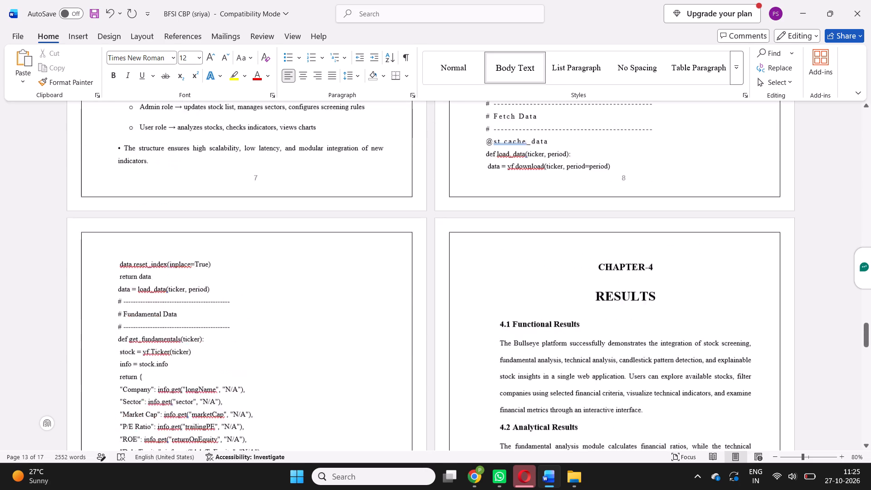
{"action": "scroll", "coordinate": [486, 312], "scroll_direction": "up", "scroll_amount": 1}
{"action": "scroll", "coordinate": [486, 312], "scroll_direction": "down", "scroll_amount": 1}
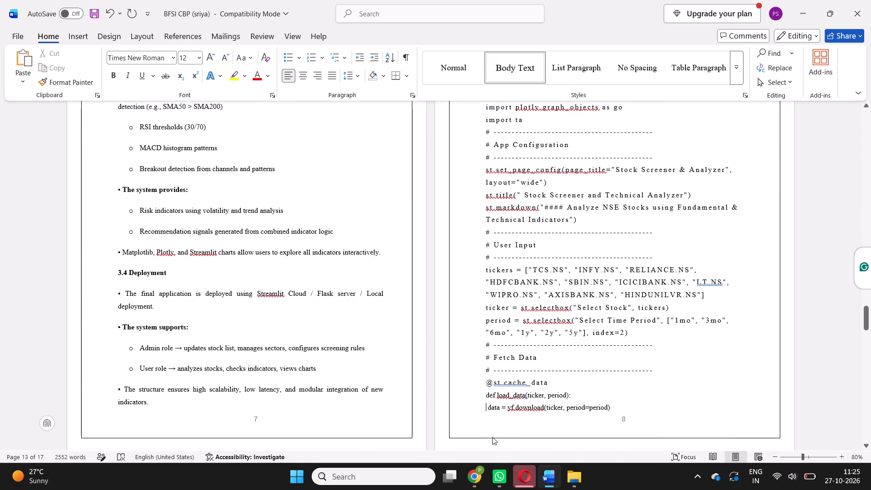
{"action": "left_click_drag", "start_coordinate": [547, 380], "coordinate": [459, 106]}
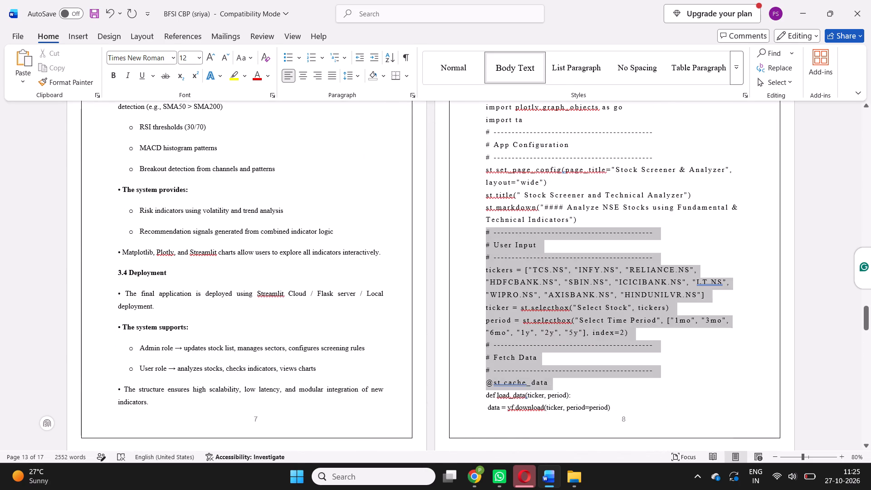
{"action": "left_click_drag", "start_coordinate": [459, 106], "coordinate": [484, 251]}
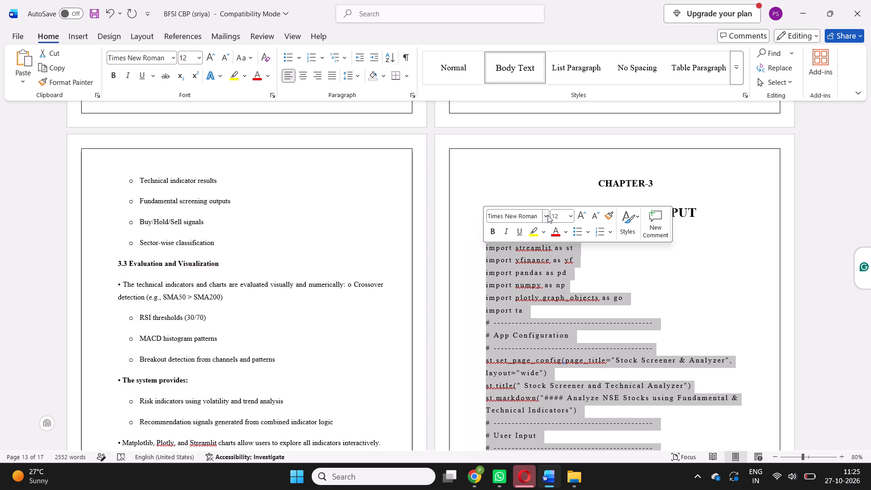
{"action": "left_click", "coordinate": [548, 332]}
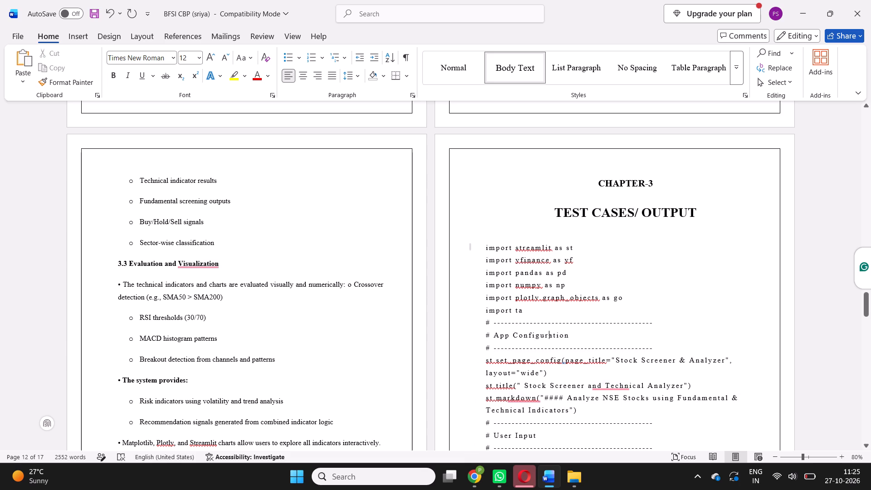
{"action": "scroll", "coordinate": [591, 318], "scroll_direction": "down", "scroll_amount": 2}
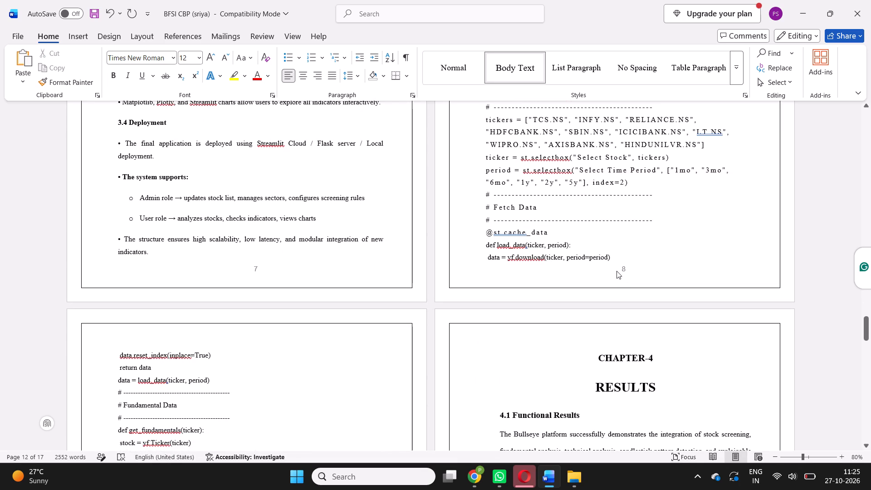
{"action": "left_click", "coordinate": [473, 473]}
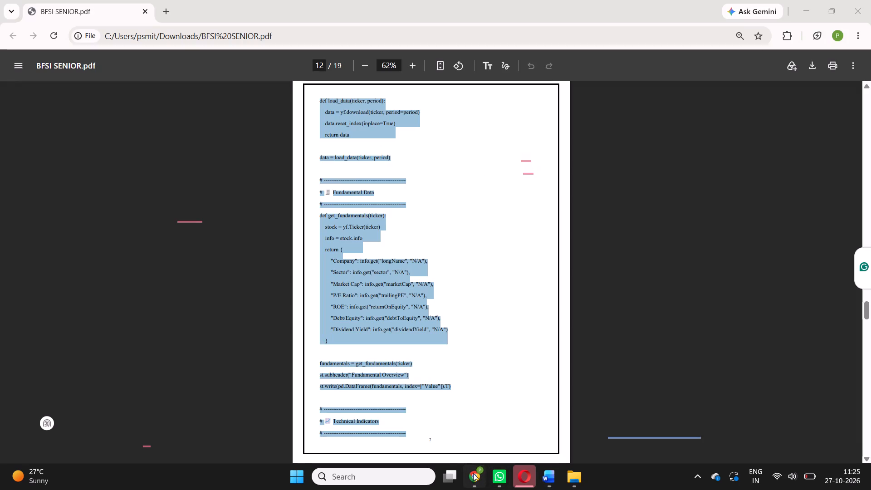
{"action": "scroll", "coordinate": [481, 254], "scroll_direction": "up", "scroll_amount": 6}
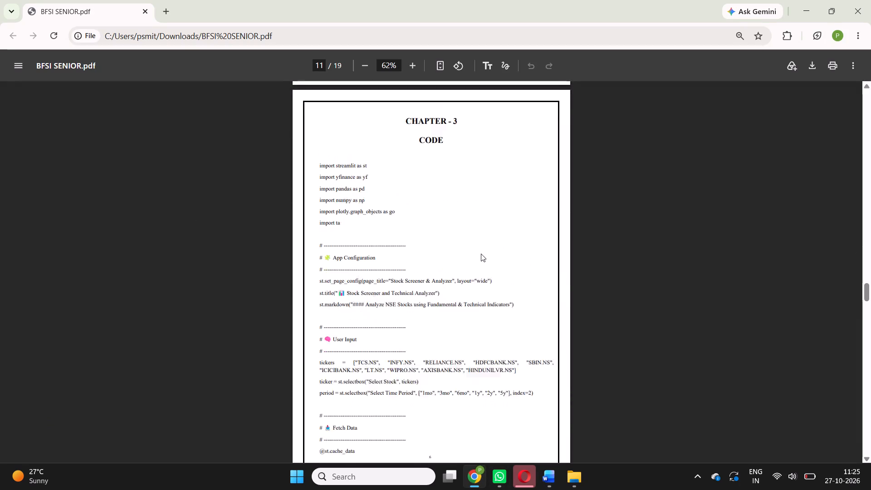
{"action": "scroll", "coordinate": [481, 254], "scroll_direction": "up", "scroll_amount": 1}
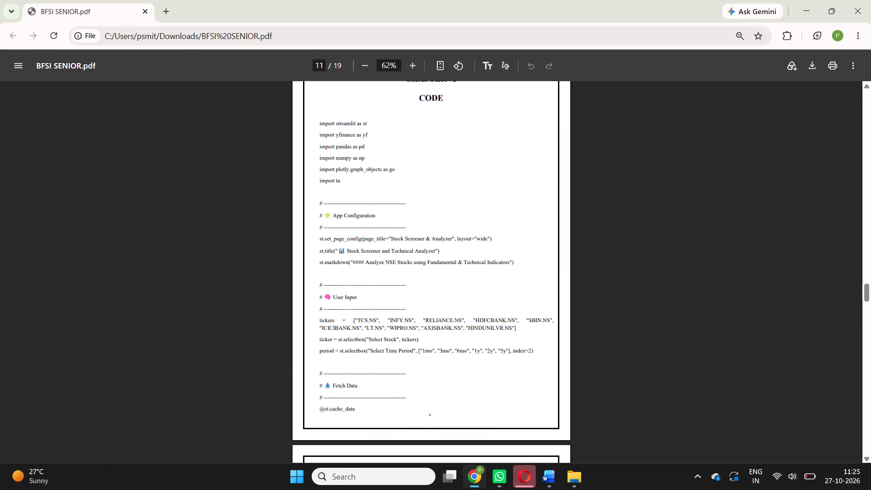
{"action": "left_click_drag", "start_coordinate": [318, 122], "coordinate": [359, 408]}
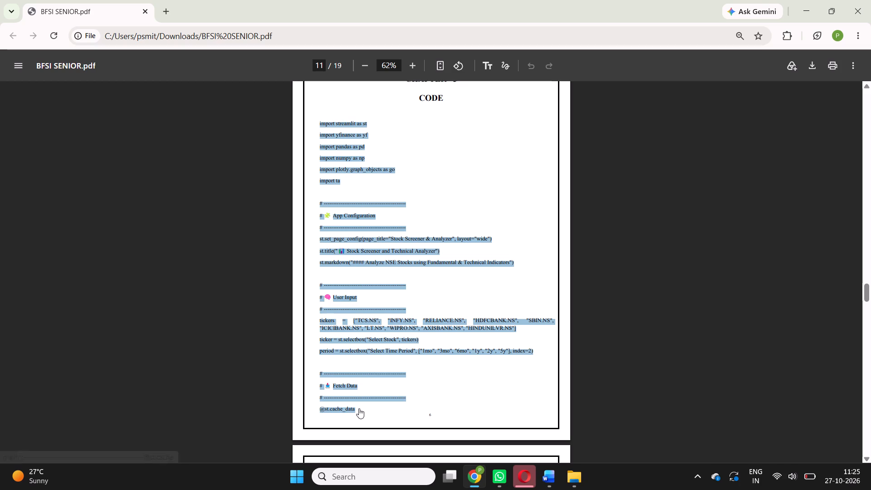
{"action": "key", "text": "ctrl+c"}
{"action": "left_click", "coordinate": [551, 481]}
{"action": "scroll", "coordinate": [606, 234], "scroll_direction": "up", "scroll_amount": 2}
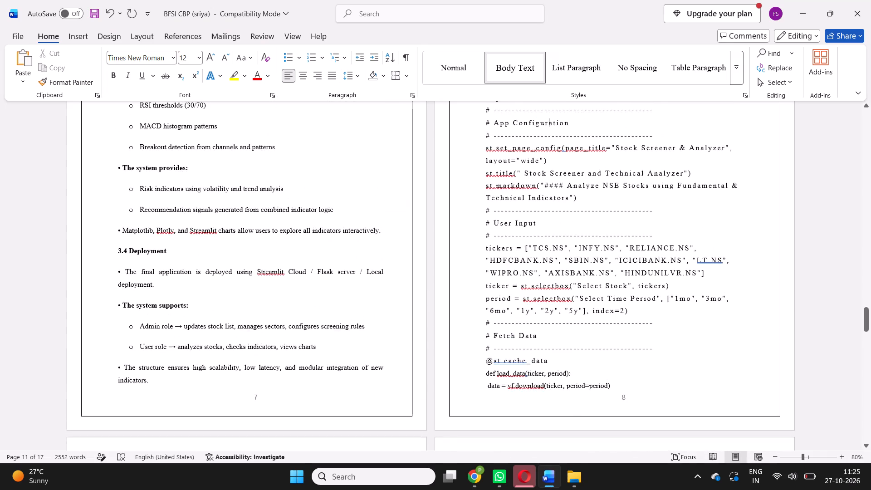
{"action": "scroll", "coordinate": [610, 279], "scroll_direction": "up", "scroll_amount": 1}
{"action": "scroll", "coordinate": [590, 350], "scroll_direction": "down", "scroll_amount": 3}
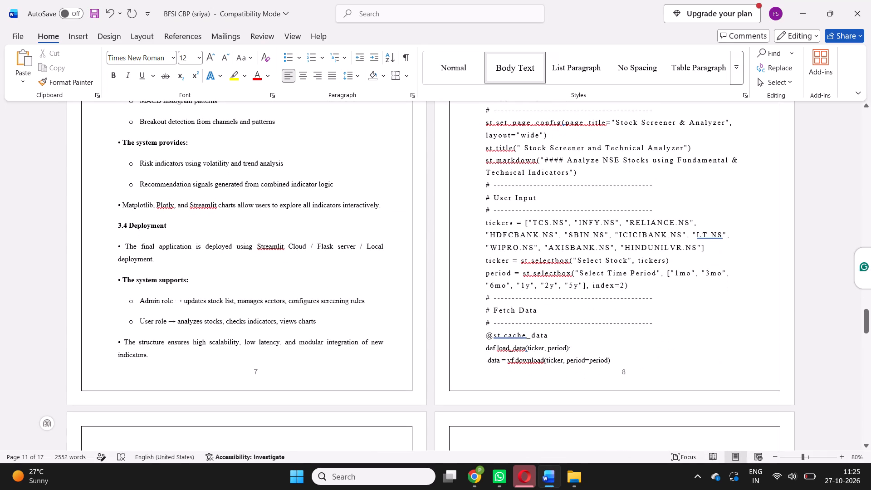
{"action": "left_click_drag", "start_coordinate": [547, 337], "coordinate": [461, 69]}
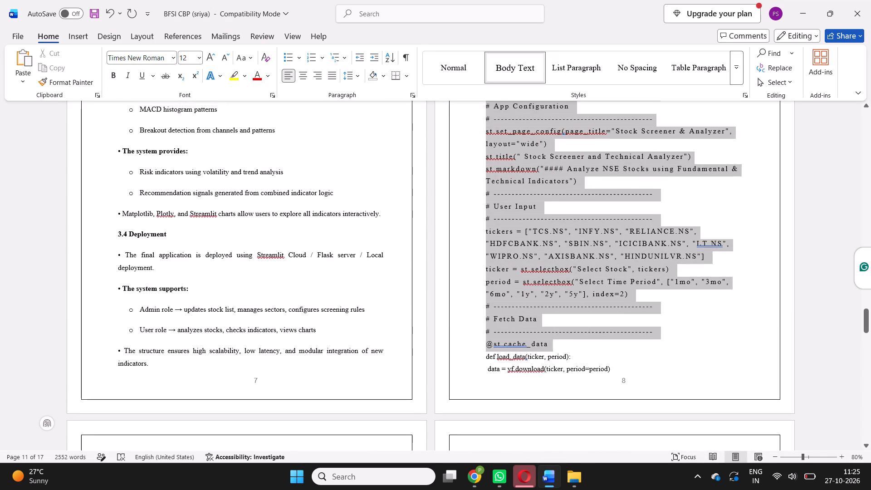
{"action": "left_click_drag", "start_coordinate": [461, 69], "coordinate": [484, 207]}
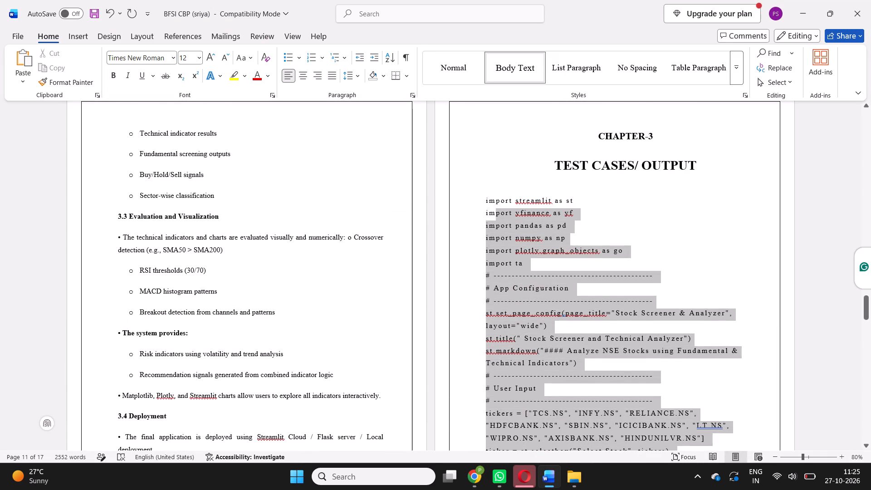
{"action": "left_click_drag", "start_coordinate": [484, 207], "coordinate": [478, 207]}
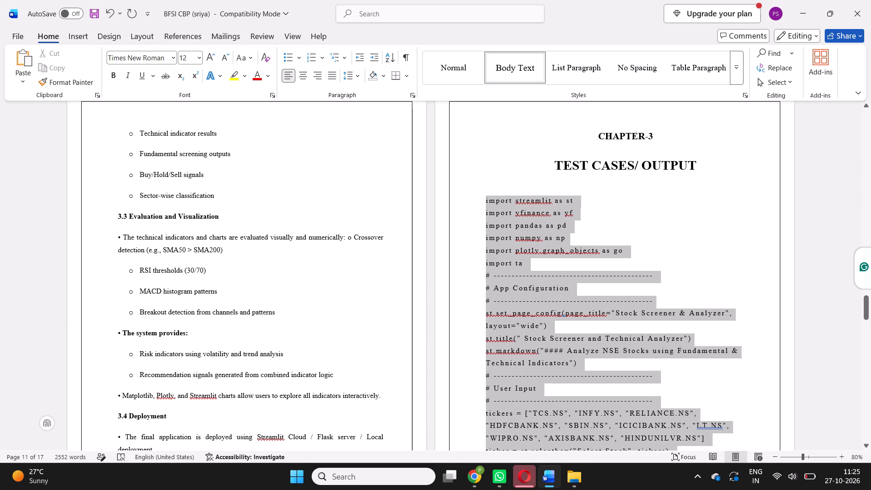
{"action": "key", "text": "BackSpace"}
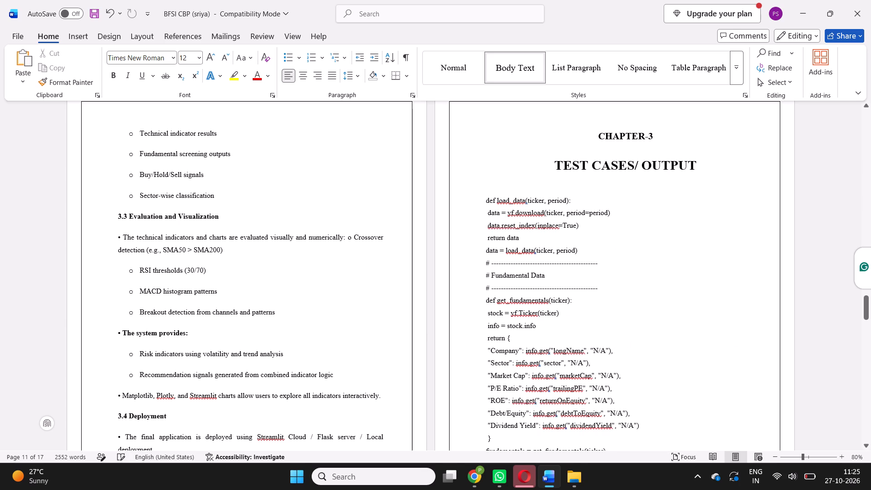
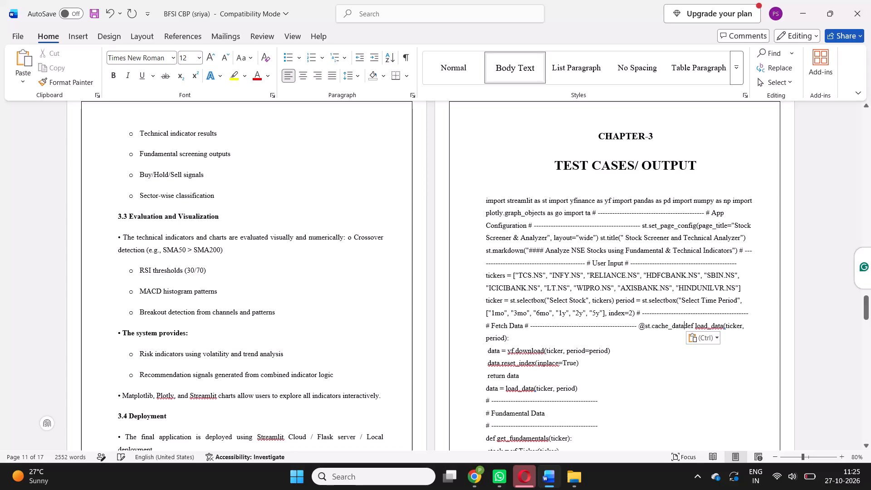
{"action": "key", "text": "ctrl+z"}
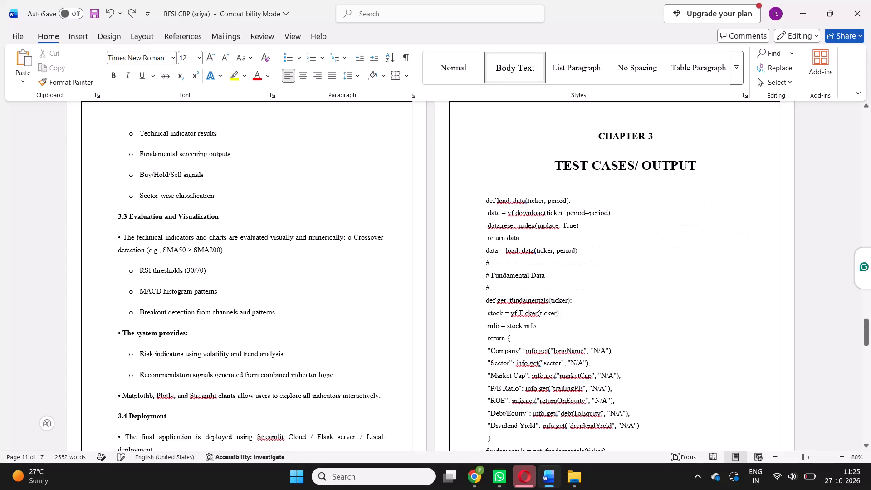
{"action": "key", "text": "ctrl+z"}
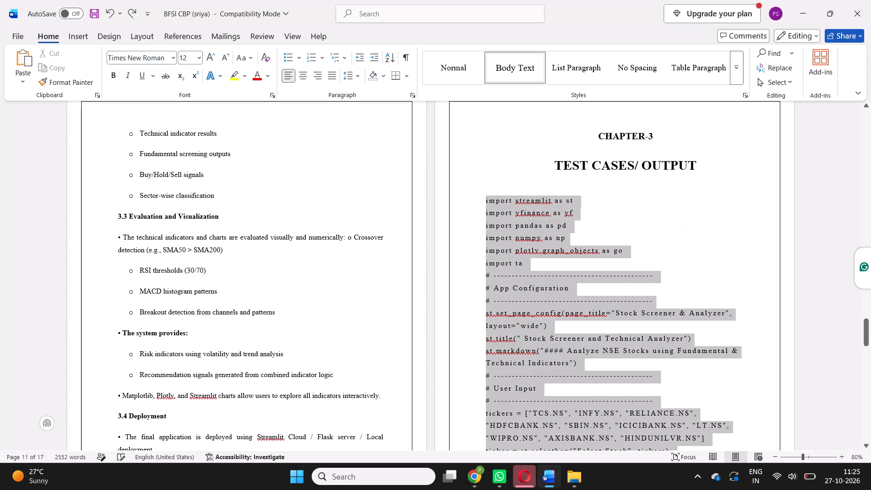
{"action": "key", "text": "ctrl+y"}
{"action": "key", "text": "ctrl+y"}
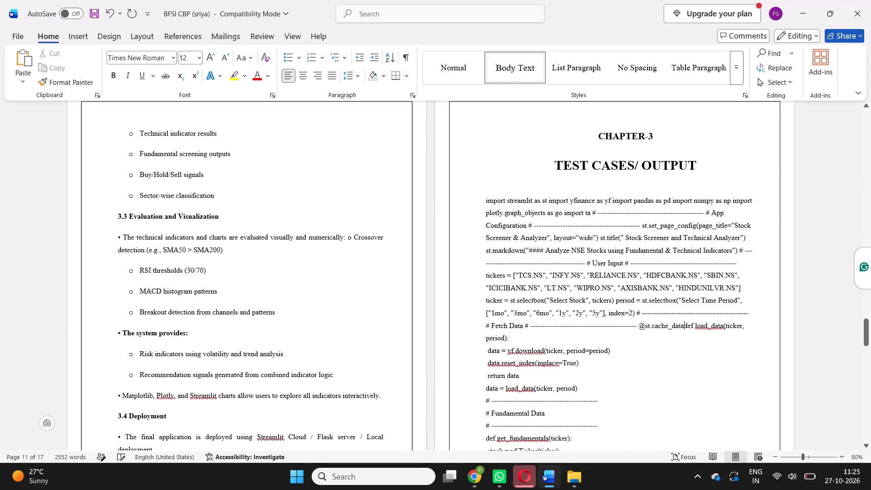
Put the streamlit, yfinance and pandas import statements of the Chapter-3 code on separate lines, without a leading space before import yfinance.
{"action": "left_click", "coordinate": [548, 200]}
{"action": "key", "text": "Return"}
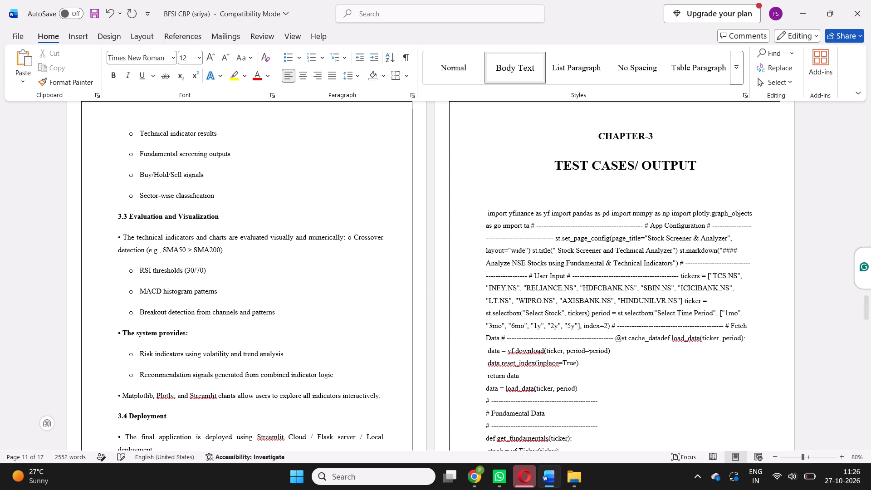
{"action": "key", "text": "Right"}
{"action": "key", "text": "BackSpace"}
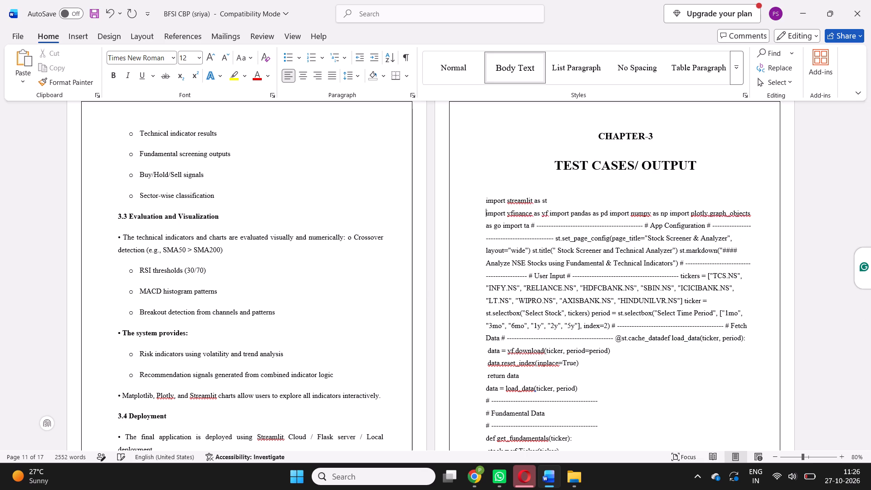
{"action": "left_click", "coordinate": [551, 214]}
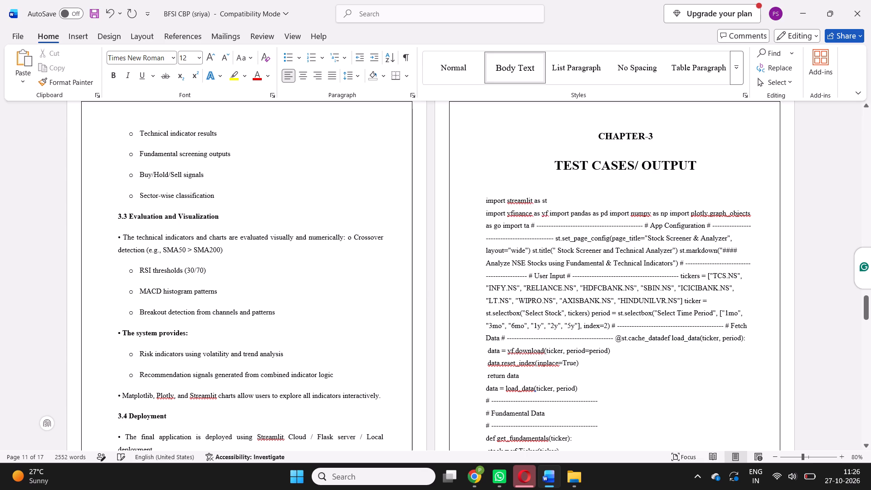
{"action": "left_click", "coordinate": [548, 213]}
{"action": "key", "text": "Return"}
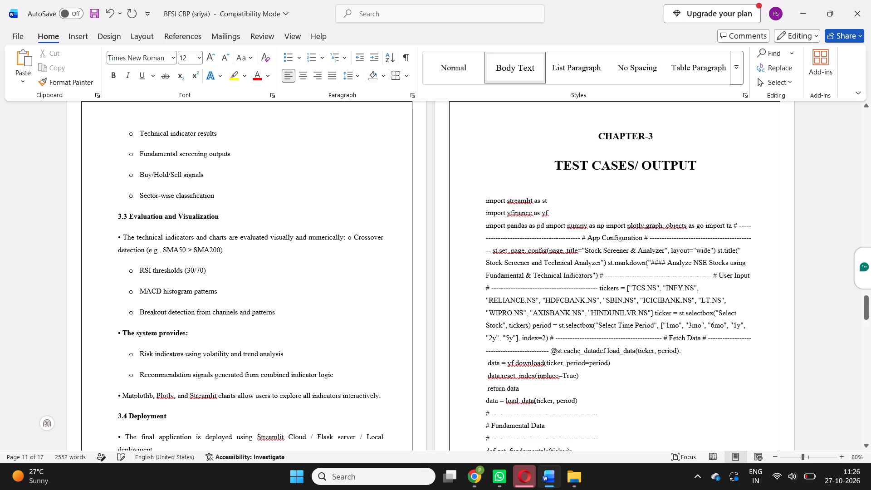
{"action": "left_click", "coordinate": [545, 226]}
{"action": "key", "text": "Return"}
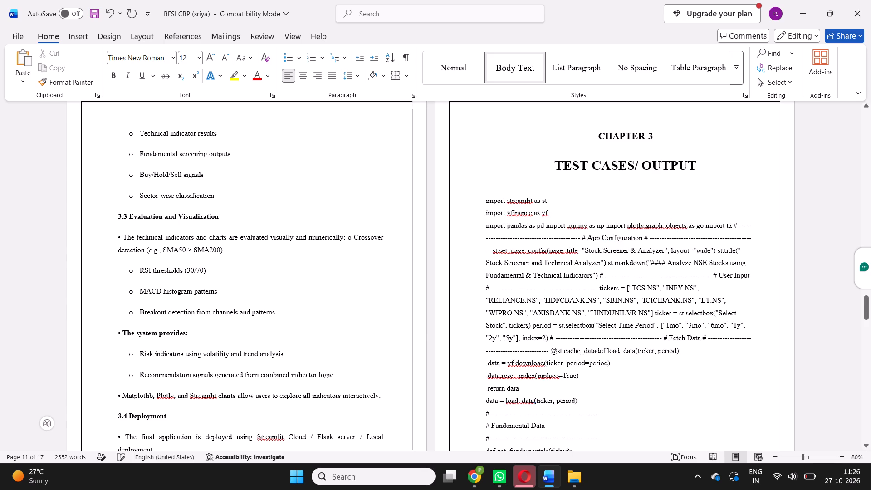
{"action": "left_click", "coordinate": [546, 225]}
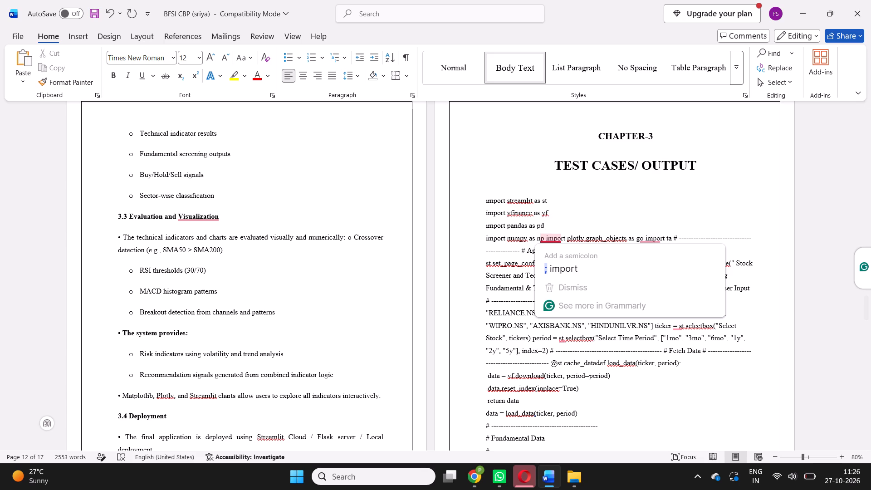
Put the numpy, plotly.graph_objects and ta import statements on separate lines, with the code after import ta starting a new line.
{"action": "left_click", "coordinate": [539, 235]}
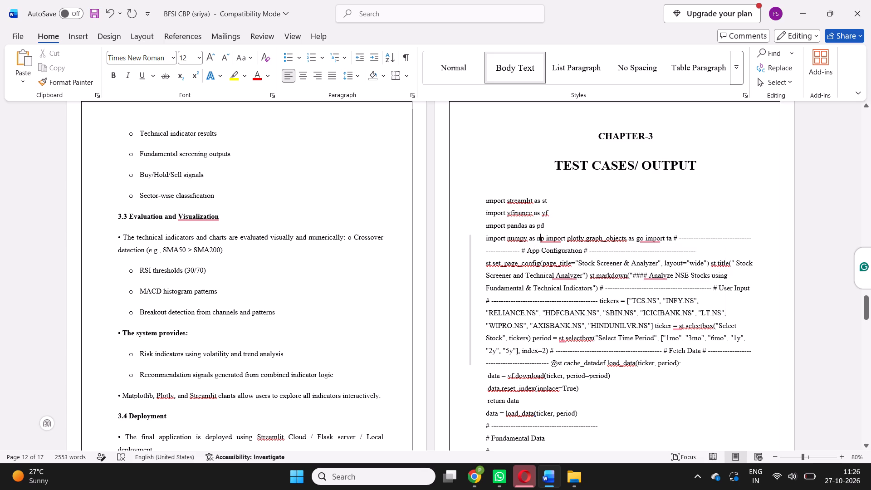
{"action": "left_click", "coordinate": [545, 239]}
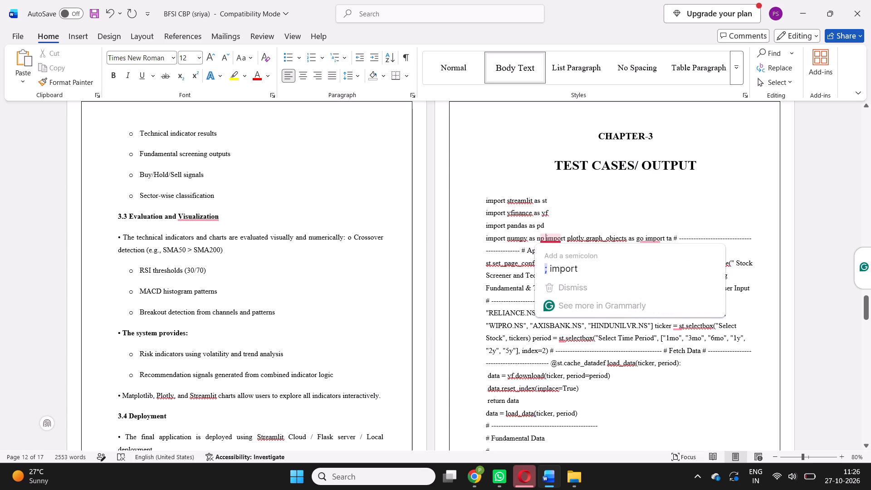
{"action": "key", "text": "Return"}
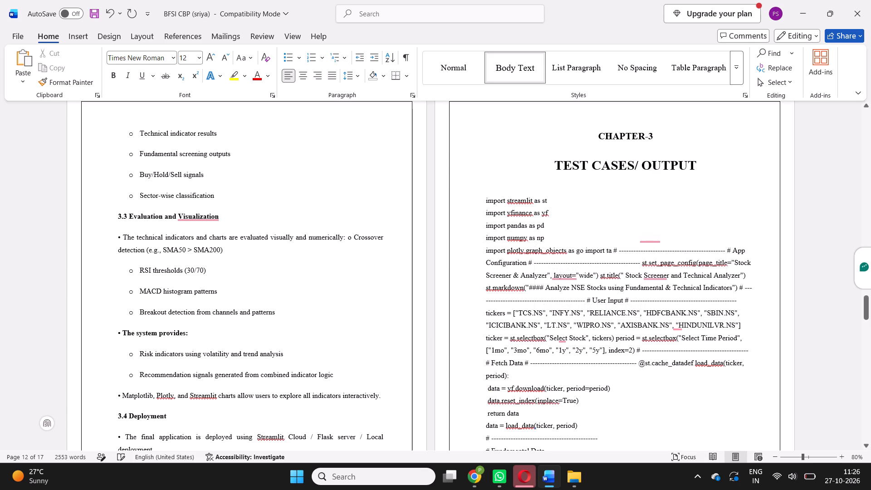
{"action": "left_click", "coordinate": [584, 249]}
{"action": "key", "text": "Return"}
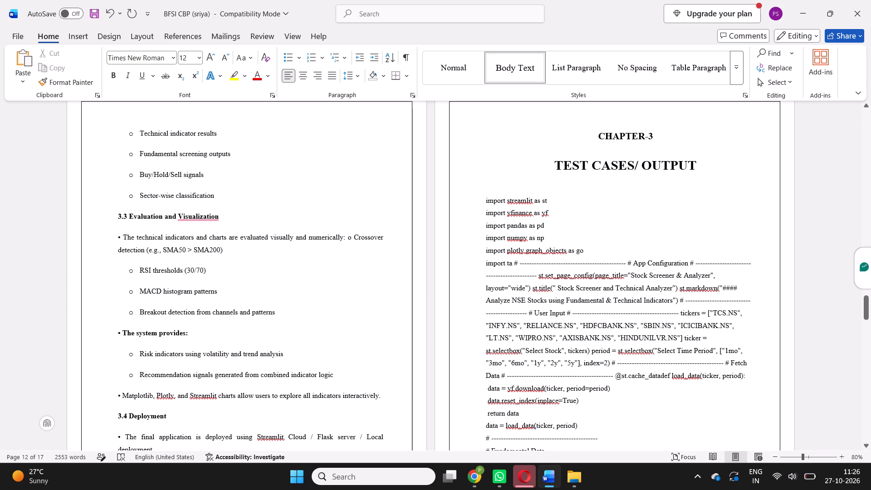
{"action": "left_click", "coordinate": [513, 260]}
{"action": "key", "text": "Return"}
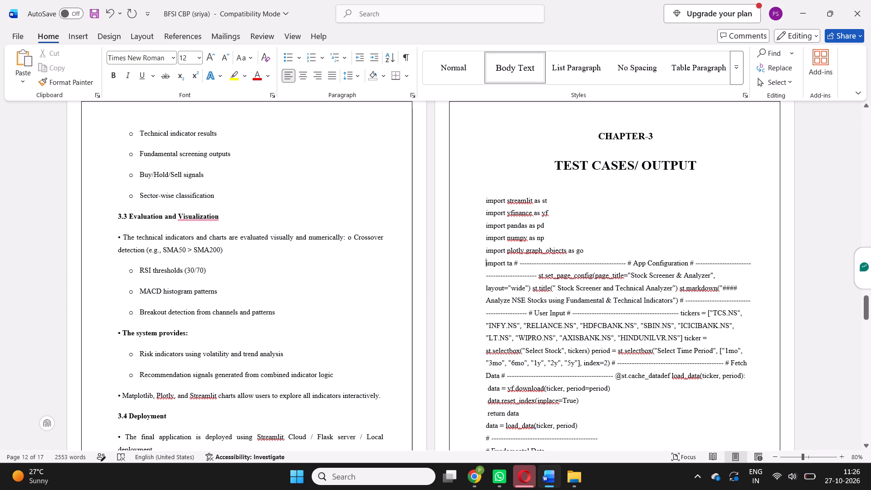
{"action": "left_click", "coordinate": [514, 264]}
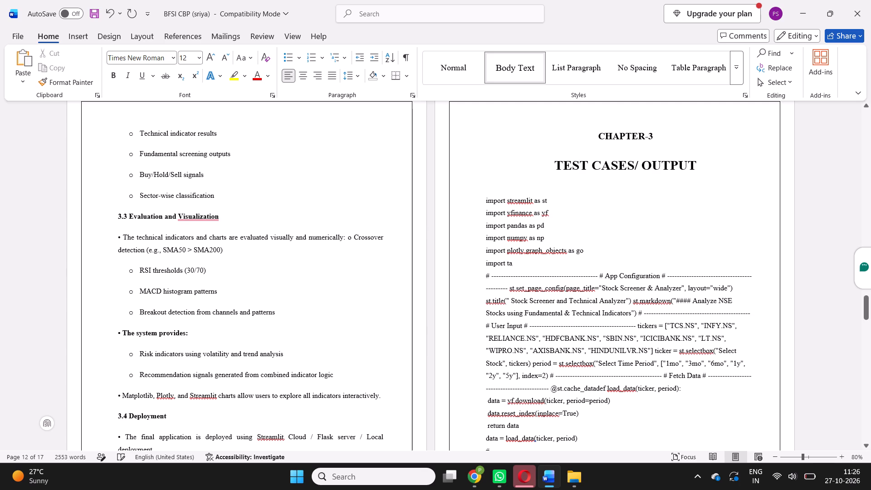
Split the App Configuration comment header onto three lines: dashed rule, title and dashed rule, separate from the code below.
{"action": "left_click", "coordinate": [600, 275]}
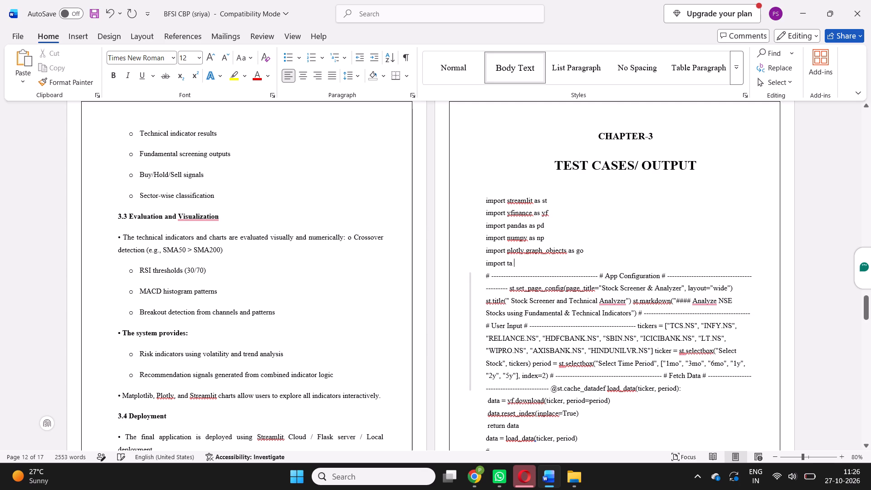
{"action": "key", "text": "Return"}
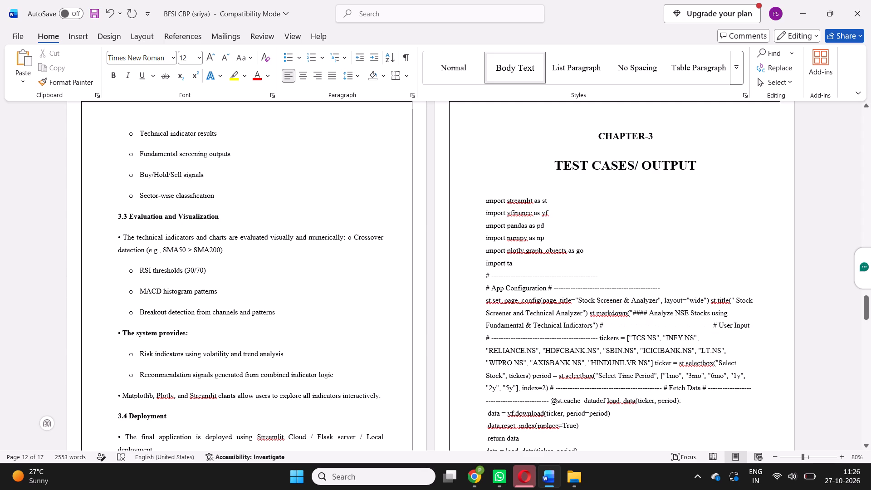
{"action": "left_click", "coordinate": [547, 288]}
{"action": "key", "text": "Return"}
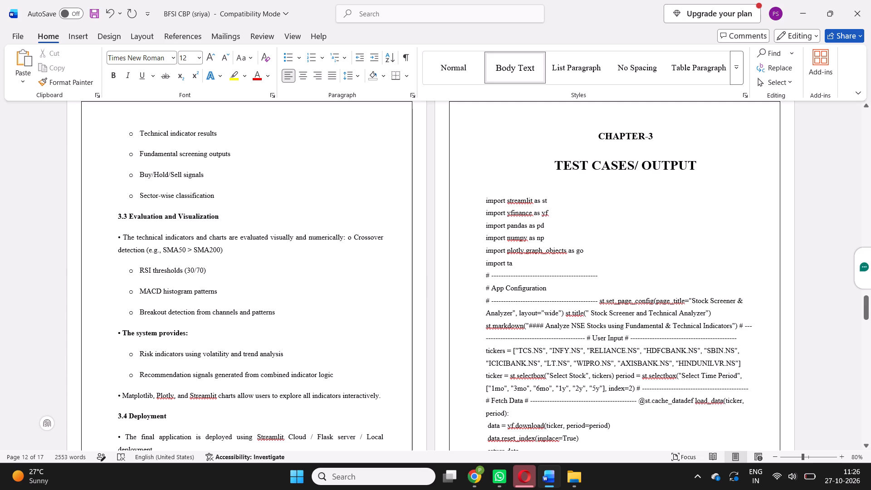
{"action": "left_click", "coordinate": [598, 303]}
{"action": "key", "text": "Return"}
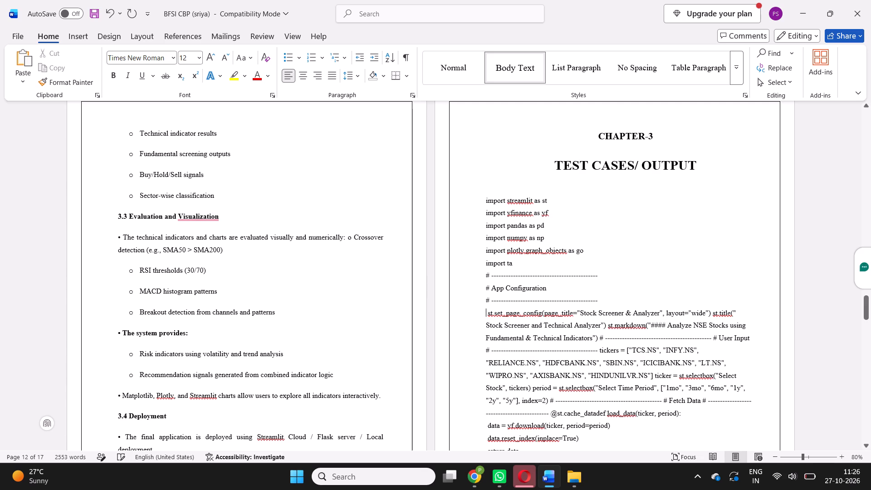
Put the st.set_page_config, st.title and st.markdown calls on separate lines, apart from the dashed rule that follows.
{"action": "left_click", "coordinate": [713, 315]}
{"action": "key", "text": "Return"}
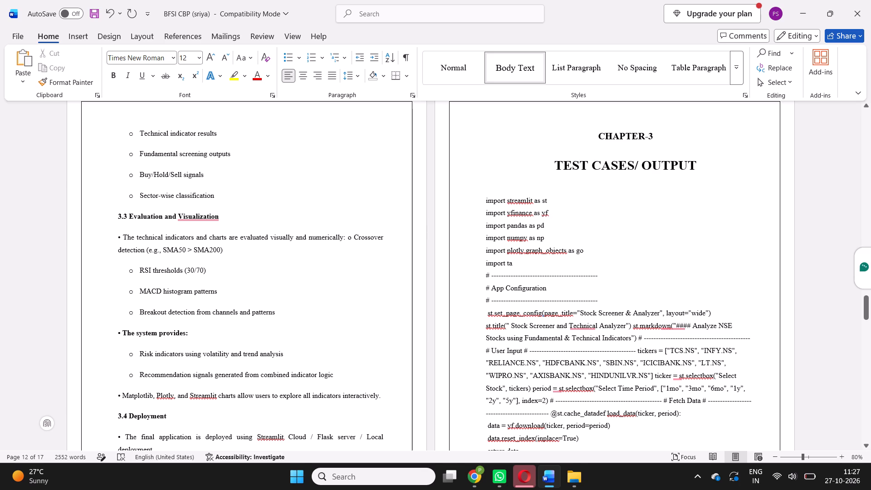
{"action": "left_click", "coordinate": [631, 325]}
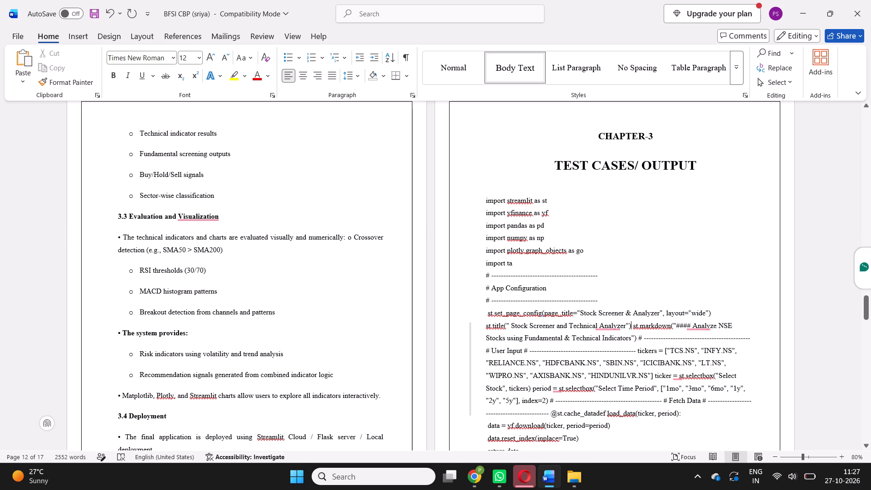
{"action": "key", "text": "Return"}
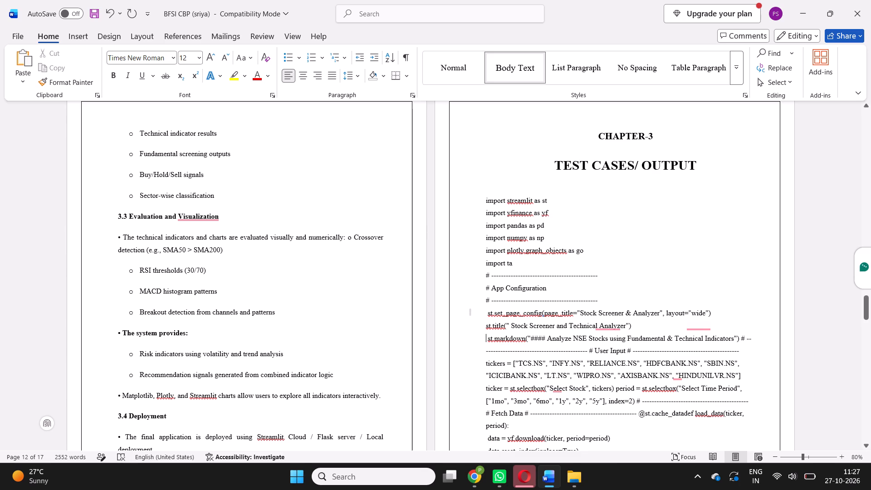
{"action": "left_click", "coordinate": [740, 339]}
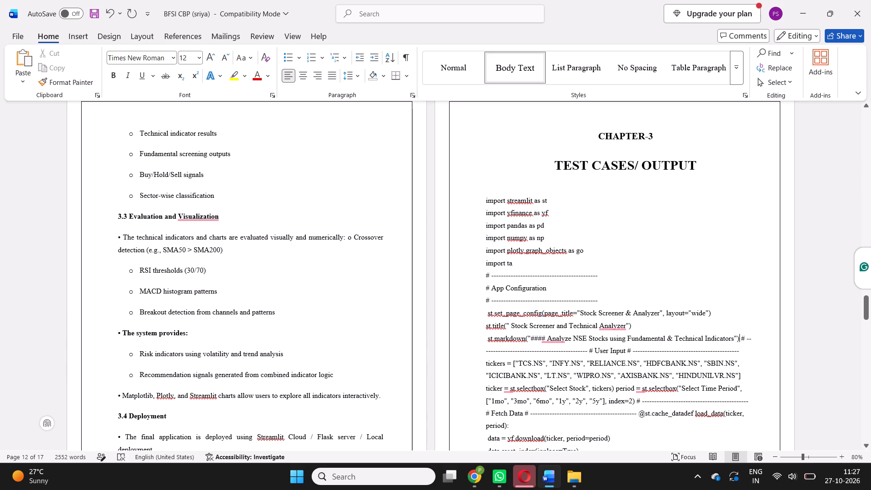
{"action": "key", "text": "Return"}
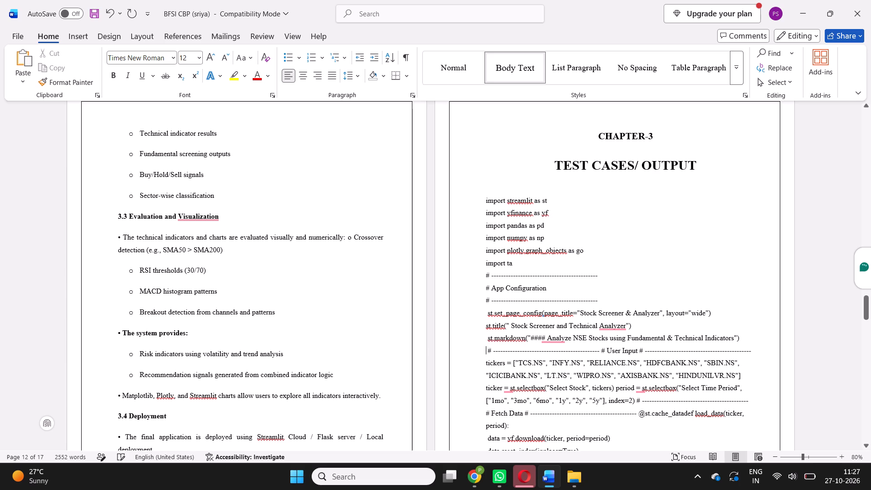
Split the User Input comment header into dashed rule, title and dashed rule lines, with the tickers list starting a new line.
{"action": "left_click", "coordinate": [601, 348]}
{"action": "key", "text": "Return"}
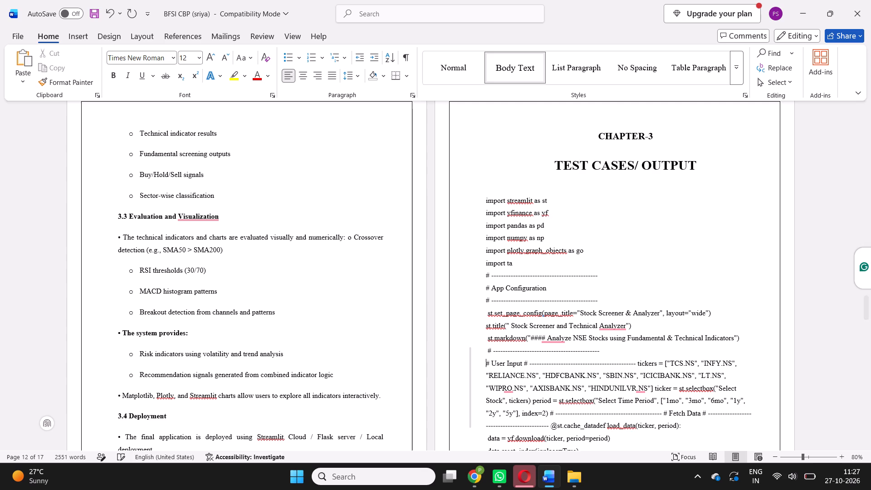
{"action": "left_click", "coordinate": [524, 360]}
{"action": "key", "text": "Return"}
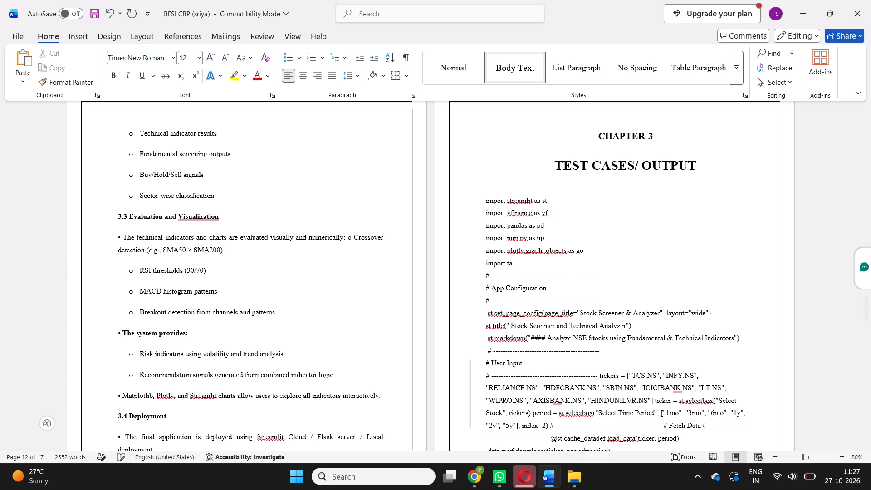
{"action": "left_click", "coordinate": [600, 378]}
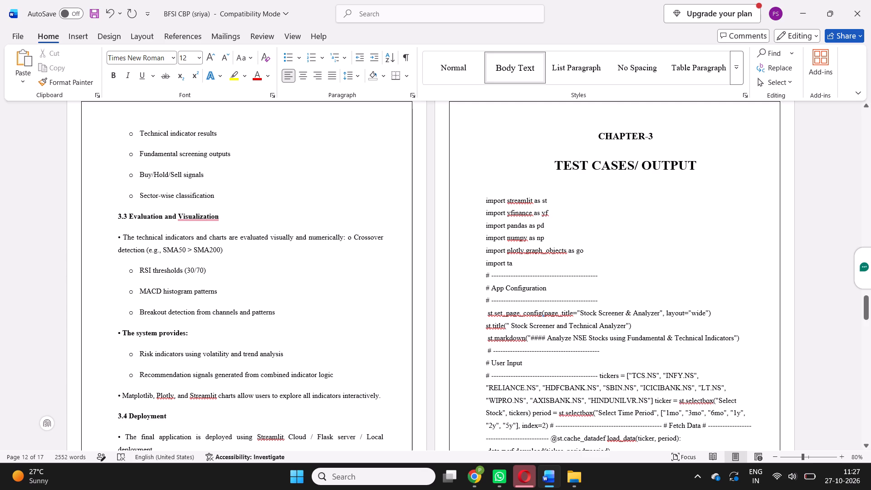
{"action": "key", "text": "Return"}
{"action": "scroll", "coordinate": [600, 378], "scroll_direction": "down", "scroll_amount": 1}
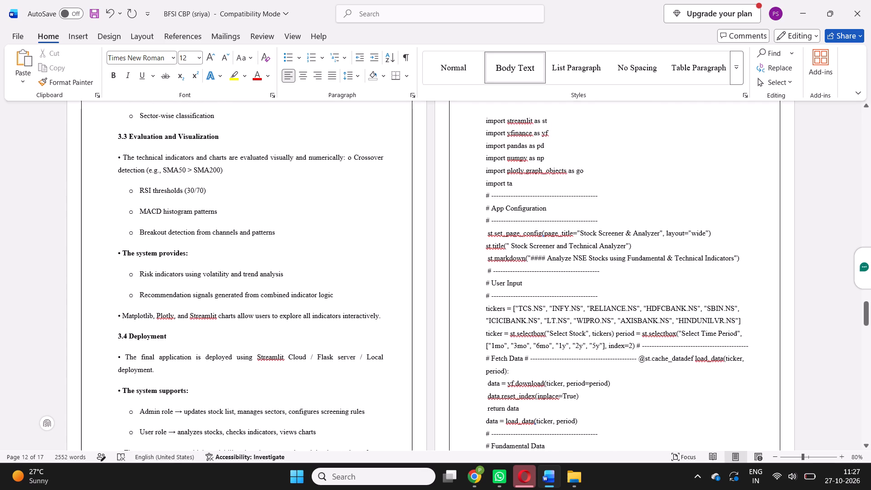
{"action": "left_click", "coordinate": [635, 346]}
{"action": "key", "text": "Return"}
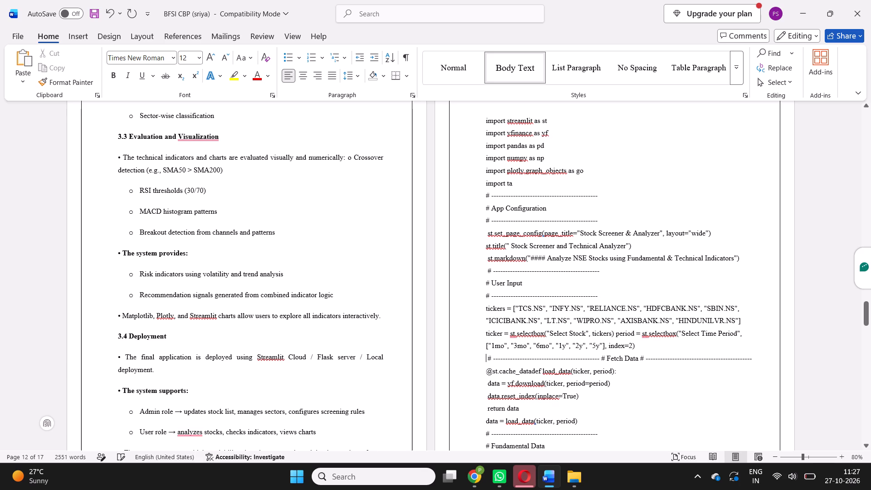
{"action": "left_click", "coordinate": [600, 357]}
{"action": "key", "text": "Return"}
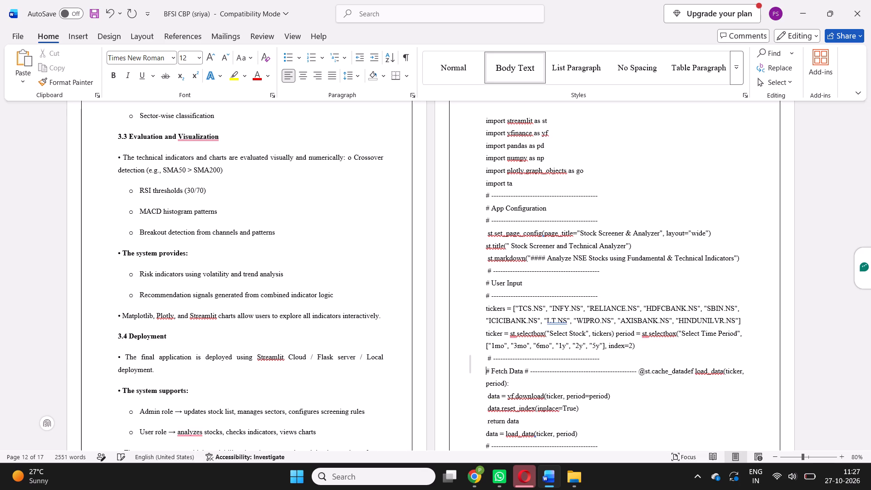
{"action": "left_click", "coordinate": [523, 372]}
{"action": "key", "text": "Return"}
{"action": "scroll", "coordinate": [523, 372], "scroll_direction": "down", "scroll_amount": 1}
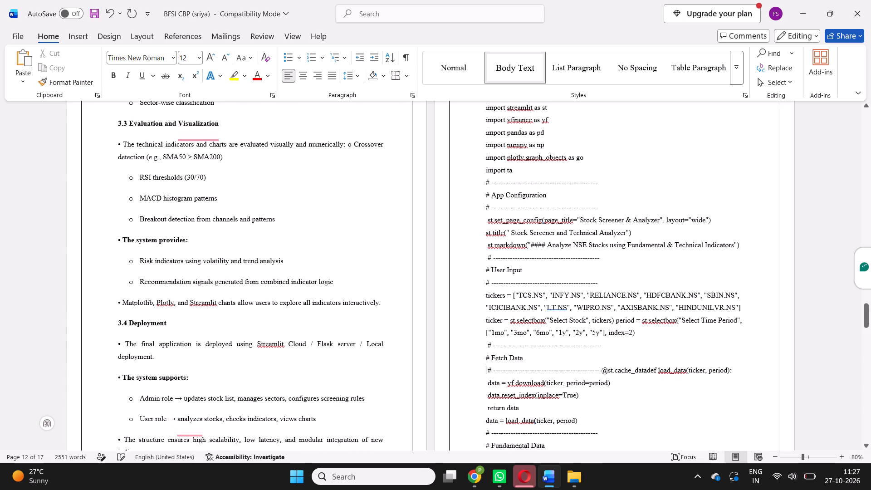
{"action": "scroll", "coordinate": [523, 372], "scroll_direction": "down", "scroll_amount": 1}
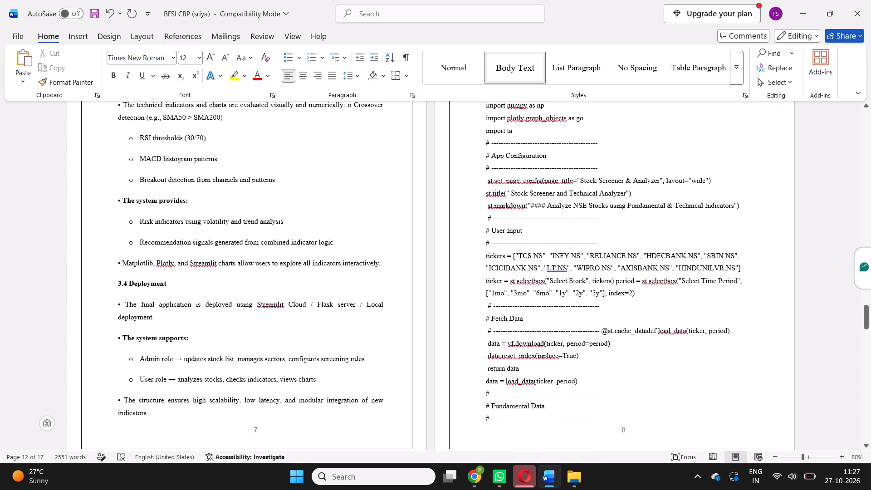
{"action": "left_click", "coordinate": [602, 330]}
{"action": "key", "text": "Return"}
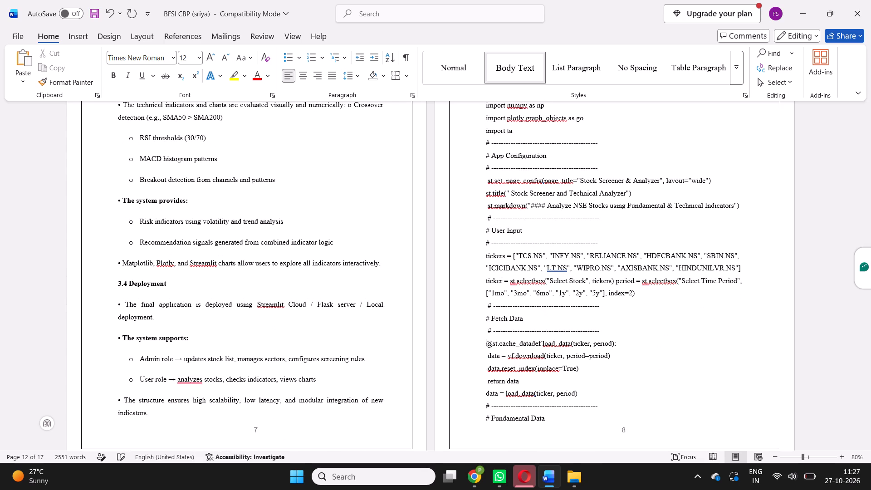
{"action": "left_click", "coordinate": [532, 343]}
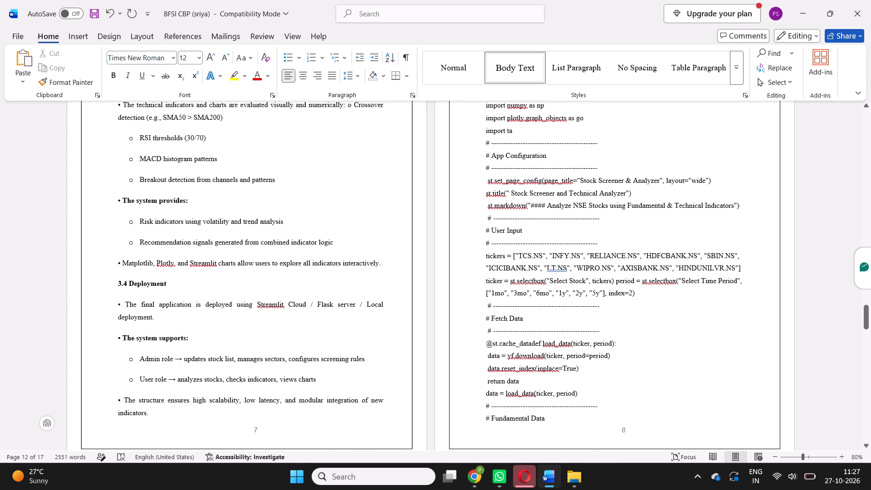
{"action": "key", "text": "Return"}
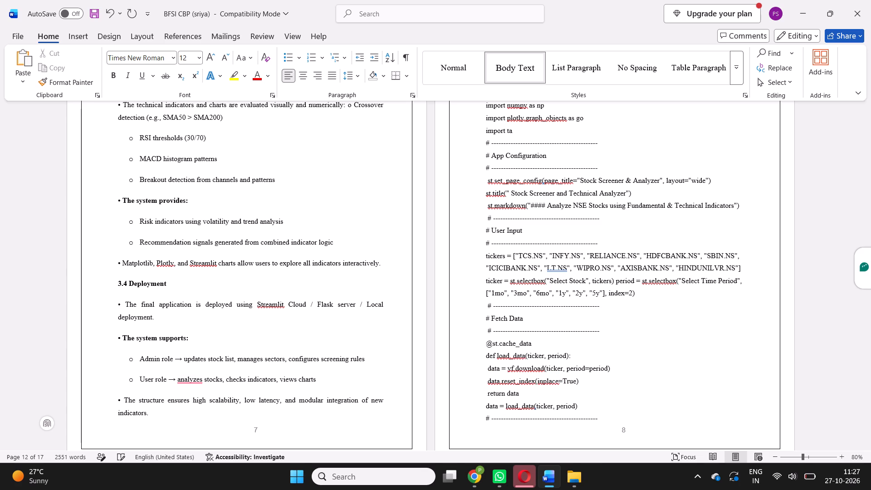
Add an empty line after the closing dashed rule of the Technical Indicators comment header, at the end of the code.
{"action": "scroll", "coordinate": [532, 343], "scroll_direction": "down", "scroll_amount": 4}
{"action": "scroll", "coordinate": [532, 343], "scroll_direction": "up", "scroll_amount": 5}
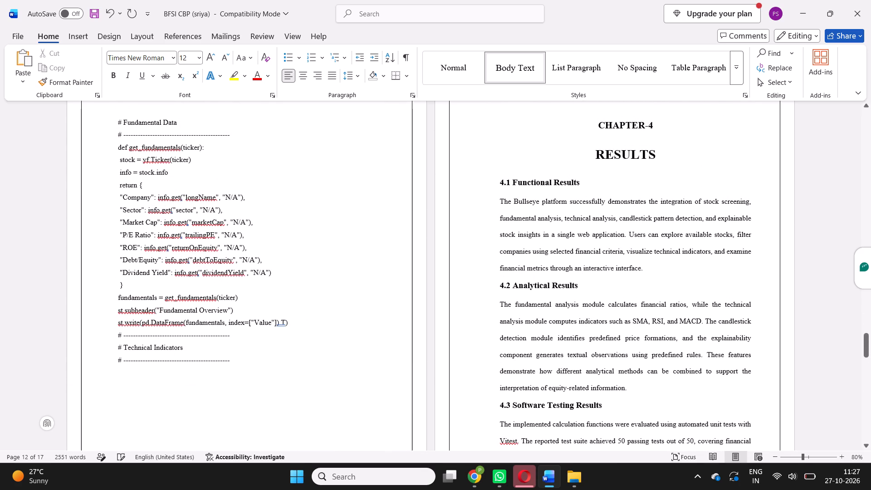
{"action": "left_click", "coordinate": [239, 365]}
{"action": "key", "text": "Return"}
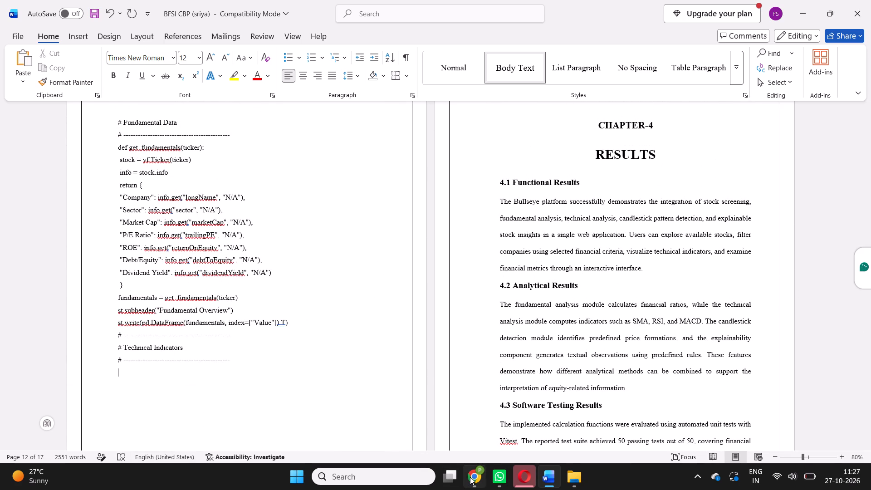
Switch to BFSI SENIOR.pdf in Chrome and copy page 13's code, from data["RSI"] through st.subheader("RSI (Relative Strength Index)").
{"action": "left_click", "coordinate": [470, 477]}
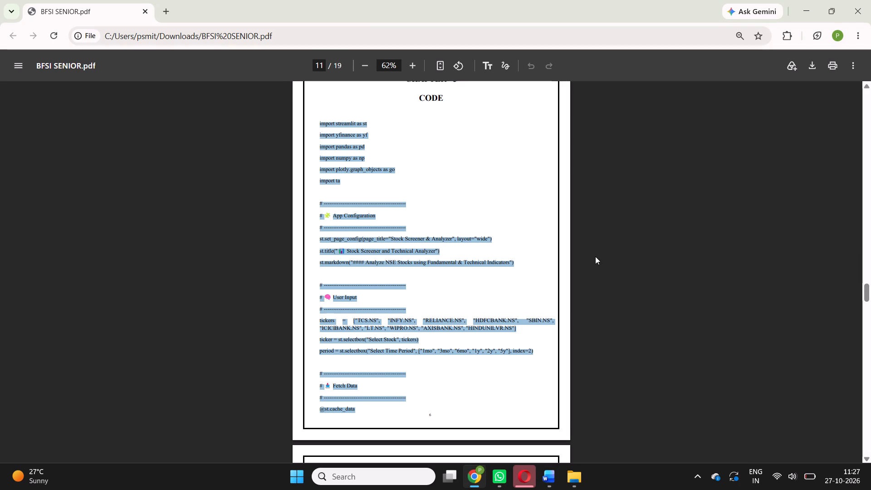
{"action": "key", "text": "s"}
{"action": "scroll", "coordinate": [536, 279], "scroll_direction": "down", "scroll_amount": 4}
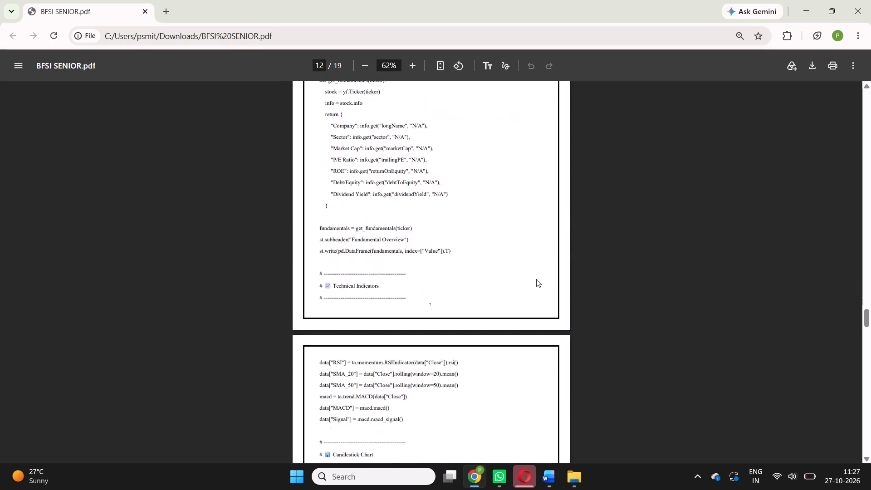
{"action": "scroll", "coordinate": [536, 279], "scroll_direction": "down", "scroll_amount": 3}
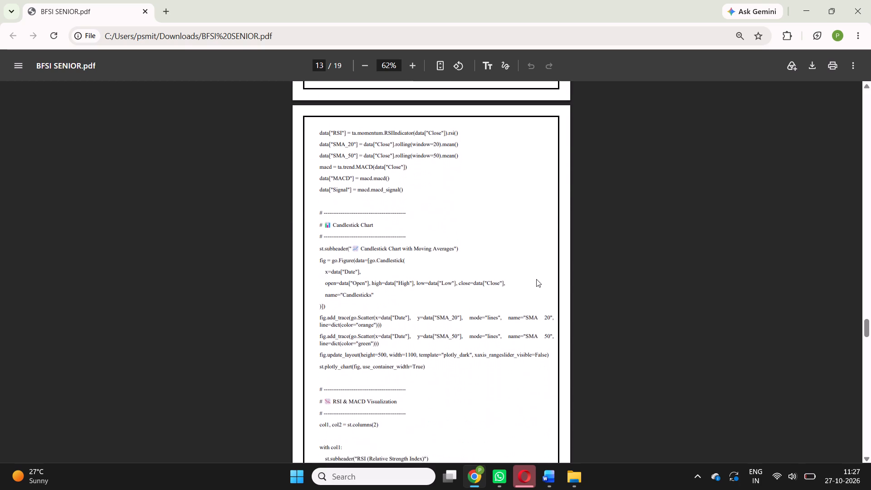
{"action": "scroll", "coordinate": [536, 279], "scroll_direction": "down", "scroll_amount": 2}
{"action": "scroll", "coordinate": [536, 279], "scroll_direction": "up", "scroll_amount": 3}
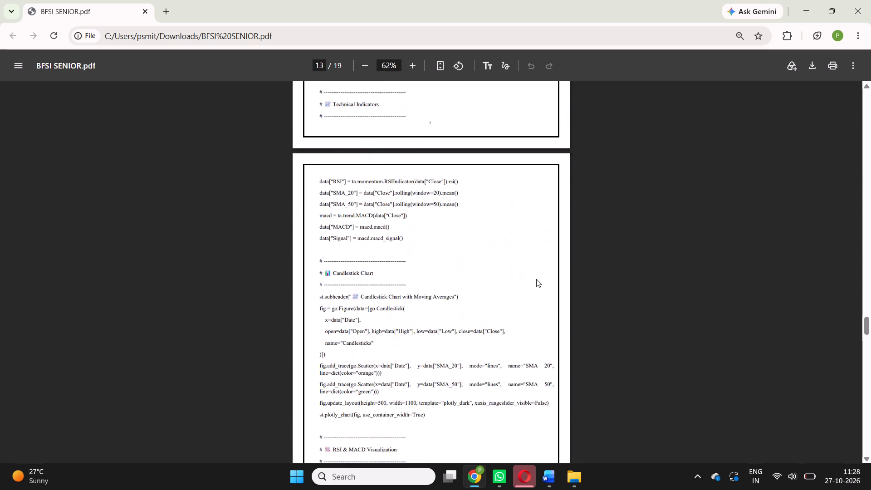
{"action": "scroll", "coordinate": [536, 279], "scroll_direction": "up", "scroll_amount": 1}
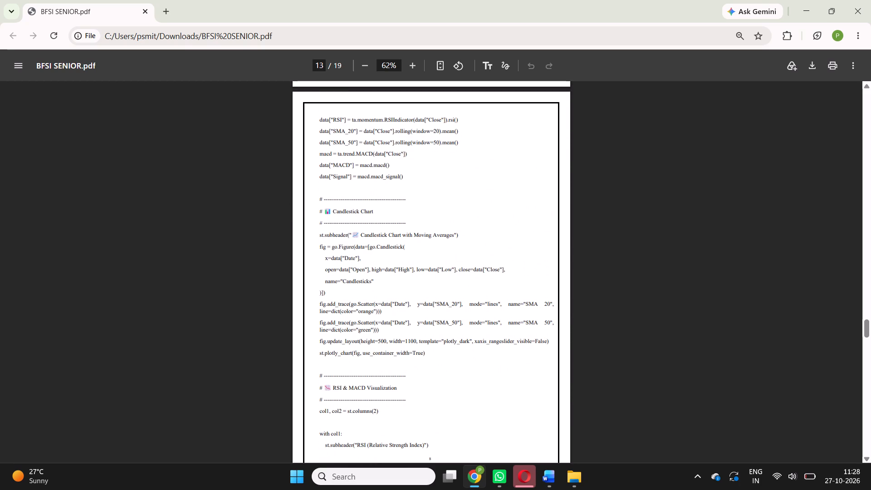
{"action": "left_click_drag", "start_coordinate": [319, 120], "coordinate": [362, 408]}
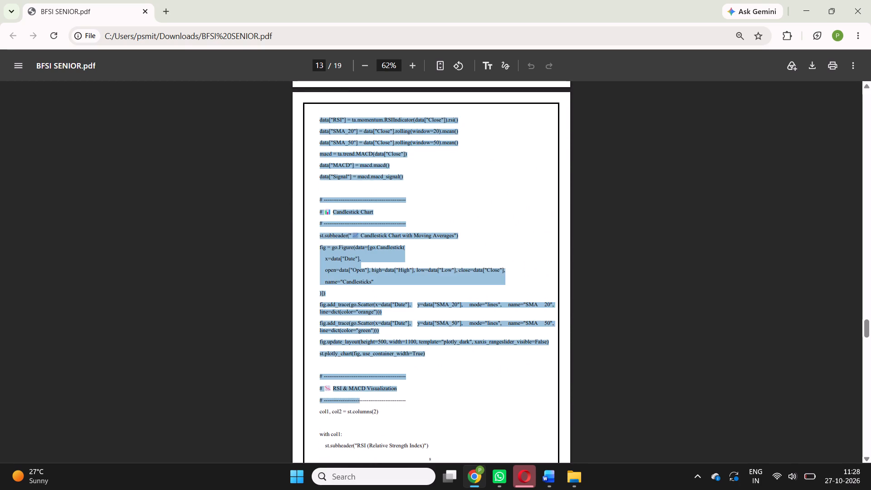
{"action": "left_click_drag", "start_coordinate": [362, 408], "coordinate": [433, 449]}
{"action": "key", "text": "ctrl+c"}
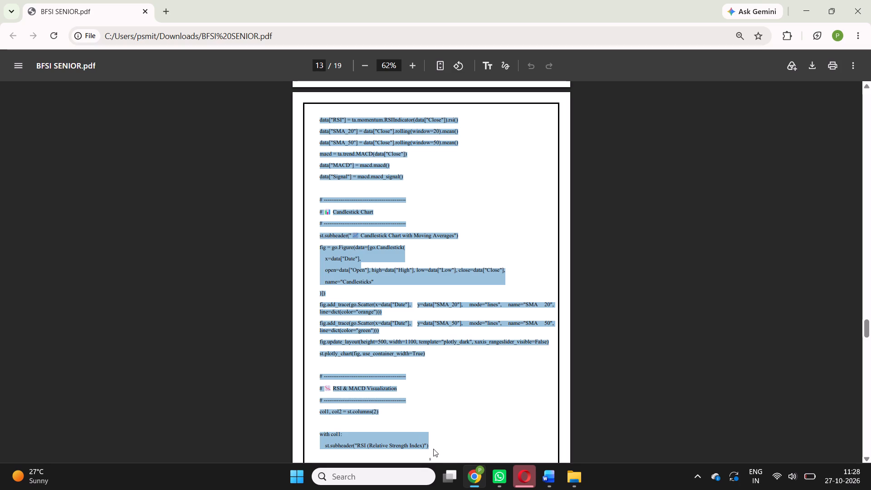
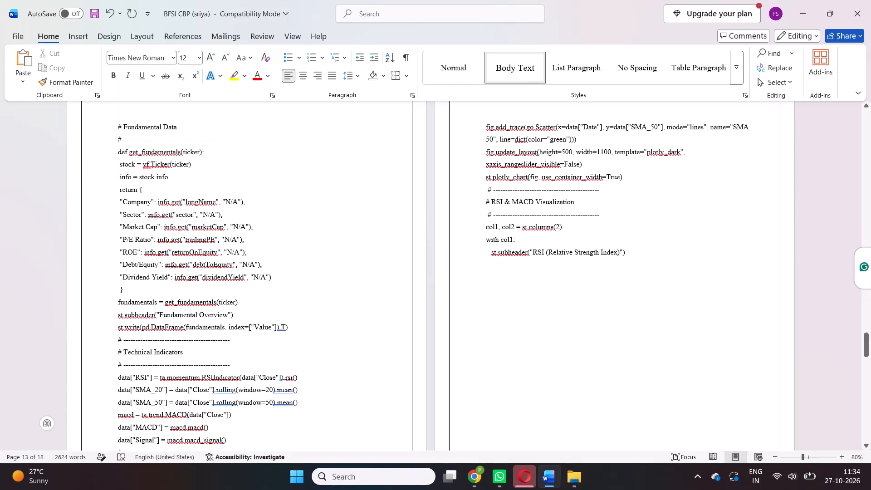
Paste the copied code on a new line below st.subheader("RSI (Relative Strength Index)") in the Word report.
{"action": "left_click", "coordinate": [636, 251]}
{"action": "key", "text": "Return"}
{"action": "key", "text": "ctrl+v"}
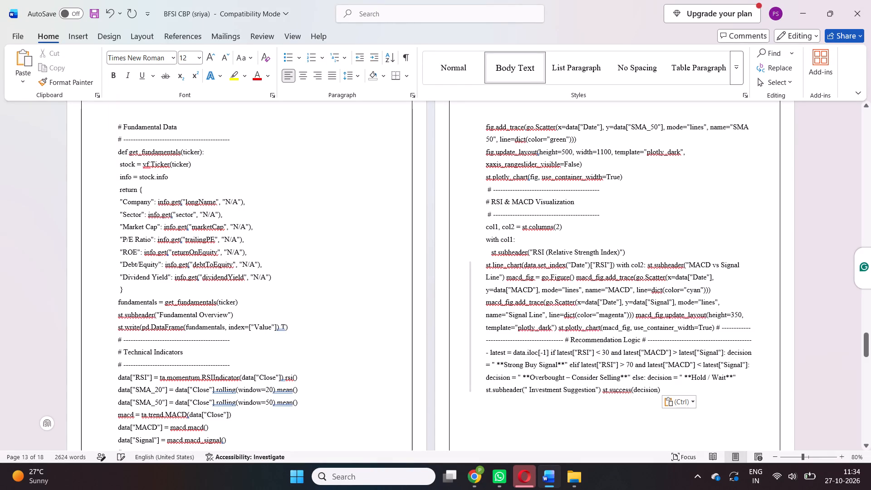
Start separate lines at with col2: and st.subheader("MACD vs Signal Line"), indenting the subheader line by four spaces.
{"action": "left_click", "coordinate": [647, 265]}
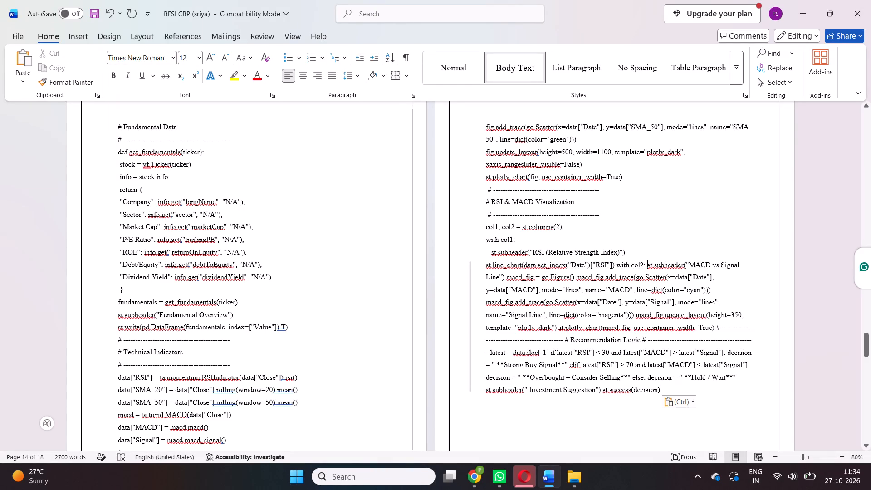
{"action": "left_click", "coordinate": [616, 267]}
{"action": "key", "text": "Return"}
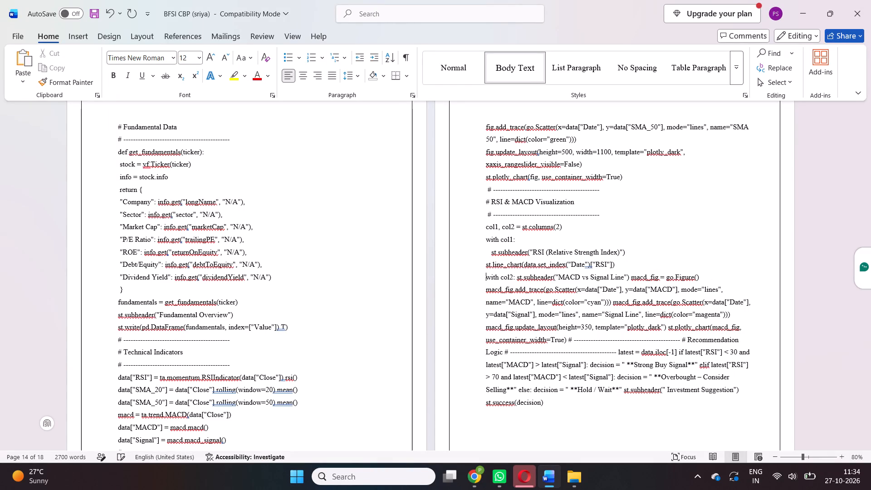
{"action": "left_click", "coordinate": [517, 279]}
{"action": "key", "text": "Return"}
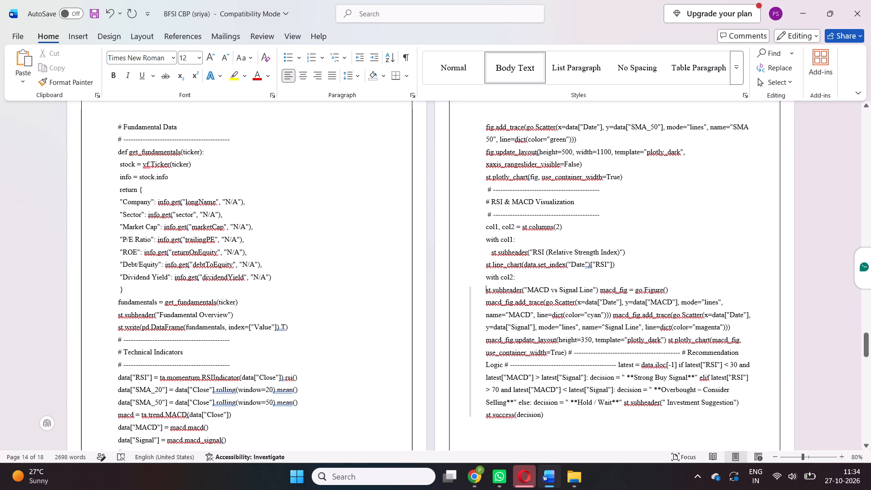
{"action": "key", "text": "BackSpace"}
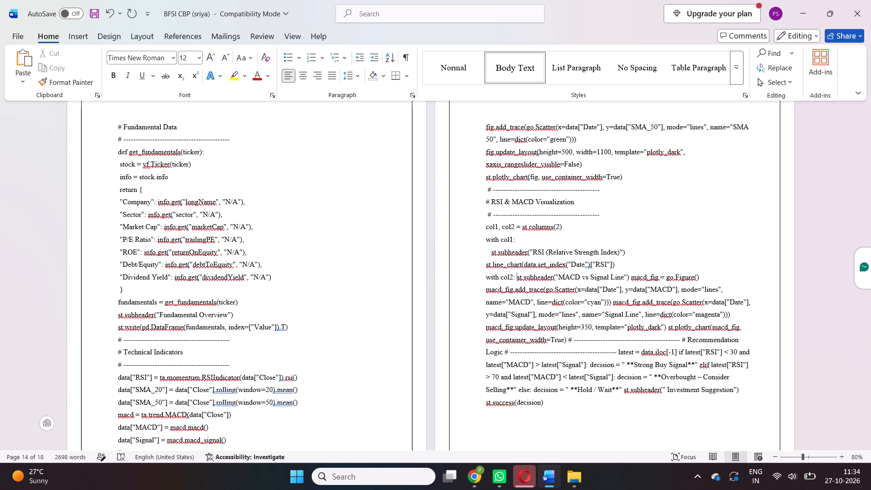
{"action": "key", "text": "Return"}
{"action": "key", "text": "space"}
{"action": "key", "text": "space"}
{"action": "key", "text": "space"}
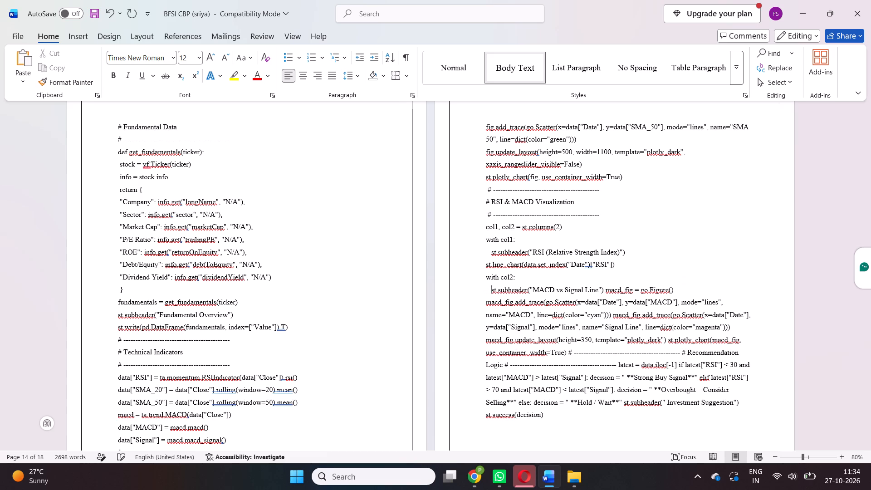
{"action": "key", "text": "space"}
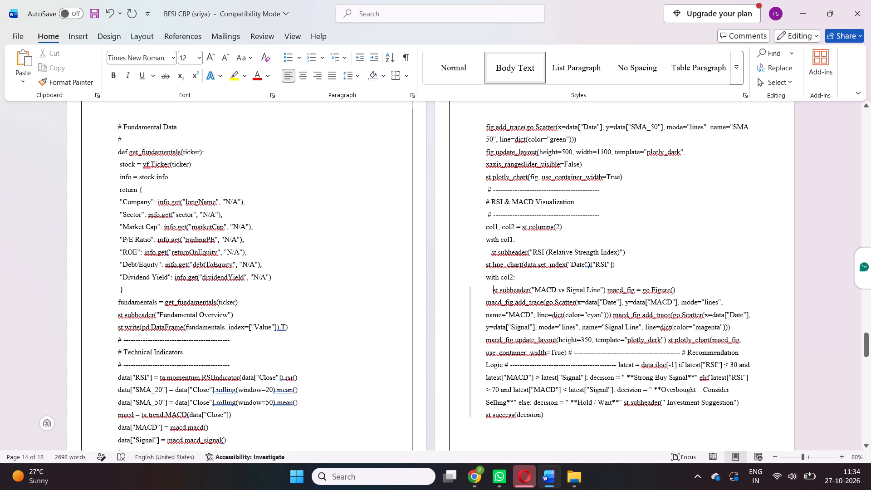
Put macd_fig = go.Figure() on its own line, separate from the MACD subheader and the first macd_fig.add_trace statement.
{"action": "left_click", "coordinate": [607, 290]}
{"action": "key", "text": "Return"}
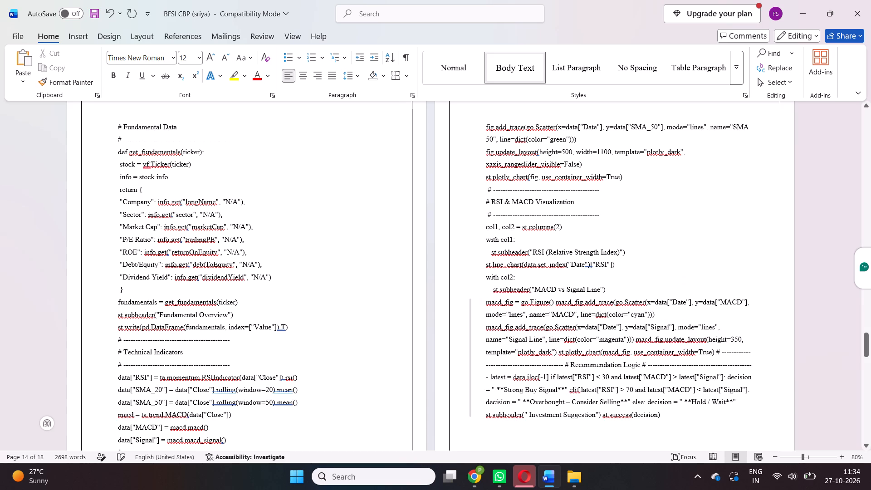
{"action": "left_click", "coordinate": [555, 302]}
{"action": "key", "text": "Return"}
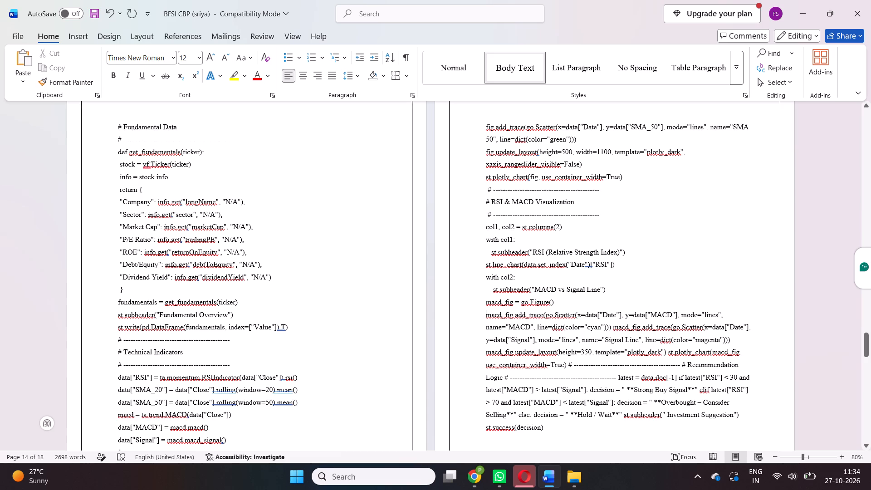
Following page 14 of BFSI SENIOR.pdf in Chrome, start new lines in Word at the Signal Line add_trace, macd_fig.update_layout and st.plotly_chart statements.
{"action": "left_click", "coordinate": [681, 315]}
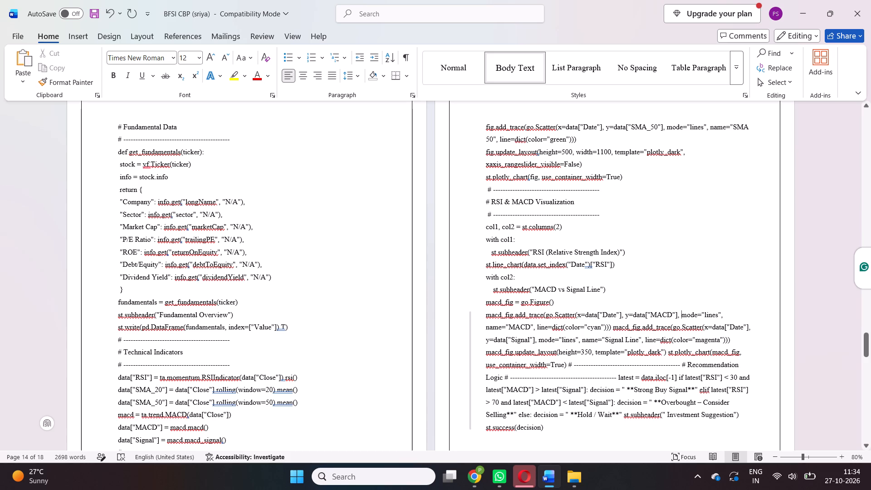
{"action": "left_click", "coordinate": [481, 473]}
{"action": "scroll", "coordinate": [394, 278], "scroll_direction": "down", "scroll_amount": 1}
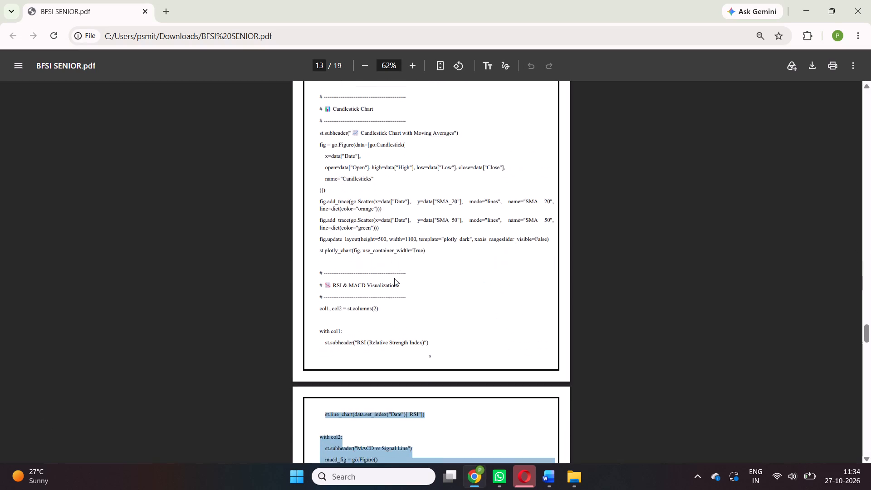
{"action": "scroll", "coordinate": [394, 278], "scroll_direction": "down", "scroll_amount": 1}
{"action": "left_click", "coordinate": [489, 273]}
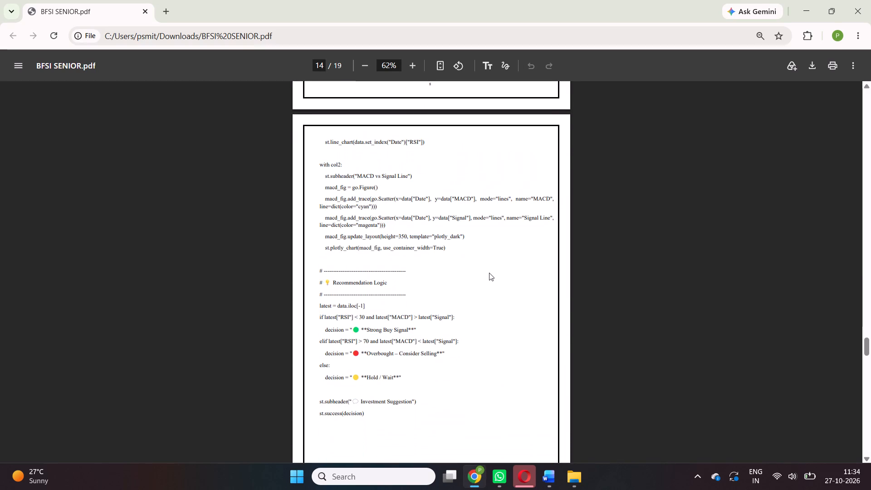
{"action": "left_click", "coordinate": [542, 483]}
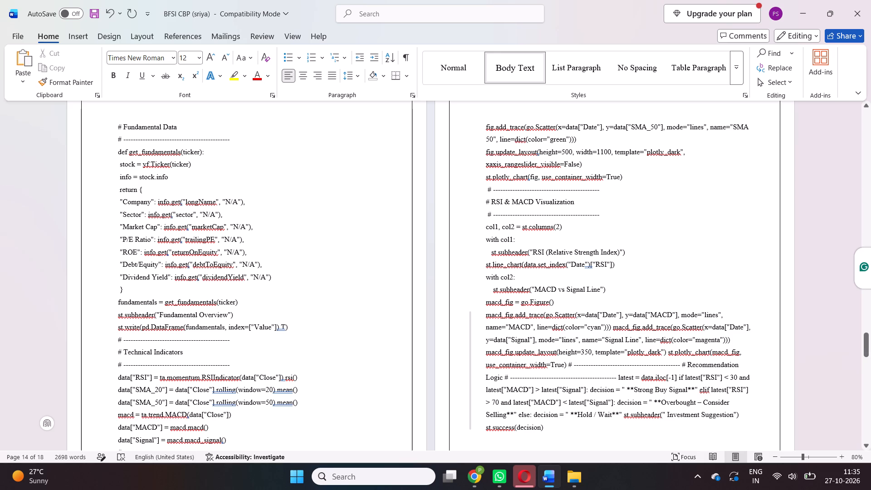
{"action": "left_click", "coordinate": [612, 327]}
{"action": "key", "text": "Return"}
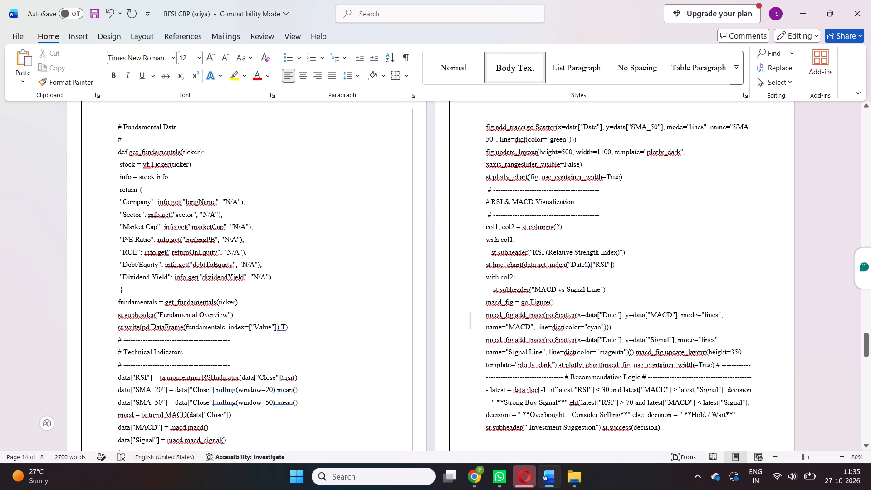
{"action": "left_click", "coordinate": [635, 351]}
{"action": "key", "text": "Return"}
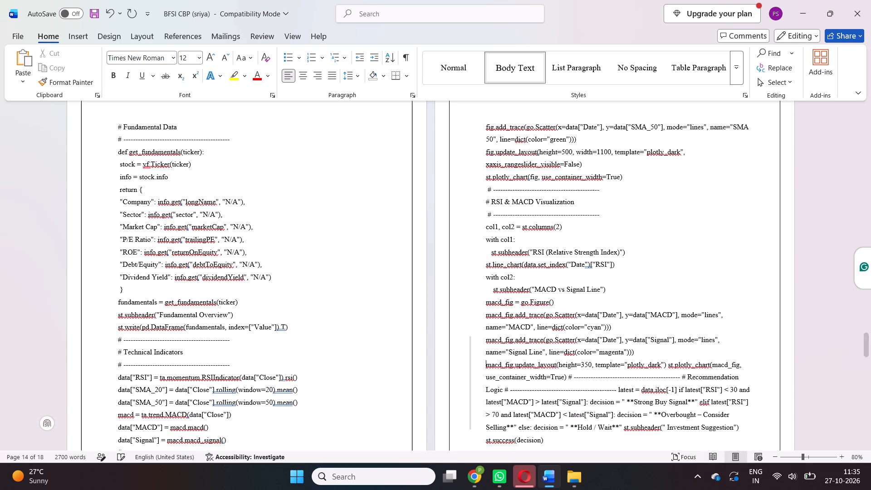
{"action": "scroll", "coordinate": [576, 359], "scroll_direction": "down", "scroll_amount": 1}
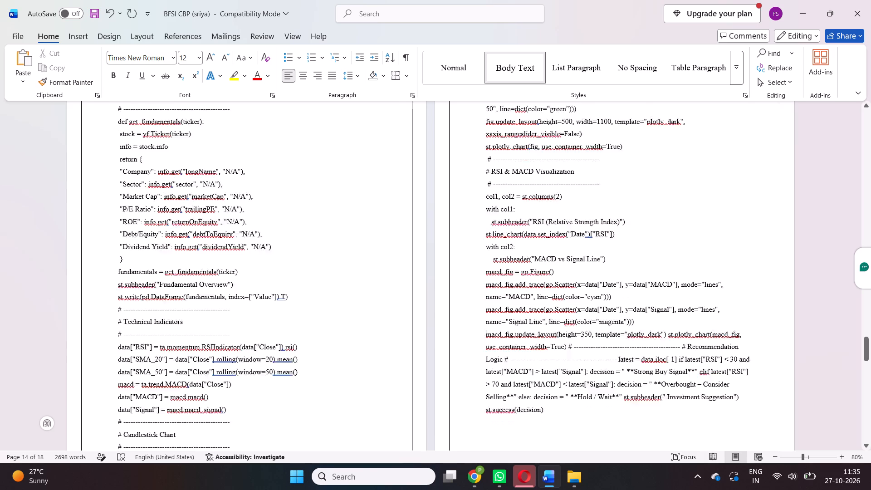
{"action": "left_click", "coordinate": [668, 300]}
{"action": "key", "text": "Return"}
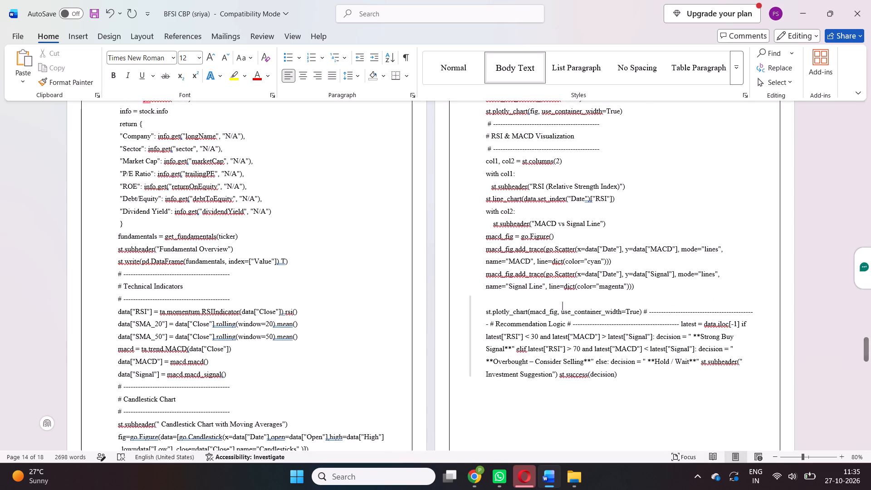
Split the Recommendation Logic comment header into dashed rule, title and dashed rule lines between st.plotly_chart(macd_fig, use_container_width=True) and latest = data.iloc[-1].
{"action": "scroll", "coordinate": [668, 300], "scroll_direction": "down", "scroll_amount": 1}
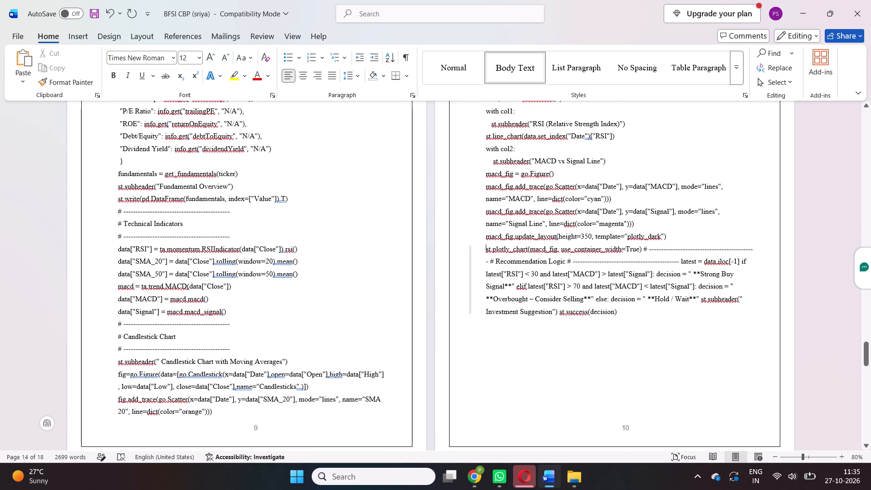
{"action": "left_click", "coordinate": [644, 248]}
{"action": "key", "text": "Return"}
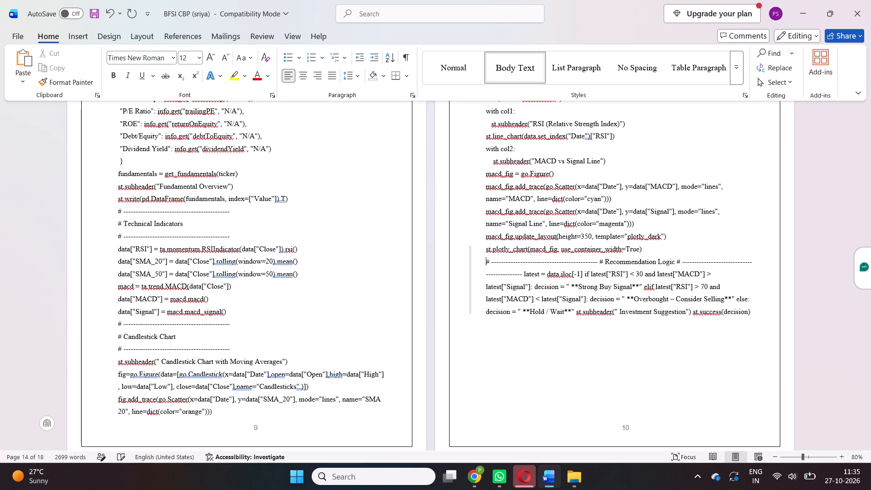
{"action": "left_click", "coordinate": [599, 262]}
{"action": "key", "text": "Return"}
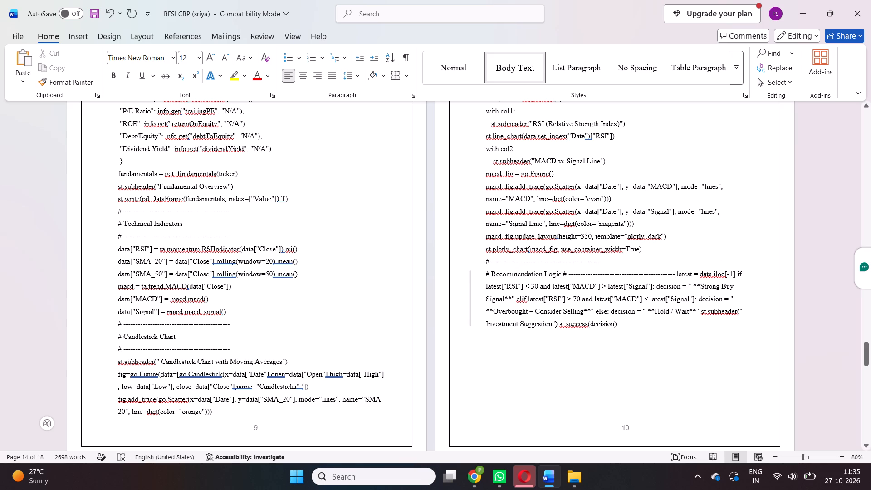
{"action": "left_click", "coordinate": [562, 273]}
{"action": "key", "text": "Return"}
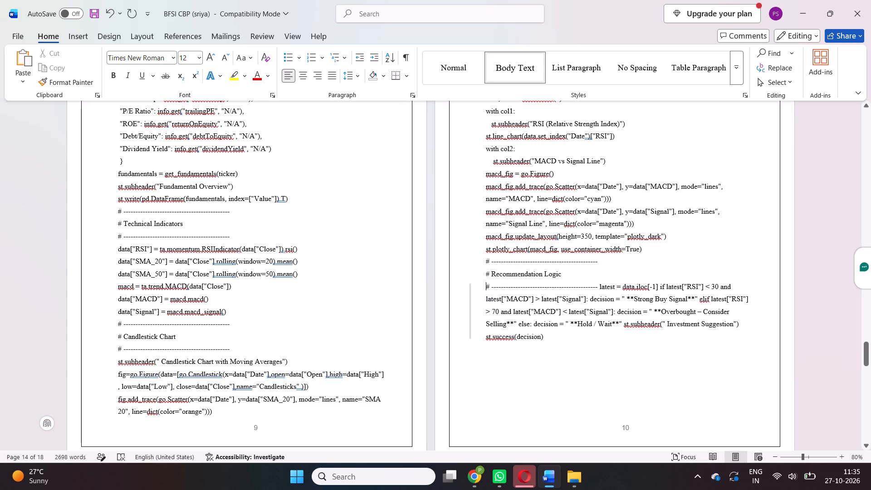
{"action": "left_click", "coordinate": [600, 289]}
{"action": "key", "text": "Return"}
Following the PDF's layout, put latest = data.iloc[-1], the if condition, the Strong Buy Signal decision and the elif condition on separate lines.
{"action": "scroll", "coordinate": [600, 289], "scroll_direction": "down", "scroll_amount": 1}
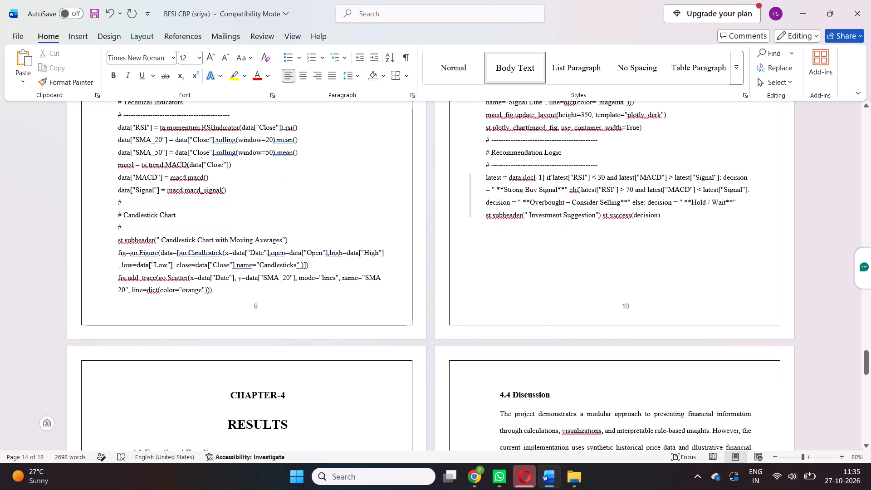
{"action": "left_click", "coordinate": [476, 473]}
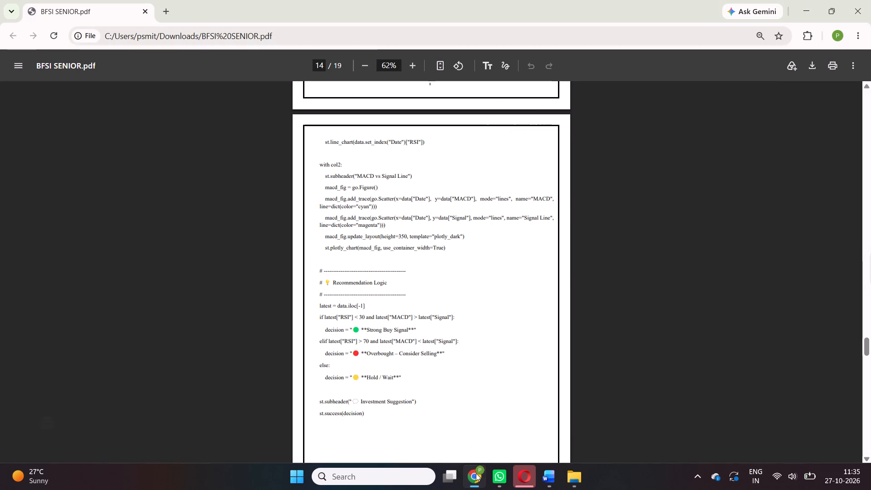
{"action": "left_click", "coordinate": [545, 481]}
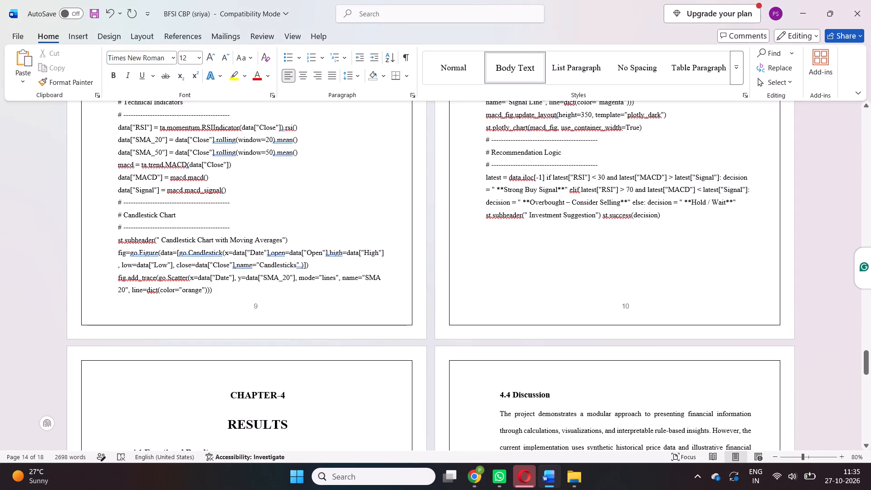
{"action": "left_click", "coordinate": [546, 177]}
{"action": "key", "text": "Return"}
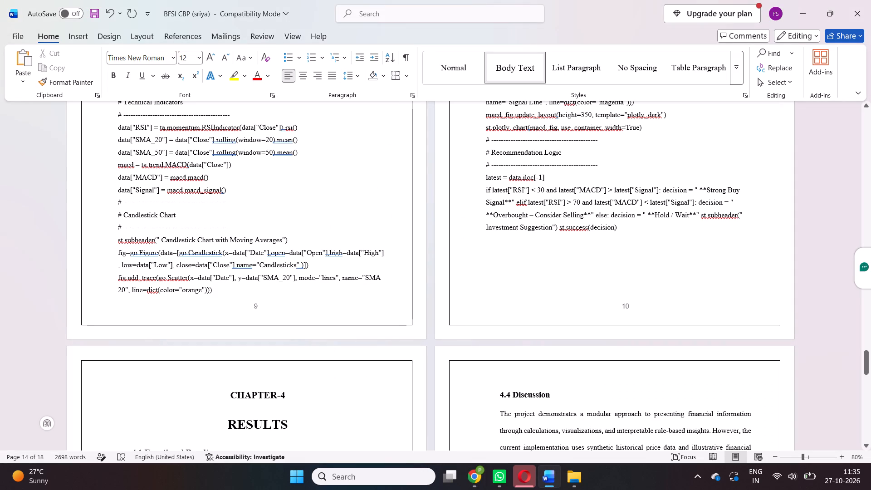
{"action": "left_click", "coordinate": [662, 189]}
{"action": "key", "text": "Return"}
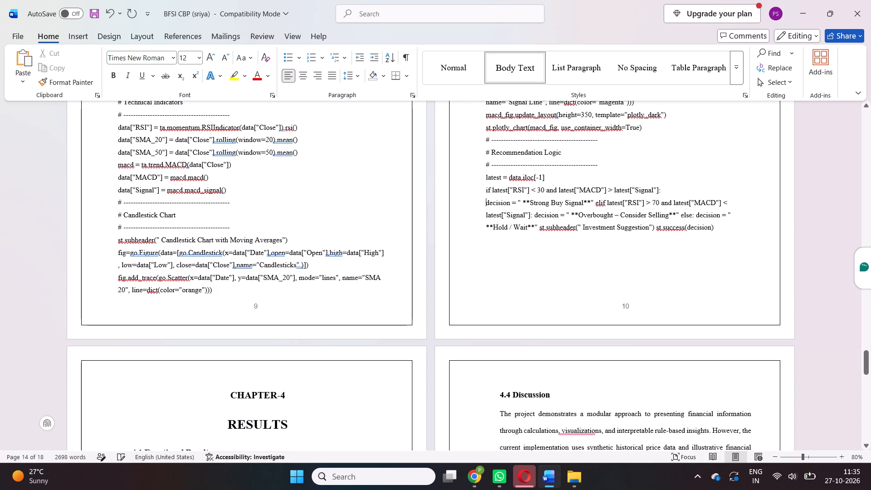
{"action": "key", "text": "BackSpace"}
{"action": "key", "text": "Return"}
{"action": "left_click", "coordinate": [534, 216]}
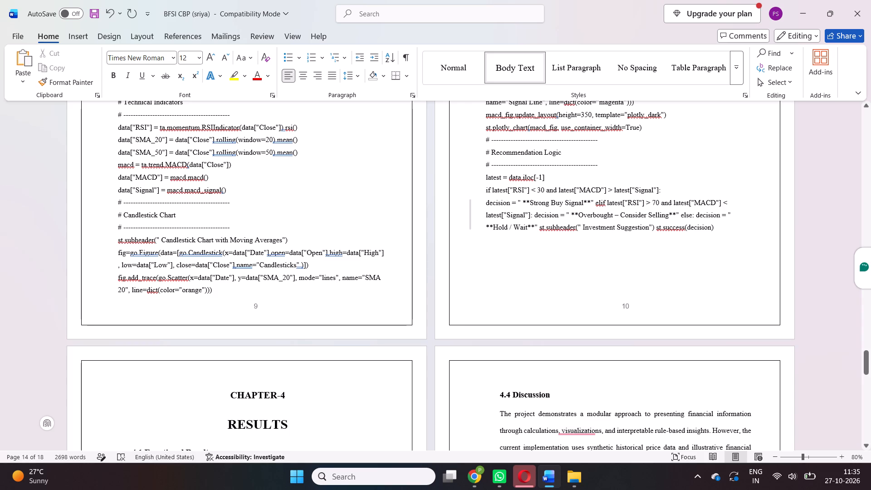
{"action": "key", "text": "Return"}
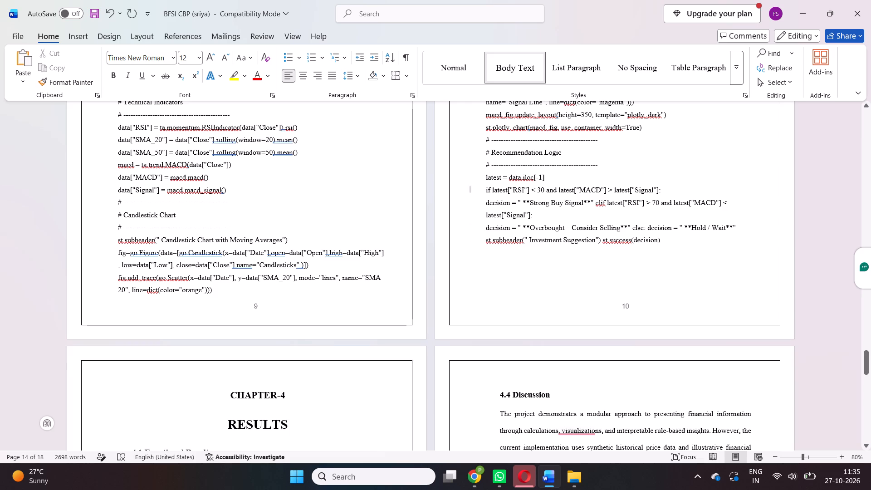
{"action": "left_click", "coordinate": [595, 204]}
{"action": "key", "text": "Return"}
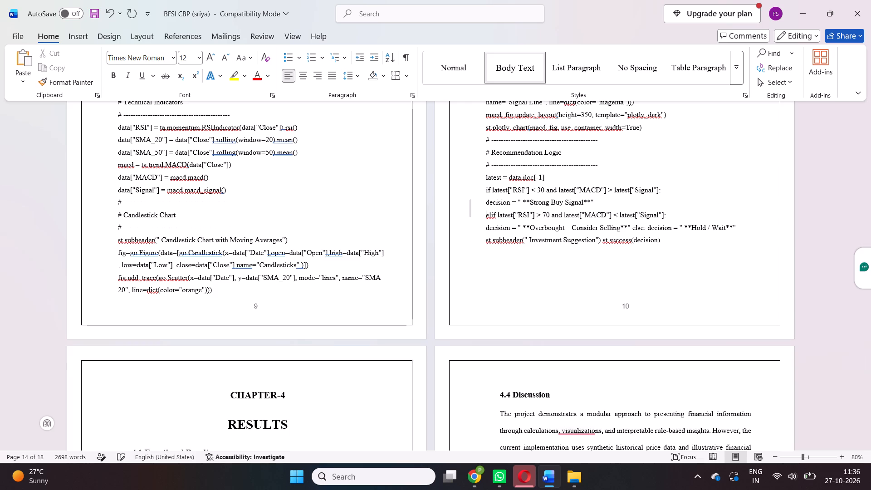
Put else: on its own line between the Overbought – Consider Selling decision and the Hold / Wait decision.
{"action": "left_click", "coordinate": [631, 230]}
{"action": "key", "text": "Return"}
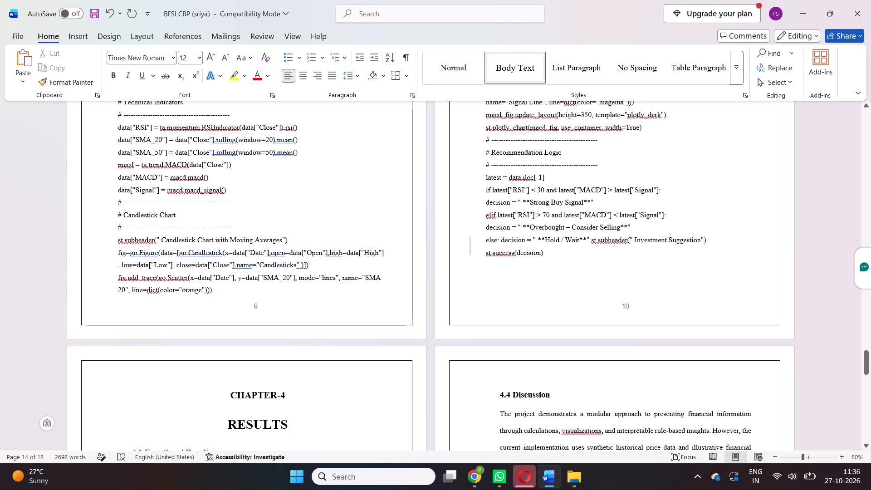
{"action": "left_click", "coordinate": [500, 242]}
{"action": "key", "text": "Return"}
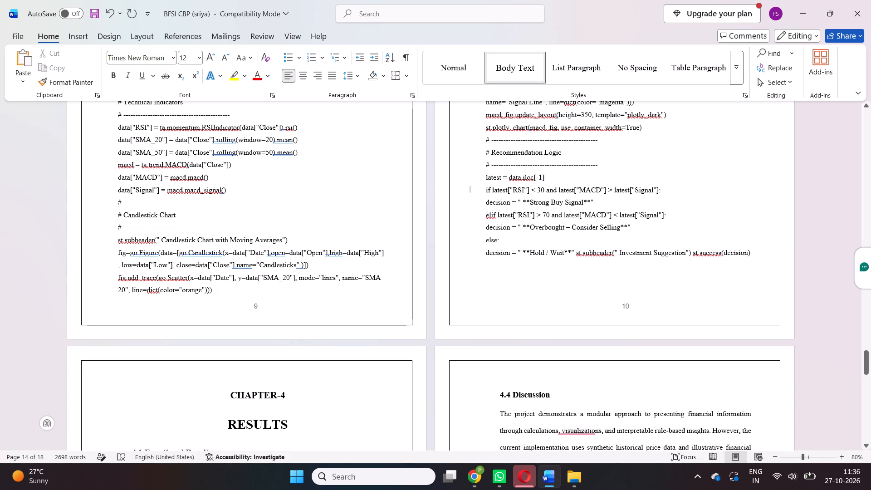
Indent the Strong Buy Signal, Overbought – Consider Selling and Hold / Wait decision lines by four spaces each.
{"action": "left_click", "coordinate": [485, 205]}
{"action": "key", "text": "space"}
{"action": "key", "text": "space"}
{"action": "key", "text": "space"}
{"action": "key", "text": "space"}
{"action": "scroll", "coordinate": [485, 205], "scroll_direction": "up", "scroll_amount": 2}
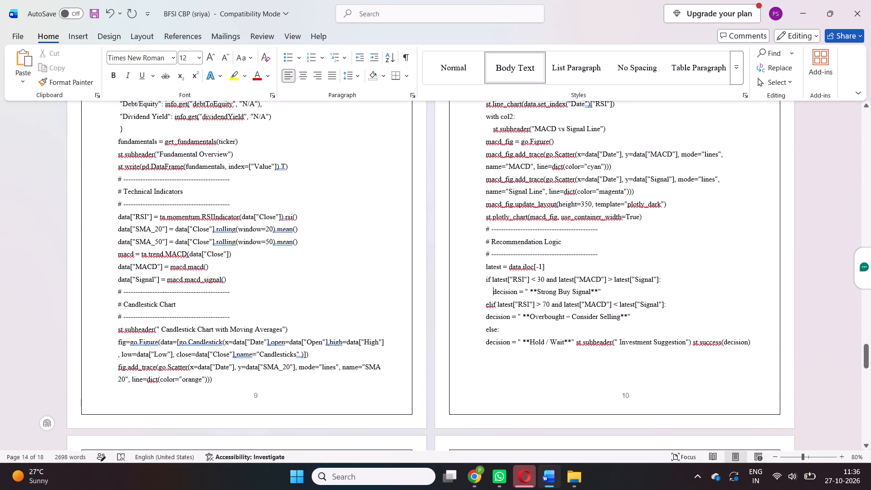
{"action": "left_click", "coordinate": [485, 316]}
{"action": "key", "text": "space"}
{"action": "key", "text": "space"}
{"action": "key", "text": "space"}
{"action": "key", "text": "space"}
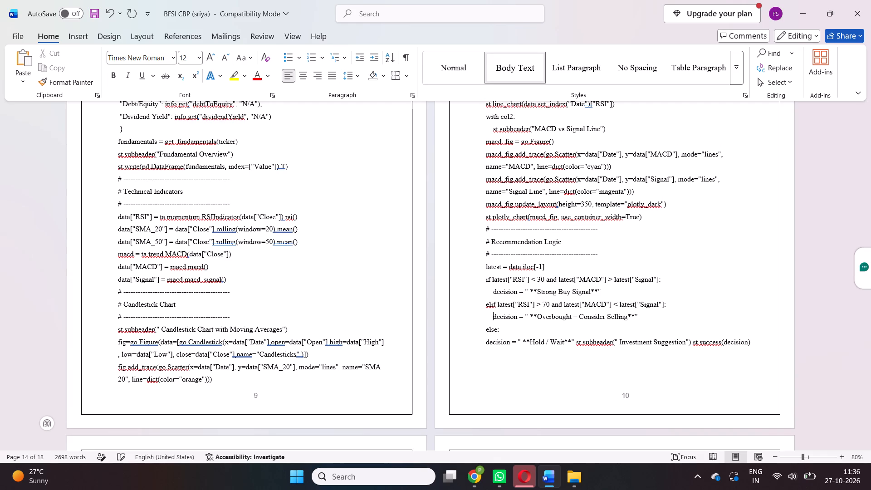
{"action": "left_click", "coordinate": [486, 343]}
{"action": "key", "text": "space"}
{"action": "key", "text": "space"}
{"action": "key", "text": "space"}
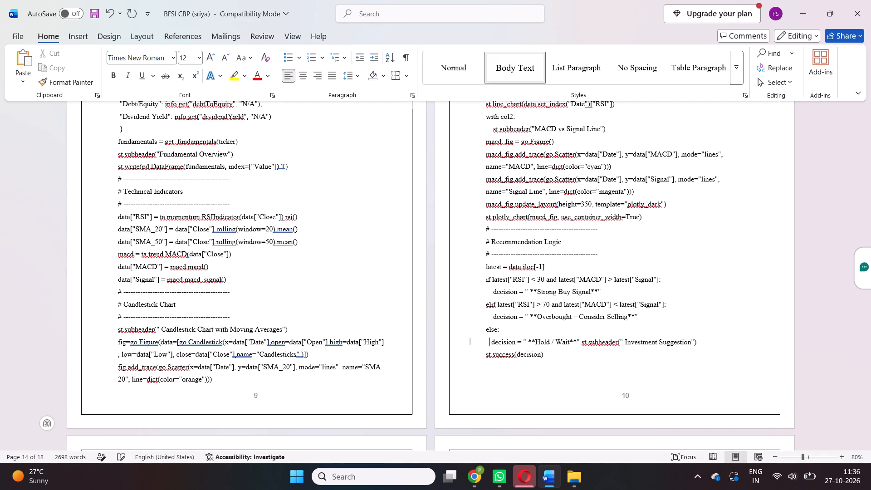
{"action": "key", "text": "space"}
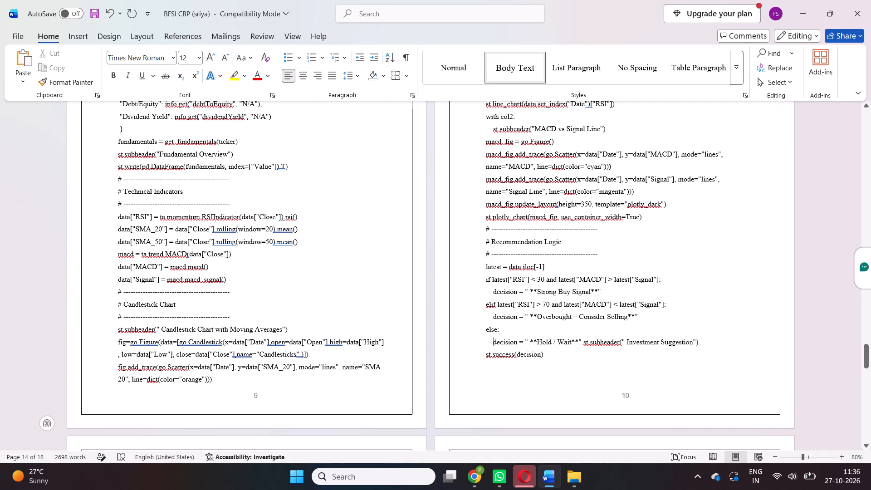
Replace the Chapter-3 title TEST CASES/ OUTPUT with CODE.
{"action": "scroll", "coordinate": [487, 370], "scroll_direction": "down", "scroll_amount": 3}
{"action": "scroll", "coordinate": [487, 370], "scroll_direction": "up", "scroll_amount": 9}
{"action": "scroll", "coordinate": [487, 370], "scroll_direction": "down", "scroll_amount": 4}
{"action": "scroll", "coordinate": [487, 370], "scroll_direction": "up", "scroll_amount": 4}
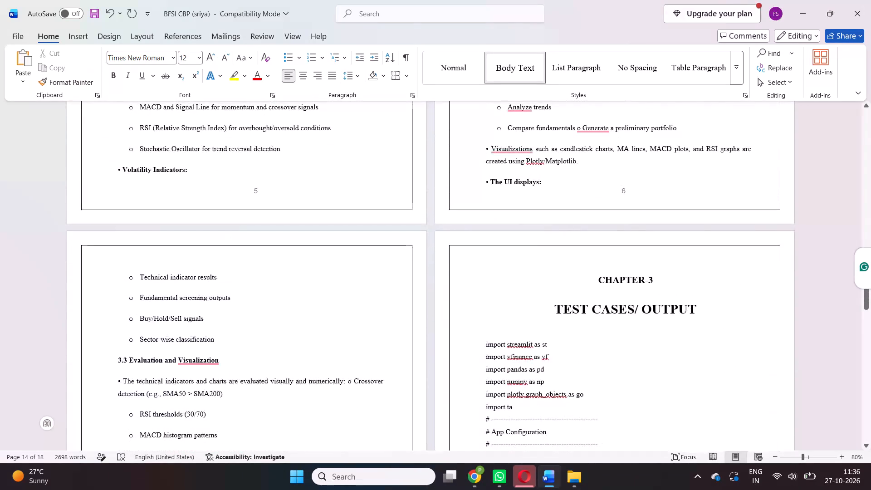
{"action": "left_click", "coordinate": [695, 309]}
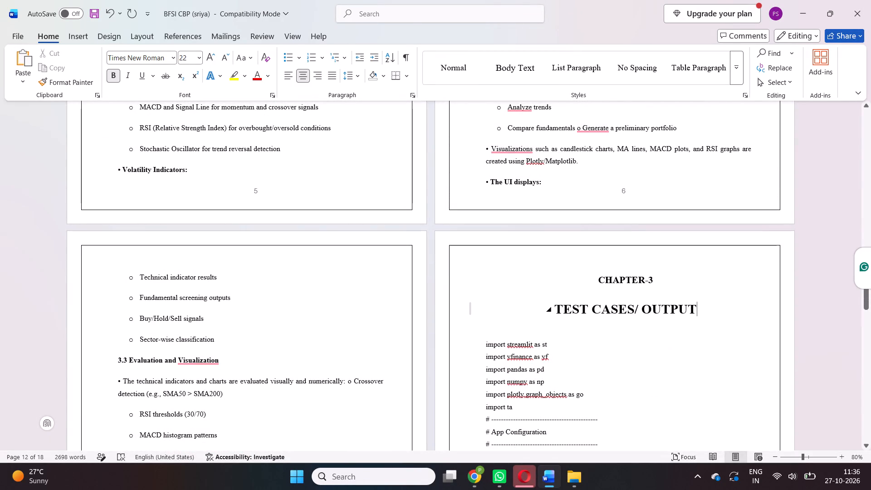
{"action": "key", "text": "BackSpace"}
{"action": "key", "text": "BackSpace"}
{"action": "key", "text": "BackSpace"}
{"action": "key", "text": "BackSpace"}
{"action": "key", "text": "BackSpace"}
{"action": "key", "text": "BackSpace"}
{"action": "key", "text": "BackSpace"}
{"action": "key", "text": "BackSpace"}
{"action": "key", "text": "BackSpace"}
{"action": "key", "text": "BackSpace"}
{"action": "key", "text": "BackSpace"}
{"action": "key", "text": "BackSpace"}
{"action": "key", "text": "BackSpace"}
{"action": "key", "text": "BackSpace"}
{"action": "key", "text": "BackSpace"}
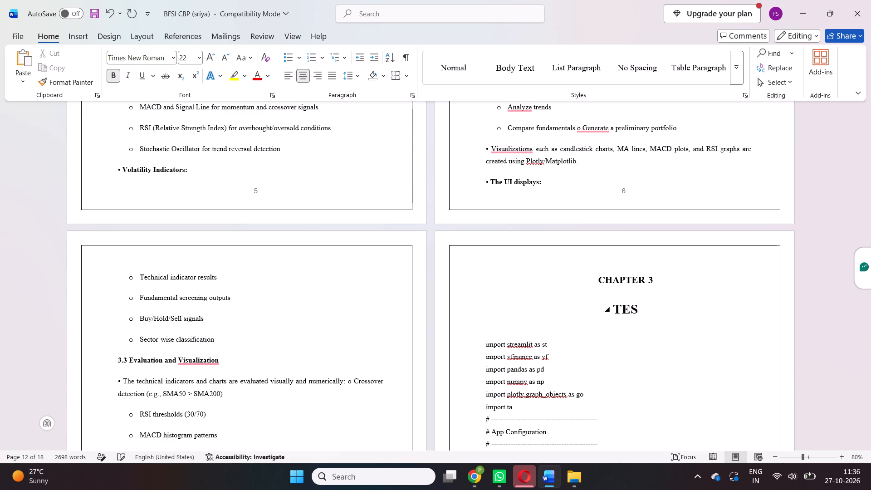
{"action": "key", "text": "BackSpace"}
{"action": "key", "text": "BackSpace"}
{"action": "key", "text": "BackSpace"}
{"action": "type", "text": "CODE"}
Delete the Chapter-4 text after the 4.1 Functional Results heading, through the end of 4.4 Discussion, leaving only the word The.
{"action": "scroll", "coordinate": [695, 309], "scroll_direction": "down", "scroll_amount": 7}
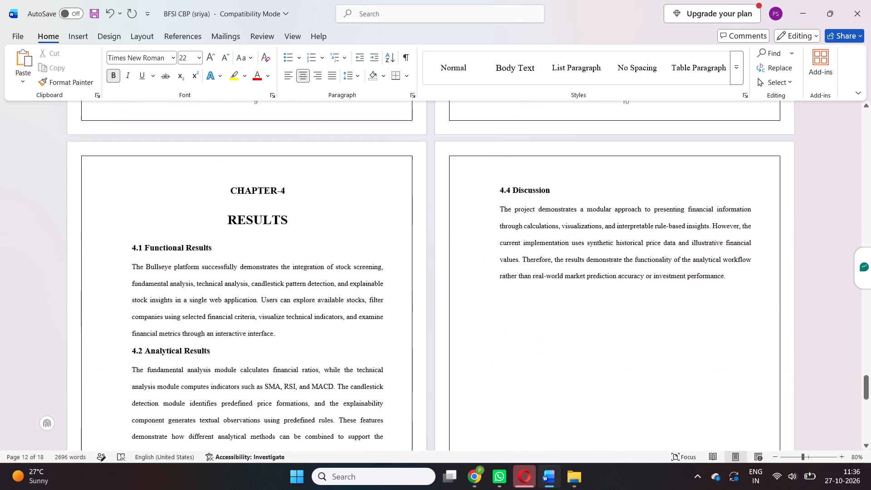
{"action": "scroll", "coordinate": [695, 309], "scroll_direction": "up", "scroll_amount": 1}
{"action": "scroll", "coordinate": [695, 309], "scroll_direction": "down", "scroll_amount": 1}
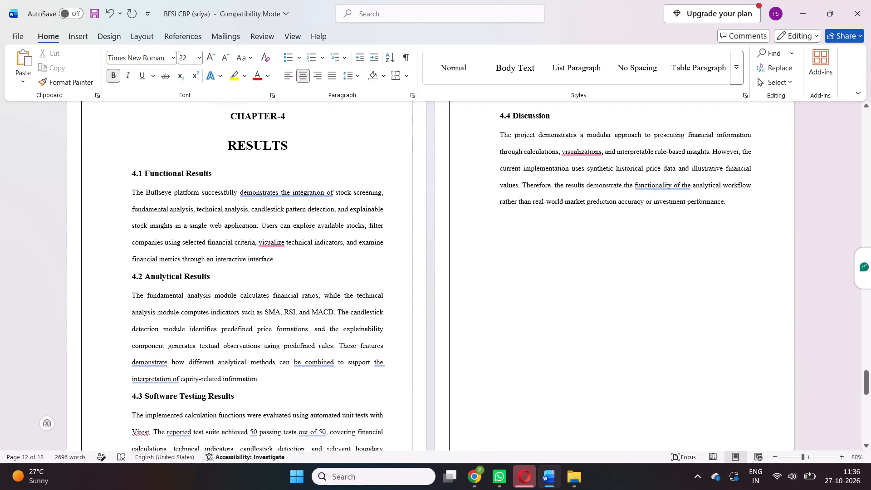
{"action": "left_click_drag", "start_coordinate": [728, 205], "coordinate": [174, 200]}
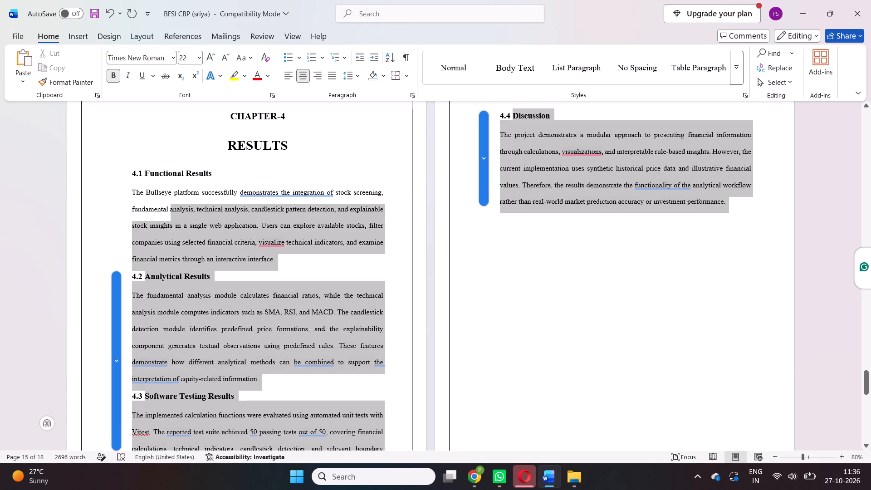
{"action": "left_click_drag", "start_coordinate": [174, 200], "coordinate": [117, 200]}
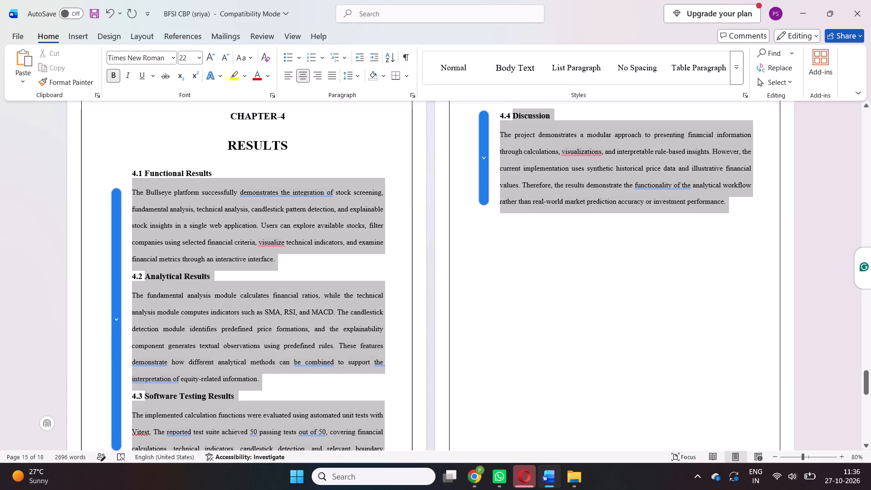
{"action": "left_click_drag", "start_coordinate": [117, 200], "coordinate": [146, 198]}
{"action": "key", "text": "BackSpace"}
Delete the 4.1 Functional Results heading and close the gap and indent before the leftover word The under RESULTS.
{"action": "left_click", "coordinate": [217, 174]}
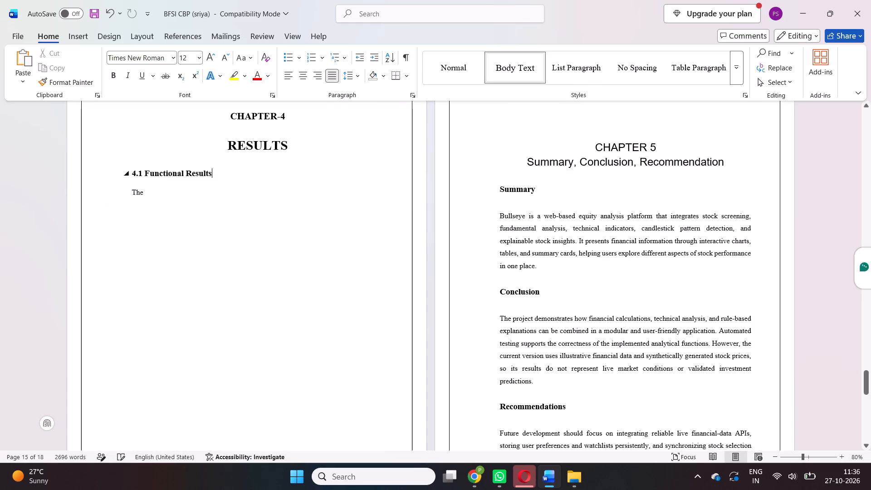
{"action": "key", "text": "BackSpace"}
{"action": "key", "text": "BackSpace"}
{"action": "key", "text": "BackSpace"}
{"action": "key", "text": "BackSpace"}
{"action": "key", "text": "BackSpace"}
{"action": "key", "text": "BackSpace"}
{"action": "key", "text": "BackSpace"}
{"action": "key", "text": "BackSpace"}
{"action": "key", "text": "BackSpace"}
{"action": "key", "text": "BackSpace"}
{"action": "key", "text": "BackSpace"}
{"action": "key", "text": "BackSpace"}
{"action": "key", "text": "BackSpace"}
{"action": "key", "text": "BackSpace"}
{"action": "key", "text": "BackSpace"}
{"action": "key", "text": "BackSpace"}
{"action": "key", "text": "BackSpace"}
{"action": "key", "text": "BackSpace"}
{"action": "key", "text": "BackSpace"}
{"action": "key", "text": "BackSpace"}
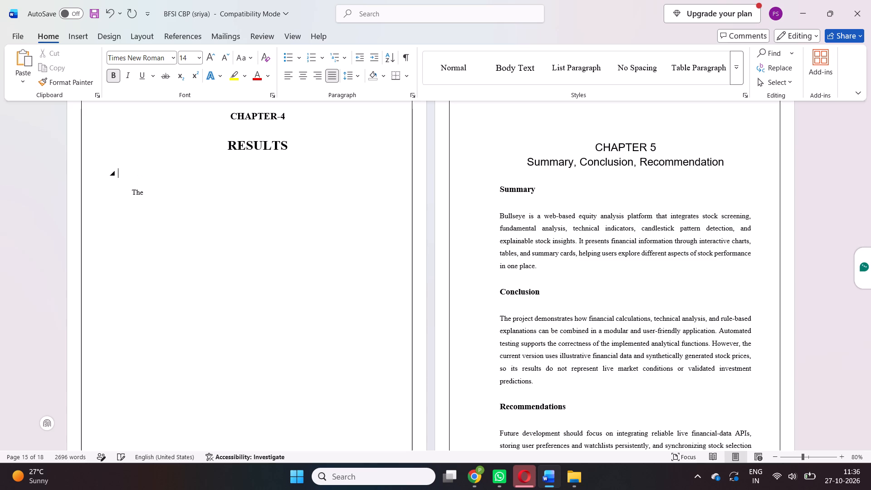
{"action": "left_click", "coordinate": [130, 193]}
{"action": "key", "text": "BackSpace"}
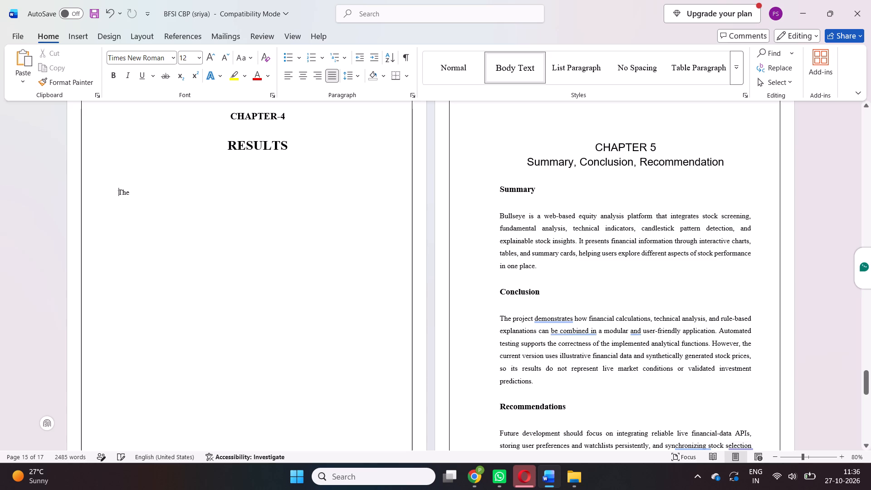
{"action": "key", "text": "BackSpace"}
{"action": "key", "text": "BackSpace"}
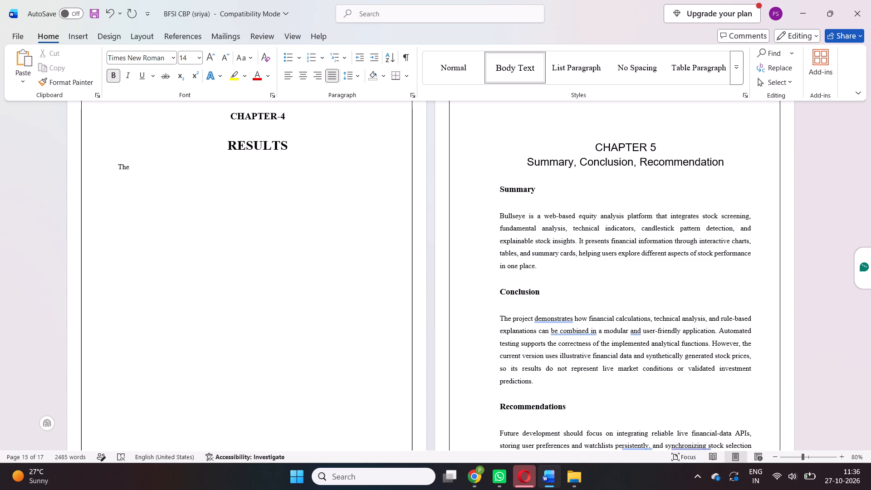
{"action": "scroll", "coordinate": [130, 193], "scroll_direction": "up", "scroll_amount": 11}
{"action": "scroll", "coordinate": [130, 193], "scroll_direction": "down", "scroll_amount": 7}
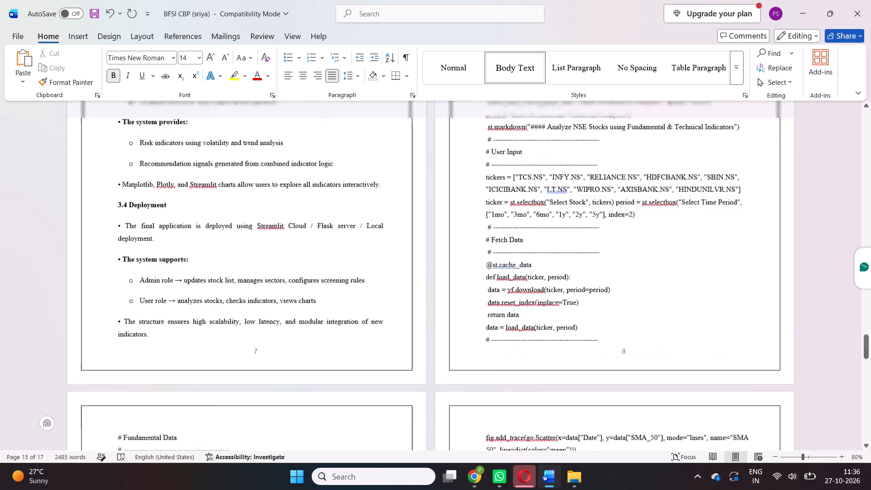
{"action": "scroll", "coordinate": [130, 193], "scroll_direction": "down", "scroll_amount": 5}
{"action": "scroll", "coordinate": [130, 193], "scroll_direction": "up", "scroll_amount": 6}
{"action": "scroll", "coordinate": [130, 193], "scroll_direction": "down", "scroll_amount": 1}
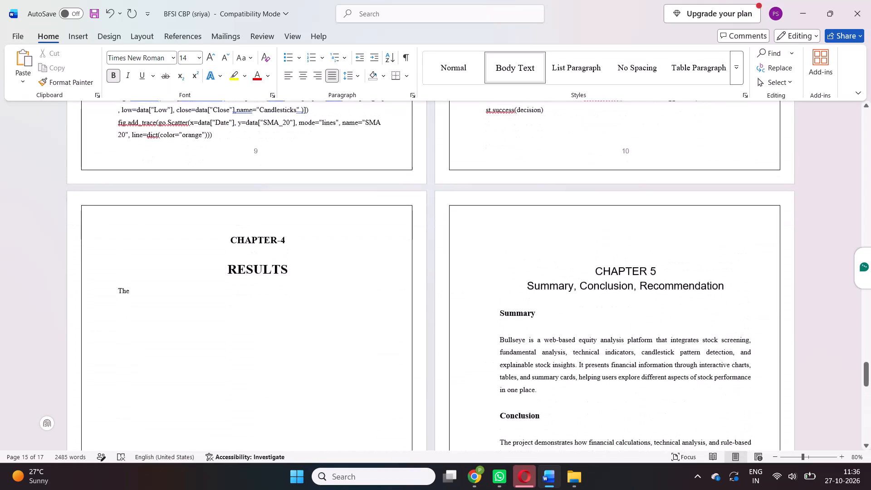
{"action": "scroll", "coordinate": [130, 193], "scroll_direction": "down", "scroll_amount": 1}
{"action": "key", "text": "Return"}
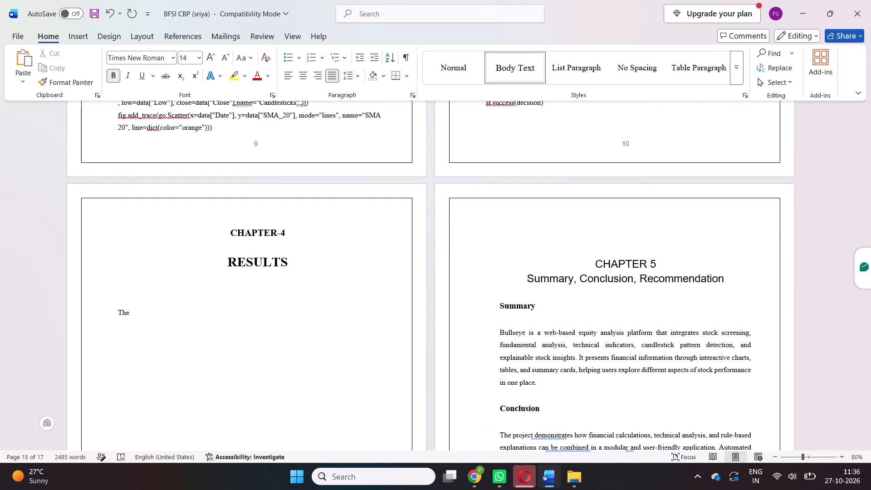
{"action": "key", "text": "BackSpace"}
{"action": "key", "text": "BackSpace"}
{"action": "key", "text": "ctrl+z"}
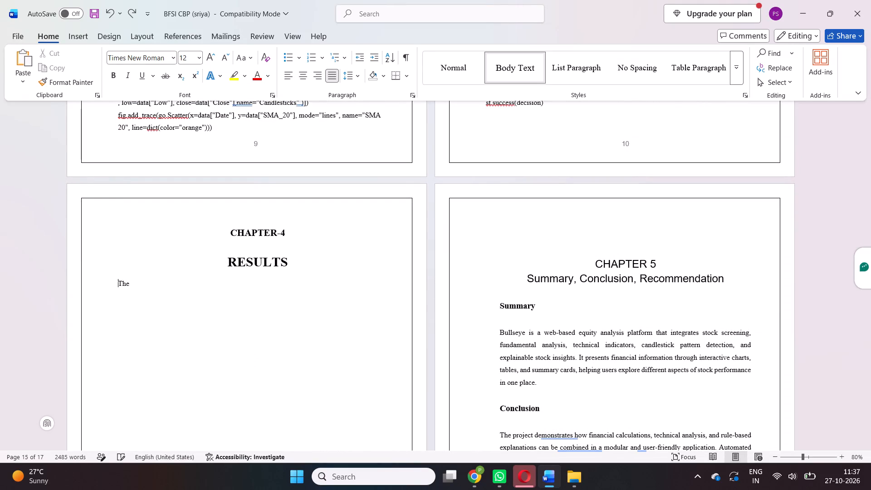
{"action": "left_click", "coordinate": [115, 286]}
Switch to BFSI SENIOR.pdf in Chrome and look through its code, Chapter-4 Results and References pages for the results content.
{"action": "left_click", "coordinate": [471, 478]}
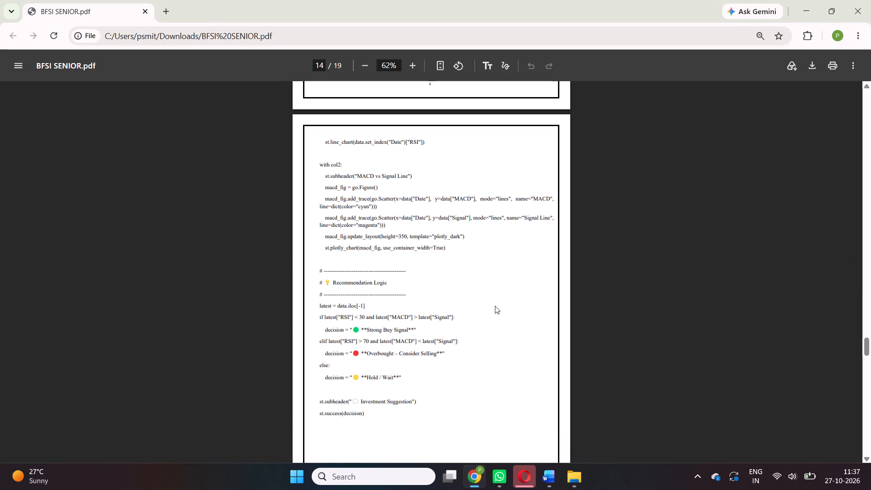
{"action": "scroll", "coordinate": [495, 306], "scroll_direction": "down", "scroll_amount": 3}
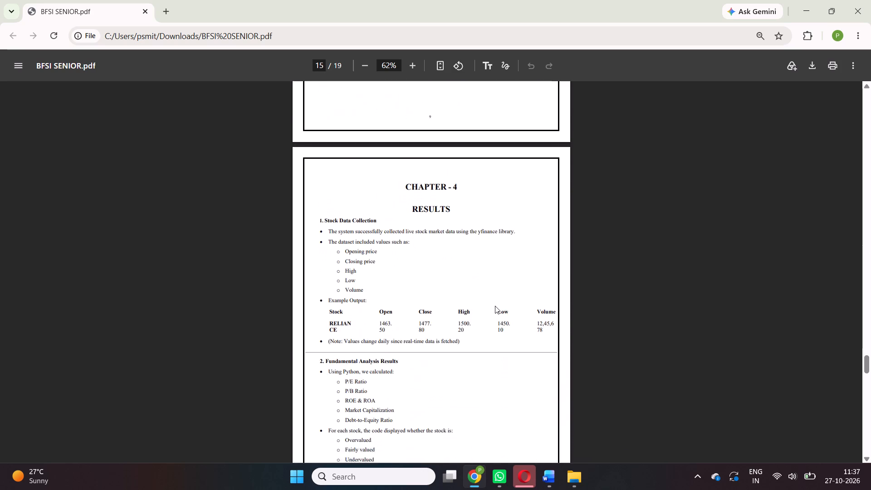
{"action": "scroll", "coordinate": [495, 306], "scroll_direction": "down", "scroll_amount": 10}
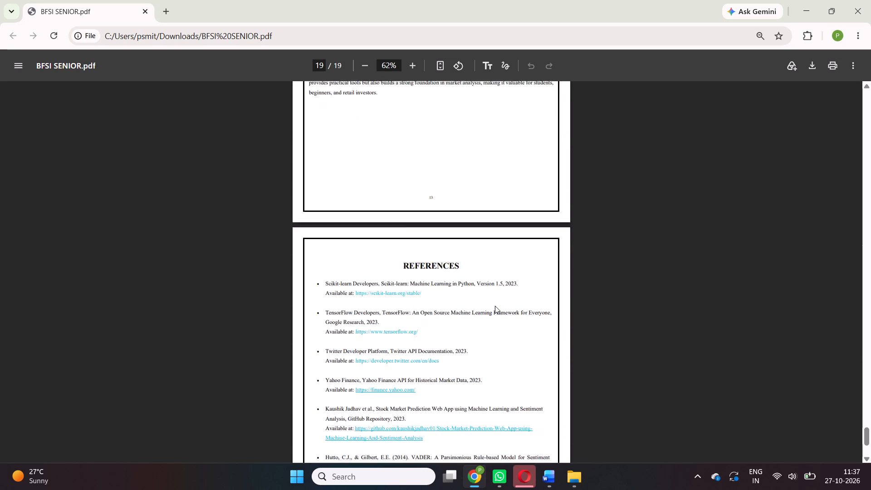
{"action": "scroll", "coordinate": [495, 306], "scroll_direction": "down", "scroll_amount": 3}
{"action": "scroll", "coordinate": [495, 306], "scroll_direction": "up", "scroll_amount": 11}
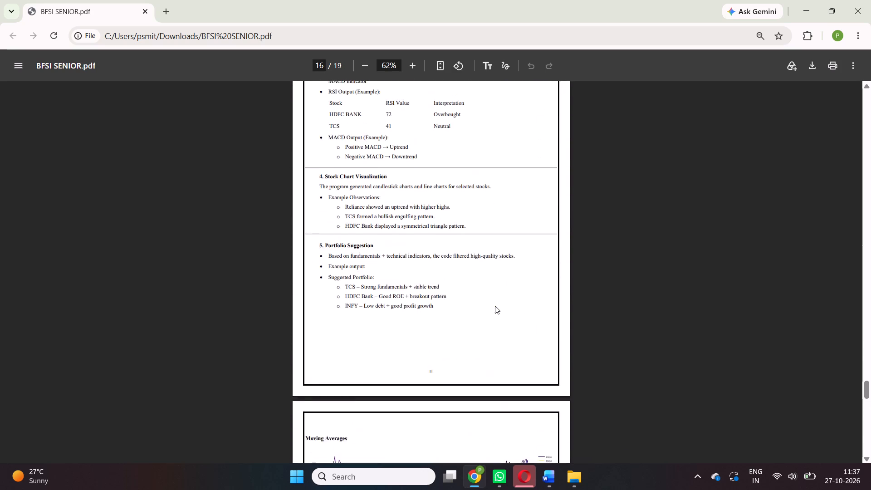
{"action": "scroll", "coordinate": [495, 306], "scroll_direction": "up", "scroll_amount": 6}
{"action": "scroll", "coordinate": [495, 306], "scroll_direction": "down", "scroll_amount": 4}
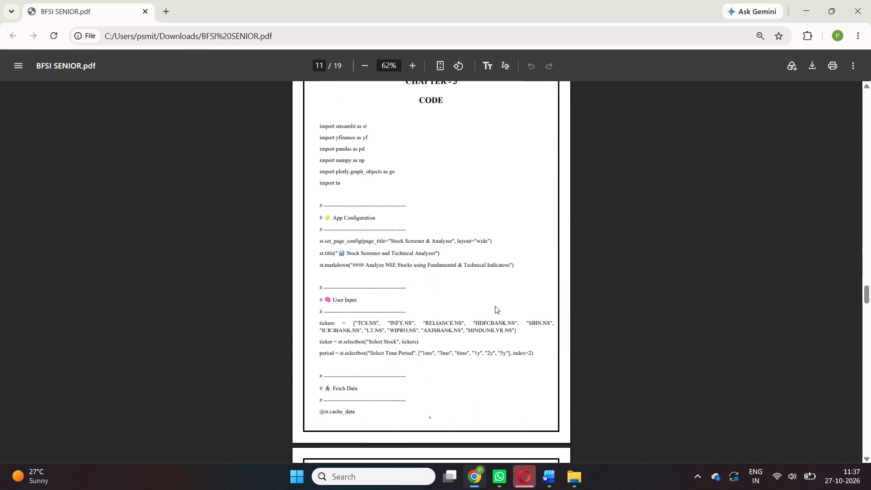
{"action": "scroll", "coordinate": [495, 306], "scroll_direction": "down", "scroll_amount": 6}
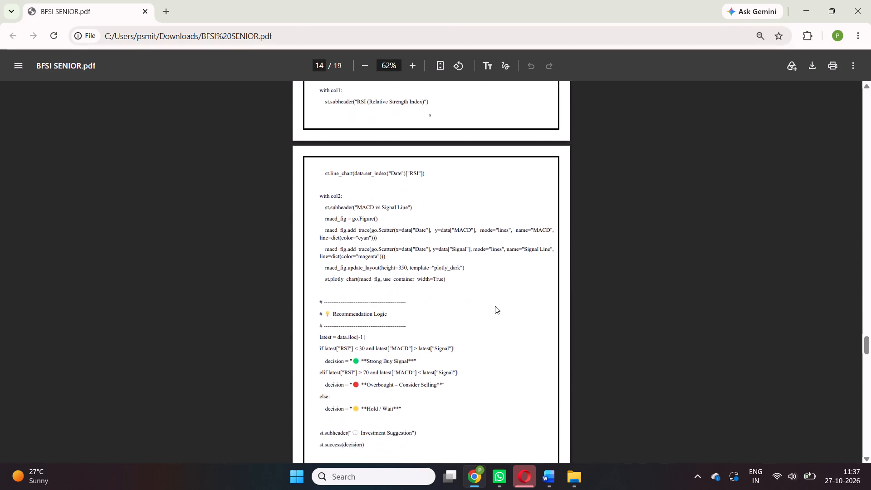
{"action": "scroll", "coordinate": [495, 306], "scroll_direction": "down", "scroll_amount": 1}
{"action": "scroll", "coordinate": [495, 306], "scroll_direction": "up", "scroll_amount": 2}
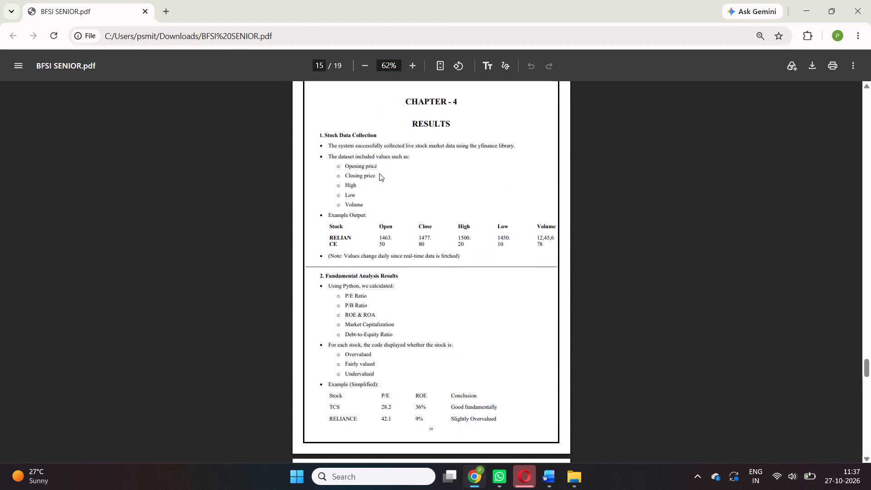
Copy Stock Data Collection through the Fundamental Analysis Results example table from PDF page 15 and paste it after The in Word's Chapter-4.
{"action": "left_click_drag", "start_coordinate": [323, 132], "coordinate": [501, 376]}
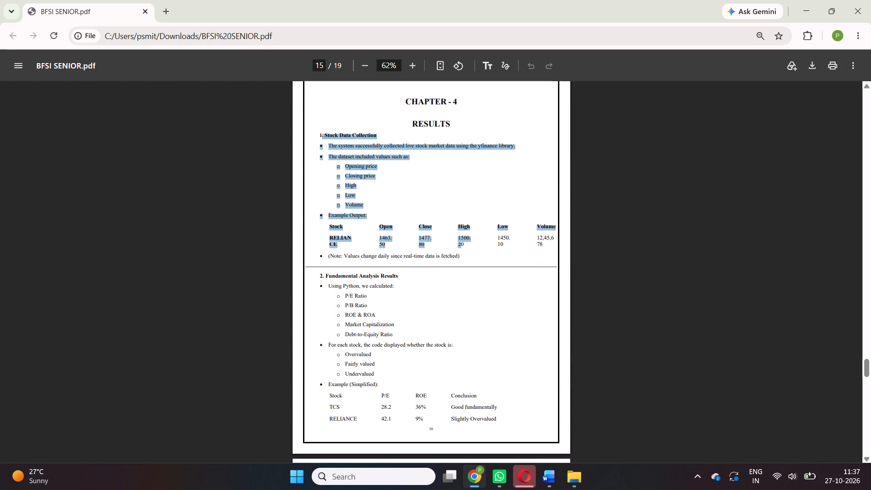
{"action": "left_click_drag", "start_coordinate": [501, 376], "coordinate": [508, 421]}
{"action": "key", "text": "ctrl+c"}
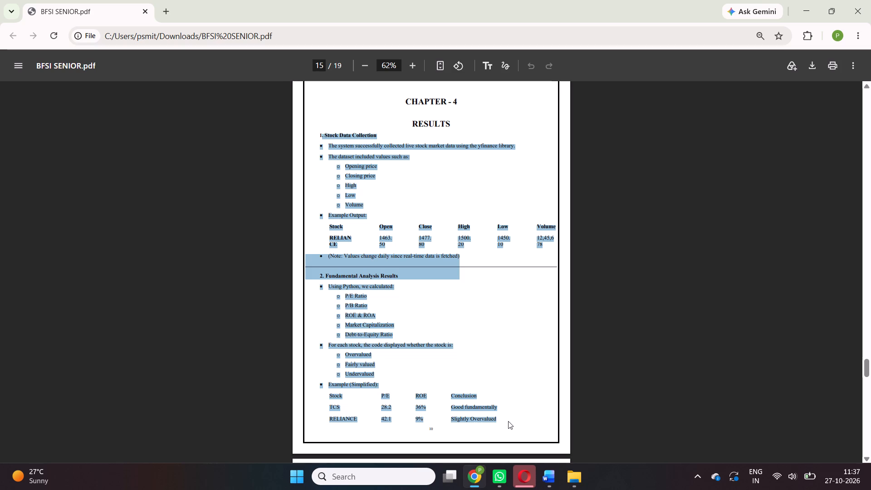
{"action": "left_click", "coordinate": [551, 479]}
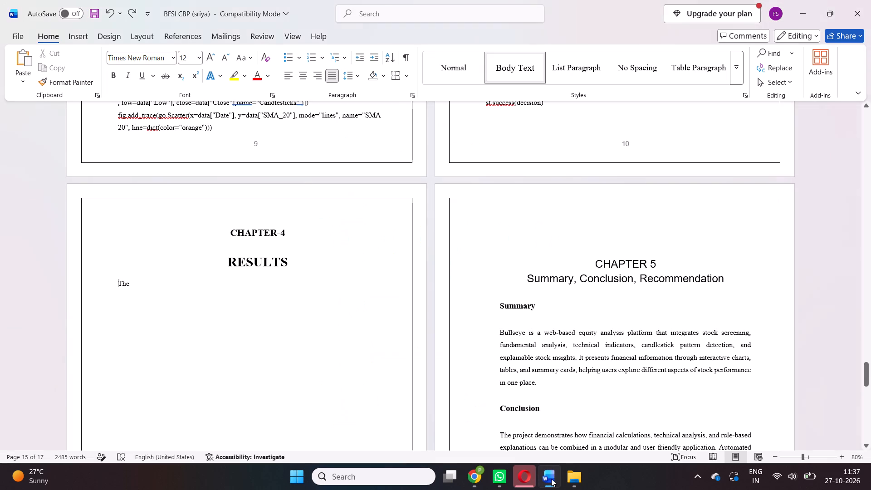
{"action": "left_click", "coordinate": [143, 279]}
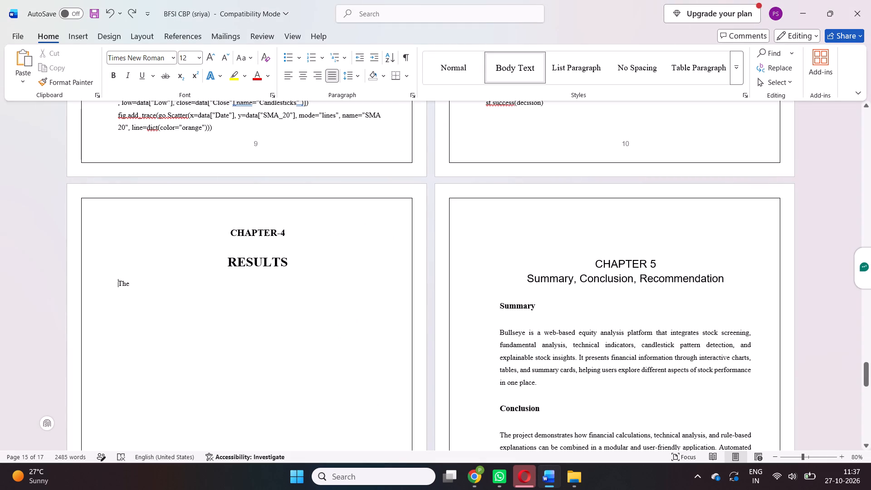
{"action": "key", "text": "ctrl+v"}
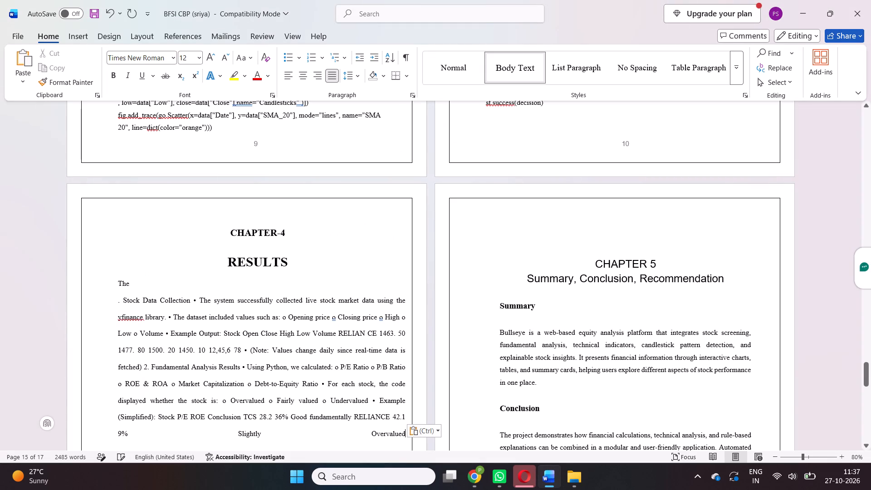
{"action": "left_click", "coordinate": [122, 301]}
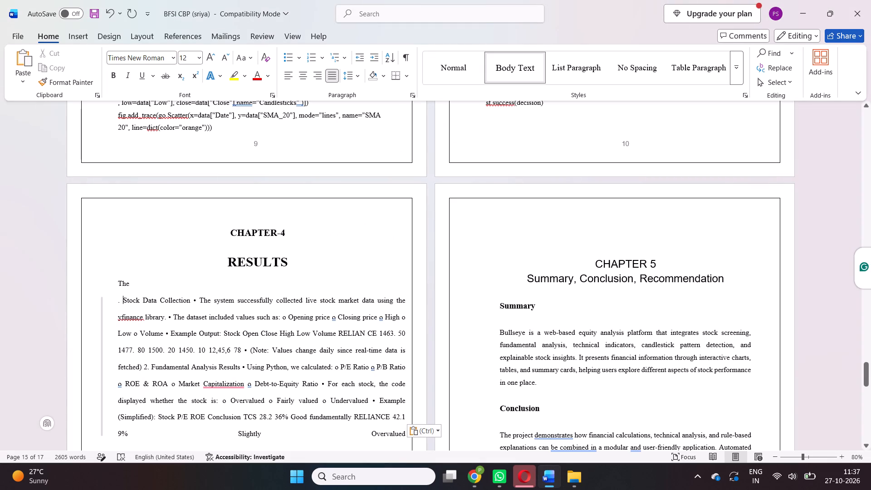
Delete the leftover word The, the line break and the stray period before Stock Data Collection under the Chapter-4 RESULTS heading.
{"action": "key", "text": "BackSpace"}
{"action": "key", "text": "BackSpace"}
{"action": "key", "text": "BackSpace"}
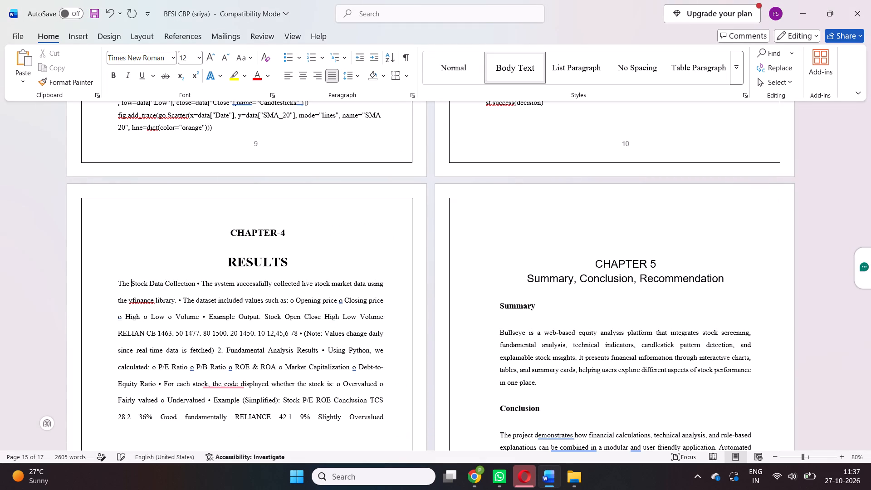
{"action": "key", "text": "BackSpace"}
{"action": "key", "text": "BackSpace"}
{"action": "key", "text": "BackSpace"}
{"action": "key", "text": "BackSpace"}
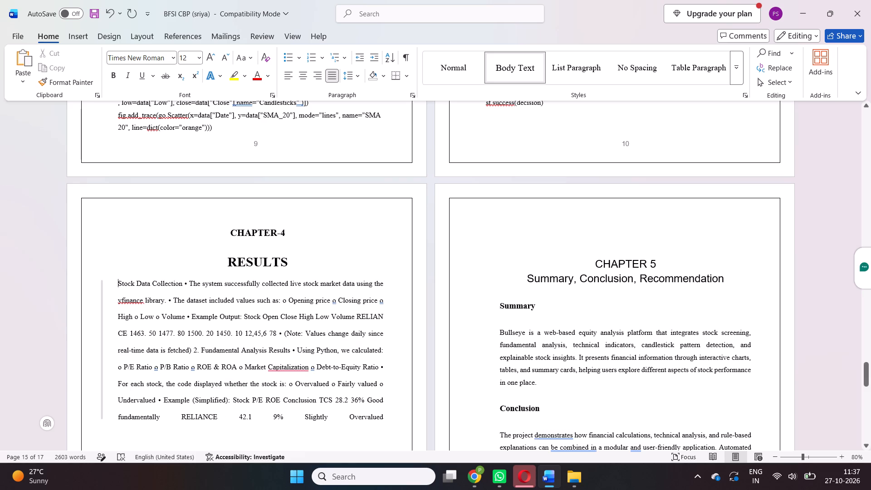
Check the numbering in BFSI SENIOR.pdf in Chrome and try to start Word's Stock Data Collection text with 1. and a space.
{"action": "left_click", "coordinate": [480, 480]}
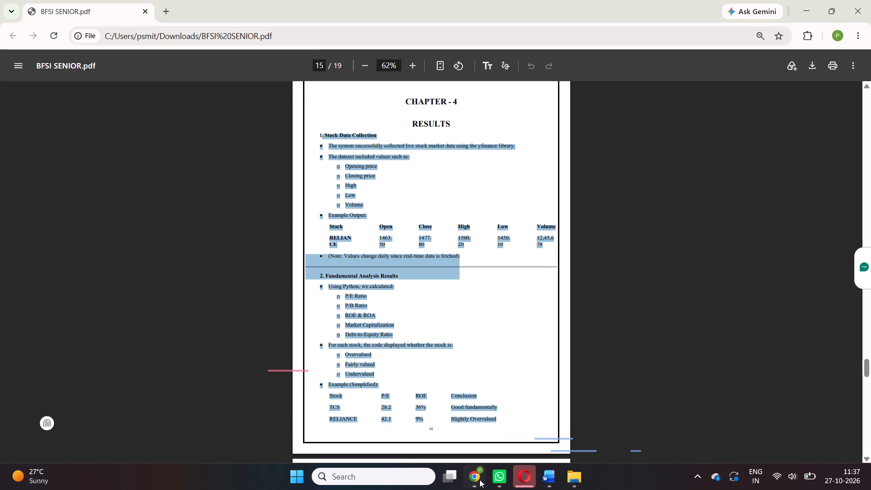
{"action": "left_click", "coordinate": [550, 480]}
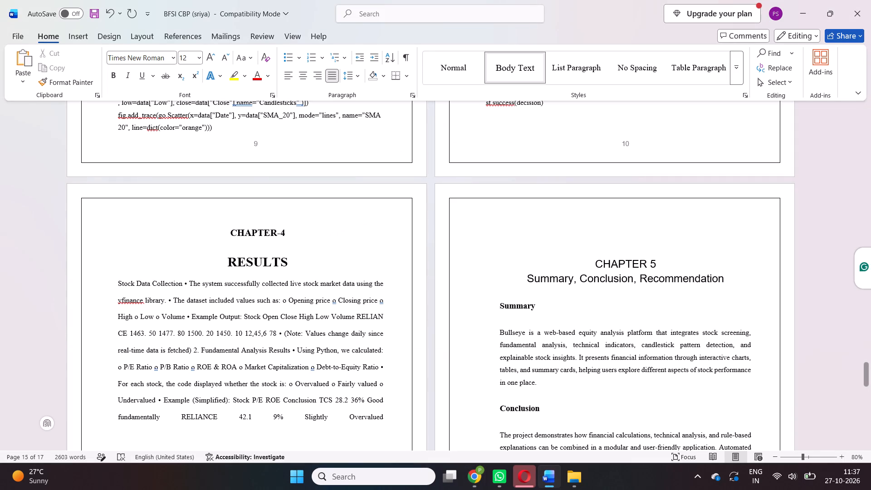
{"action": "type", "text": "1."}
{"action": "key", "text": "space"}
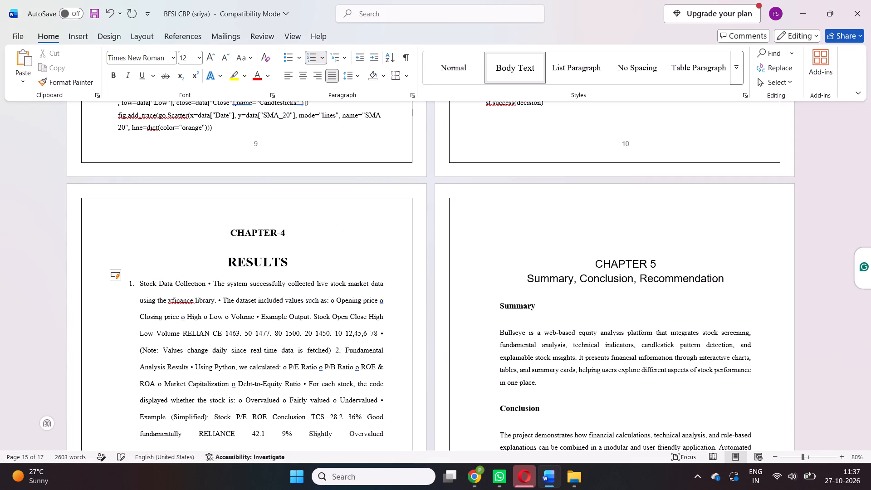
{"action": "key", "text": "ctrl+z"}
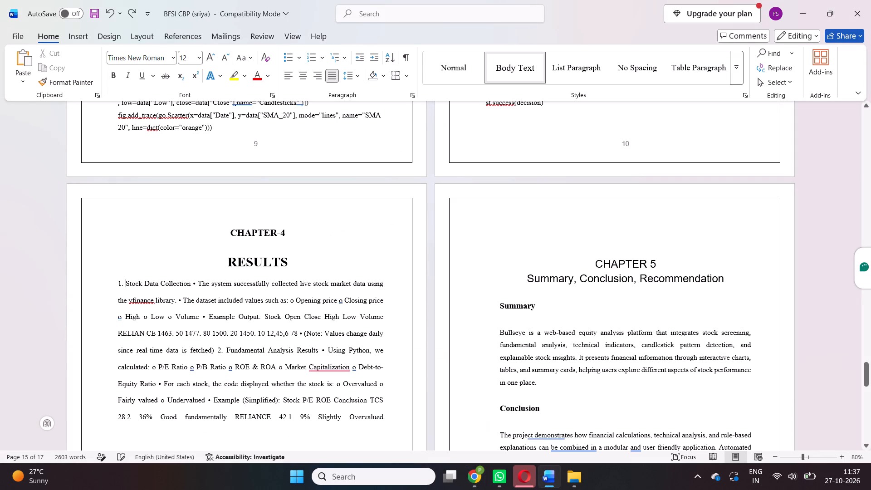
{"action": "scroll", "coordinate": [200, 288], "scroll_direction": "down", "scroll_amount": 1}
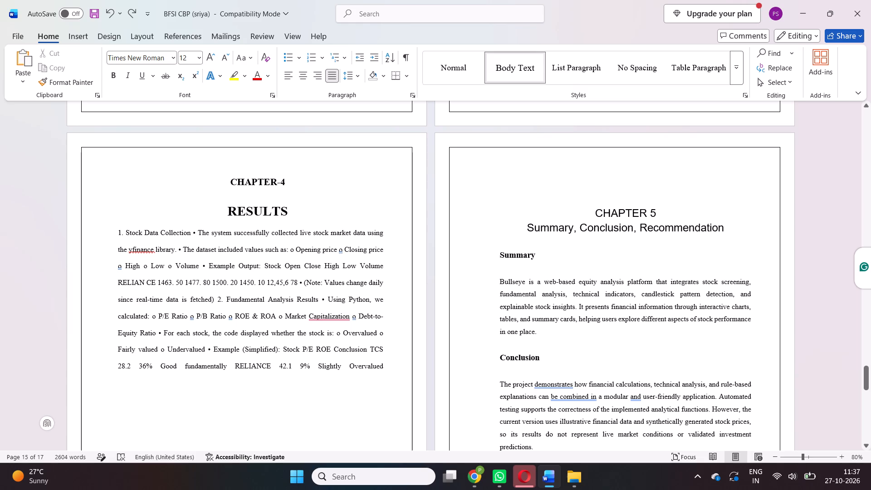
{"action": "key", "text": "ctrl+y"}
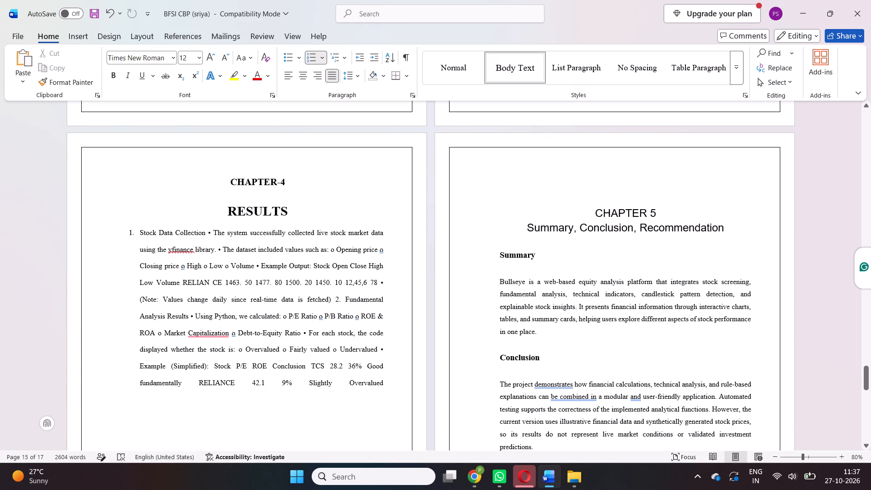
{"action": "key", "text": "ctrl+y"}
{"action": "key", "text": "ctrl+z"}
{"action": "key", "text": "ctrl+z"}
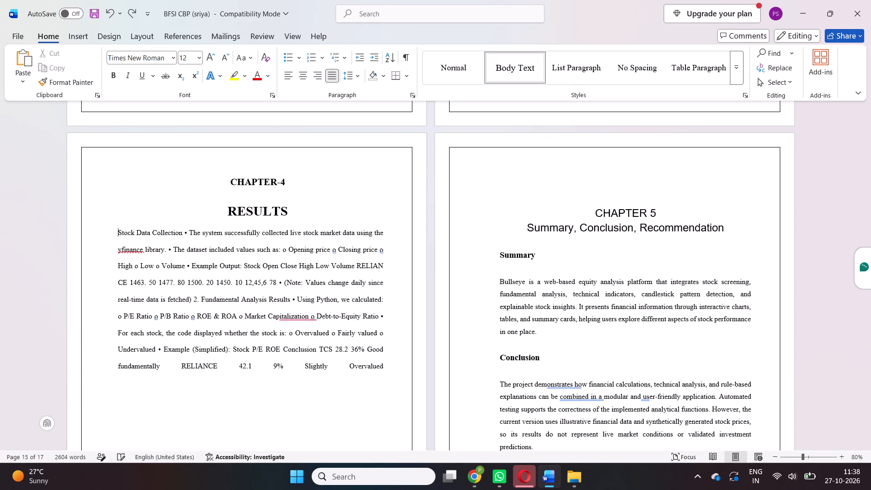
Number the Stock Data Collection text under RESULTS with 1. placed directly before it, without a space.
{"action": "scroll", "coordinate": [200, 288], "scroll_direction": "up", "scroll_amount": 7}
{"action": "scroll", "coordinate": [200, 288], "scroll_direction": "down", "scroll_amount": 2}
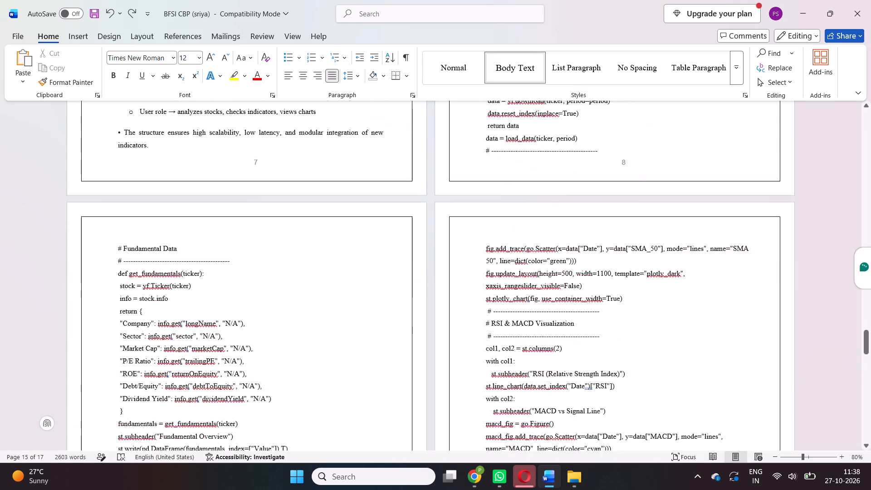
{"action": "scroll", "coordinate": [200, 288], "scroll_direction": "down", "scroll_amount": 2}
{"action": "scroll", "coordinate": [200, 288], "scroll_direction": "up", "scroll_amount": 2}
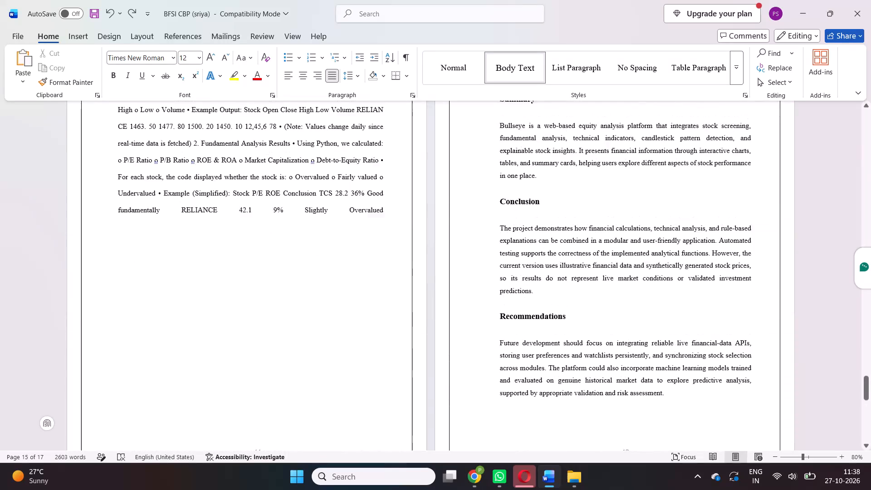
{"action": "scroll", "coordinate": [200, 288], "scroll_direction": "up", "scroll_amount": 2}
{"action": "scroll", "coordinate": [200, 288], "scroll_direction": "down", "scroll_amount": 1}
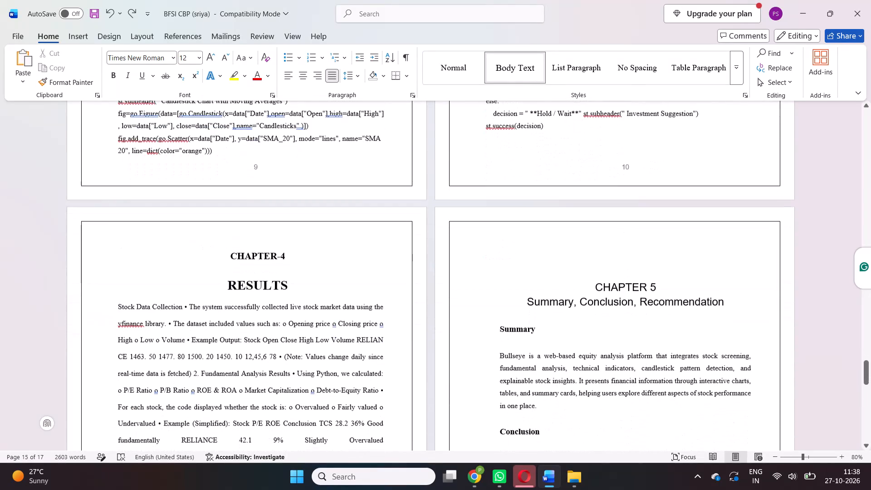
{"action": "scroll", "coordinate": [200, 288], "scroll_direction": "down", "scroll_amount": 2}
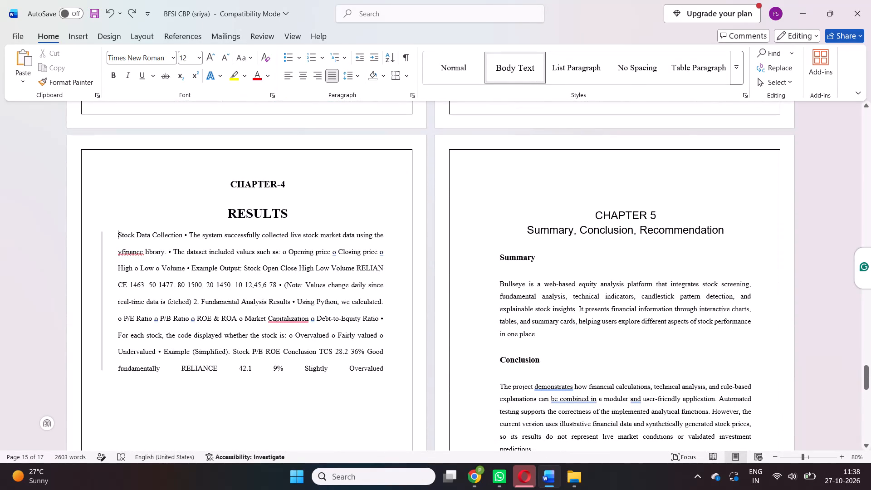
{"action": "type", "text": "1."}
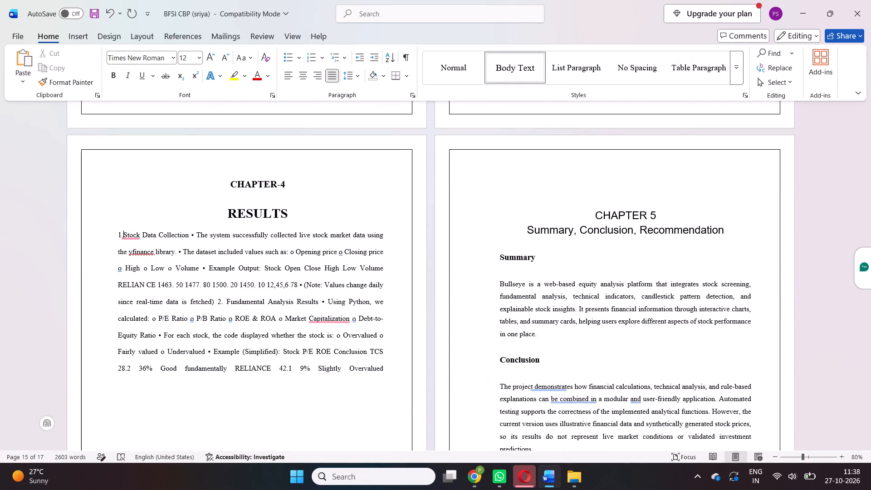
{"action": "key", "text": "ctrl+z"}
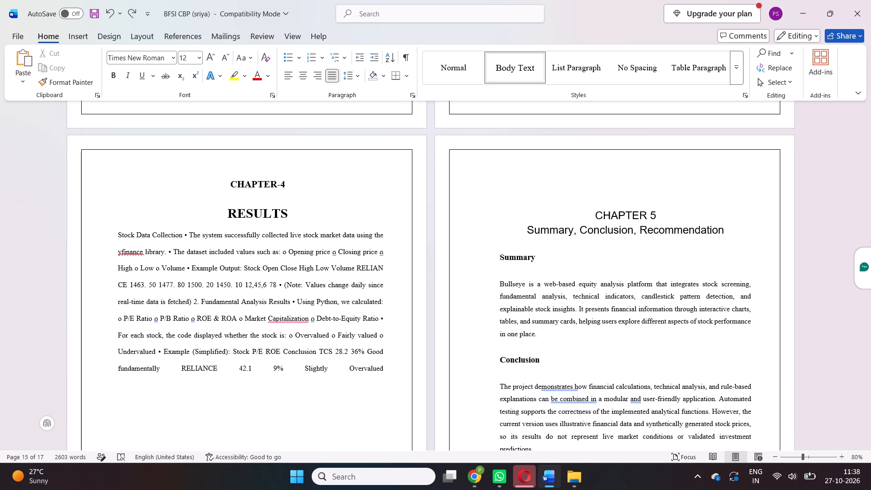
{"action": "key", "text": "ctrl+y"}
{"action": "key", "text": "ctrl+y"}
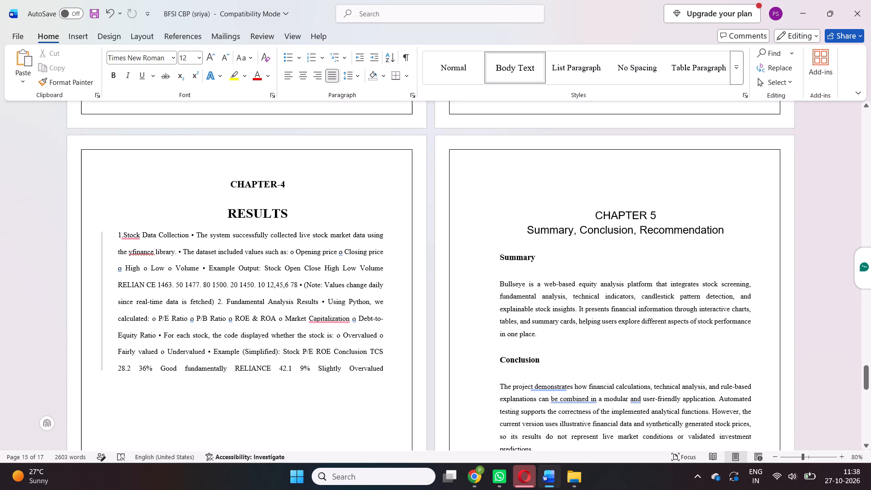
{"action": "key", "text": "Return"}
{"action": "key", "text": "ctrl+z"}
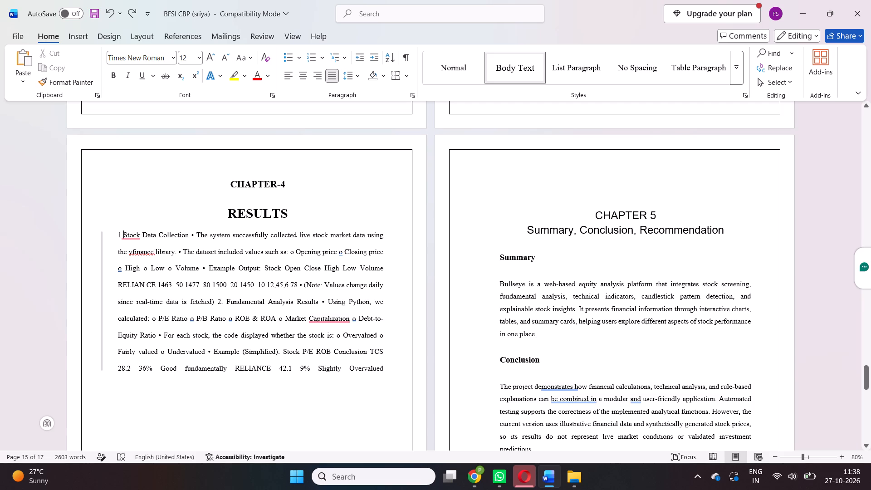
Put the Stock Data Collection heading, the yfinance library bullet and the dataset values bullet each on their own line.
{"action": "left_click", "coordinate": [190, 234]}
{"action": "key", "text": "Right"}
{"action": "key", "text": "Return"}
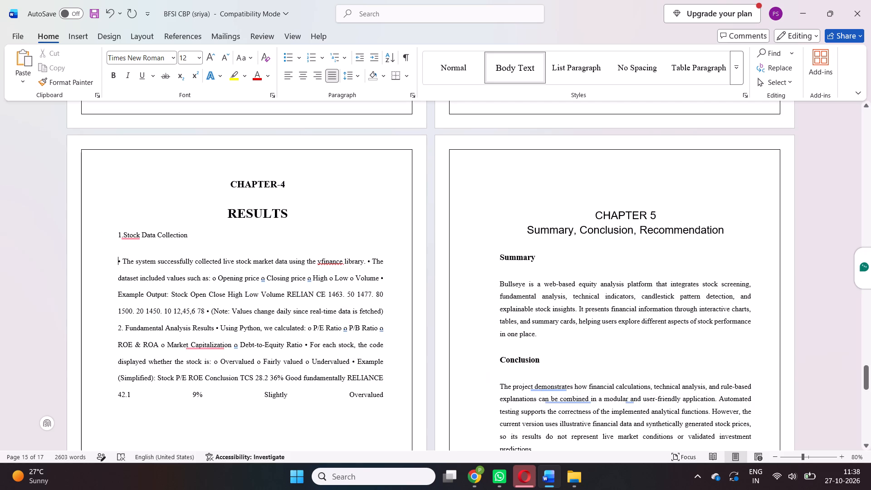
{"action": "left_click", "coordinate": [367, 262]}
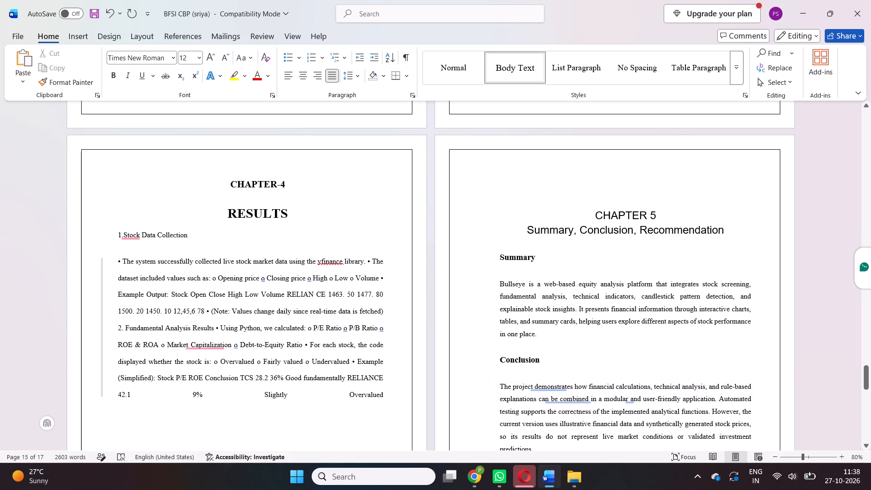
{"action": "key", "text": "Return"}
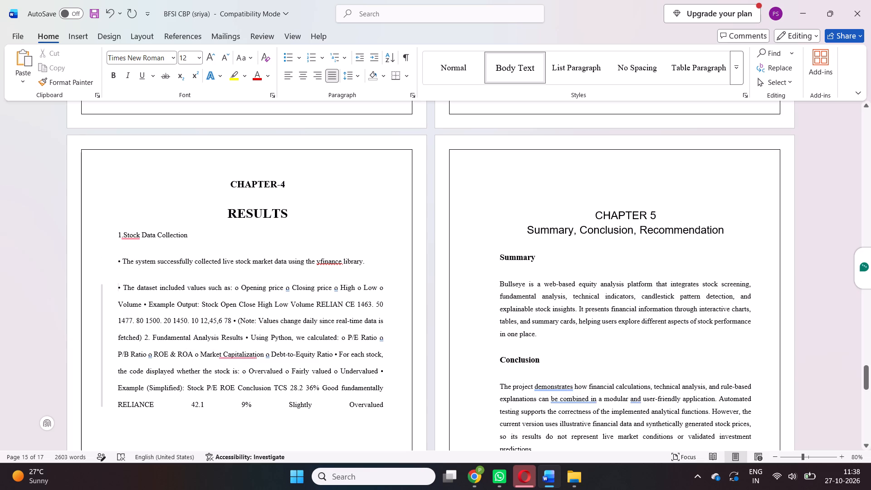
{"action": "left_click", "coordinate": [234, 289]}
{"action": "key", "text": "Return"}
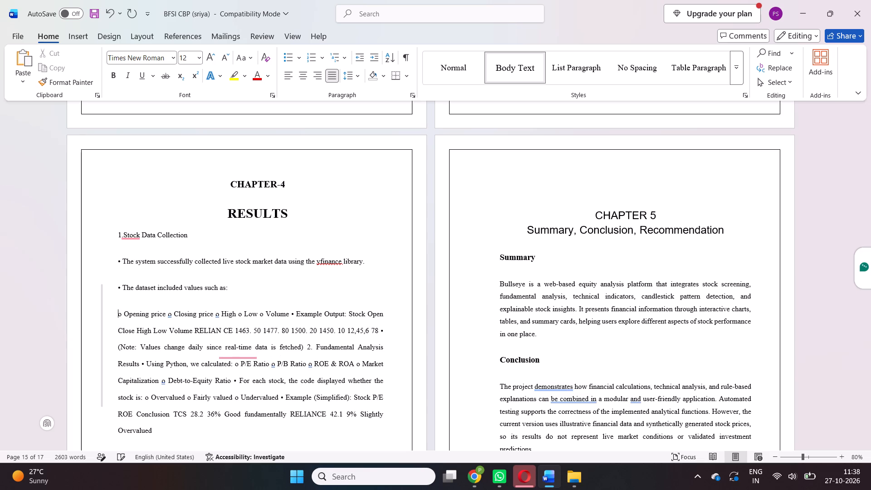
Put the Opening price and Closing price sub-items each on their own line below the dataset values bullet.
{"action": "scroll", "coordinate": [234, 289], "scroll_direction": "down", "scroll_amount": 1}
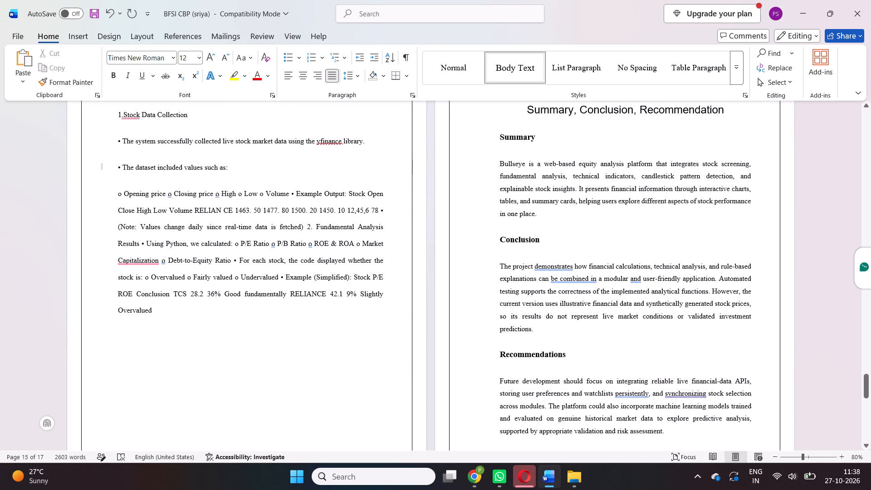
{"action": "left_click", "coordinate": [167, 195]}
{"action": "key", "text": "Return"}
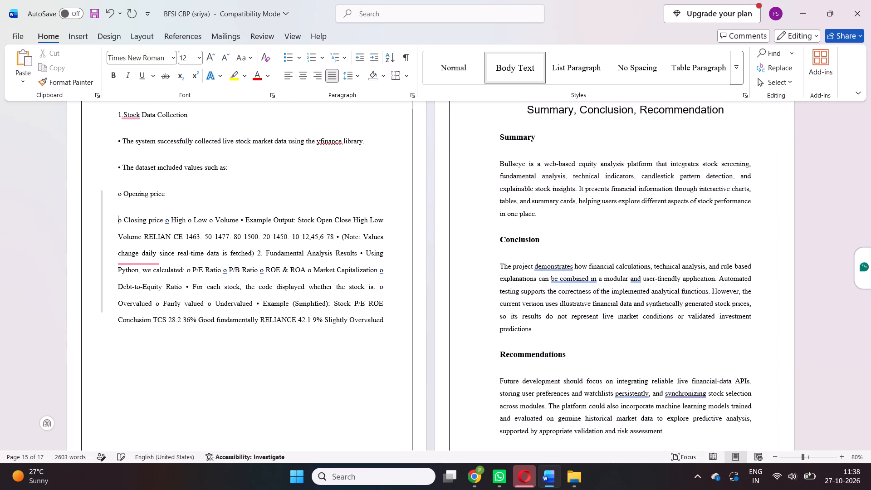
{"action": "left_click", "coordinate": [165, 219]}
{"action": "key", "text": "Return"}
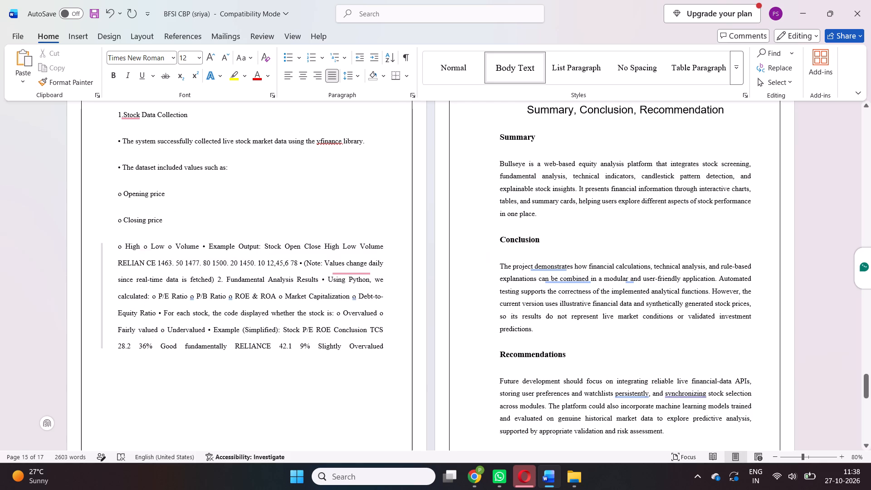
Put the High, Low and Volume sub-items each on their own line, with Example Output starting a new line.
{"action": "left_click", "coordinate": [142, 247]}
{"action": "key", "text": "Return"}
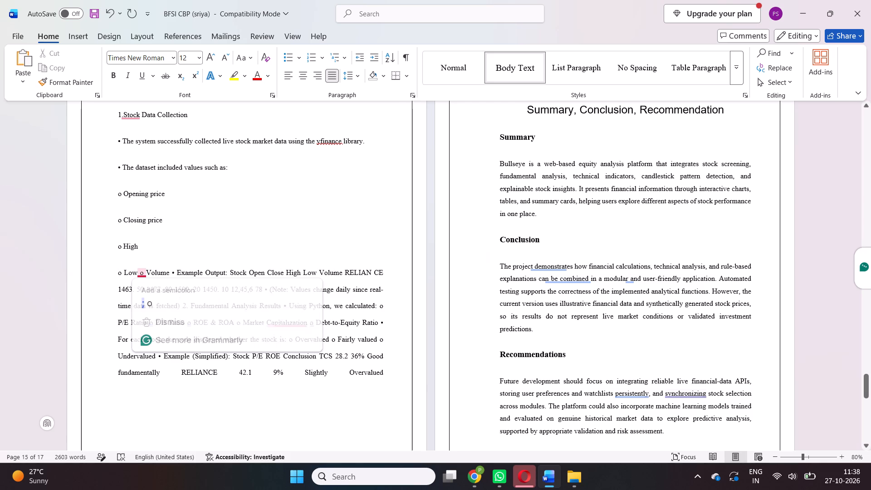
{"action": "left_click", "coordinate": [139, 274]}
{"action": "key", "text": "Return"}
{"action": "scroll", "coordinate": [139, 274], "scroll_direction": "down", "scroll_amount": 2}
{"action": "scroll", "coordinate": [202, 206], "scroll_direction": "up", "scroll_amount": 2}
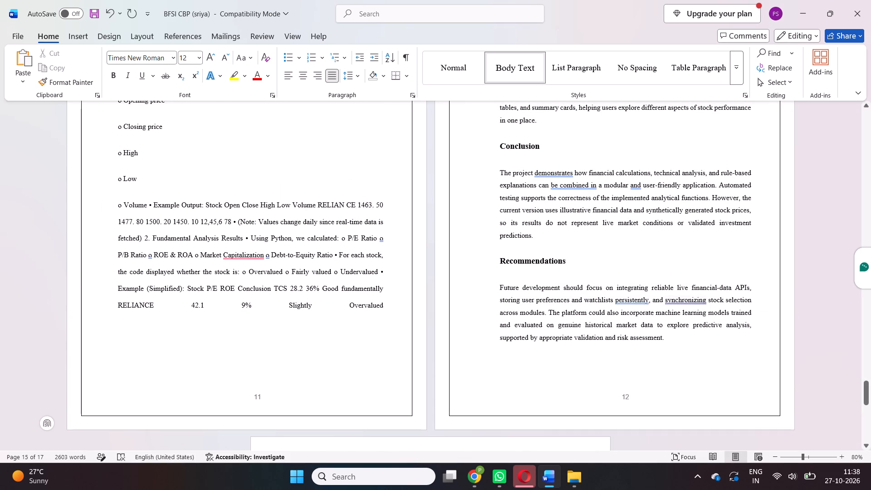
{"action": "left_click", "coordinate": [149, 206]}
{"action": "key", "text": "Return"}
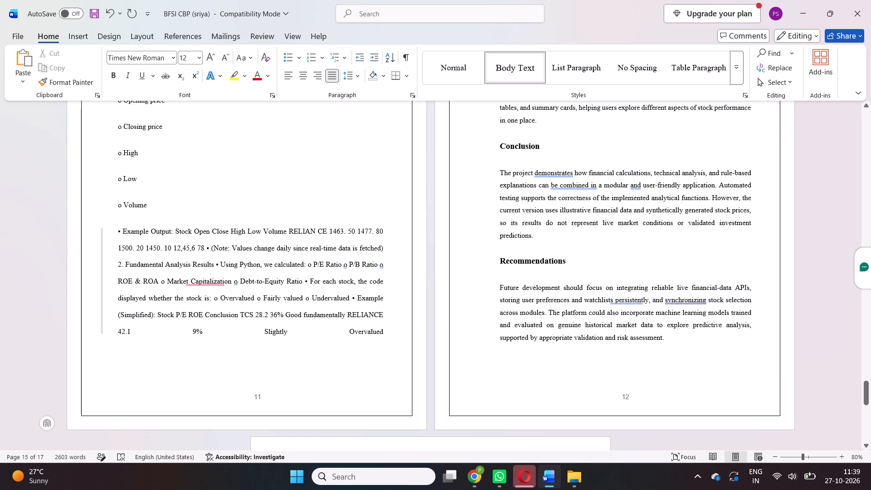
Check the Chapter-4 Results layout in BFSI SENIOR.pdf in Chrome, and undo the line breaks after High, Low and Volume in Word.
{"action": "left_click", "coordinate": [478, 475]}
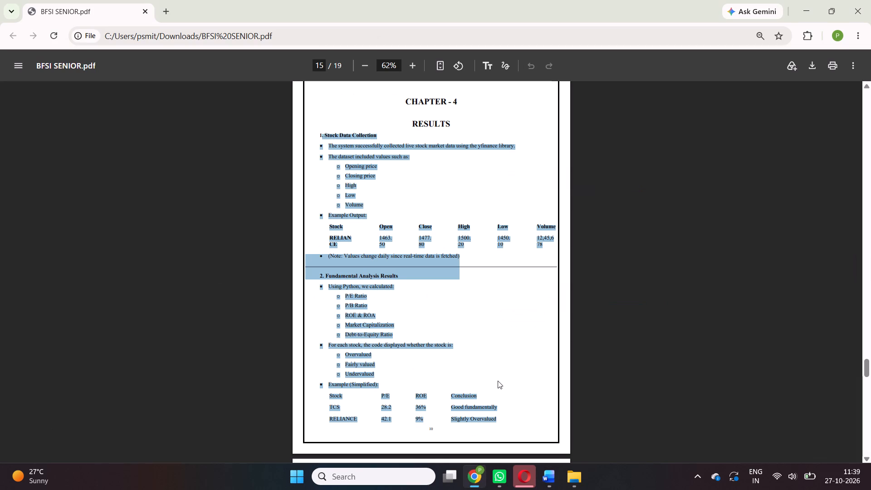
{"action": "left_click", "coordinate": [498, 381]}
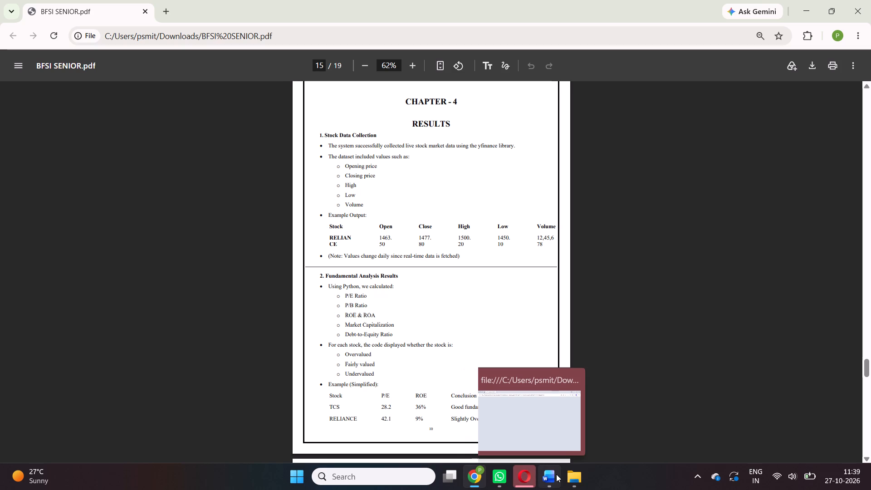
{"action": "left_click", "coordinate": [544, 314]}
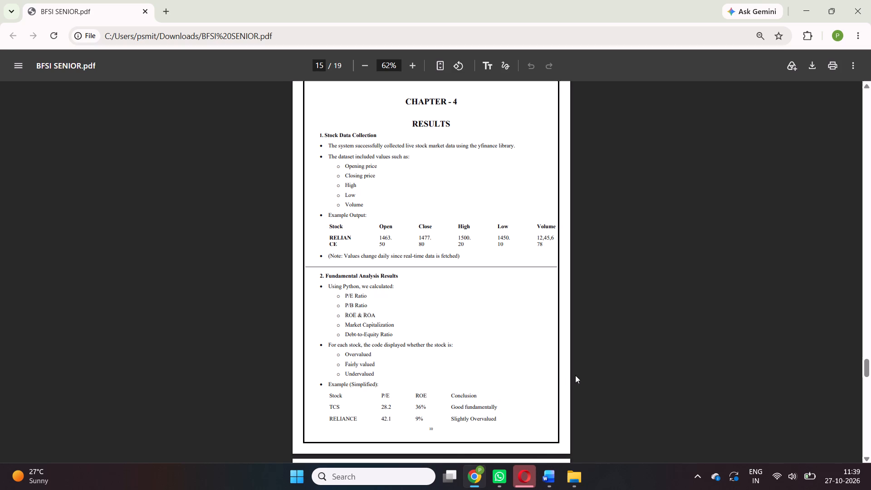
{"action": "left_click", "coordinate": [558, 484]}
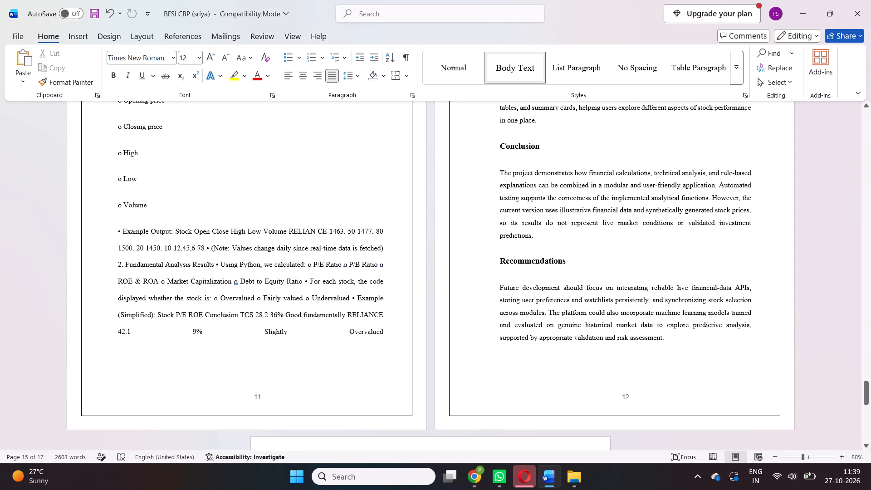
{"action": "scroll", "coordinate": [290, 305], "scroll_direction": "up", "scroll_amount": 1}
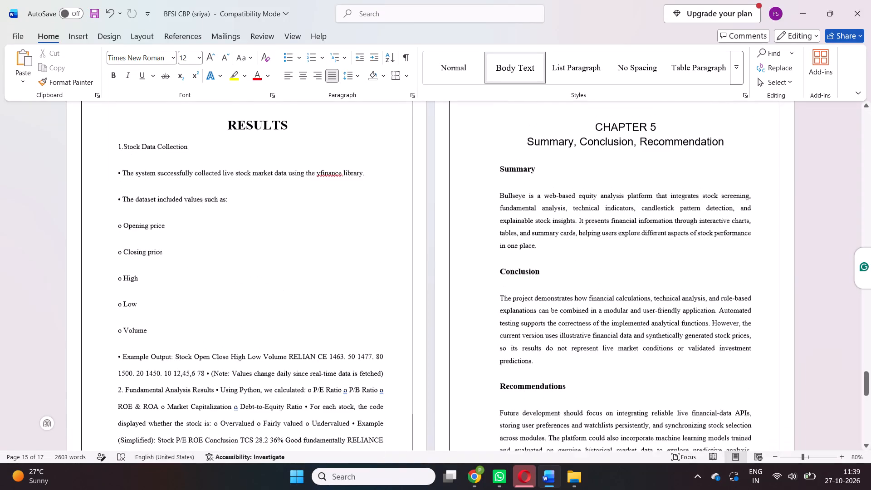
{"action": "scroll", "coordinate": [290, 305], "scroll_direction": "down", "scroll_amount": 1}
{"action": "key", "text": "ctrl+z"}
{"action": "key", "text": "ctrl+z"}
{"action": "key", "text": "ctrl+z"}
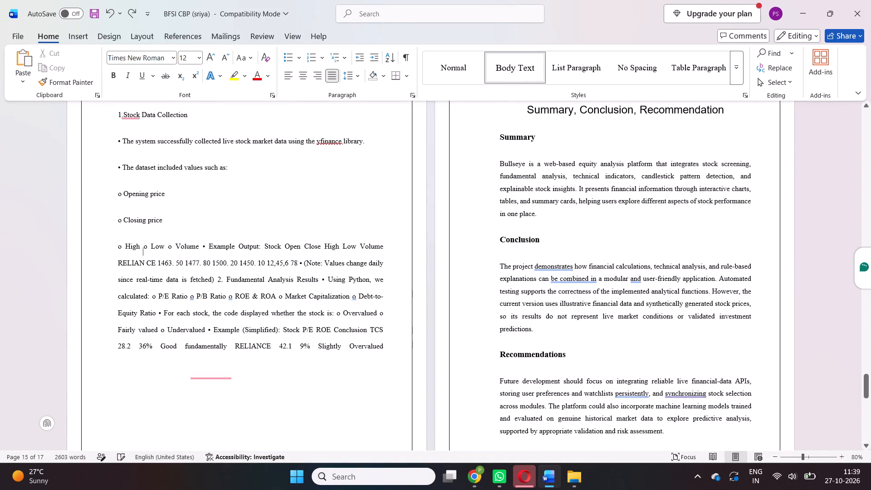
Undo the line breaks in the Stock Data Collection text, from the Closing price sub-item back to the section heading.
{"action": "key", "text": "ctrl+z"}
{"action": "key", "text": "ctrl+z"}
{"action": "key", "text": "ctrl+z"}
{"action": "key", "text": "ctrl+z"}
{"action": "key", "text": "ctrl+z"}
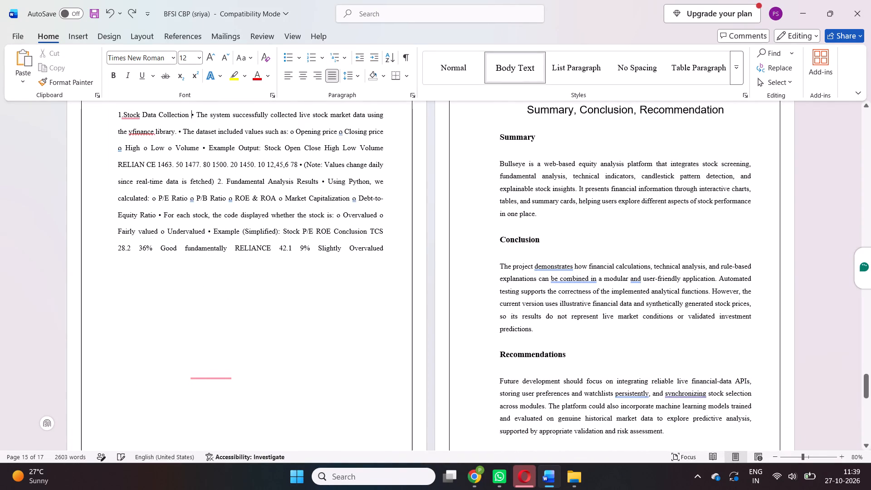
Put the Stock Data Collection heading and the yfinance library bullet each on their own line again.
{"action": "scroll", "coordinate": [290, 305], "scroll_direction": "up", "scroll_amount": 1}
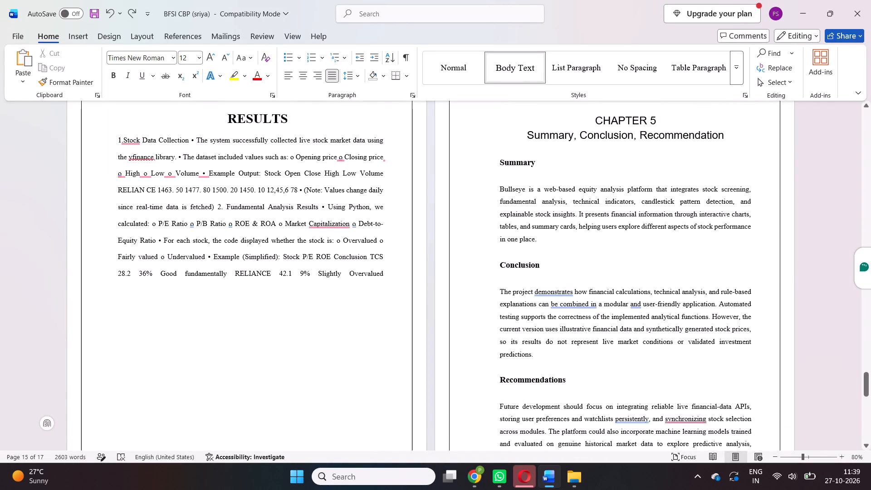
{"action": "key", "text": "Return"}
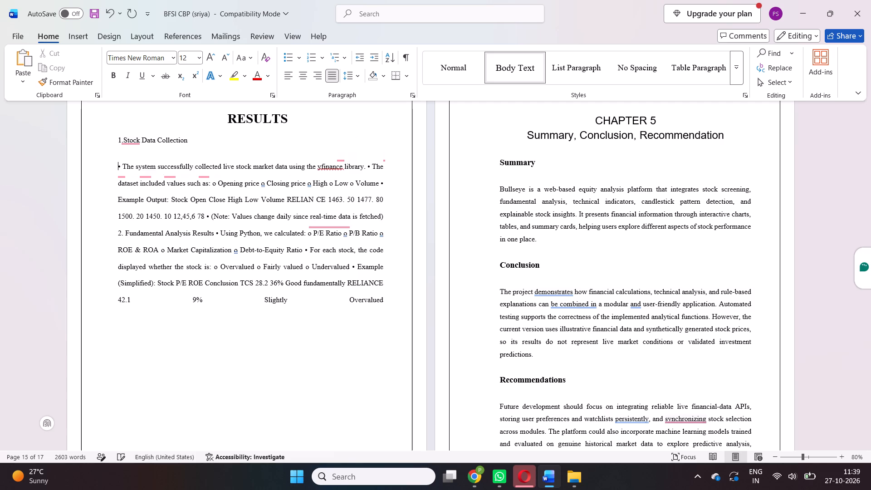
{"action": "left_click", "coordinate": [367, 165]}
{"action": "key", "text": "Return"}
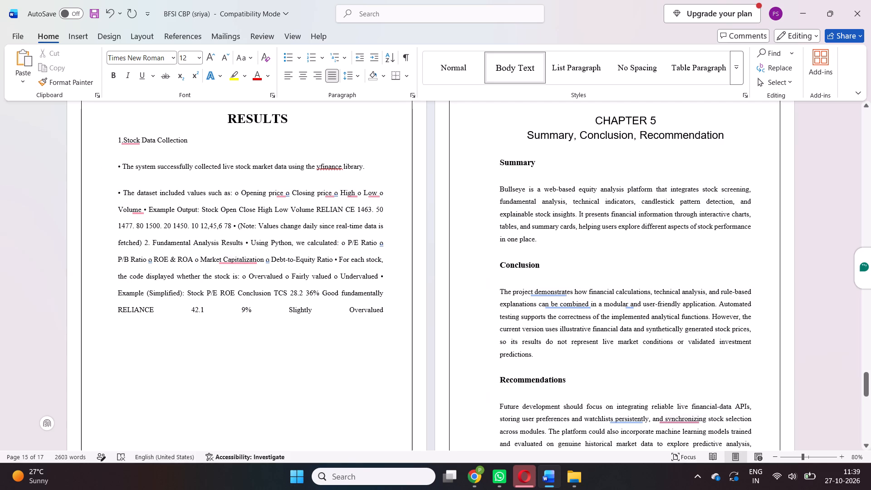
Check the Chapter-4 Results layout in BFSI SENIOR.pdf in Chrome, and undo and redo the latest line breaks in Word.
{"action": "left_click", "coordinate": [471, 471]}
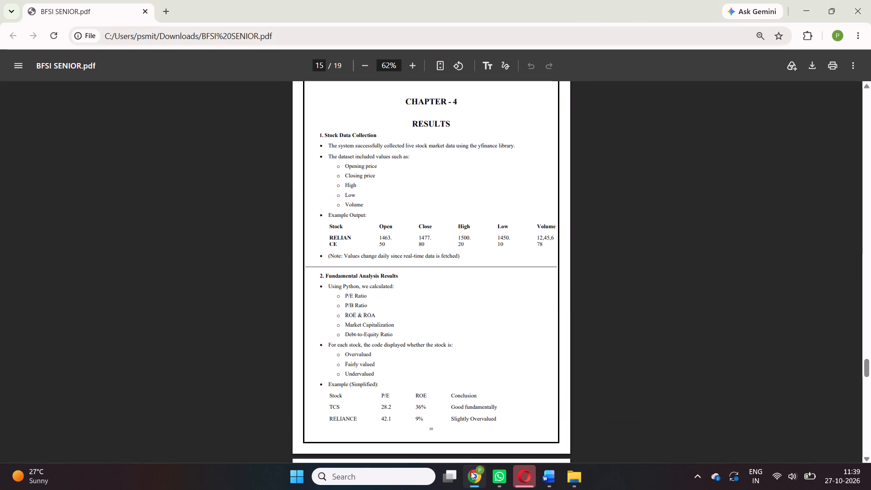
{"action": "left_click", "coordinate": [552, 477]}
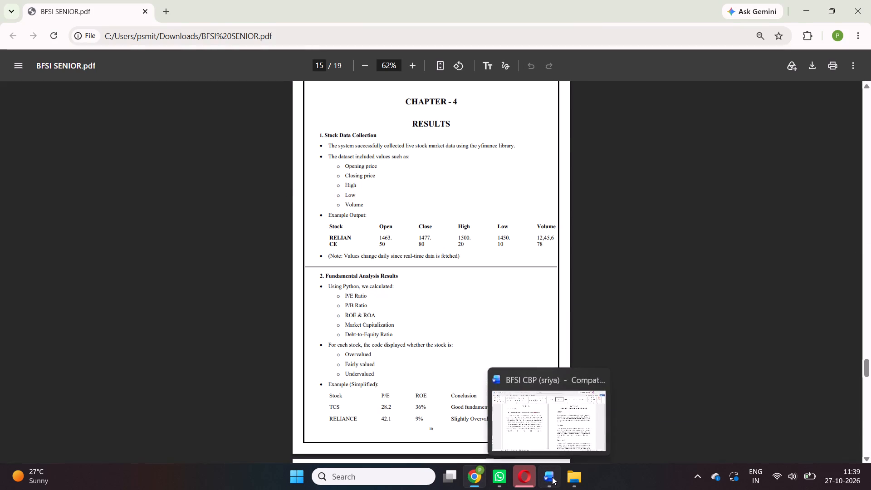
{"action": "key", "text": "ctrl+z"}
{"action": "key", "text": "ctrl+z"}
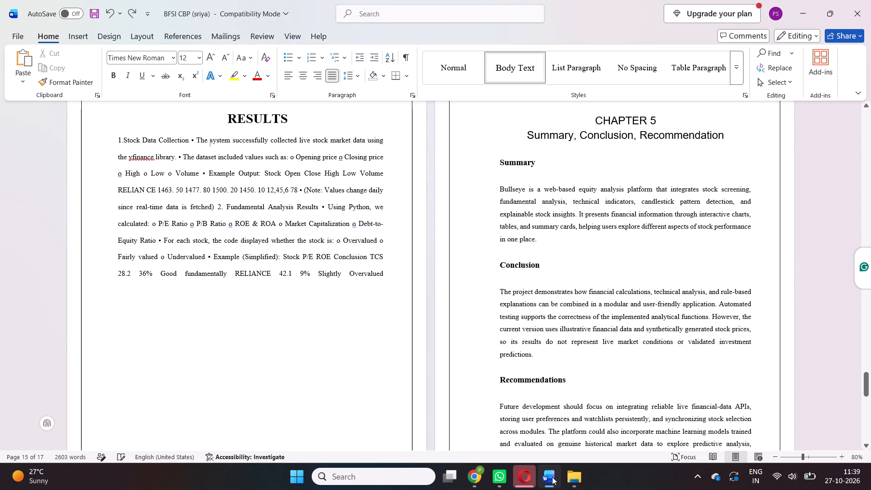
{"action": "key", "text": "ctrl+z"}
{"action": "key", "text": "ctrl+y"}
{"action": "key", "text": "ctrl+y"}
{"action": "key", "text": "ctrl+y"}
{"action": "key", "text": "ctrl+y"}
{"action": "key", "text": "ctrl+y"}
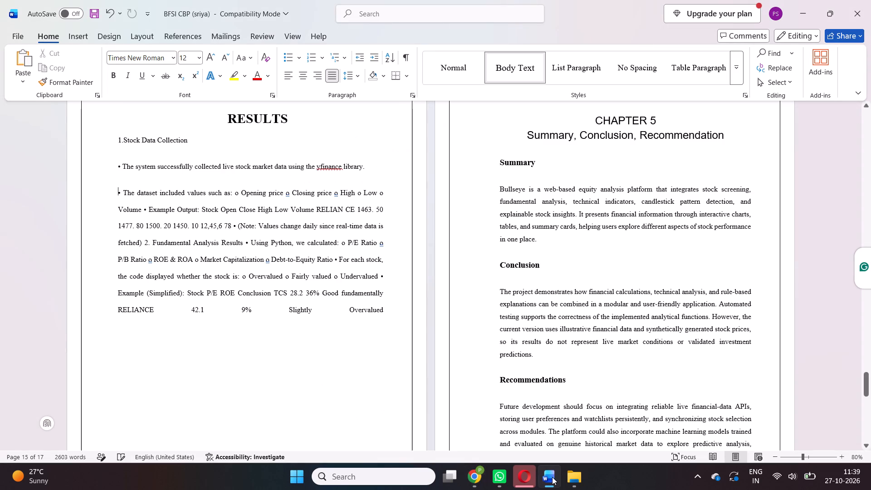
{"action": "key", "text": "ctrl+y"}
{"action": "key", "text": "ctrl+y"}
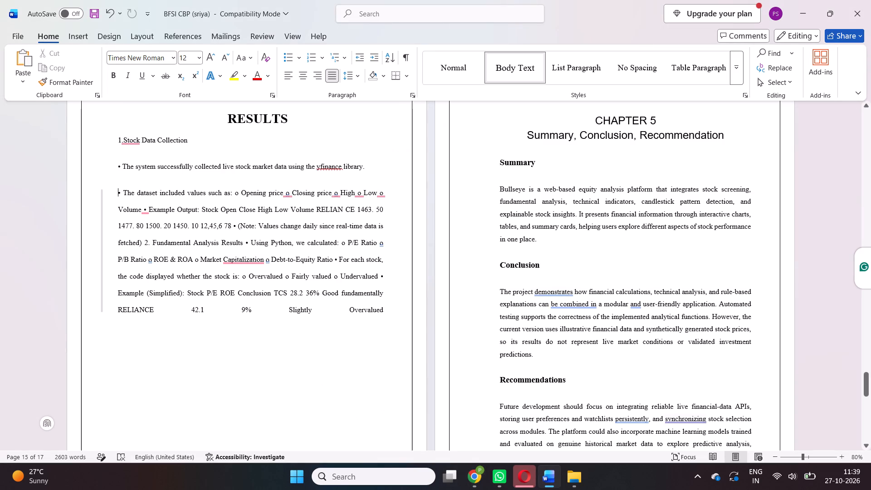
Put the dataset values bullet and the Opening price and Closing price sub-items each on their own line.
{"action": "left_click", "coordinate": [235, 193]}
{"action": "key", "text": "Return"}
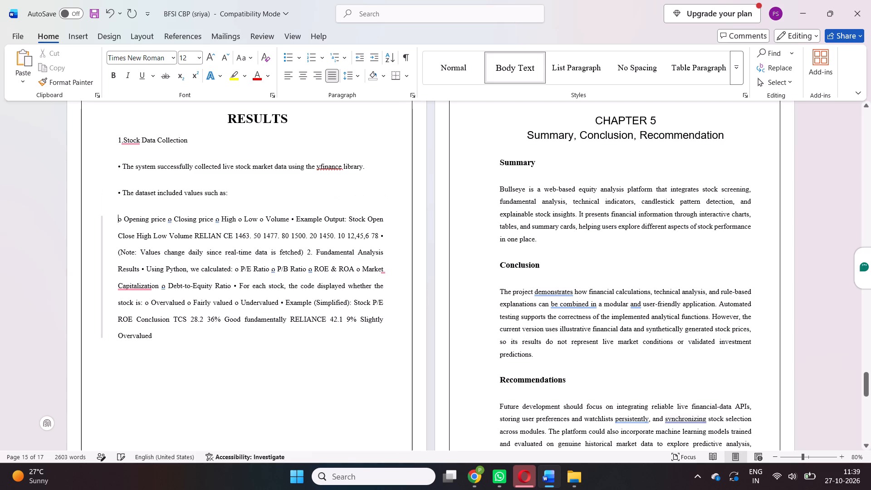
{"action": "left_click", "coordinate": [169, 220]}
{"action": "key", "text": "Return"}
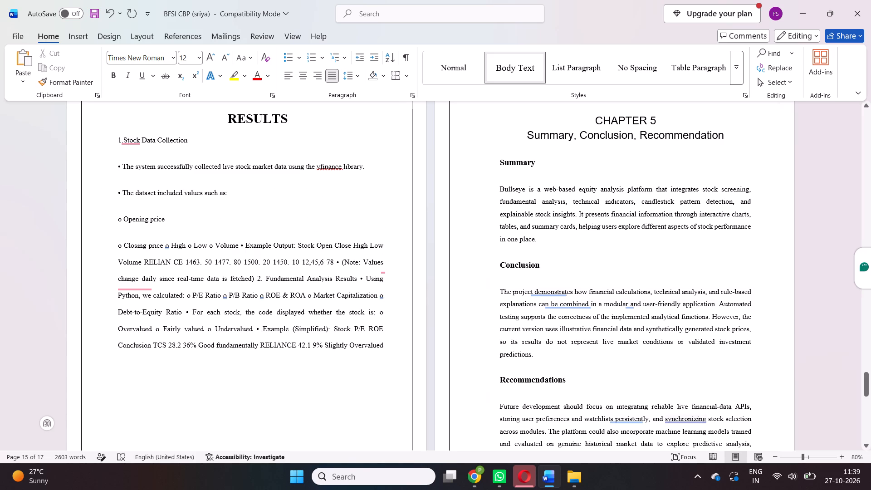
{"action": "left_click", "coordinate": [165, 245]}
{"action": "key", "text": "Return"}
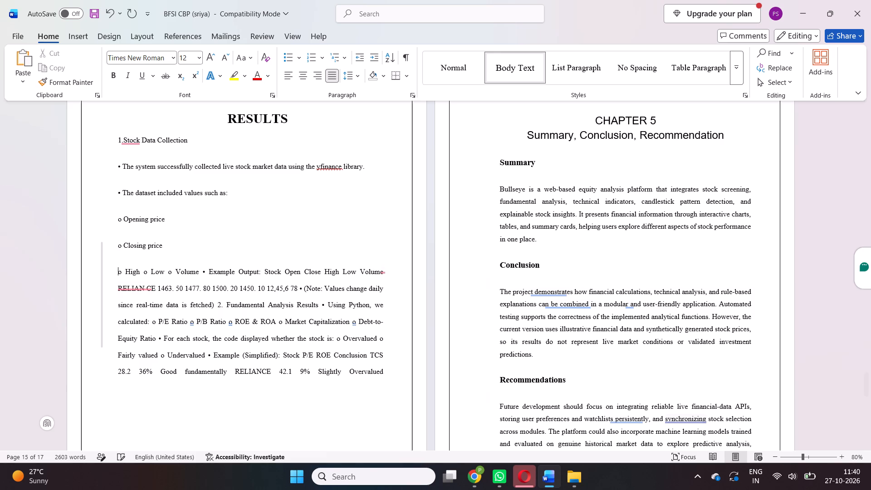
Put the High, Low and Volume sub-items each on their own line, with the Example Output bullet starting a new line.
{"action": "left_click", "coordinate": [144, 273]}
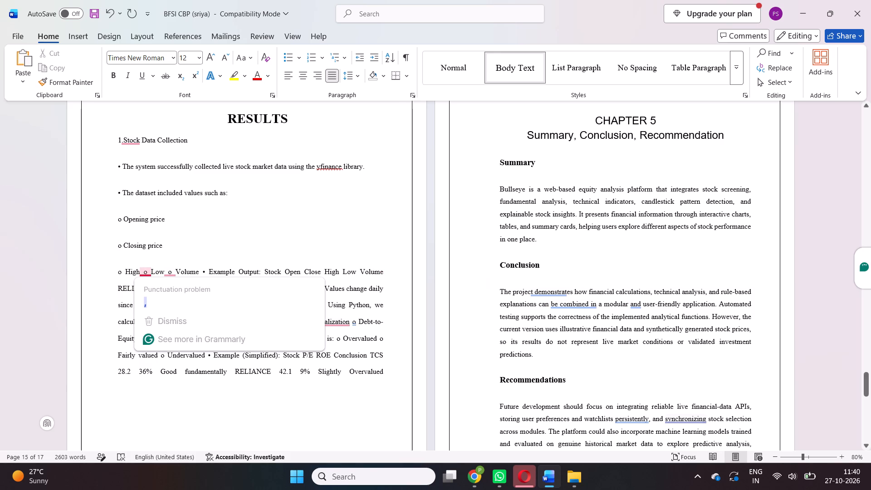
{"action": "left_click", "coordinate": [143, 274]}
{"action": "key", "text": "Return"}
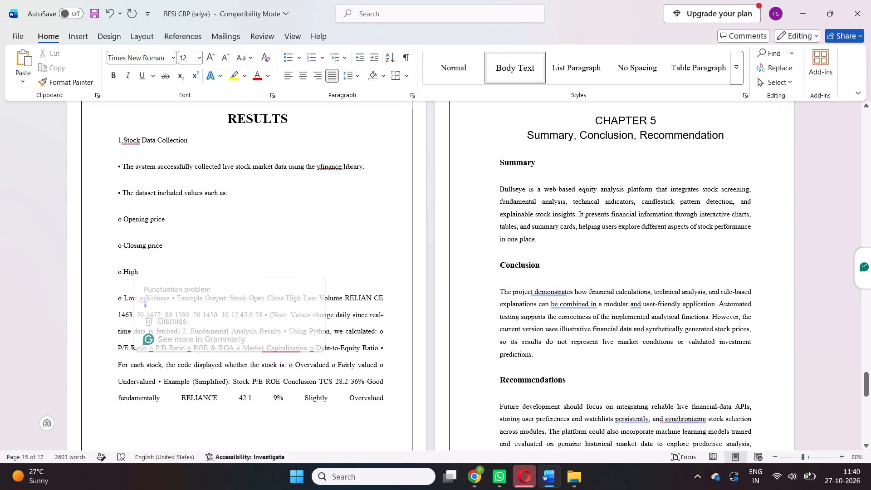
{"action": "left_click", "coordinate": [184, 233]}
{"action": "scroll", "coordinate": [184, 233], "scroll_direction": "down", "scroll_amount": 1}
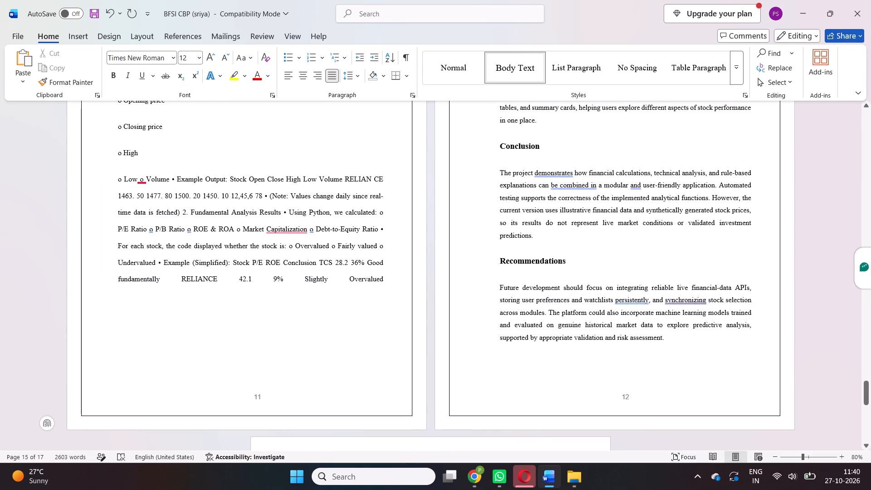
{"action": "left_click", "coordinate": [140, 179]}
{"action": "key", "text": "Return"}
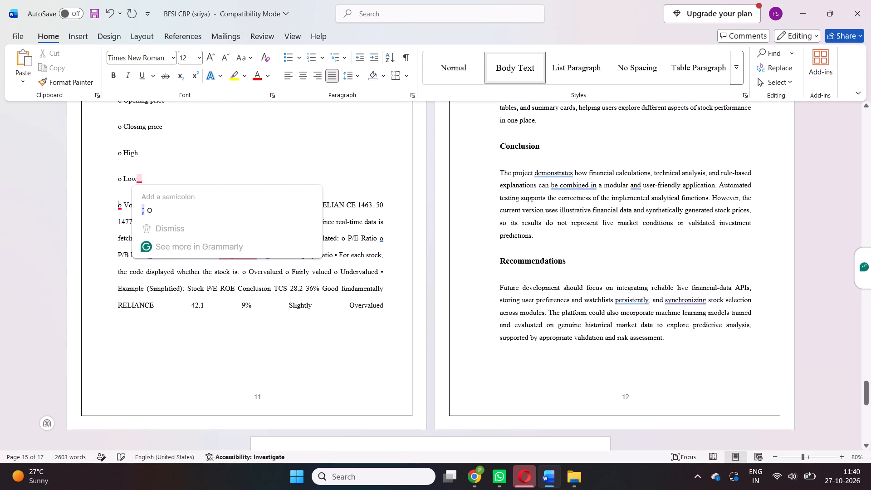
{"action": "left_click", "coordinate": [139, 183]}
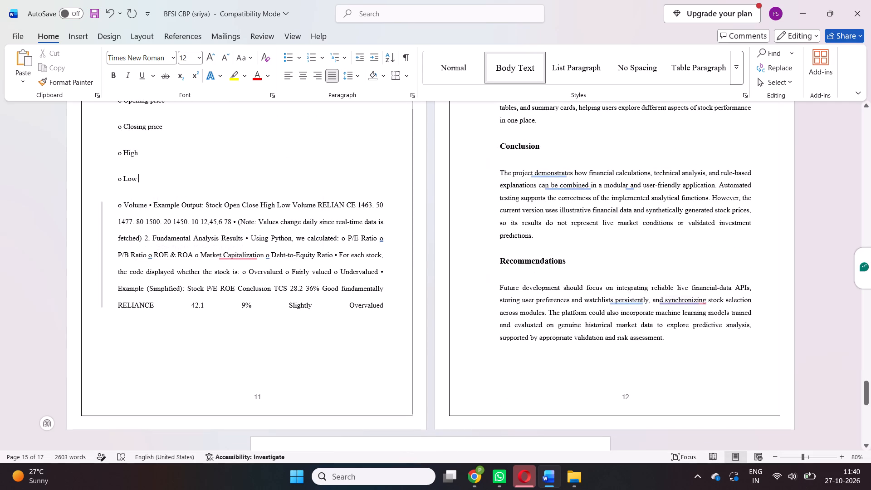
{"action": "left_click", "coordinate": [149, 206]}
{"action": "key", "text": "Return"}
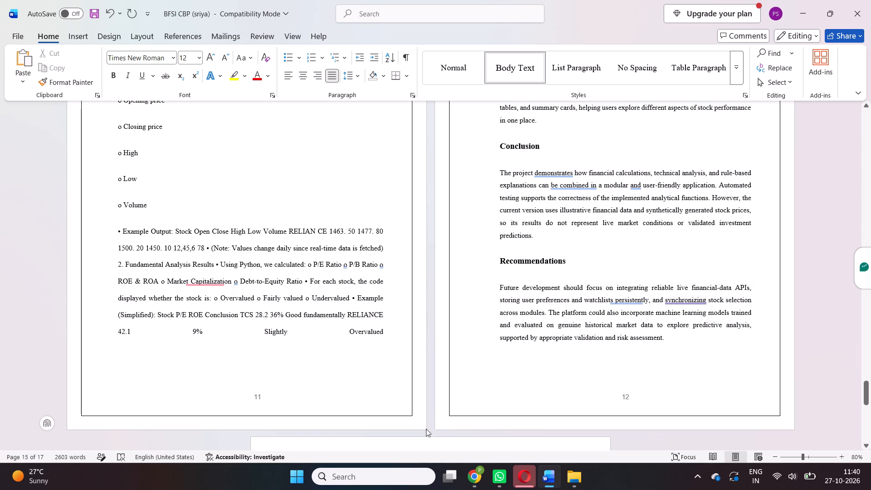
Switch to BFSI SENIOR.pdf in Chrome and capture a screen snip of the Example Output stock table, from Stock to Volume.
{"action": "left_click", "coordinate": [474, 474]}
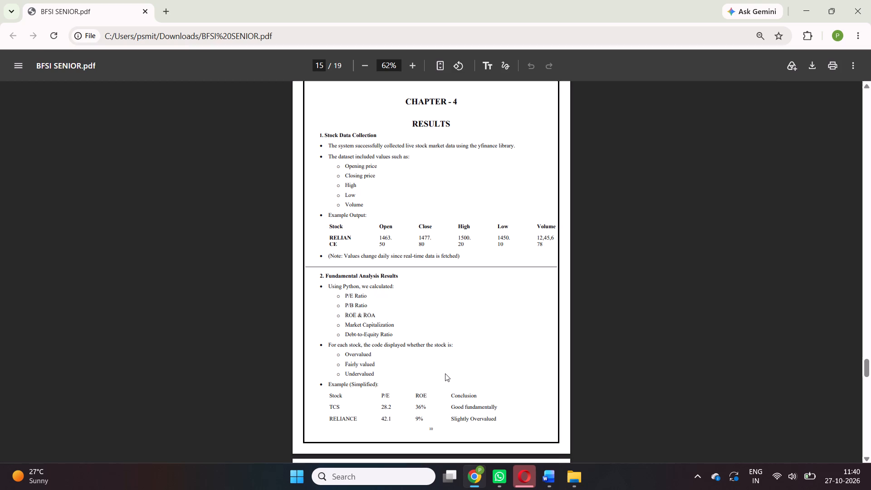
{"action": "key", "text": "Print"}
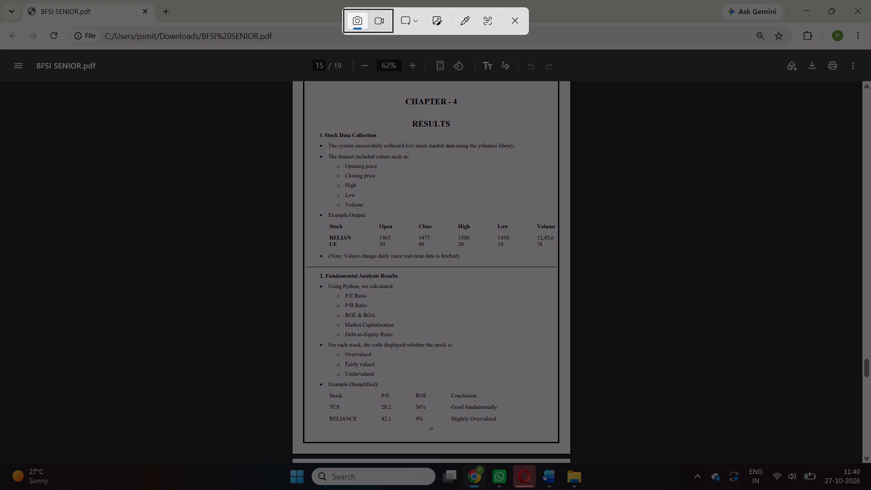
{"action": "left_click_drag", "start_coordinate": [321, 219], "coordinate": [493, 246]}
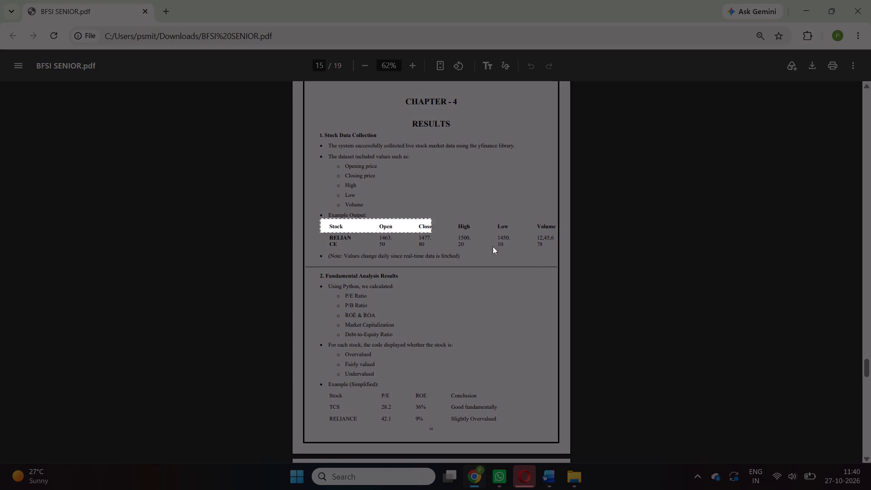
{"action": "left_click_drag", "start_coordinate": [493, 246], "coordinate": [556, 252]}
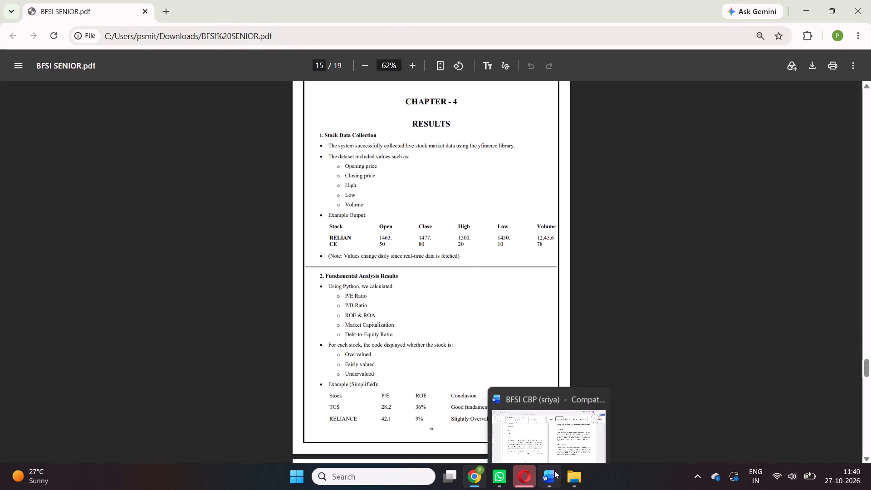
In Word, start the Note bullet on a new line and replace the run-together Example Output values with the captured table image.
{"action": "left_click", "coordinate": [554, 470]}
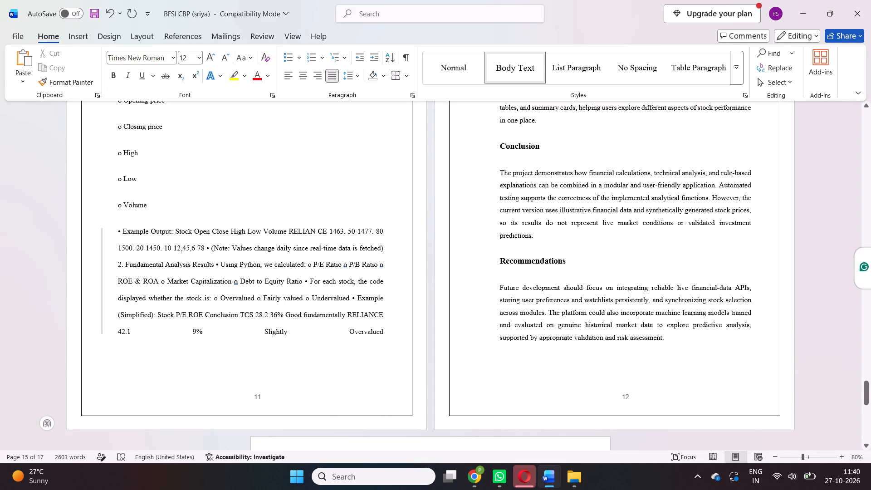
{"action": "left_click", "coordinate": [206, 248]}
{"action": "key", "text": "Return"}
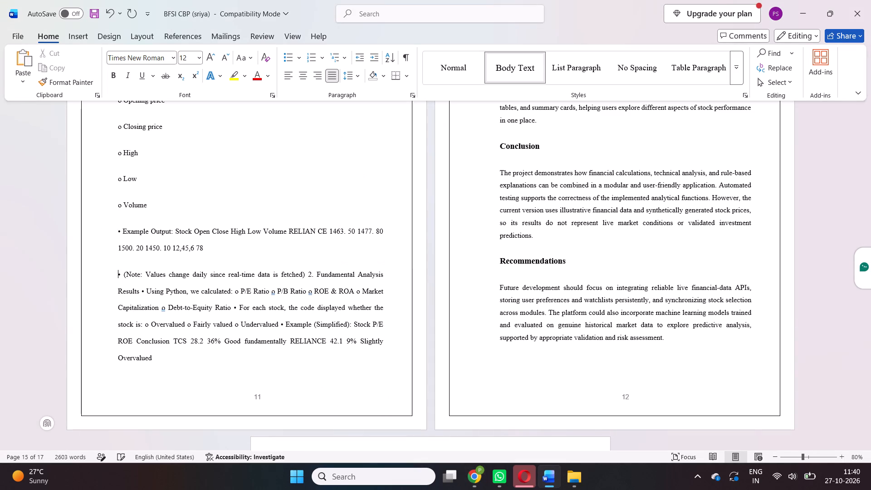
{"action": "left_click_drag", "start_coordinate": [202, 248], "coordinate": [178, 239]}
{"action": "key", "text": "BackSpace"}
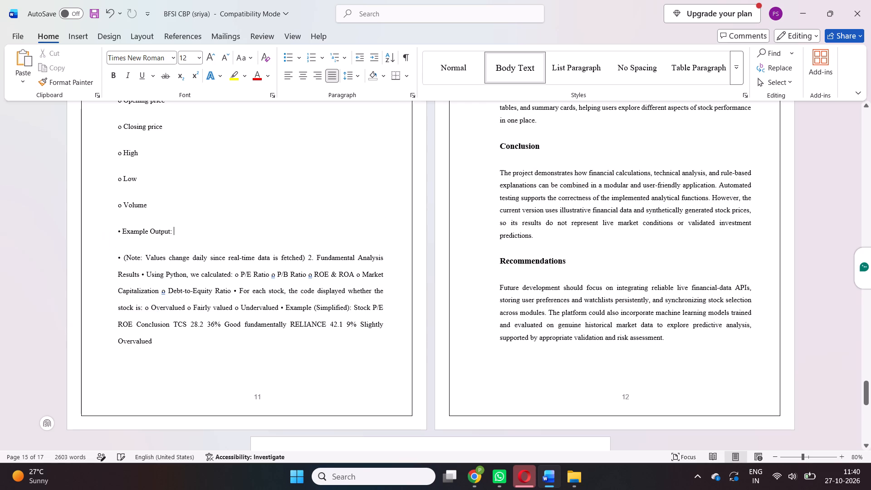
{"action": "key", "text": "Return"}
{"action": "key", "text": "ctrl+v"}
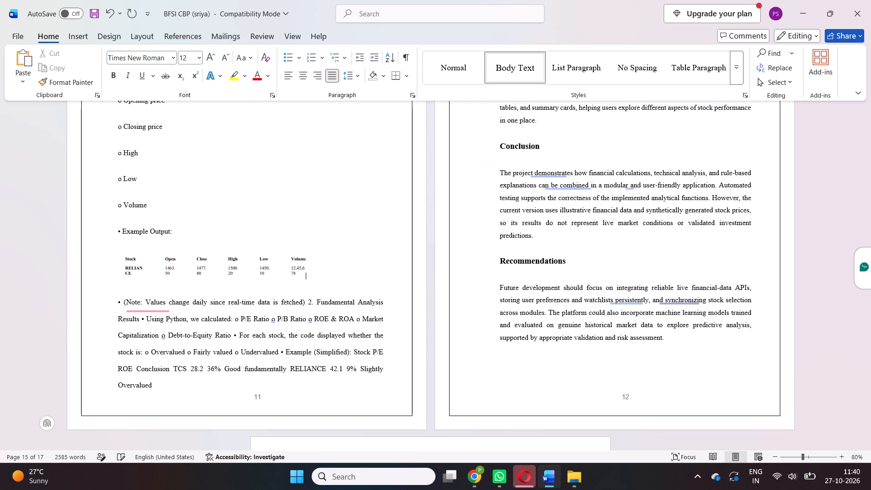
Stretch the Example Output table image to nearly the full text width and make it taller.
{"action": "left_click", "coordinate": [228, 266]}
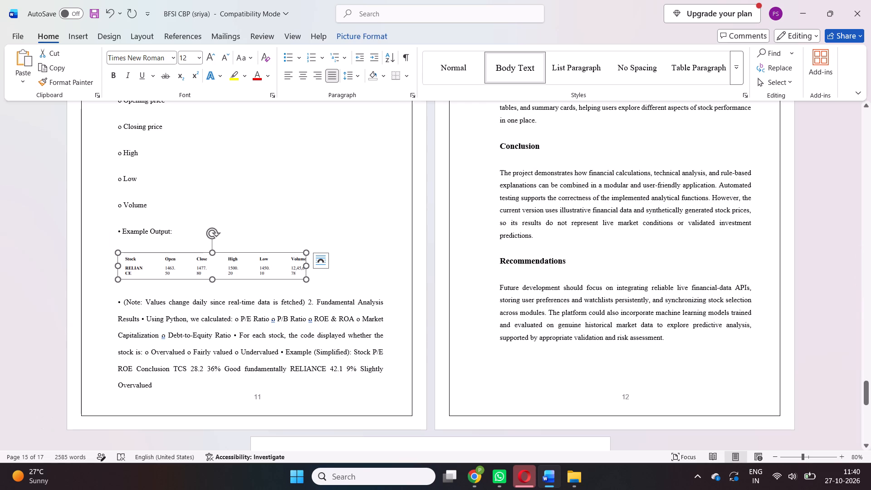
{"action": "left_click_drag", "start_coordinate": [306, 266], "coordinate": [374, 262]}
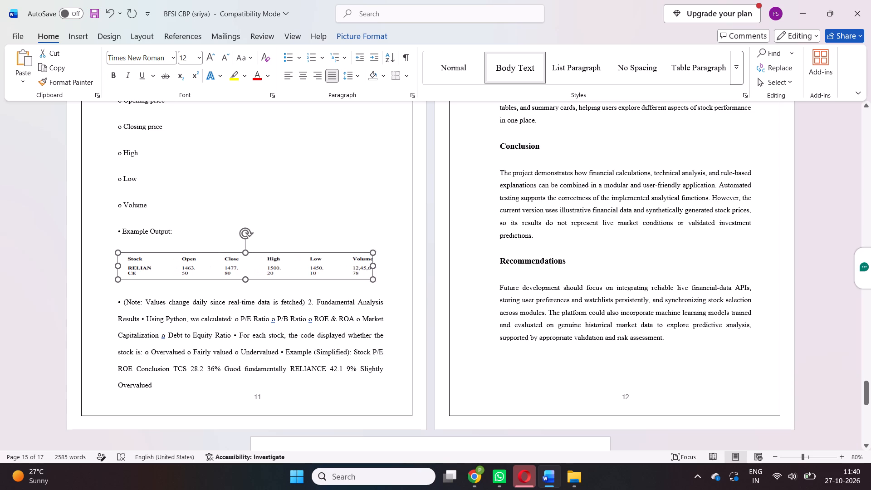
{"action": "left_click_drag", "start_coordinate": [374, 262], "coordinate": [382, 258]}
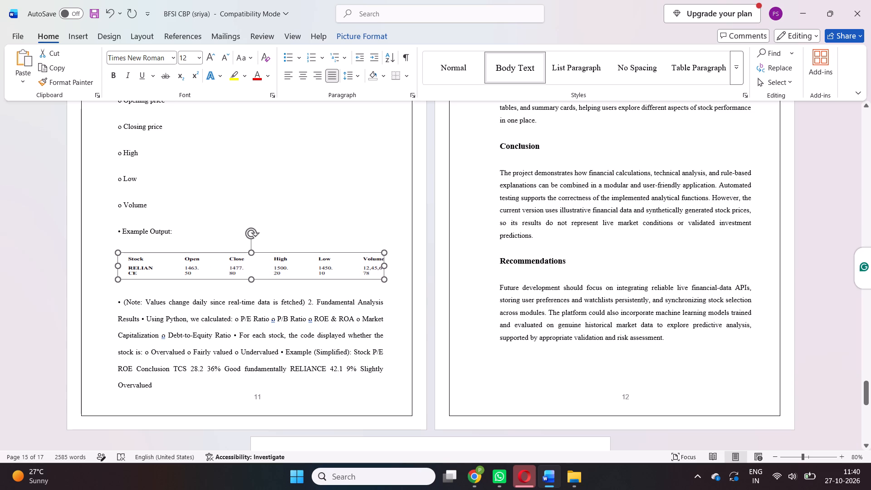
{"action": "left_click_drag", "start_coordinate": [382, 258], "coordinate": [375, 260]}
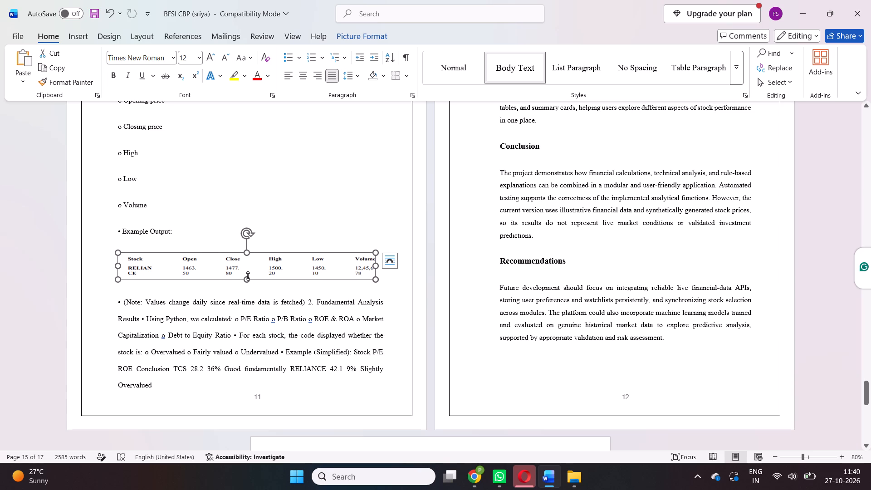
{"action": "left_click_drag", "start_coordinate": [248, 278], "coordinate": [246, 292]}
{"action": "left_click", "coordinate": [181, 314]}
Start the "2. Fundamental Analysis Results" heading on a new line after the Note bullet.
{"action": "scroll", "coordinate": [181, 314], "scroll_direction": "down", "scroll_amount": 1}
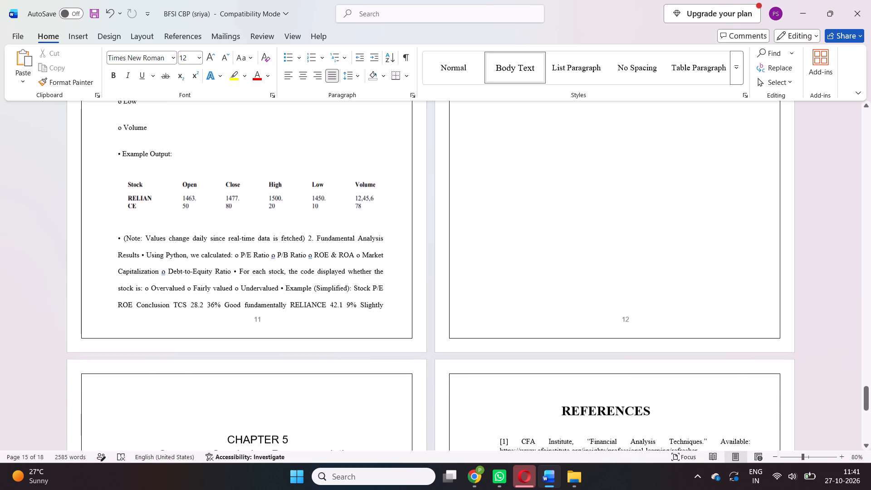
{"action": "scroll", "coordinate": [181, 314], "scroll_direction": "down", "scroll_amount": 1}
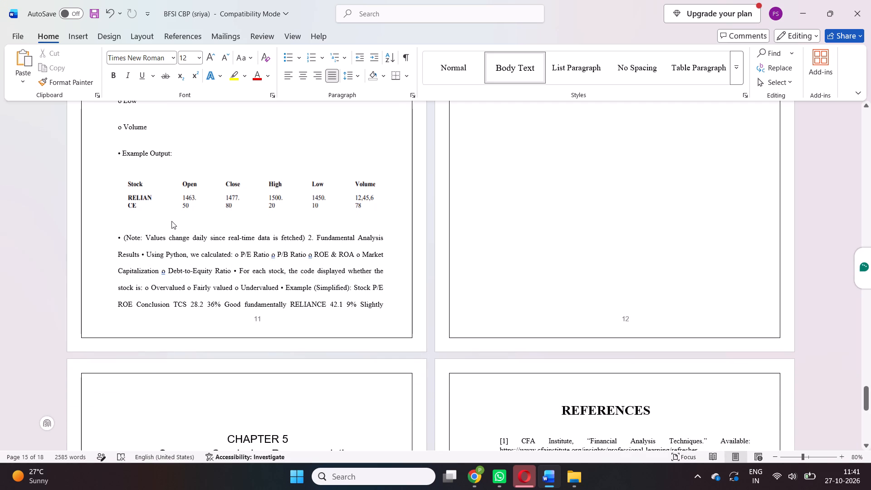
{"action": "left_click", "coordinate": [308, 237]}
{"action": "key", "text": "Return"}
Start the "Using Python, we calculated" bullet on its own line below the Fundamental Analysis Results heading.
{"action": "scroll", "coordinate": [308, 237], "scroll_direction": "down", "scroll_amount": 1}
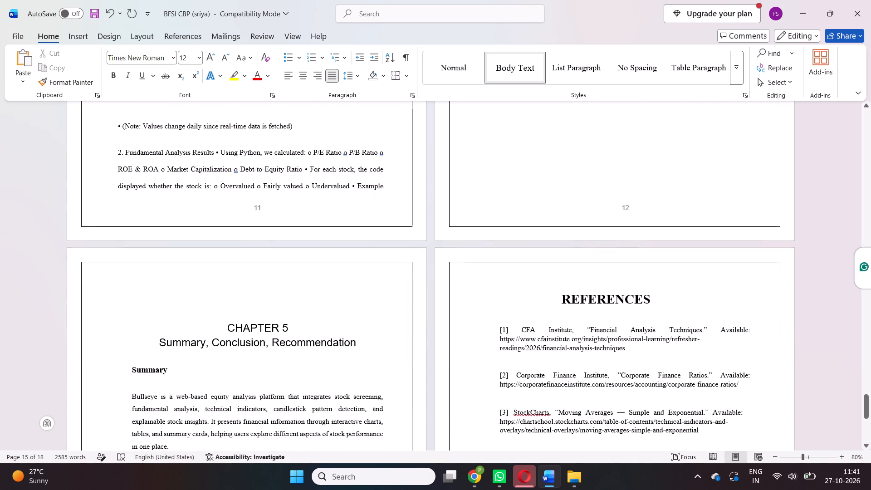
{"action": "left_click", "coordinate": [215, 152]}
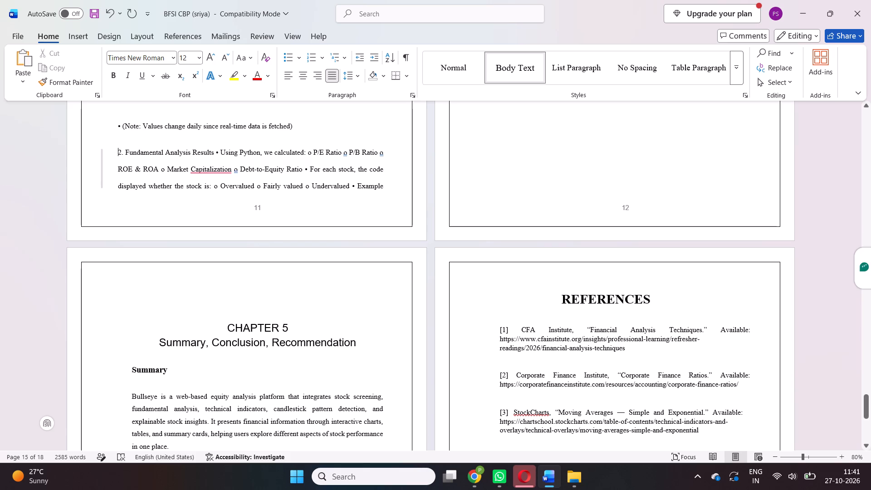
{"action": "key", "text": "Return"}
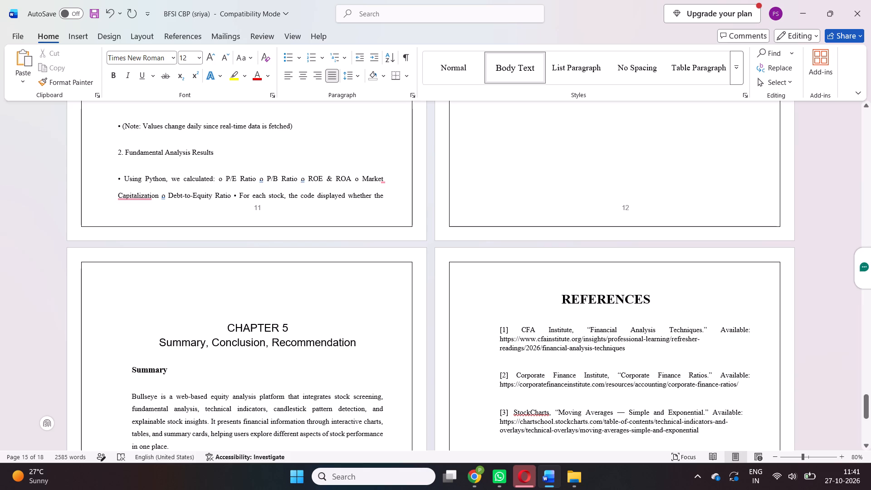
Switch to BFSI SENIOR.pdf in Chrome and examine the layout of the Fundamental Analysis Results section and its sub-item bullets.
{"action": "left_click", "coordinate": [473, 479]}
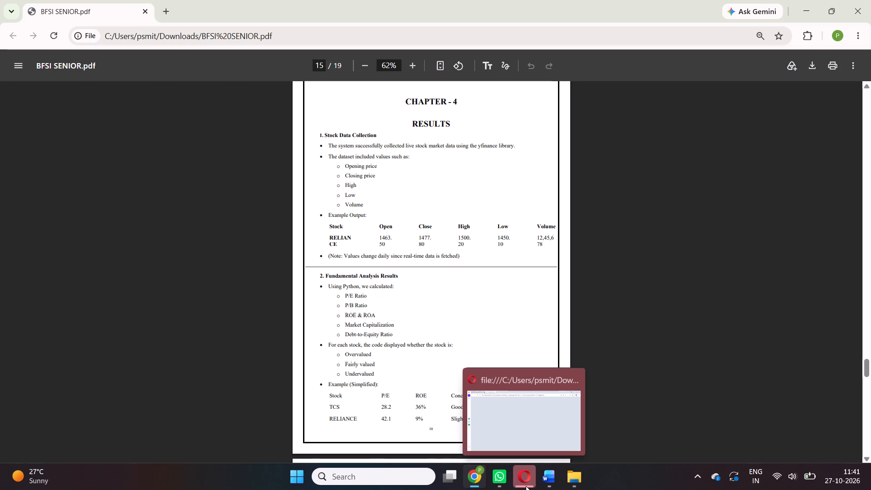
{"action": "left_click", "coordinate": [562, 470]}
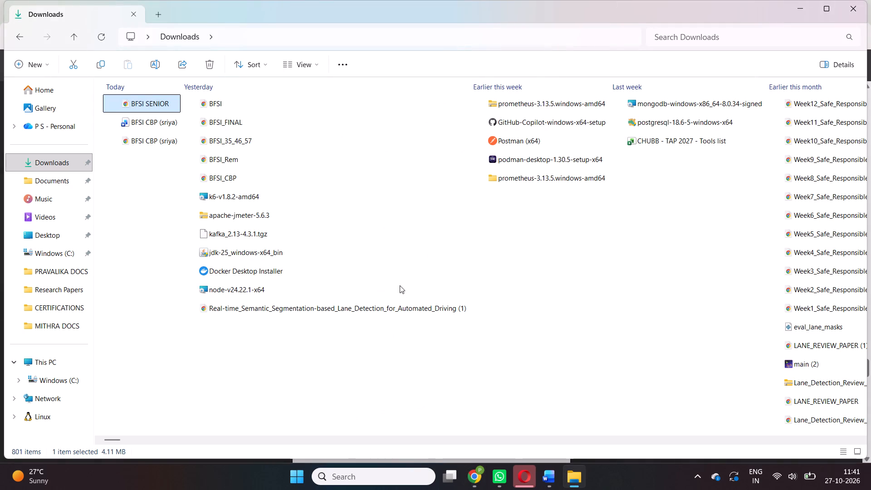
{"action": "left_click", "coordinate": [544, 476]}
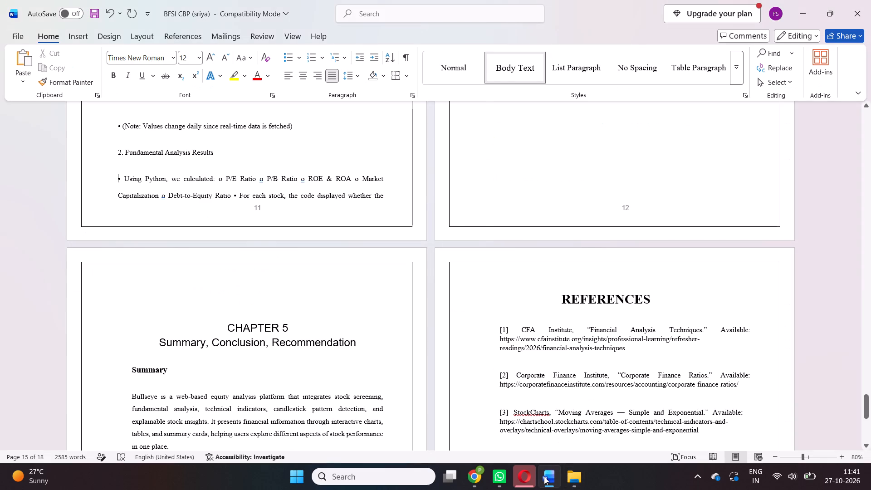
{"action": "scroll", "coordinate": [442, 325], "scroll_direction": "up", "scroll_amount": 1}
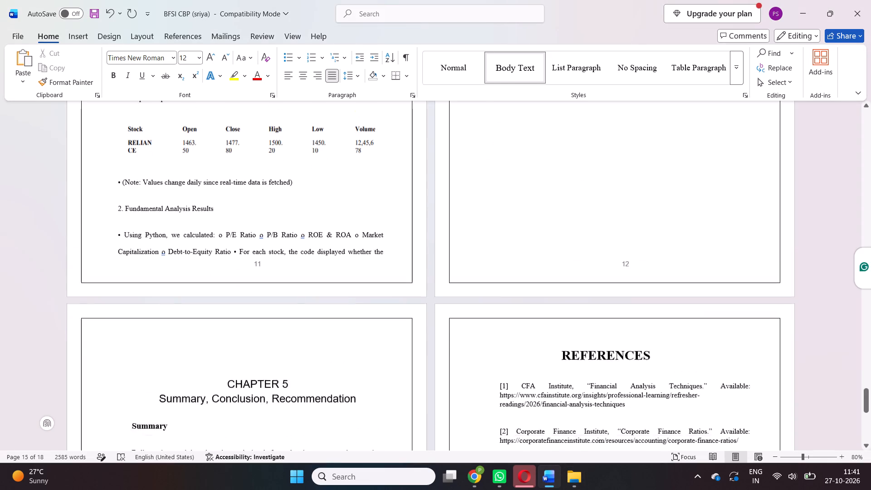
{"action": "scroll", "coordinate": [442, 325], "scroll_direction": "up", "scroll_amount": 1}
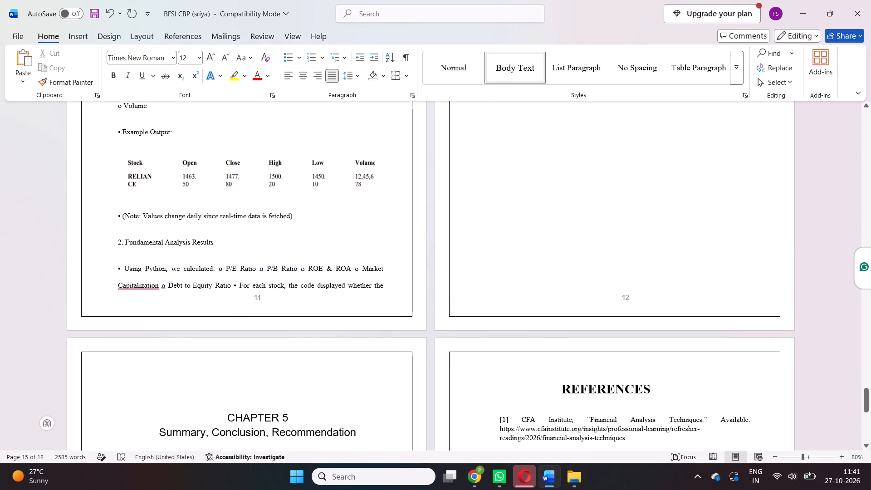
{"action": "left_click", "coordinate": [121, 257]}
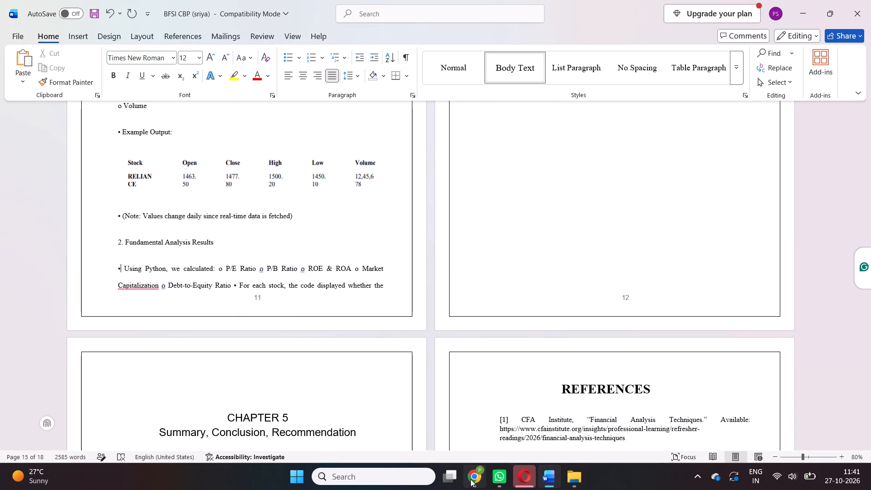
{"action": "left_click", "coordinate": [470, 479]}
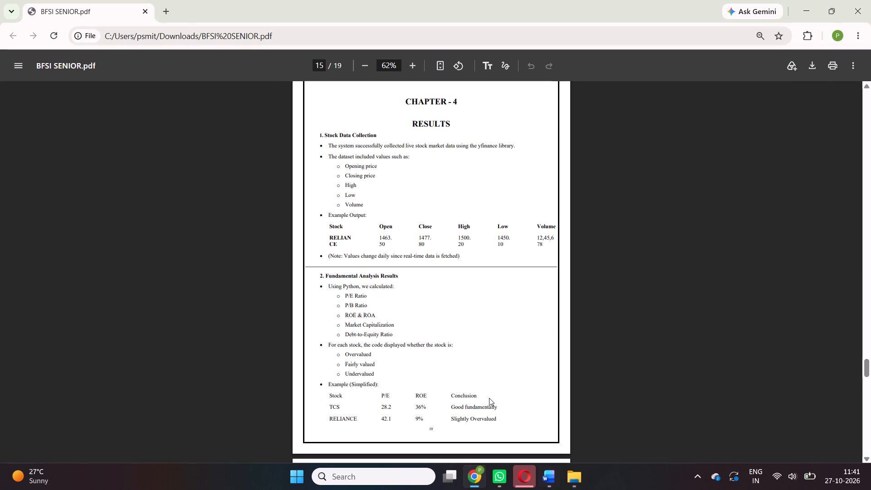
{"action": "scroll", "coordinate": [489, 398], "scroll_direction": "left", "scroll_amount": 1}
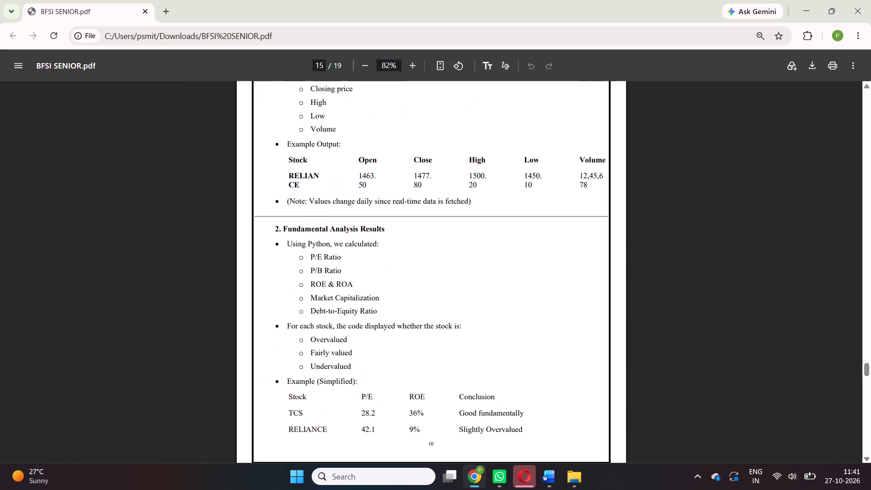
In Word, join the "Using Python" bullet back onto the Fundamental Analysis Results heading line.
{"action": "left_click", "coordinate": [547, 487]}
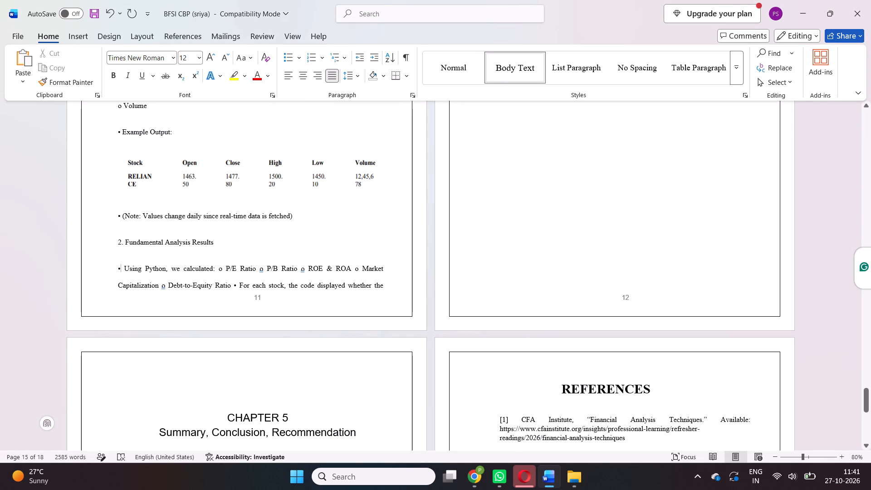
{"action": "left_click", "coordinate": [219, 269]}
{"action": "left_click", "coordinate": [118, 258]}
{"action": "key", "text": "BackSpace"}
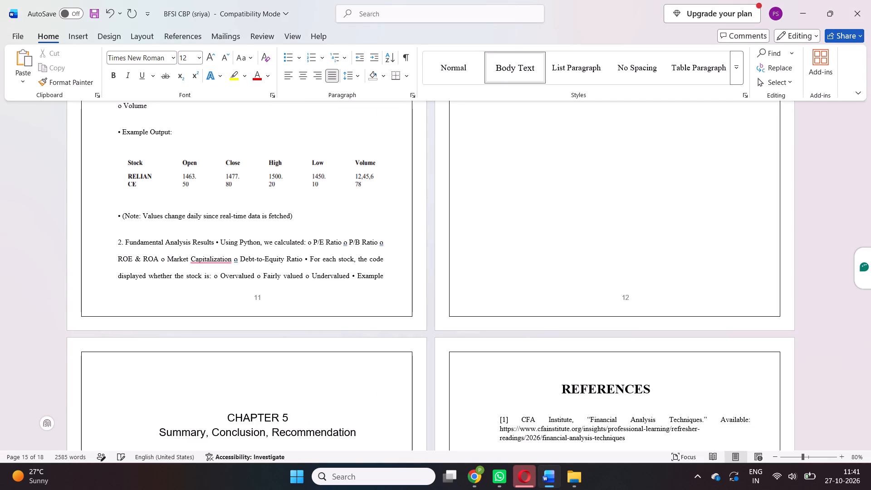
Look through the Word report from the Chapter 3 bullet lists to the References page, ending back at the Chapter 4 results.
{"action": "scroll", "coordinate": [118, 258], "scroll_direction": "up", "scroll_amount": 2}
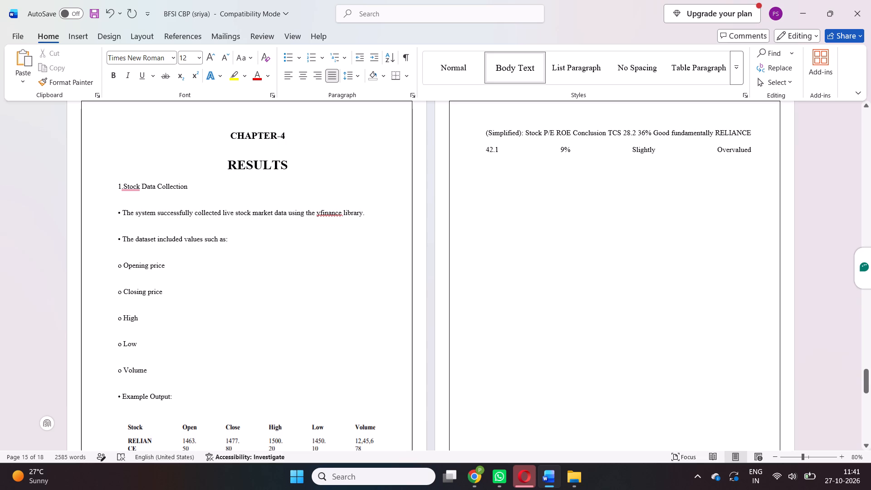
{"action": "scroll", "coordinate": [156, 277], "scroll_direction": "up", "scroll_amount": 3, "text": "ctrl"}
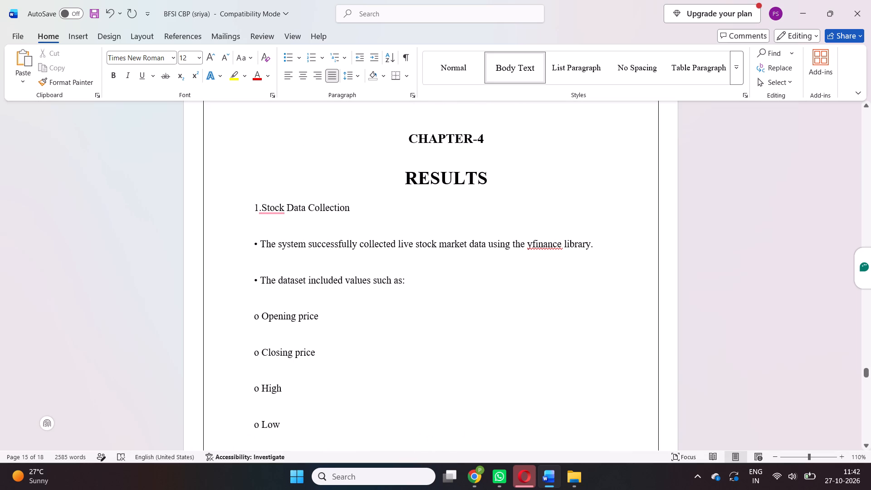
{"action": "left_click", "coordinate": [156, 277]}
{"action": "scroll", "coordinate": [156, 277], "scroll_direction": "up", "scroll_amount": 12}
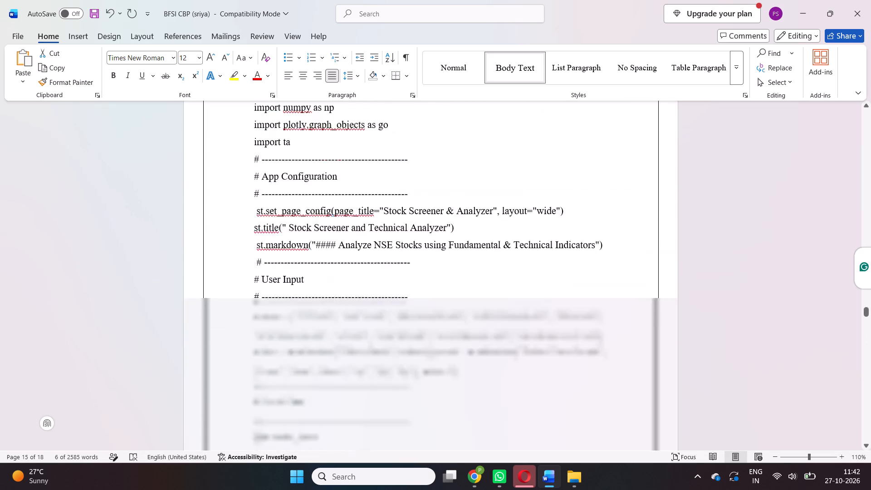
{"action": "scroll", "coordinate": [156, 277], "scroll_direction": "up", "scroll_amount": 1}
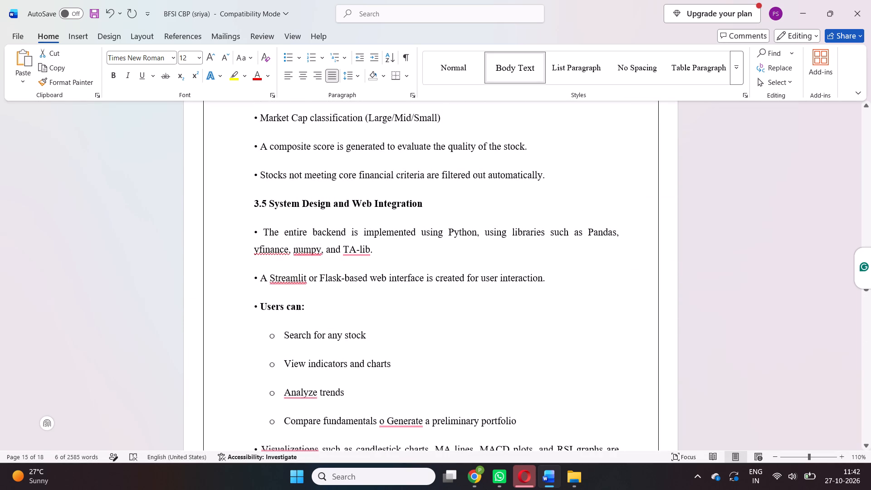
{"action": "scroll", "coordinate": [156, 277], "scroll_direction": "up", "scroll_amount": 3}
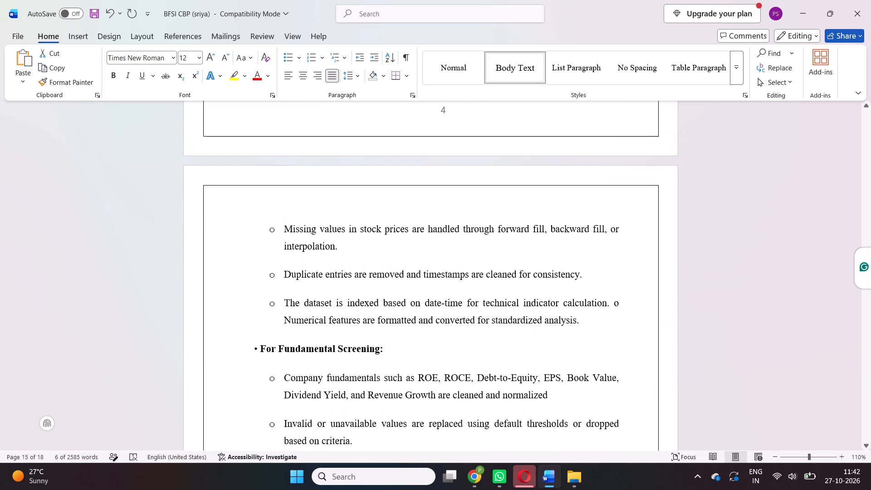
{"action": "scroll", "coordinate": [156, 277], "scroll_direction": "down", "scroll_amount": 15}
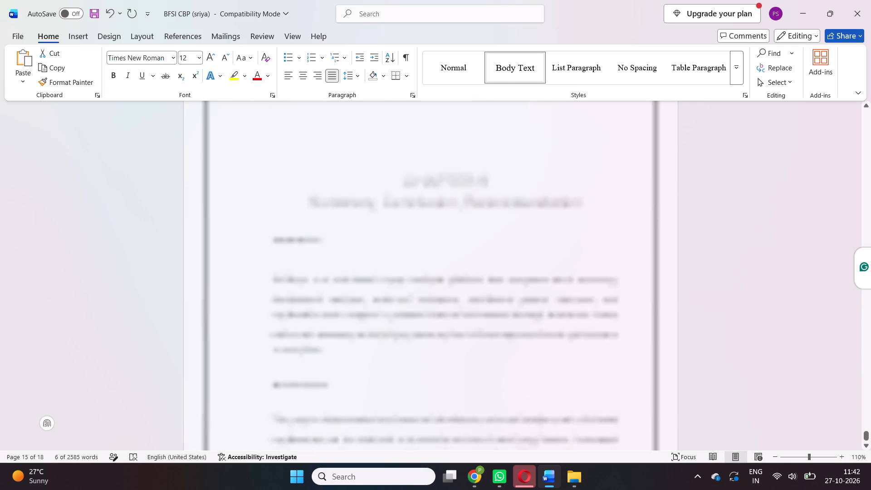
{"action": "scroll", "coordinate": [156, 277], "scroll_direction": "down", "scroll_amount": 5}
{"action": "scroll", "coordinate": [156, 277], "scroll_direction": "up", "scroll_amount": 3}
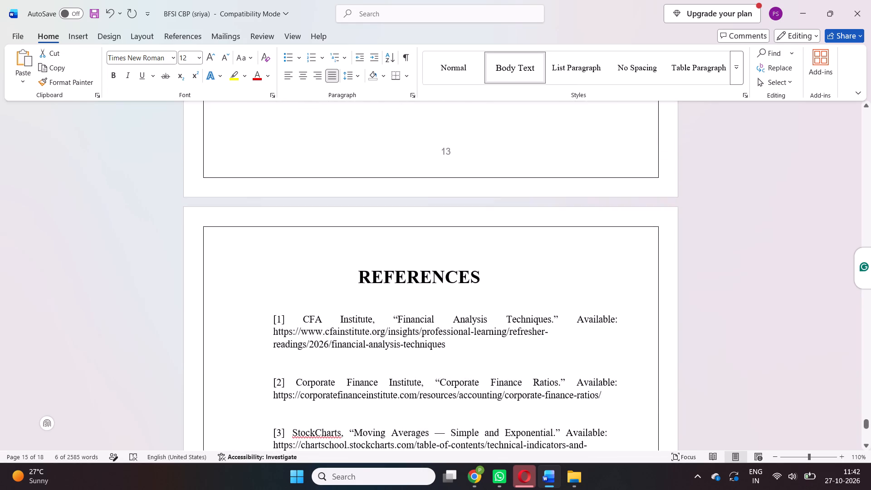
{"action": "scroll", "coordinate": [156, 277], "scroll_direction": "up", "scroll_amount": 3}
{"action": "scroll", "coordinate": [156, 277], "scroll_direction": "down", "scroll_amount": 2}
{"action": "scroll", "coordinate": [156, 277], "scroll_direction": "up", "scroll_amount": 1}
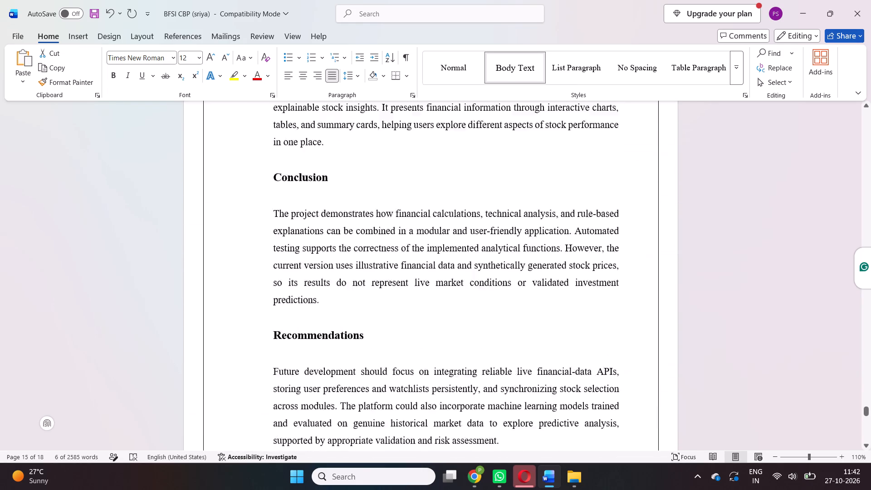
{"action": "scroll", "coordinate": [156, 277], "scroll_direction": "up", "scroll_amount": 1}
{"action": "scroll", "coordinate": [156, 277], "scroll_direction": "down", "scroll_amount": 1}
{"action": "scroll", "coordinate": [156, 277], "scroll_direction": "up", "scroll_amount": 5}
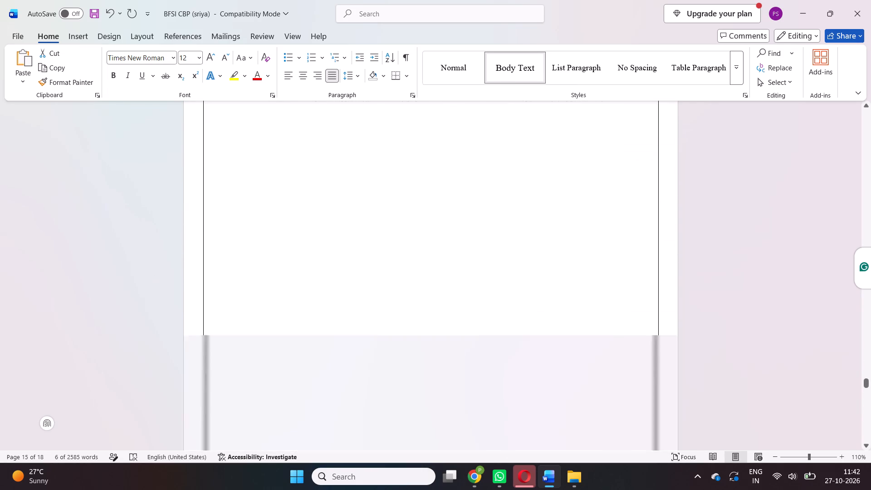
{"action": "scroll", "coordinate": [156, 277], "scroll_direction": "up", "scroll_amount": 1}
{"action": "scroll", "coordinate": [156, 277], "scroll_direction": "down", "scroll_amount": 5}
{"action": "scroll", "coordinate": [156, 277], "scroll_direction": "up", "scroll_amount": 1}
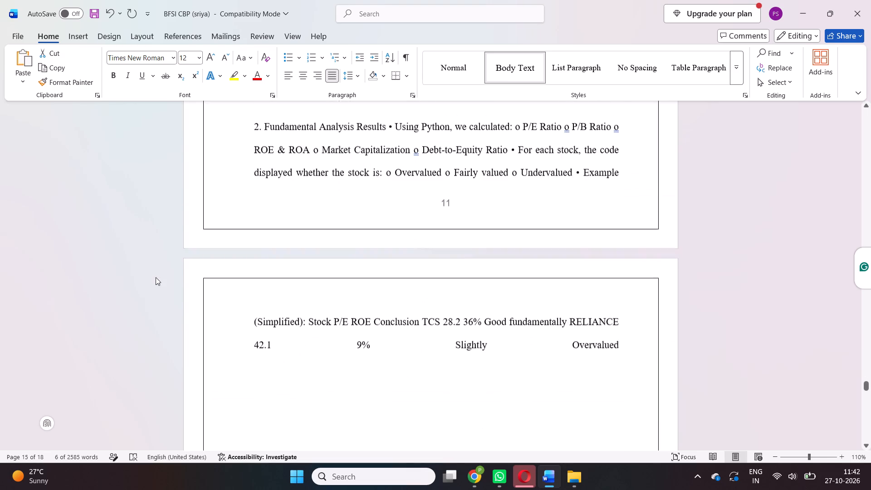
{"action": "scroll", "coordinate": [156, 277], "scroll_direction": "up", "scroll_amount": 3}
{"action": "scroll", "coordinate": [156, 277], "scroll_direction": "down", "scroll_amount": 1}
{"action": "scroll", "coordinate": [156, 277], "scroll_direction": "down", "scroll_amount": 2, "text": "ctrl"}
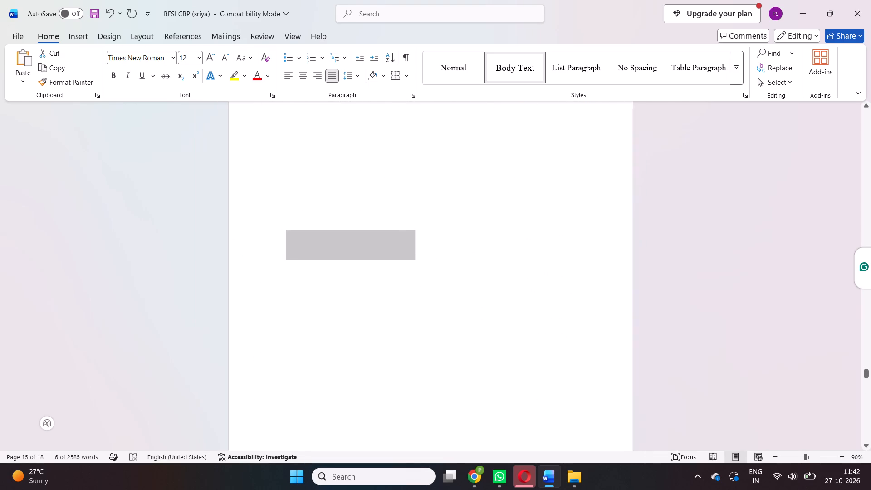
Format the five sub-items from Opening price to Volume as a bulleted list with hollow-circle bullets.
{"action": "scroll", "coordinate": [102, 284], "scroll_direction": "down", "scroll_amount": 2}
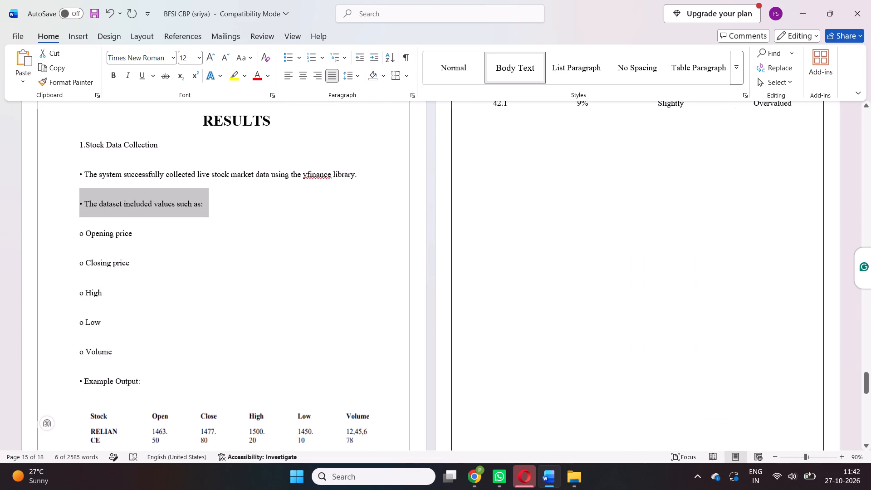
{"action": "scroll", "coordinate": [102, 284], "scroll_direction": "down", "scroll_amount": 1}
{"action": "left_click_drag", "start_coordinate": [113, 250], "coordinate": [97, 165]}
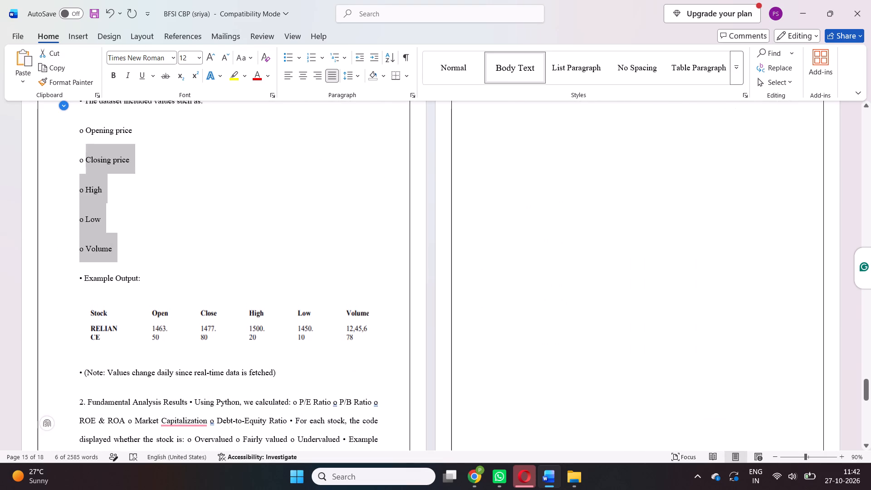
{"action": "left_click_drag", "start_coordinate": [97, 165], "coordinate": [78, 133]}
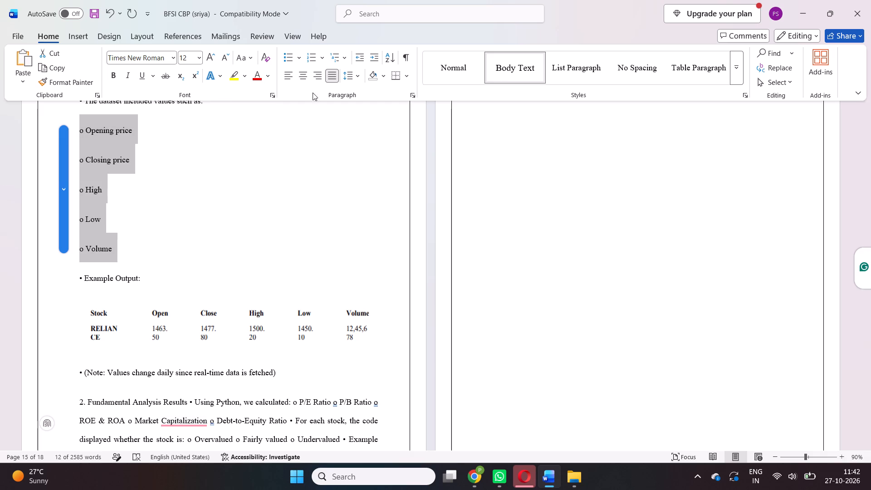
{"action": "left_click", "coordinate": [289, 56]}
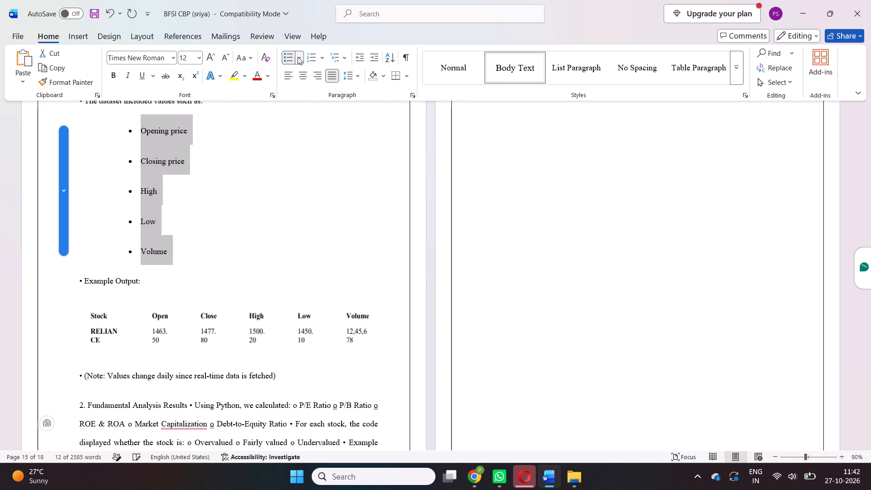
{"action": "left_click", "coordinate": [298, 57]}
{"action": "left_click", "coordinate": [300, 98]}
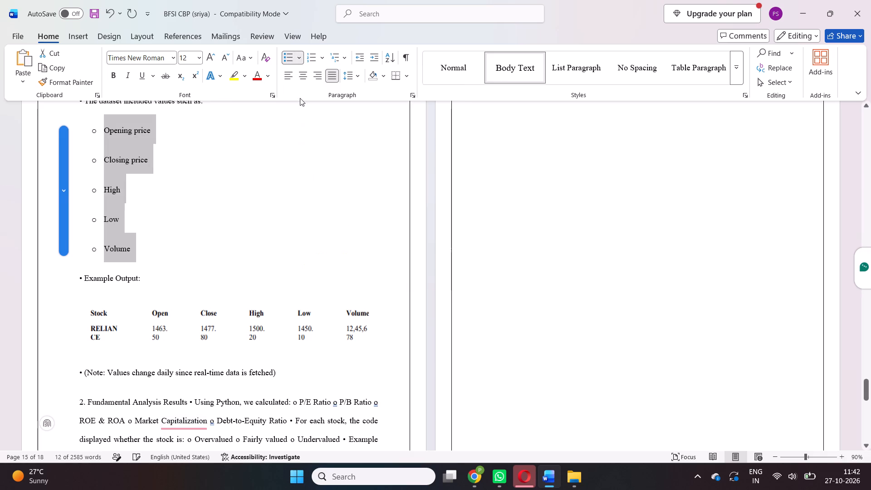
{"action": "left_click", "coordinate": [151, 240]}
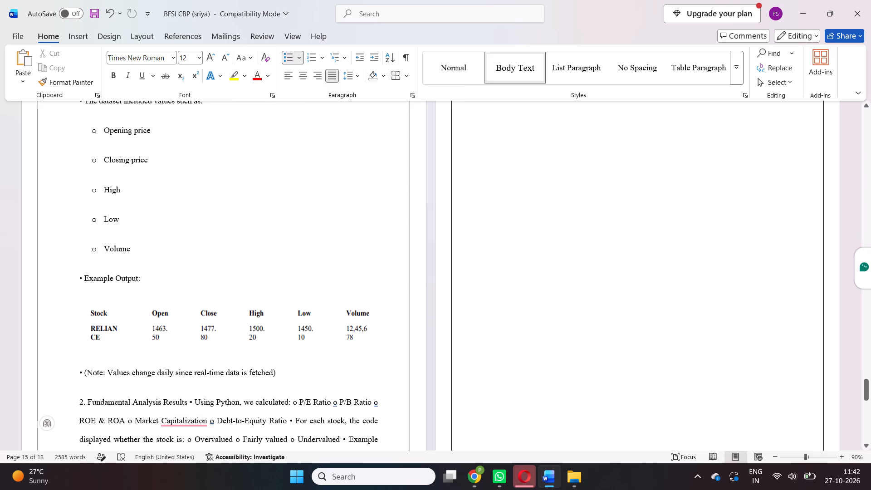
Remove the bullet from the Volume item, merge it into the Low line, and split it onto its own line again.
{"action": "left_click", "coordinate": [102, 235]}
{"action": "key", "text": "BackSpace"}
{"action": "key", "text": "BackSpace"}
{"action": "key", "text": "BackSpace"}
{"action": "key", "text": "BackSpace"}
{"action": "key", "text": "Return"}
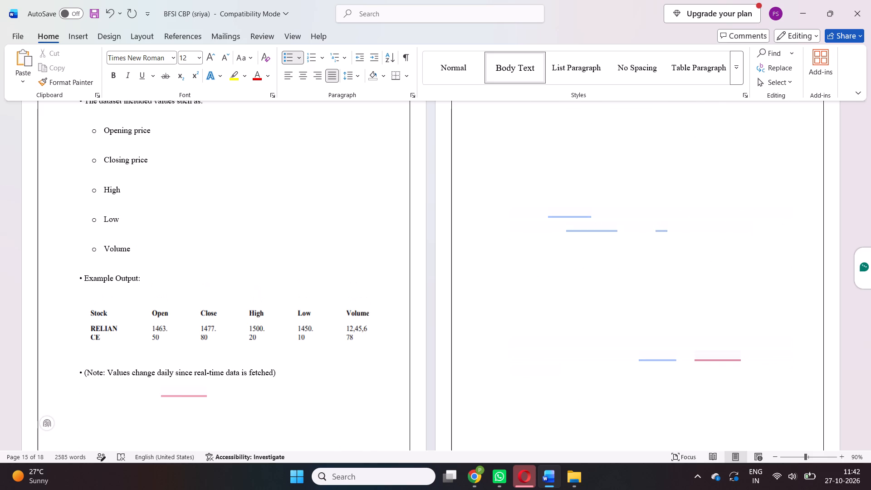
Compare the Word report's Chapter 4 results with the Results page of BFSI SENIOR.pdf, ending back in Word.
{"action": "scroll", "coordinate": [102, 235], "scroll_direction": "up", "scroll_amount": 2}
{"action": "scroll", "coordinate": [102, 235], "scroll_direction": "down", "scroll_amount": 1}
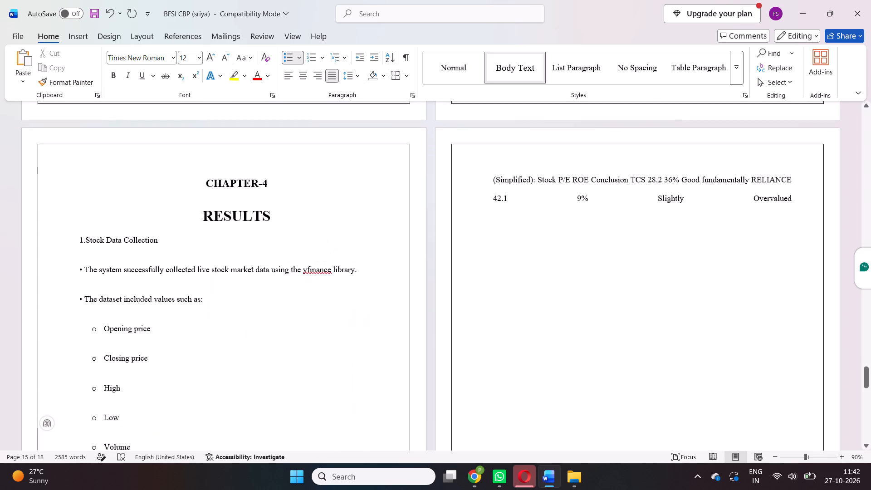
{"action": "scroll", "coordinate": [102, 235], "scroll_direction": "down", "scroll_amount": 2}
{"action": "scroll", "coordinate": [102, 235], "scroll_direction": "up", "scroll_amount": 1, "text": "ctrl"}
{"action": "scroll", "coordinate": [102, 235], "scroll_direction": "down", "scroll_amount": 1, "text": "ctrl"}
{"action": "scroll", "coordinate": [102, 235], "scroll_direction": "up", "scroll_amount": 1, "text": "ctrl"}
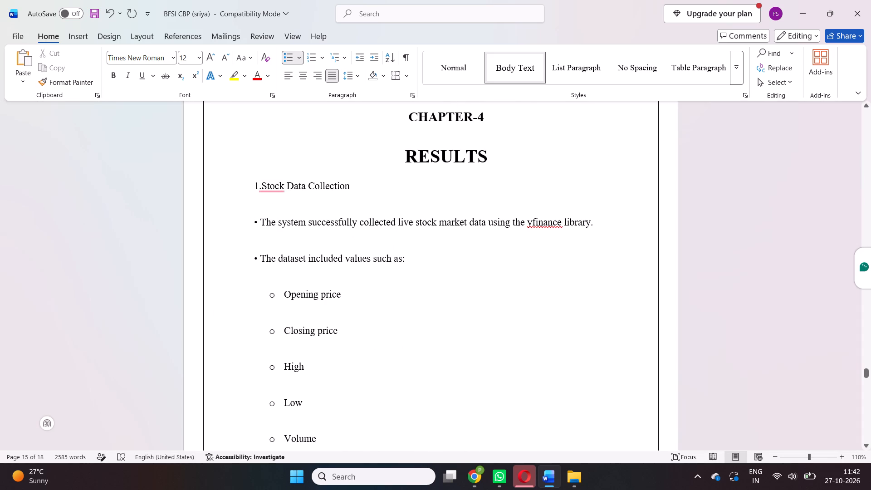
{"action": "left_click", "coordinate": [268, 245]}
{"action": "scroll", "coordinate": [332, 257], "scroll_direction": "down", "scroll_amount": 2}
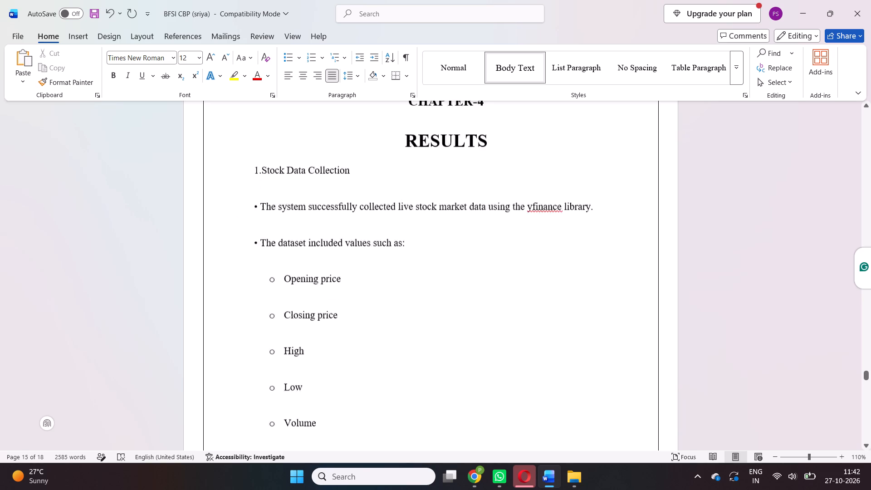
{"action": "scroll", "coordinate": [332, 257], "scroll_direction": "down", "scroll_amount": 2}
{"action": "scroll", "coordinate": [332, 257], "scroll_direction": "up", "scroll_amount": 1}
{"action": "scroll", "coordinate": [332, 257], "scroll_direction": "down", "scroll_amount": 1}
{"action": "scroll", "coordinate": [332, 257], "scroll_direction": "up", "scroll_amount": 1}
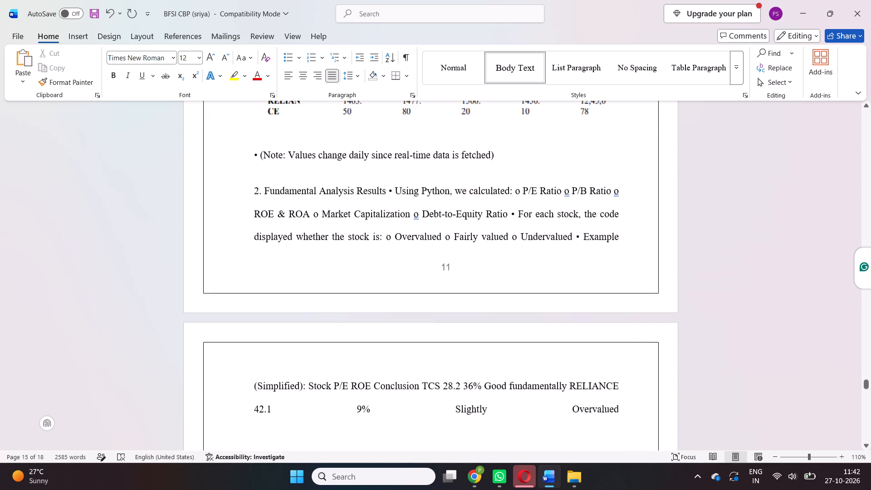
{"action": "left_click", "coordinate": [470, 477]}
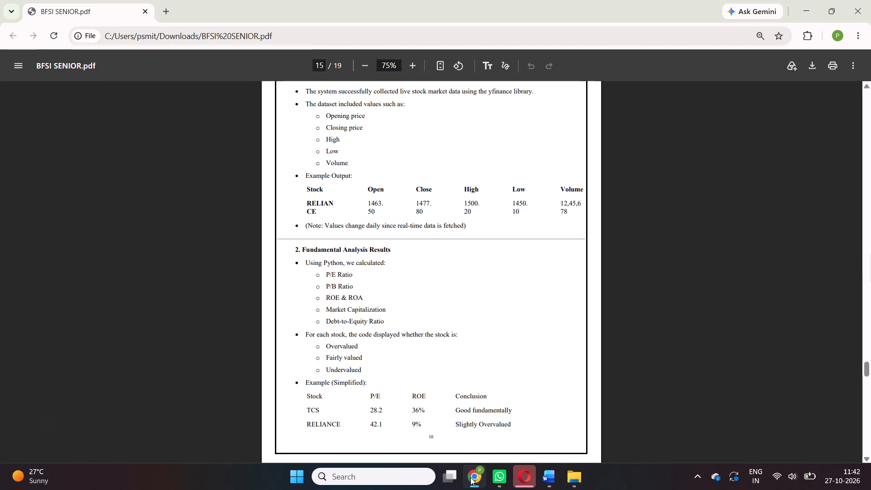
{"action": "scroll", "coordinate": [490, 405], "scroll_direction": "up", "scroll_amount": 1}
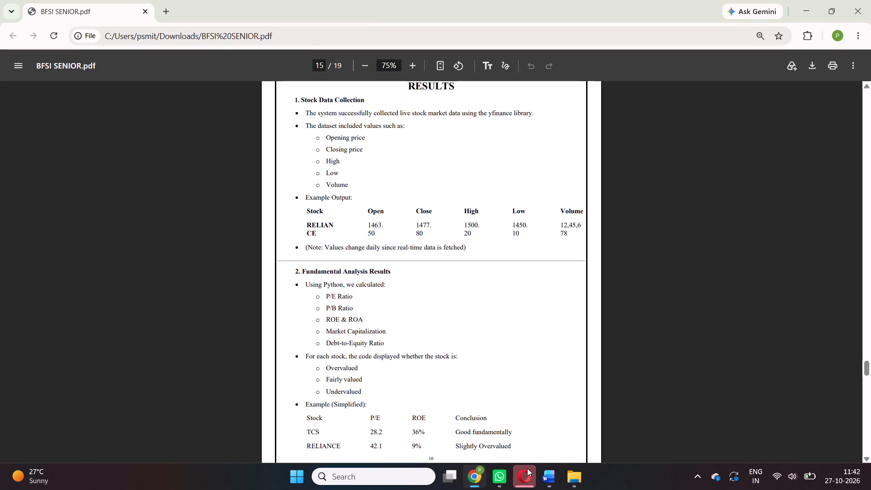
{"action": "left_click", "coordinate": [550, 444]}
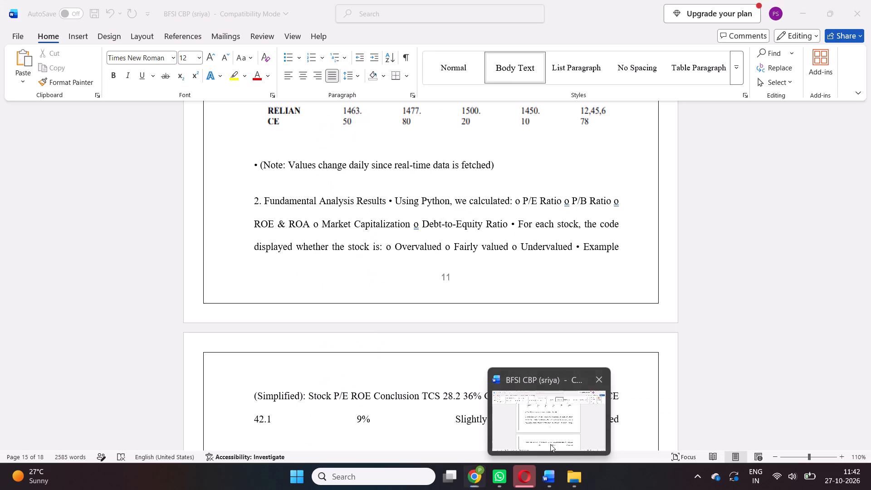
Look through the Word report from the declaration pages to the References, ending back at the Chapter 4 results.
{"action": "scroll", "coordinate": [491, 333], "scroll_direction": "down", "scroll_amount": 3, "text": "ctrl"}
{"action": "scroll", "coordinate": [491, 333], "scroll_direction": "up", "scroll_amount": 5}
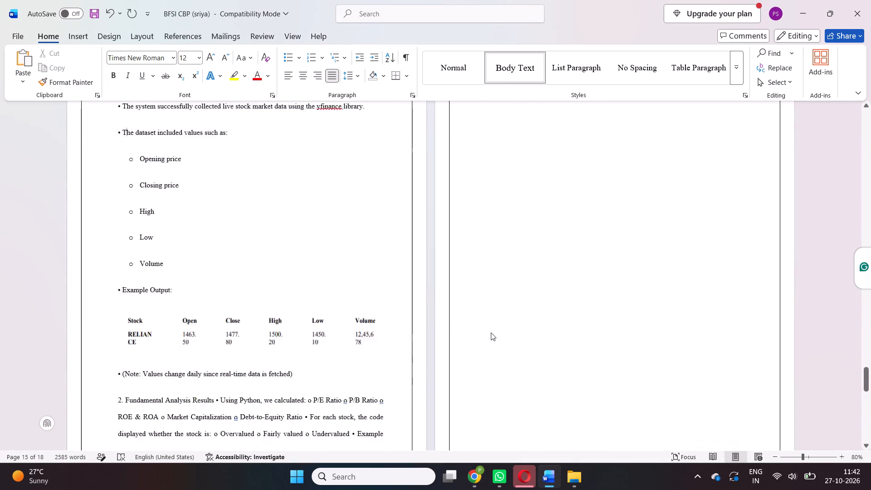
{"action": "scroll", "coordinate": [491, 333], "scroll_direction": "up", "scroll_amount": 11}
{"action": "scroll", "coordinate": [491, 333], "scroll_direction": "down", "scroll_amount": 4}
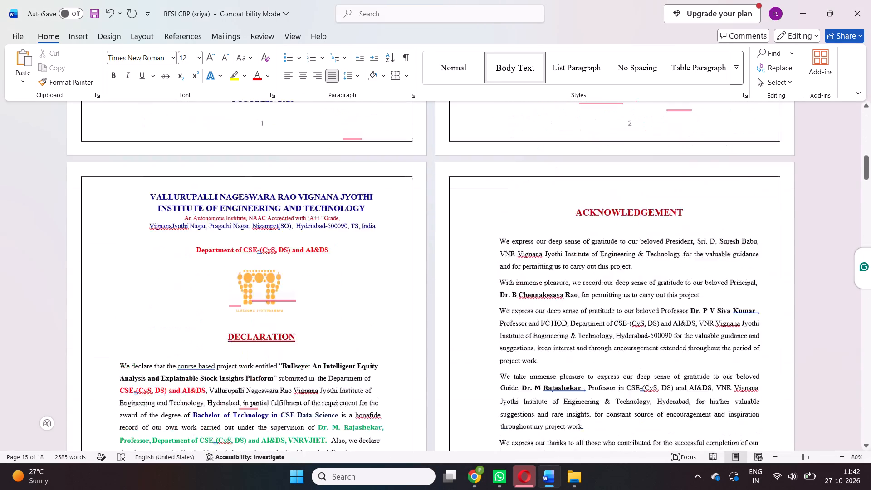
{"action": "scroll", "coordinate": [491, 333], "scroll_direction": "down", "scroll_amount": 18}
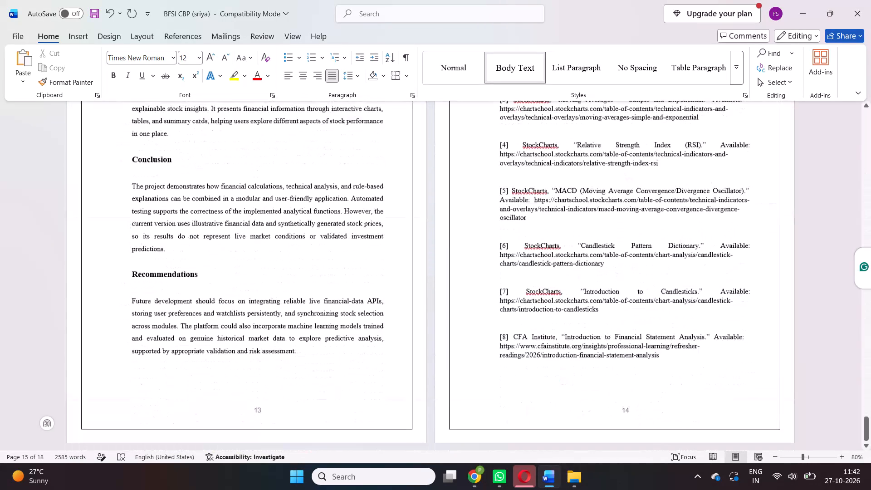
{"action": "scroll", "coordinate": [491, 333], "scroll_direction": "up", "scroll_amount": 7}
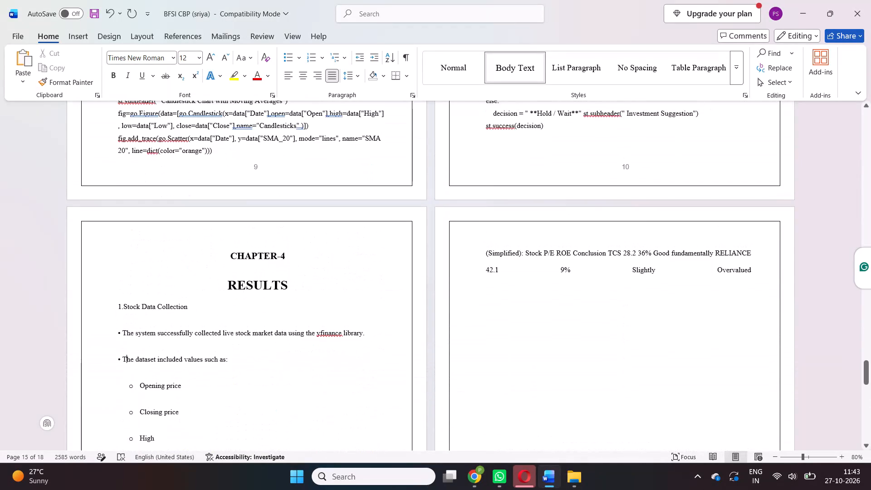
{"action": "scroll", "coordinate": [491, 333], "scroll_direction": "down", "scroll_amount": 4}
{"action": "scroll", "coordinate": [491, 333], "scroll_direction": "up", "scroll_amount": 2}
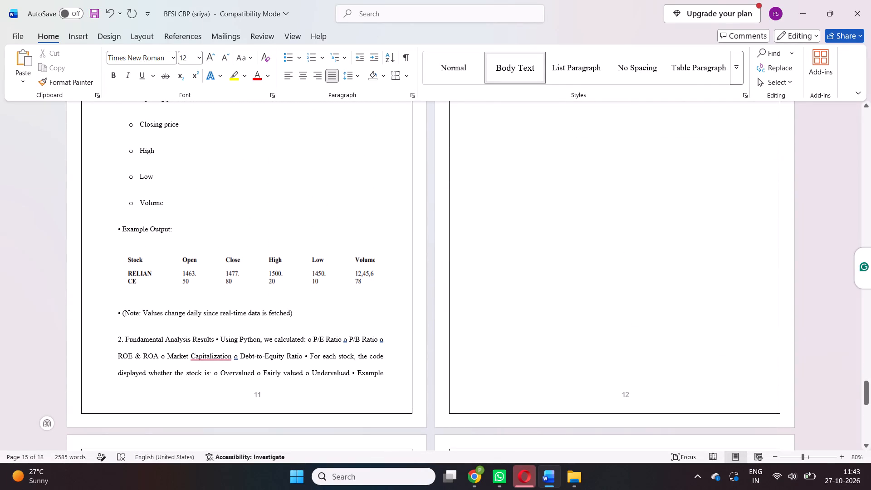
{"action": "scroll", "coordinate": [363, 333], "scroll_direction": "up", "scroll_amount": 2}
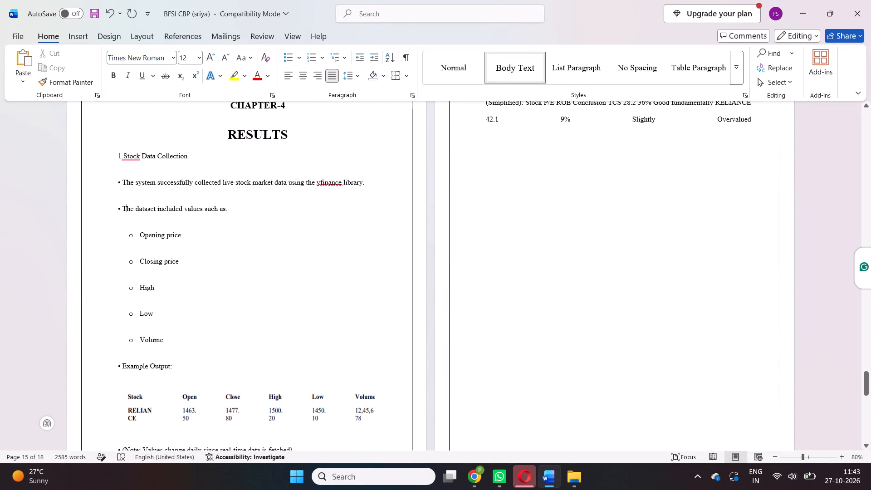
Remove the Volume item's bullet and merge it into the Low item in the dataset values list.
{"action": "left_click", "coordinate": [138, 340]}
{"action": "key", "text": "BackSpace"}
{"action": "key", "text": "BackSpace"}
{"action": "key", "text": "BackSpace"}
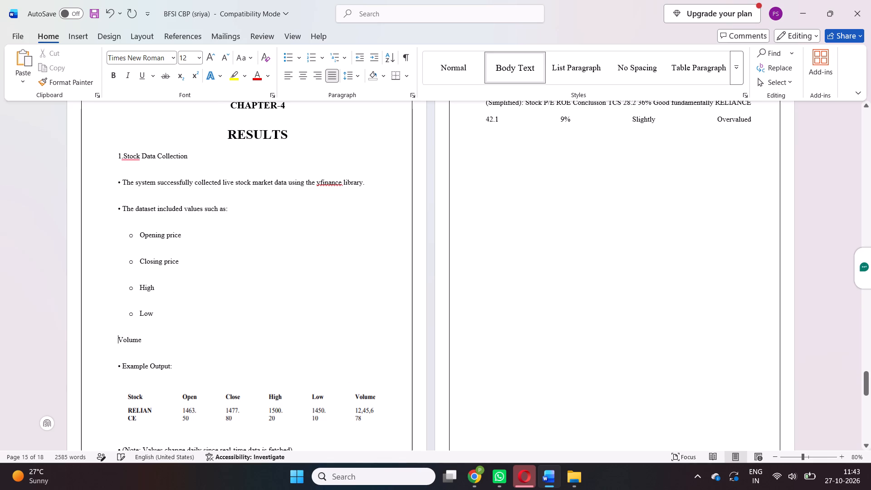
{"action": "key", "text": "BackSpace"}
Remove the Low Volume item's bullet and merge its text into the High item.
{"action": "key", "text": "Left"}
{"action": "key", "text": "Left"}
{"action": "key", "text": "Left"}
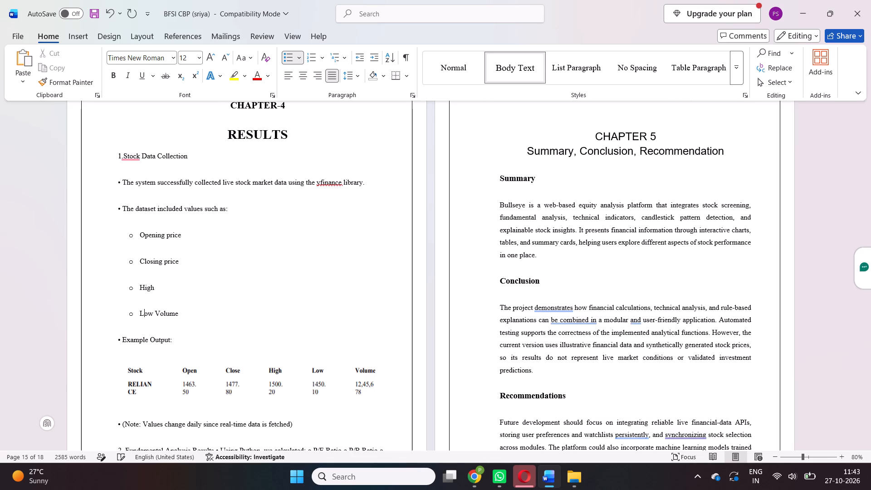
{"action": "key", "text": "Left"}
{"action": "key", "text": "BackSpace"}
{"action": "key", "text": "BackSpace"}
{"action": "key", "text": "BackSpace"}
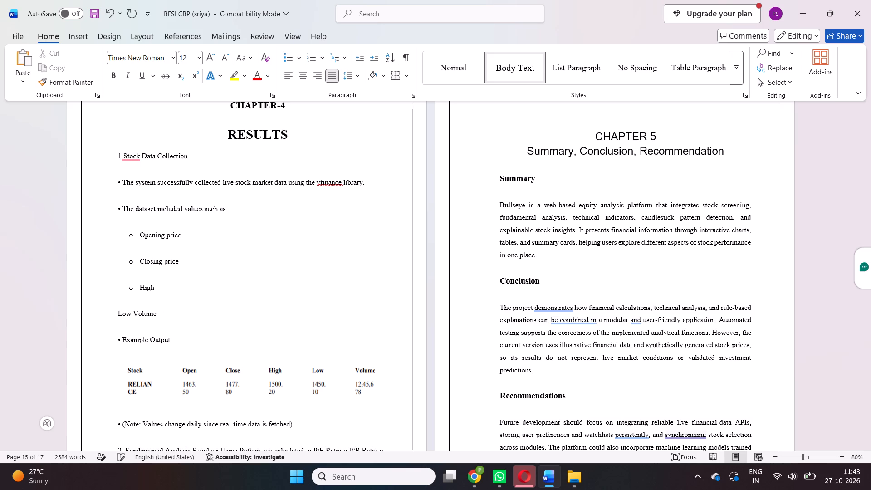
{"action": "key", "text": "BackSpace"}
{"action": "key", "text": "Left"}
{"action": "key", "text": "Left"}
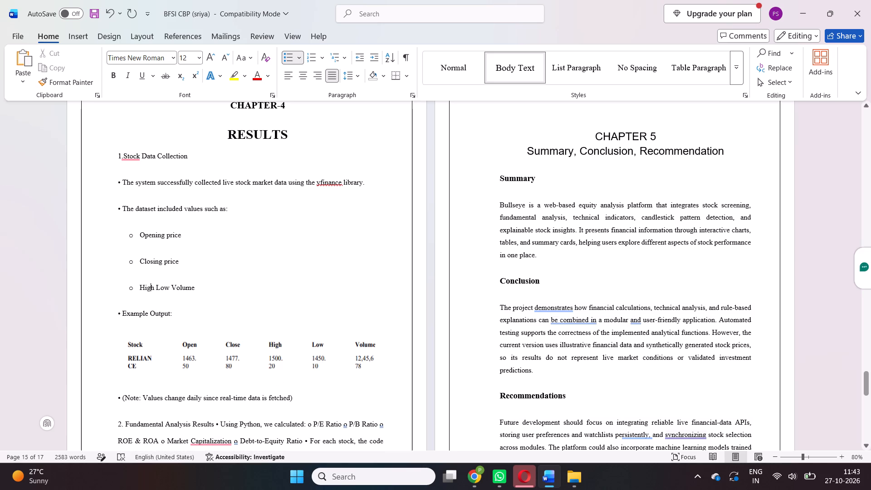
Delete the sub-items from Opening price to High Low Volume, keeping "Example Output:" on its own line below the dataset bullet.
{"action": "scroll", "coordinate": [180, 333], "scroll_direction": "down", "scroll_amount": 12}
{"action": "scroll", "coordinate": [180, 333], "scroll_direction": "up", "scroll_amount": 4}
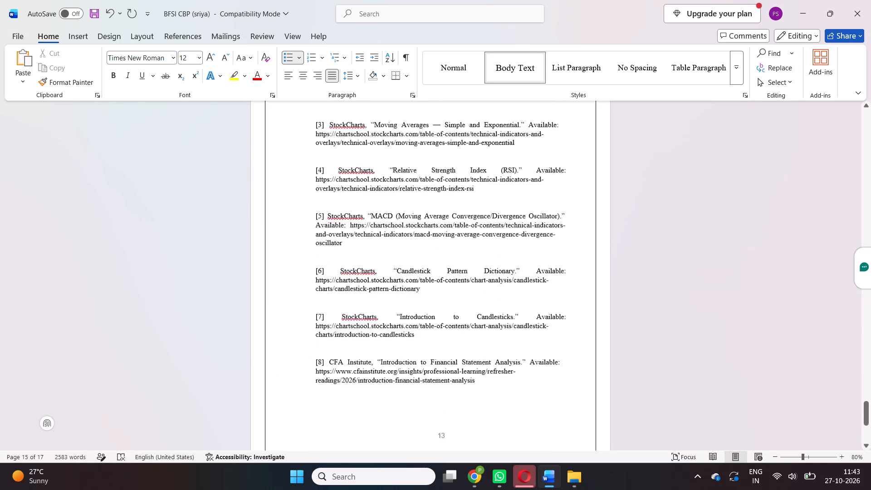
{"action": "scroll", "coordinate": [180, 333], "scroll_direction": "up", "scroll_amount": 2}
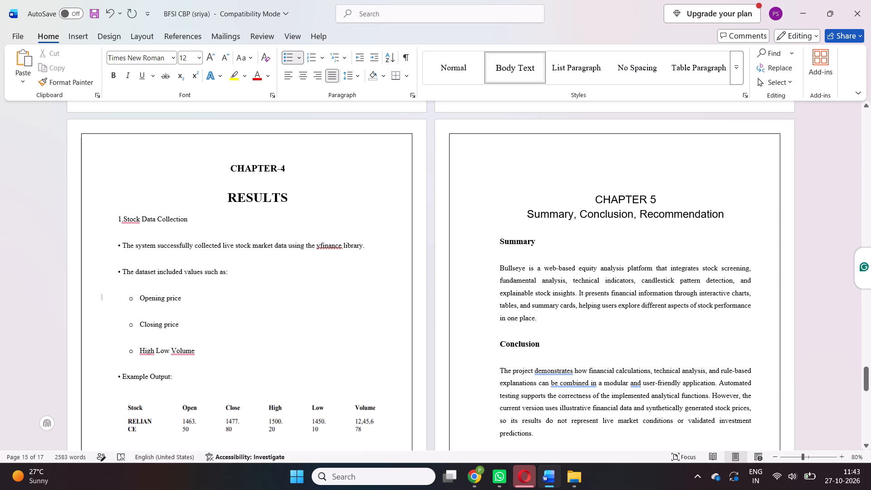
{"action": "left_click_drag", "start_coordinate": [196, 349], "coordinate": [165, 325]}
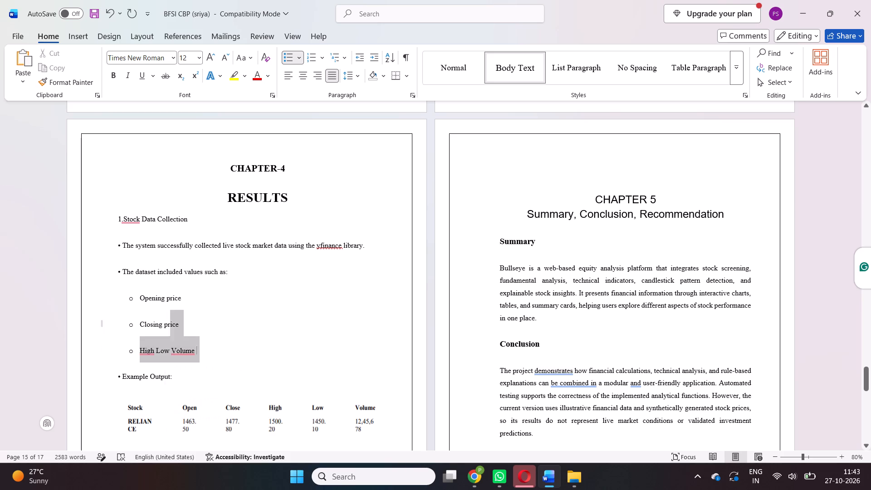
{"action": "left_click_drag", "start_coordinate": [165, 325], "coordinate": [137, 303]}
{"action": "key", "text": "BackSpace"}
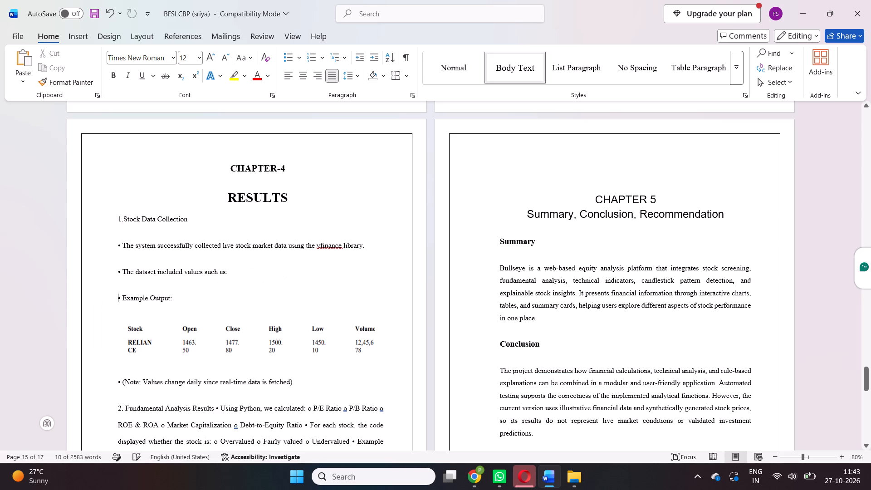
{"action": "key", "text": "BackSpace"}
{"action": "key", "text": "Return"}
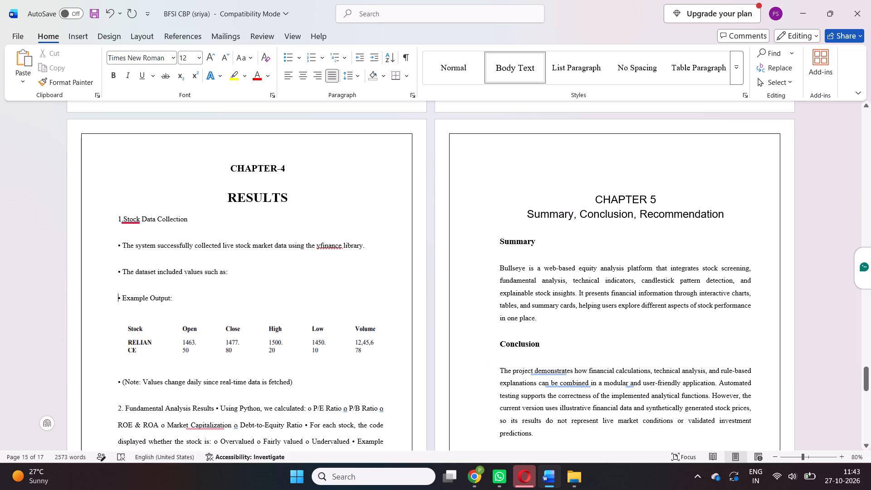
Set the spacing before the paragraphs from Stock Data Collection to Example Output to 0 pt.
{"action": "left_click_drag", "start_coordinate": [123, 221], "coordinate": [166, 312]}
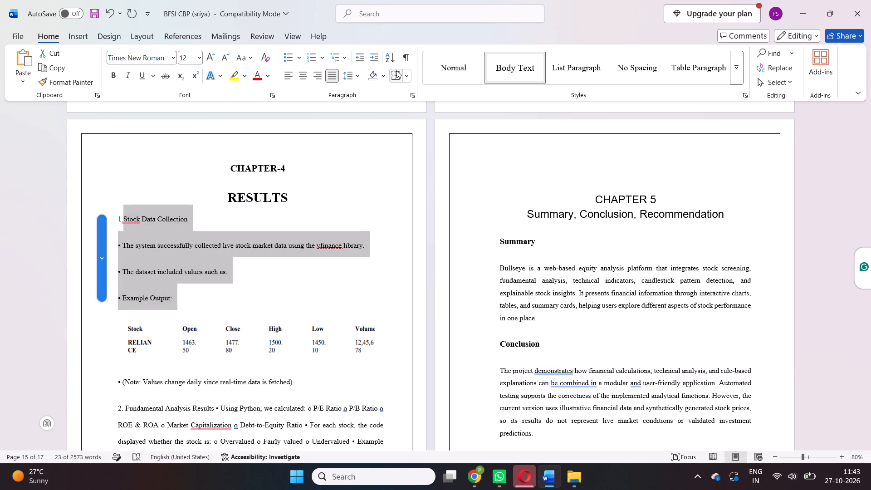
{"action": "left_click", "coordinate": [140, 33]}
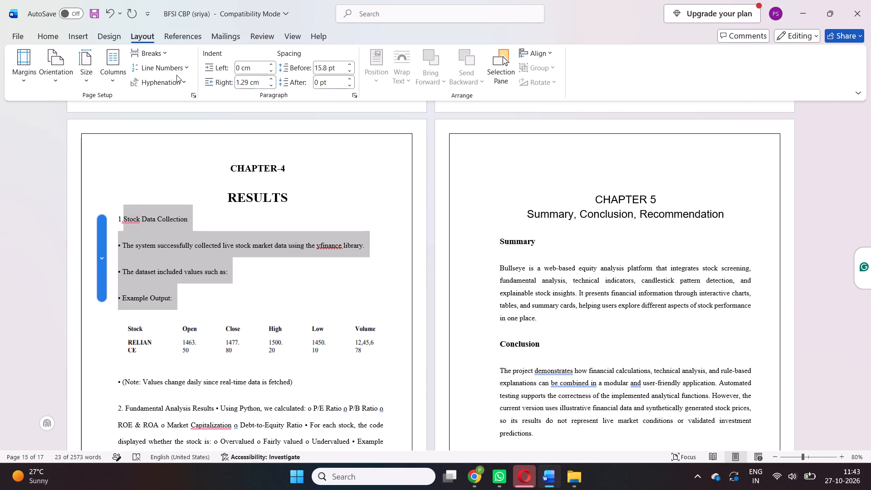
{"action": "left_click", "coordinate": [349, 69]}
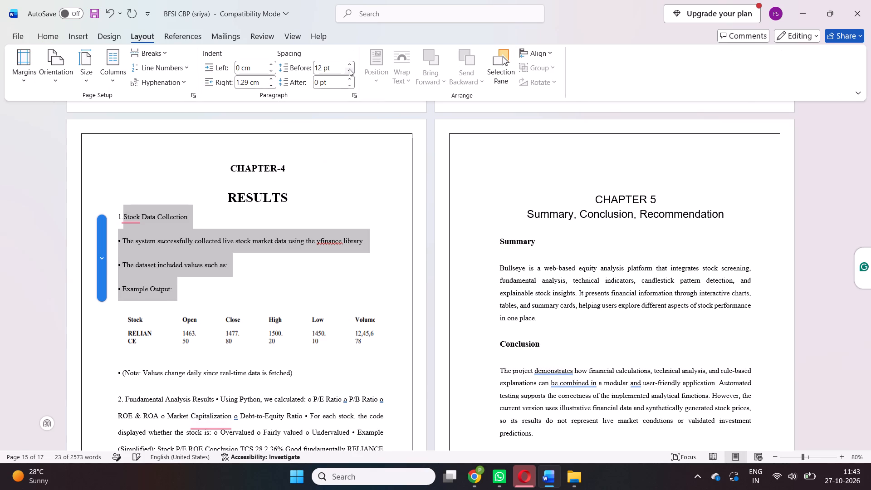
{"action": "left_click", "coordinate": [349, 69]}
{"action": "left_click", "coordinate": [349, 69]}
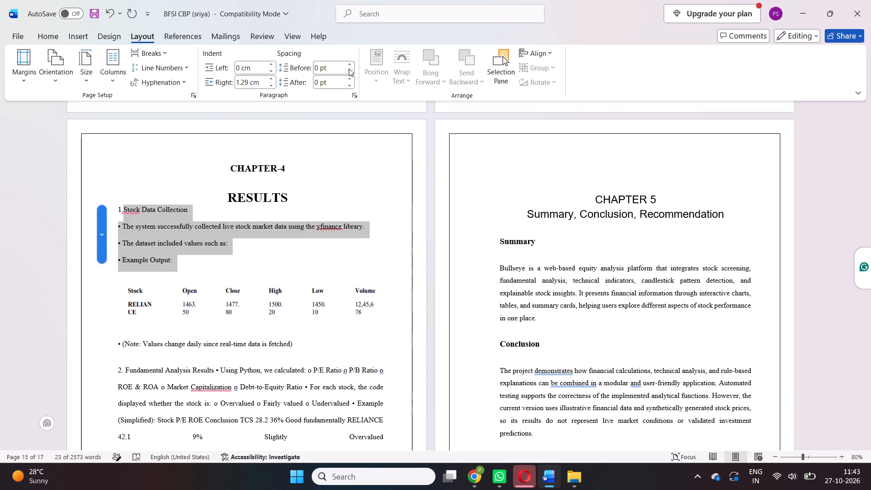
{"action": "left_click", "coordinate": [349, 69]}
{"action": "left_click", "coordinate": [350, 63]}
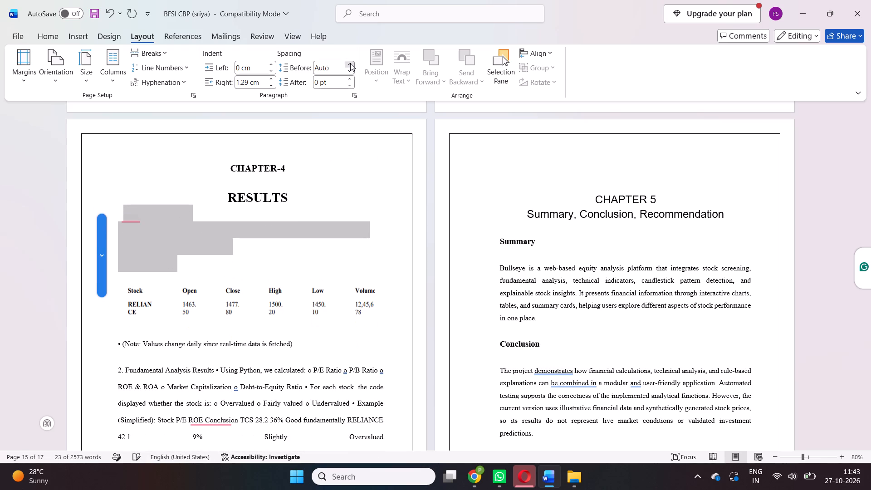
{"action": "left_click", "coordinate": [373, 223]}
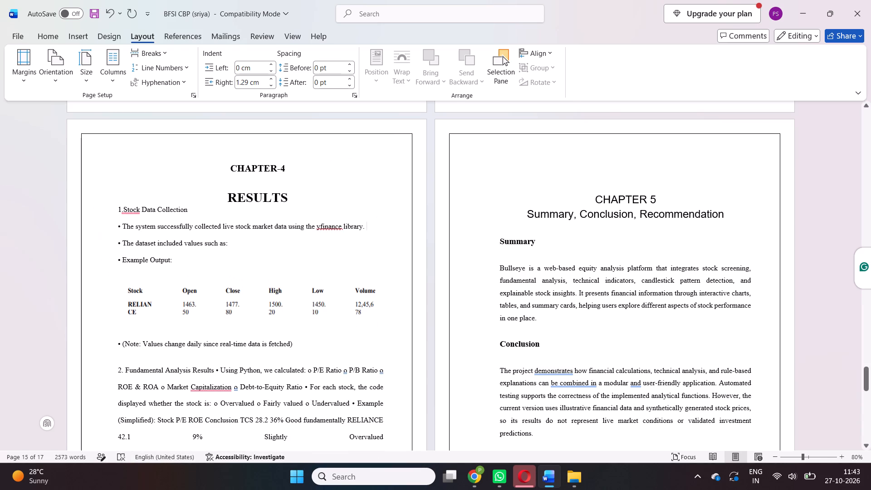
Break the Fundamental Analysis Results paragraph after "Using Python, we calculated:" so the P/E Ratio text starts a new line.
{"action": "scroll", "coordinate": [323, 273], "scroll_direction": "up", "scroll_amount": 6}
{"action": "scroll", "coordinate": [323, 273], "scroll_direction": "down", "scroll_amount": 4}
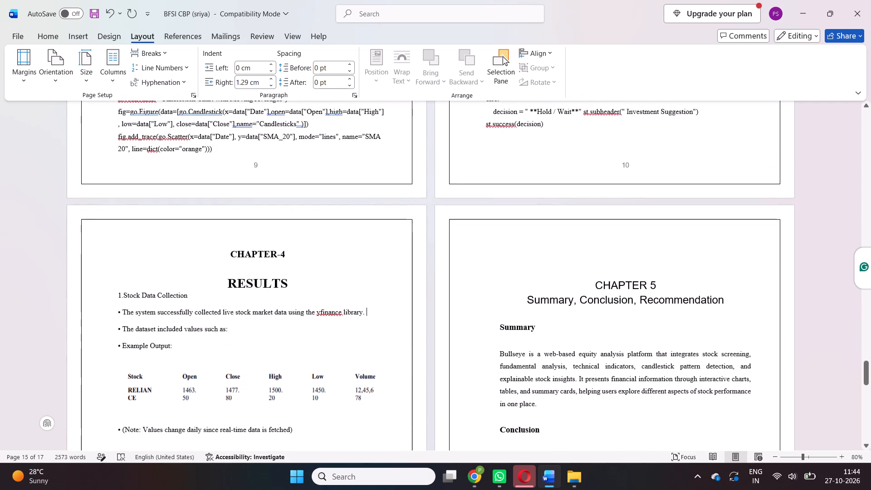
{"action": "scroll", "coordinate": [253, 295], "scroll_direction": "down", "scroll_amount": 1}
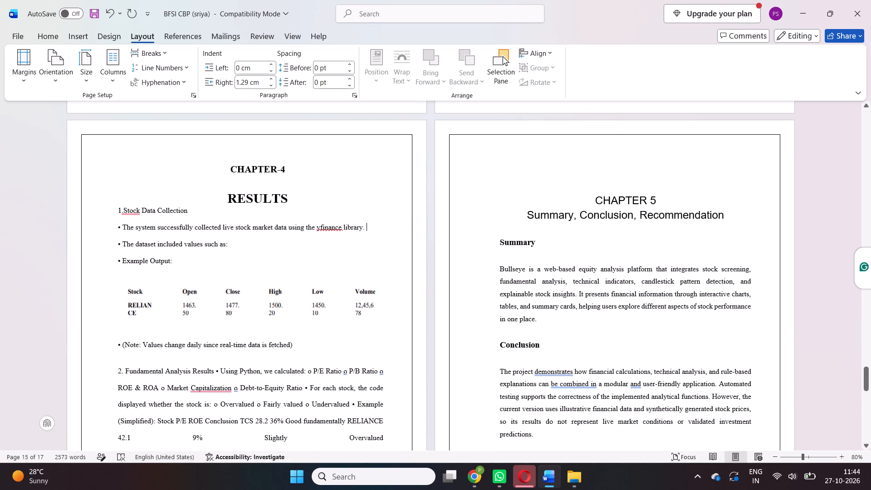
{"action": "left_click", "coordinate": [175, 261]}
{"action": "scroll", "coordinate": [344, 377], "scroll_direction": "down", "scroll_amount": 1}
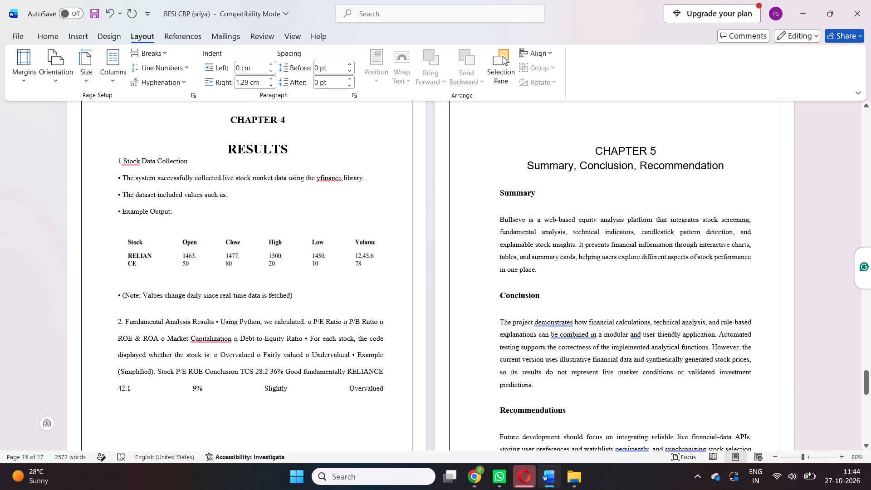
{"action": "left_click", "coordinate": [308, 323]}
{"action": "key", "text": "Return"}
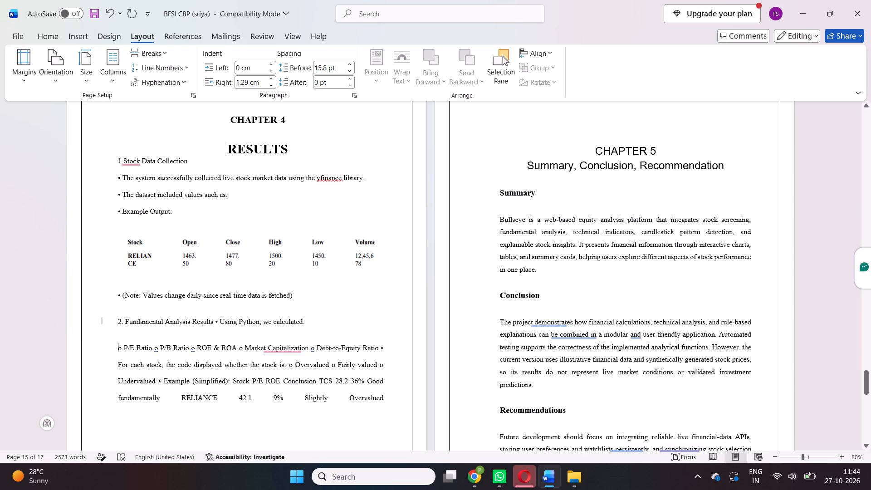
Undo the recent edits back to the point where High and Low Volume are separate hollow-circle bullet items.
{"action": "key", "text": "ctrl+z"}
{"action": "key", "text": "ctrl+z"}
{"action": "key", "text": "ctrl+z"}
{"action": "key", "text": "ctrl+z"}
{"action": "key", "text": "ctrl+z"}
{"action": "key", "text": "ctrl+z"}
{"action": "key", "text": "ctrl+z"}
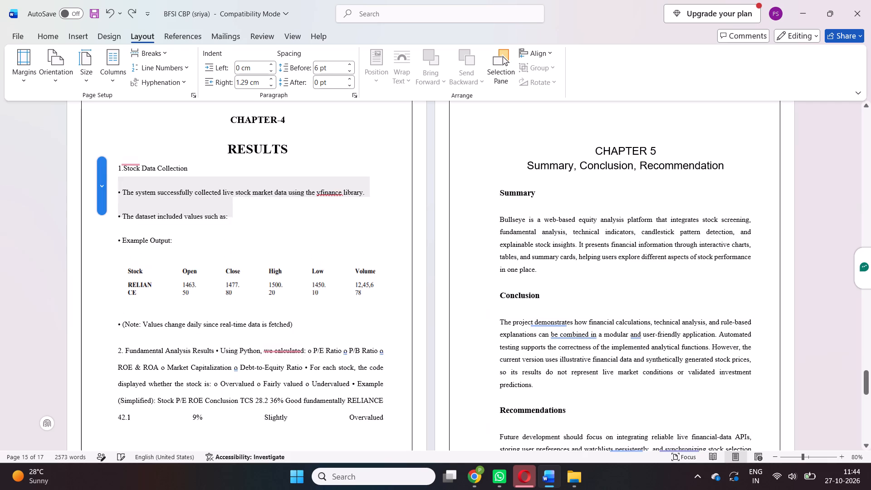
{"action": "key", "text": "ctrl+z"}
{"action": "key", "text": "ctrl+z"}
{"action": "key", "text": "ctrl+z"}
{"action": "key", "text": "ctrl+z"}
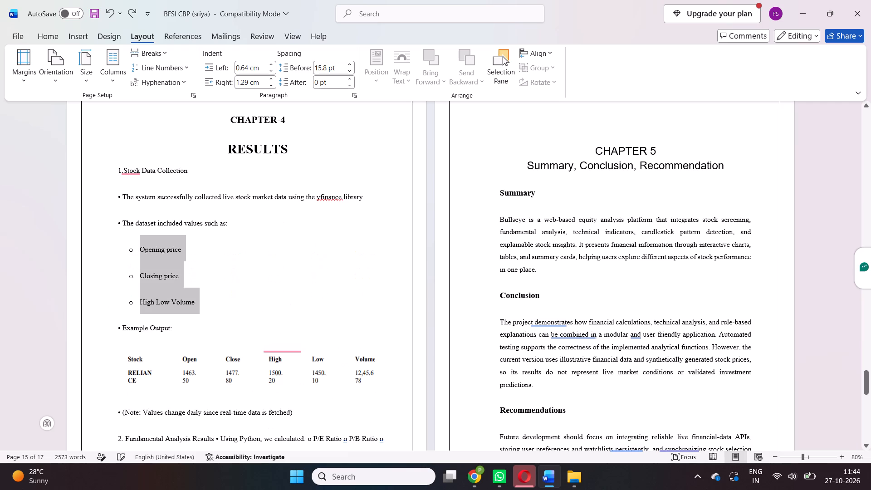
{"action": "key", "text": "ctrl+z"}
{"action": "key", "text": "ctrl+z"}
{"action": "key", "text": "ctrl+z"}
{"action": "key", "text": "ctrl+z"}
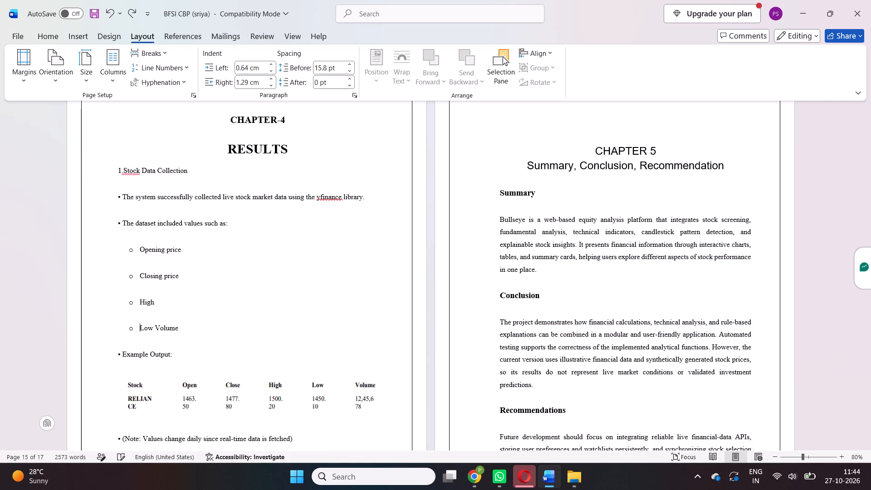
Move "• Using Python, we calculated:" and the text after it onto a new line below the "2. Fundamental Analysis Results" heading.
{"action": "scroll", "coordinate": [292, 305], "scroll_direction": "down", "scroll_amount": 4}
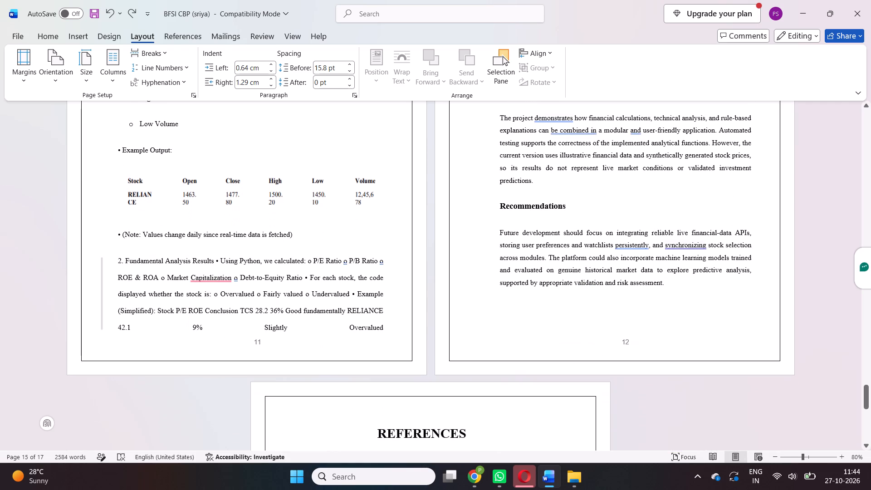
{"action": "left_click", "coordinate": [216, 262]}
{"action": "key", "text": "Return"}
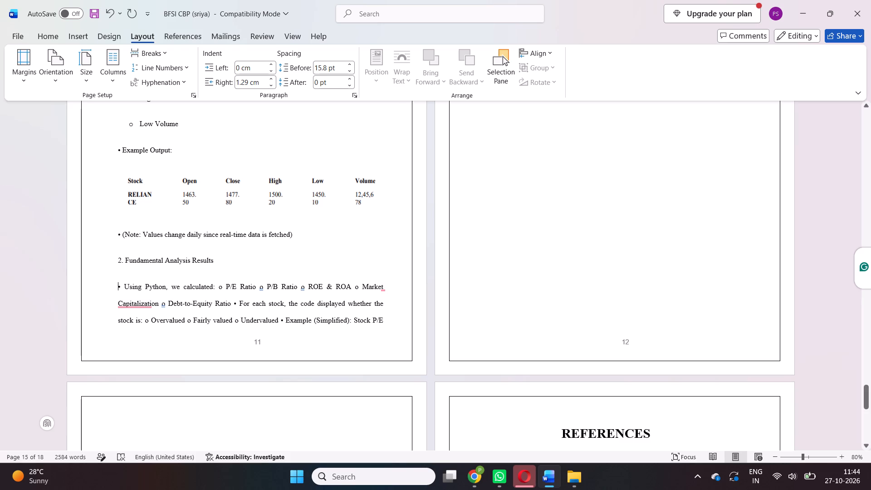
Split the text after "Using Python, we calculated:" so each ratio item from P/E Ratio to Debt-to-Equity Ratio and "For each stock" starts its own line.
{"action": "left_click", "coordinate": [218, 291]}
{"action": "key", "text": "Return"}
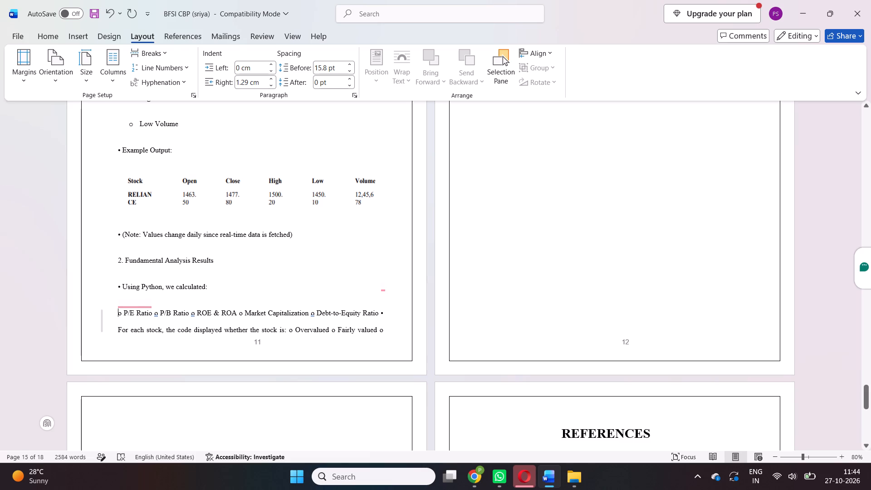
{"action": "left_click", "coordinate": [153, 312]}
{"action": "key", "text": "Return"}
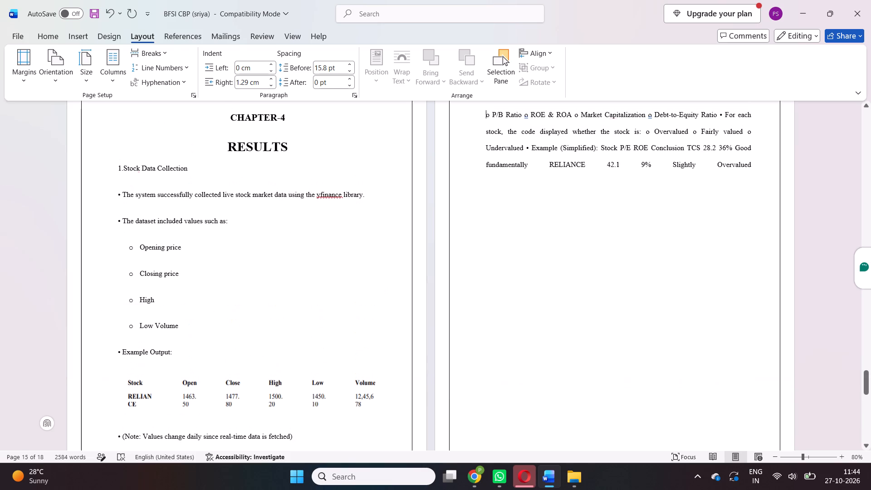
{"action": "left_click", "coordinate": [523, 118]}
{"action": "key", "text": "Return"}
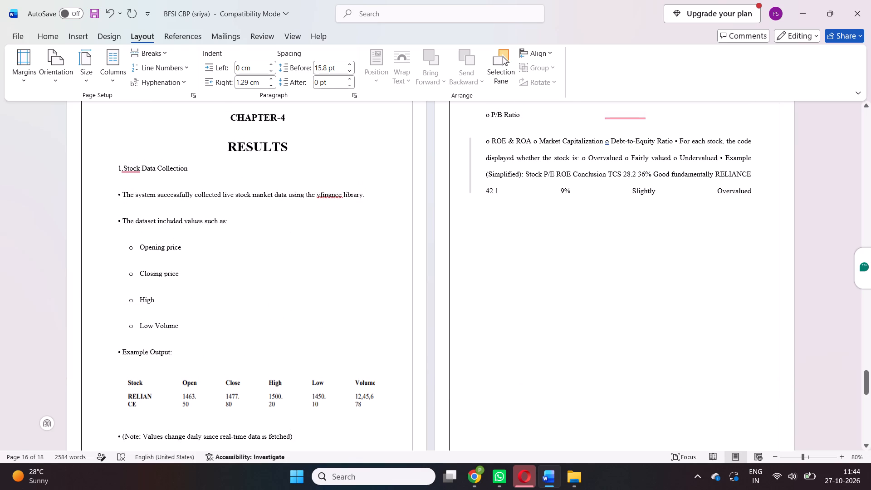
{"action": "left_click", "coordinate": [535, 142]}
{"action": "key", "text": "Return"}
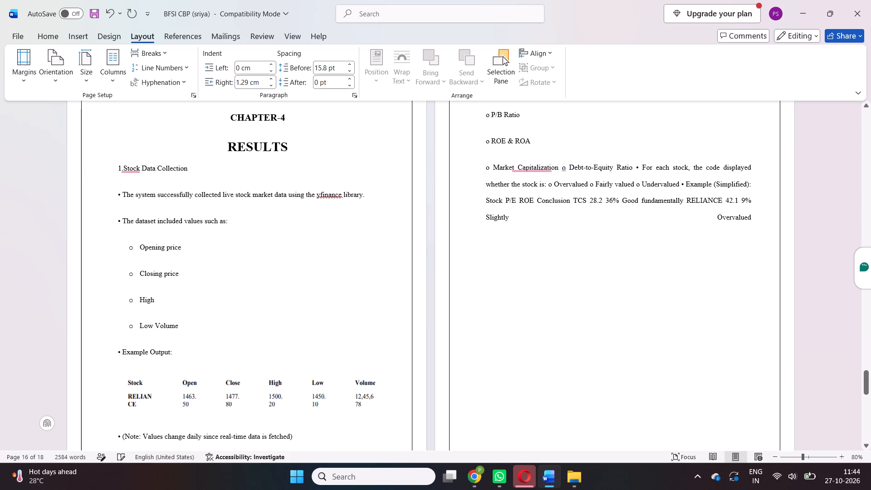
{"action": "left_click", "coordinate": [562, 171]}
{"action": "key", "text": "Return"}
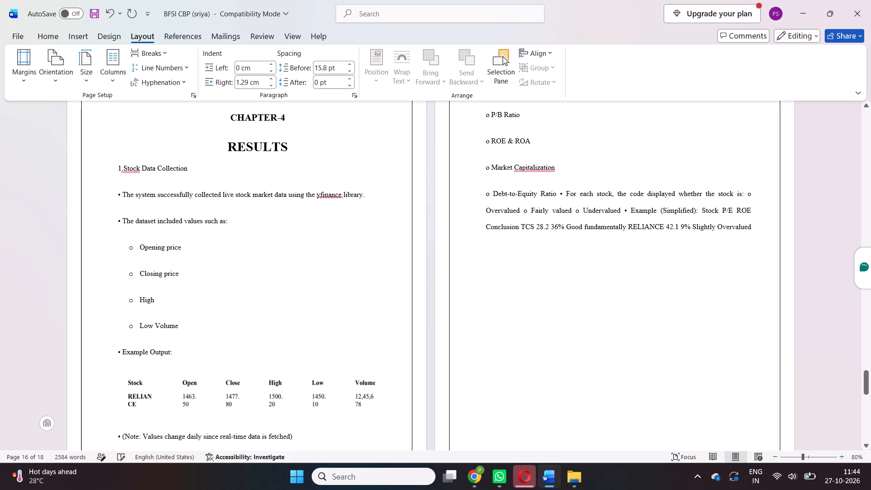
{"action": "left_click", "coordinate": [561, 194]}
{"action": "key", "text": "Return"}
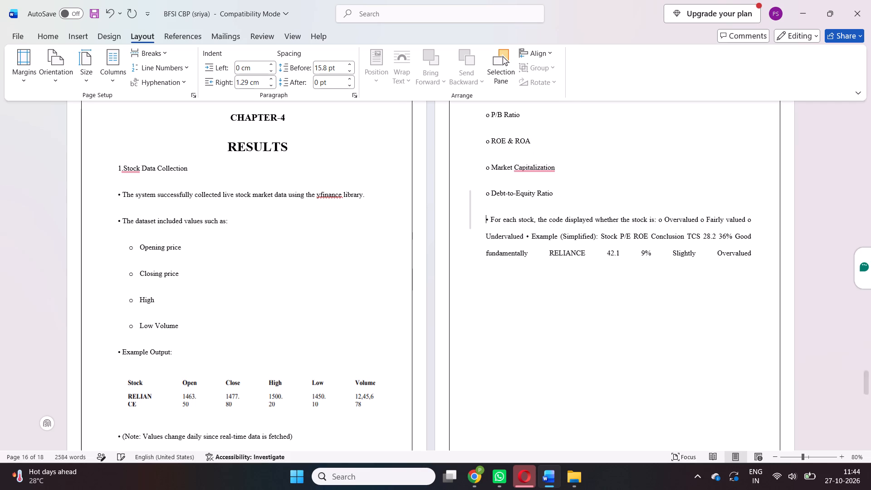
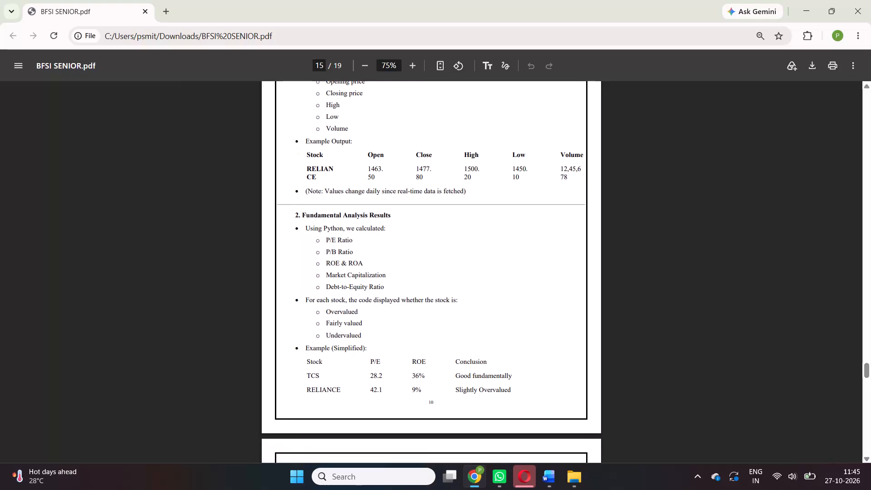
Capture the Example (Simplified) table with Stock, P/E, ROE and Conclusion from the BFSI SENIOR PDF as a screenshot, and return to the Word report.
{"action": "key", "text": "Print"}
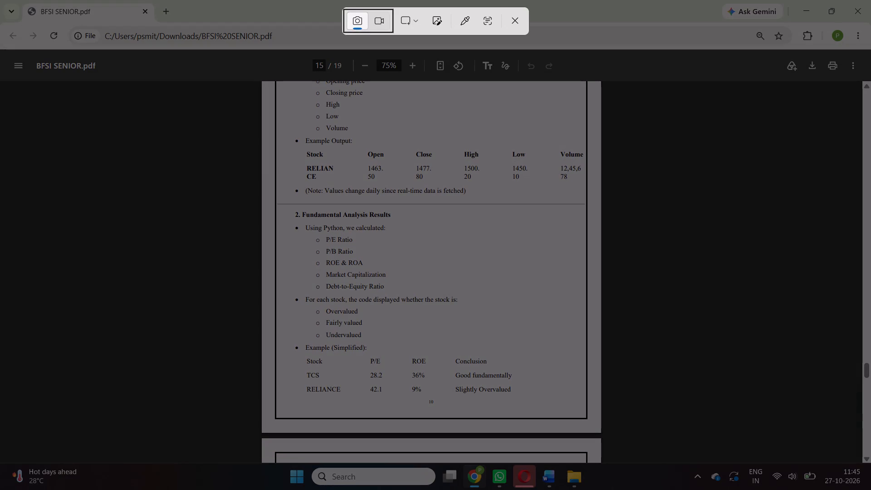
{"action": "left_click_drag", "start_coordinate": [301, 352], "coordinate": [553, 410]}
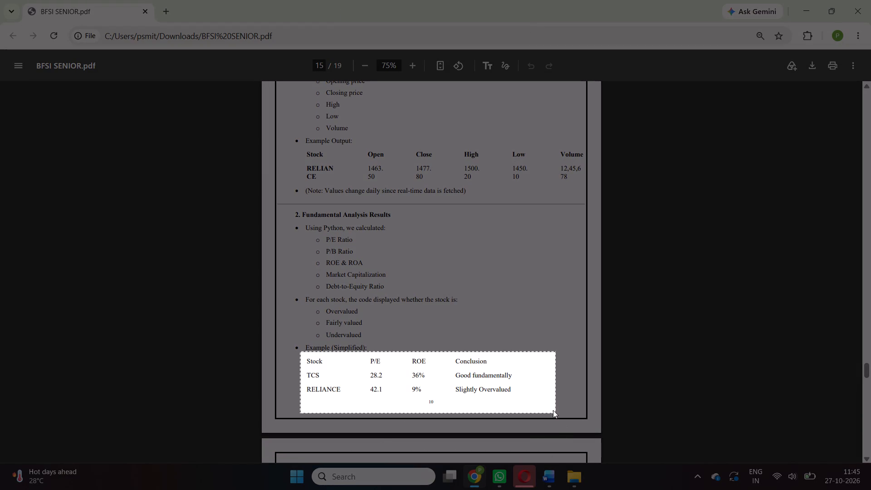
{"action": "left_click_drag", "start_coordinate": [553, 410], "coordinate": [518, 400]}
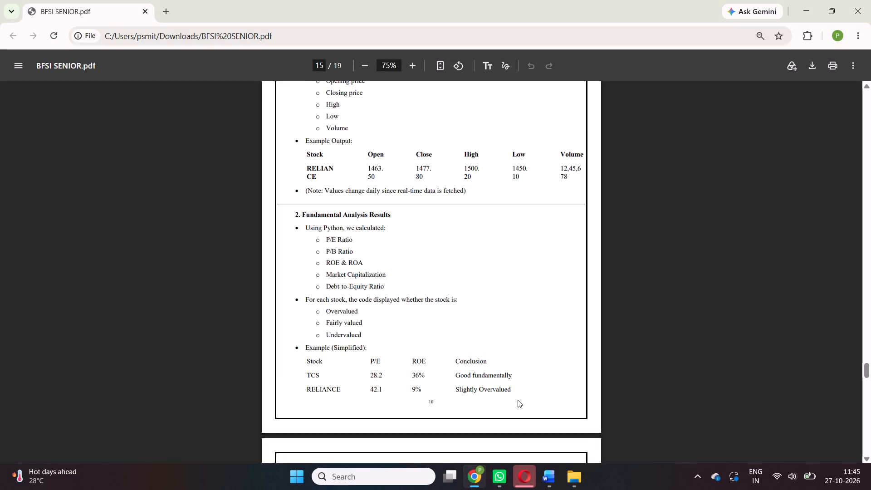
{"action": "scroll", "coordinate": [518, 400], "scroll_direction": "down", "scroll_amount": 4}
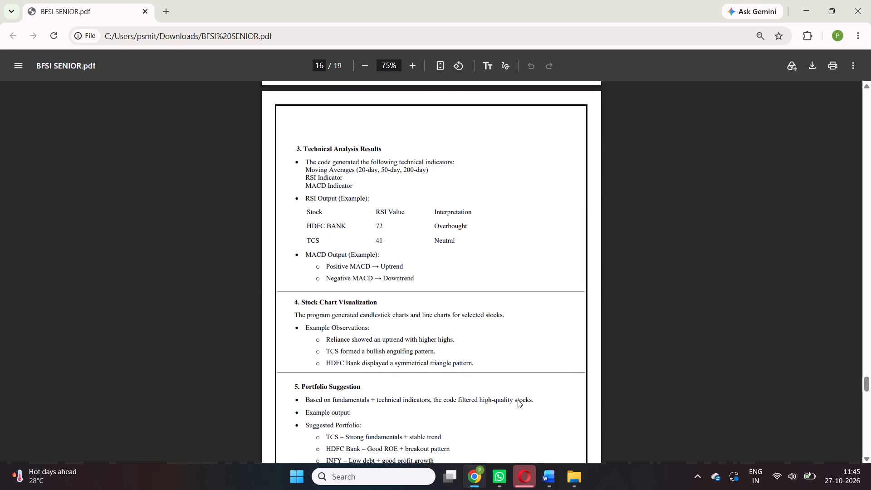
{"action": "left_click", "coordinate": [547, 478]}
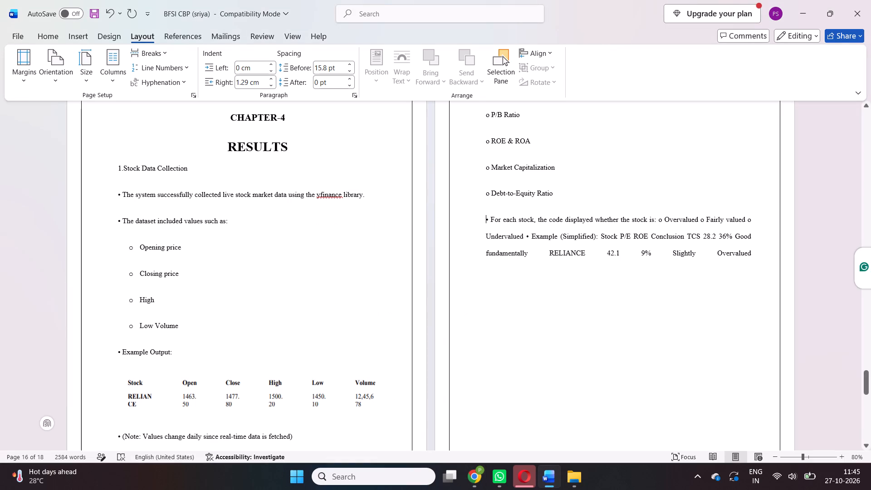
Delete the run-on Stock, P/E, ROE and Conclusion text after "Example (Simplified):" and move that bullet onto its own line.
{"action": "left_click", "coordinate": [602, 238]}
{"action": "key", "text": "Return"}
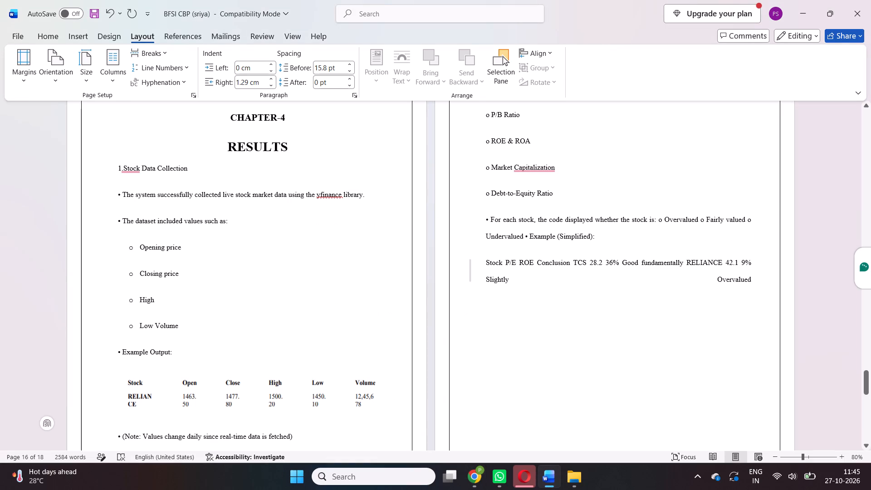
{"action": "left_click_drag", "start_coordinate": [485, 262], "coordinate": [760, 286]}
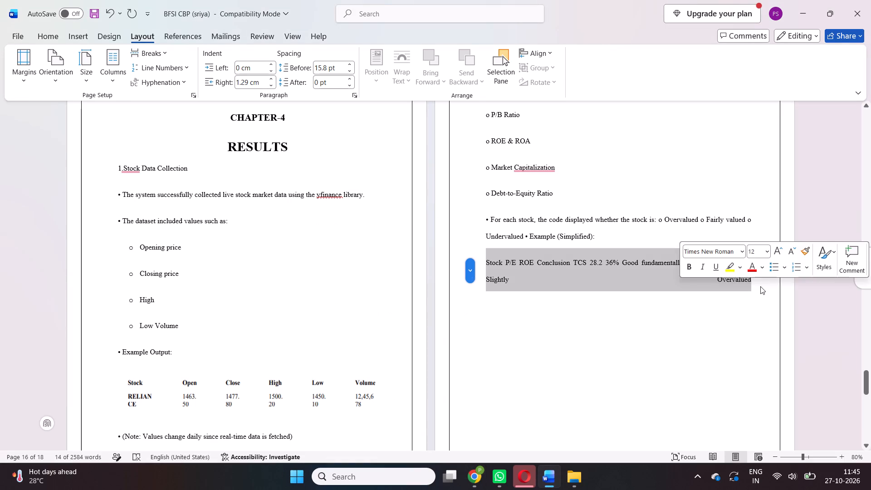
{"action": "key", "text": "BackSpace"}
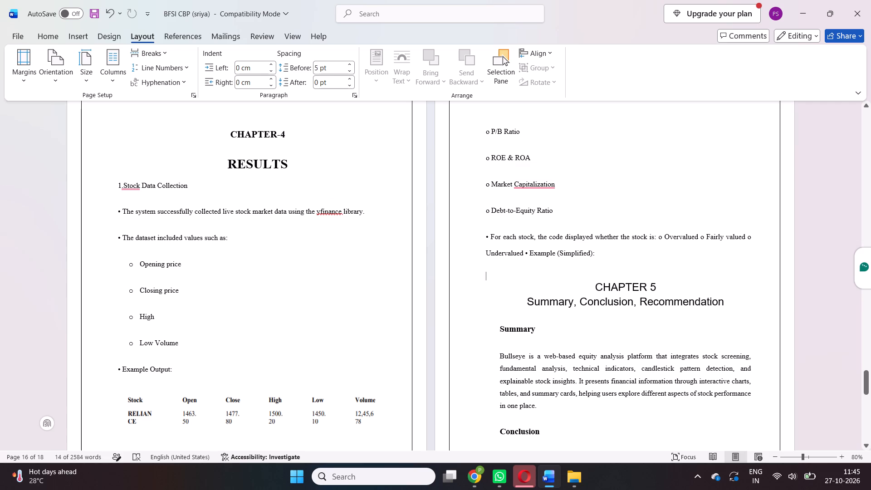
{"action": "left_click", "coordinate": [524, 253]}
{"action": "key", "text": "Return"}
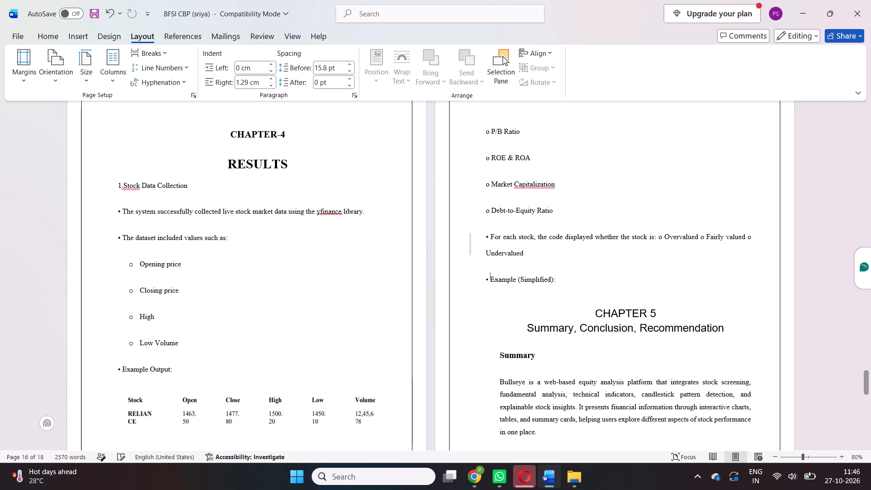
Paste the copied P/E and ROE table image below "• Example (Simplified):" and widen it slightly.
{"action": "left_click", "coordinate": [572, 279]}
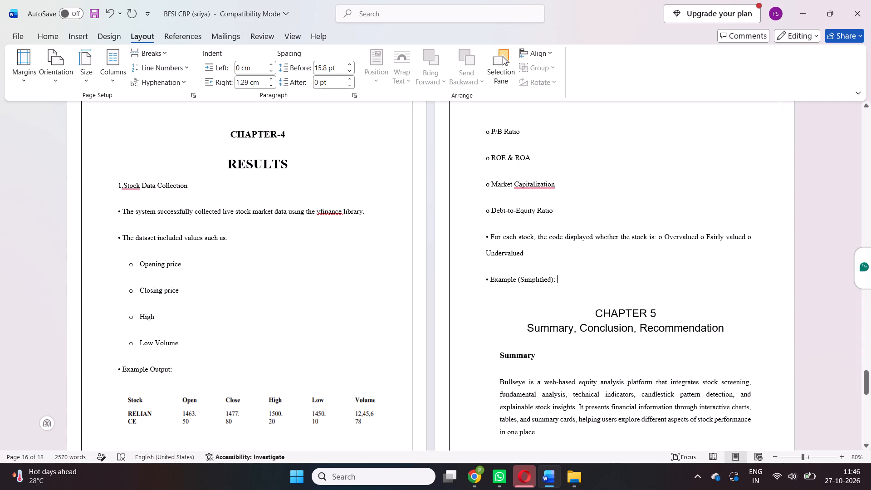
{"action": "key", "text": "Return"}
{"action": "key", "text": "ctrl+v"}
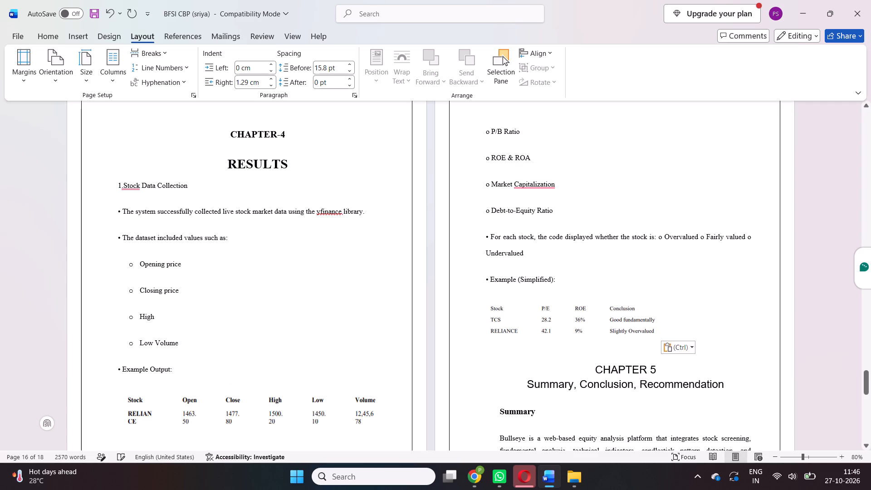
{"action": "left_click", "coordinate": [593, 323]}
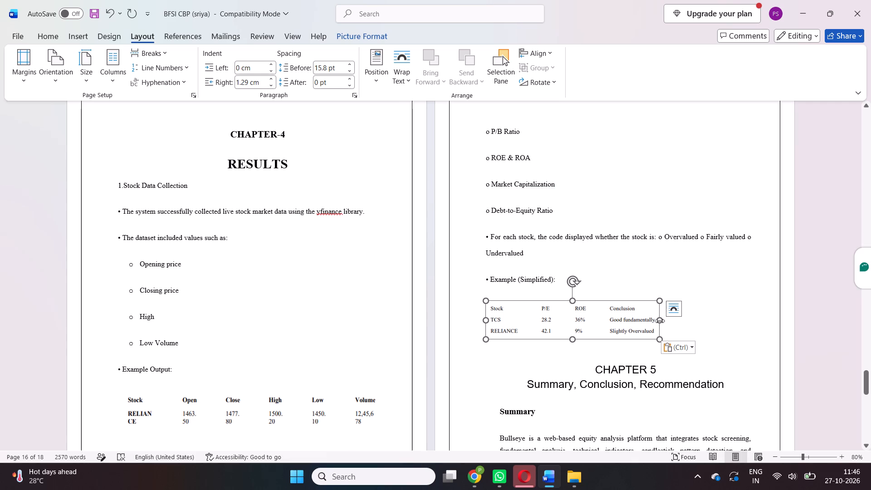
{"action": "left_click_drag", "start_coordinate": [660, 321], "coordinate": [690, 316]}
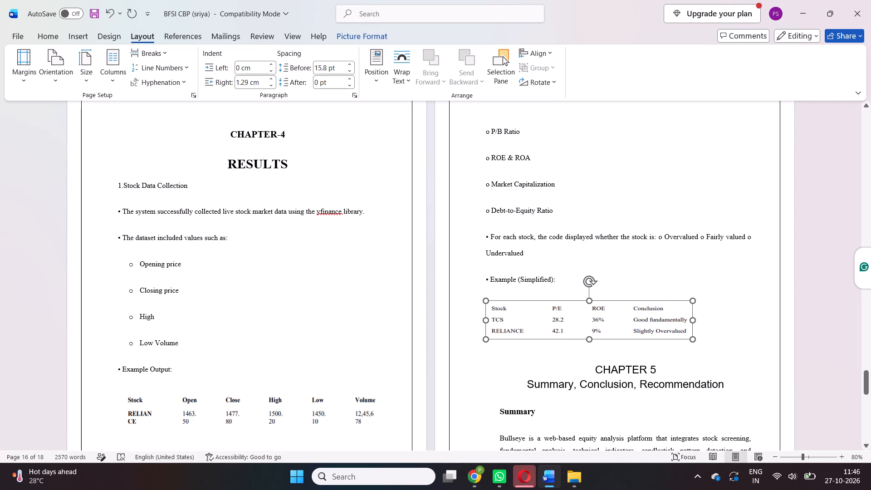
{"action": "left_click_drag", "start_coordinate": [690, 316], "coordinate": [679, 318]}
{"action": "left_click", "coordinate": [734, 307]}
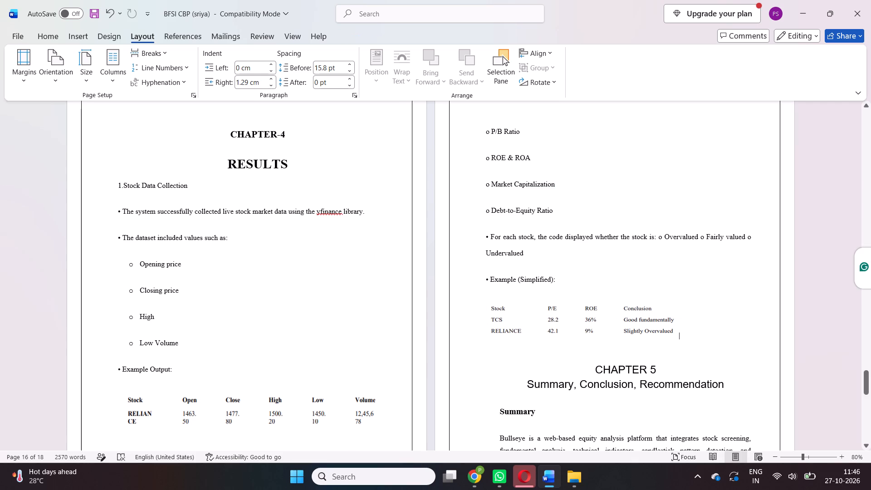
Break the "For each stock" paragraph so Overvalued, Fairly valued and Undervalued each start their own line.
{"action": "scroll", "coordinate": [734, 307], "scroll_direction": "up", "scroll_amount": 1}
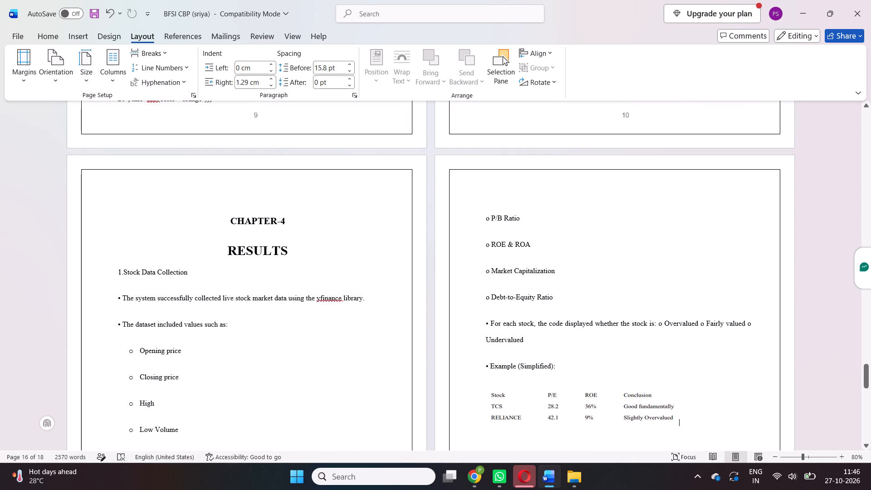
{"action": "left_click", "coordinate": [657, 325]}
{"action": "key", "text": "Return"}
{"action": "scroll", "coordinate": [657, 325], "scroll_direction": "down", "scroll_amount": 1}
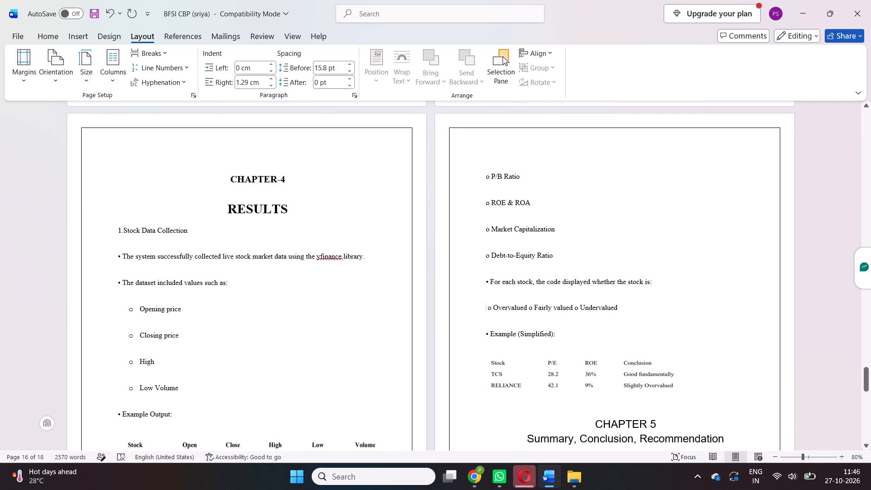
{"action": "left_click", "coordinate": [528, 308]}
{"action": "key", "text": "Return"}
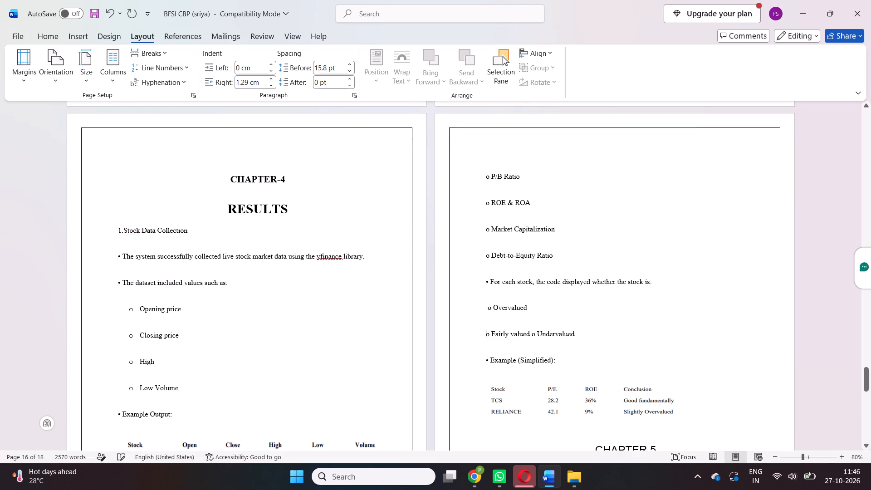
{"action": "left_click", "coordinate": [533, 333]}
{"action": "key", "text": "Return"}
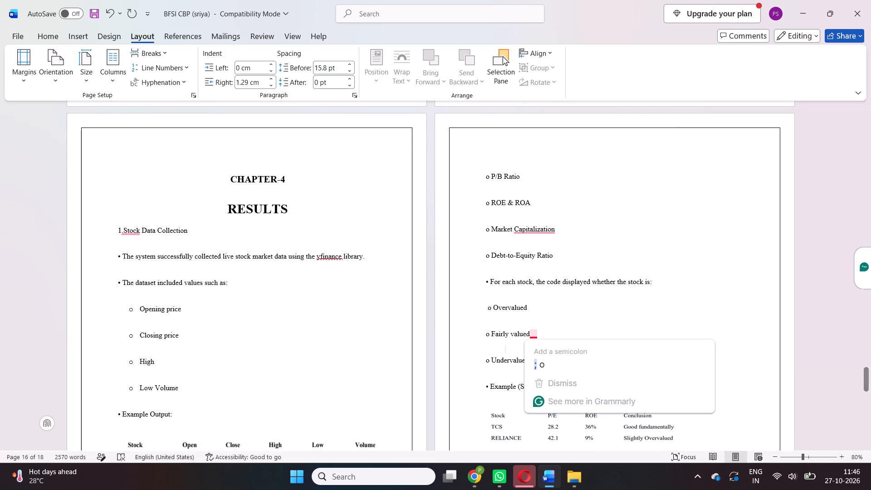
Copy sections 3 Technical Analysis Results to 5 Portfolio Suggestion from BFSI SENIOR.pdf, paste them below the P/E table, and add a new line.
{"action": "scroll", "coordinate": [533, 333], "scroll_direction": "down", "scroll_amount": 3}
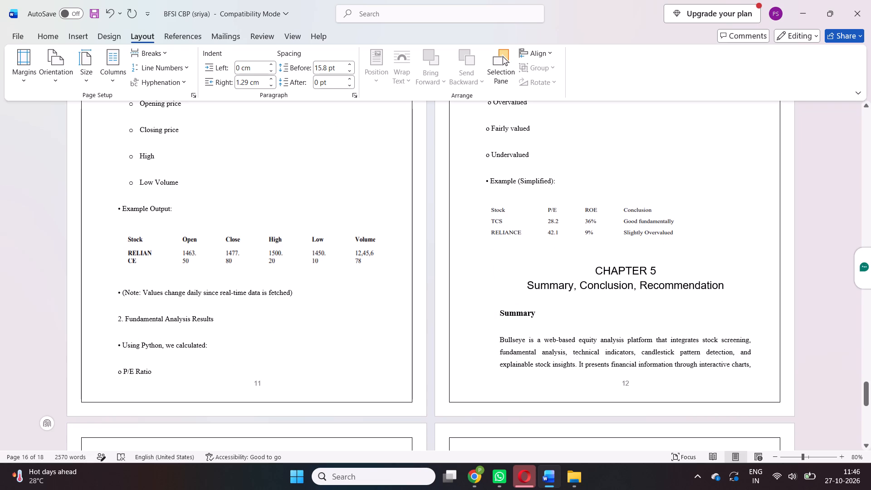
{"action": "left_click", "coordinate": [689, 225]}
{"action": "key", "text": "Return"}
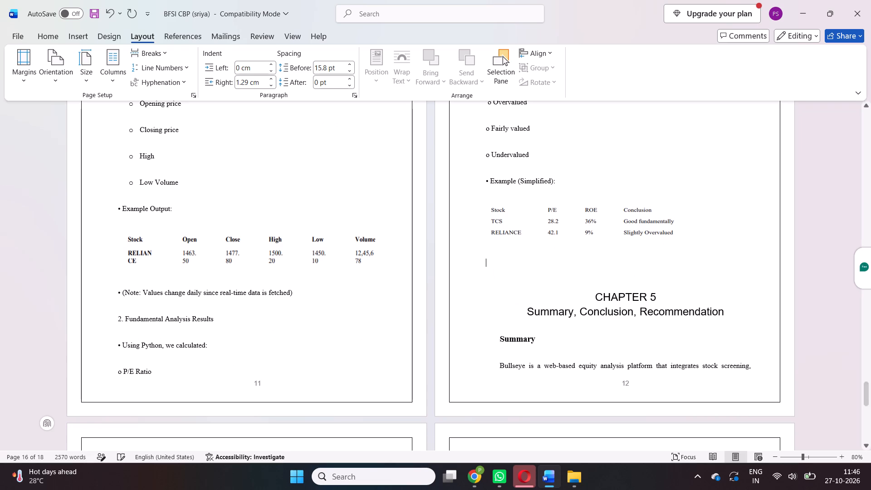
{"action": "left_click", "coordinate": [475, 473]}
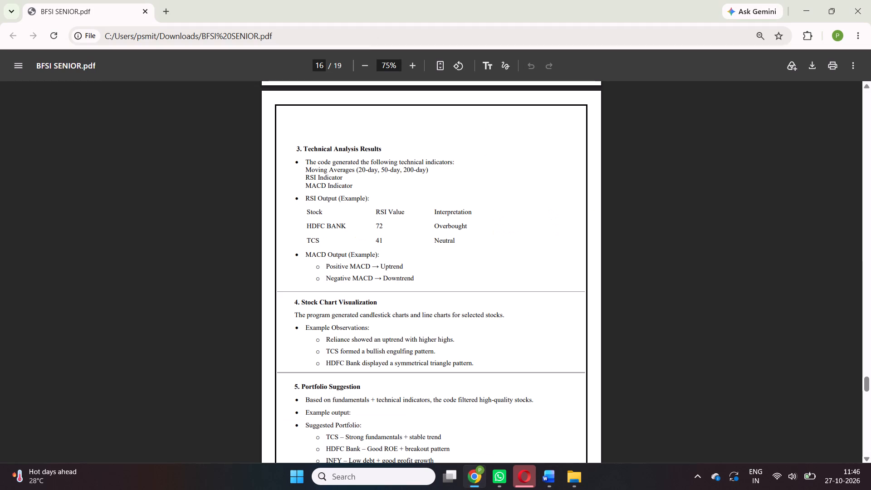
{"action": "scroll", "coordinate": [411, 356], "scroll_direction": "down", "scroll_amount": 1}
{"action": "scroll", "coordinate": [411, 356], "scroll_direction": "up", "scroll_amount": 2}
{"action": "scroll", "coordinate": [411, 356], "scroll_direction": "down", "scroll_amount": 2}
{"action": "scroll", "coordinate": [411, 356], "scroll_direction": "up", "scroll_amount": 1}
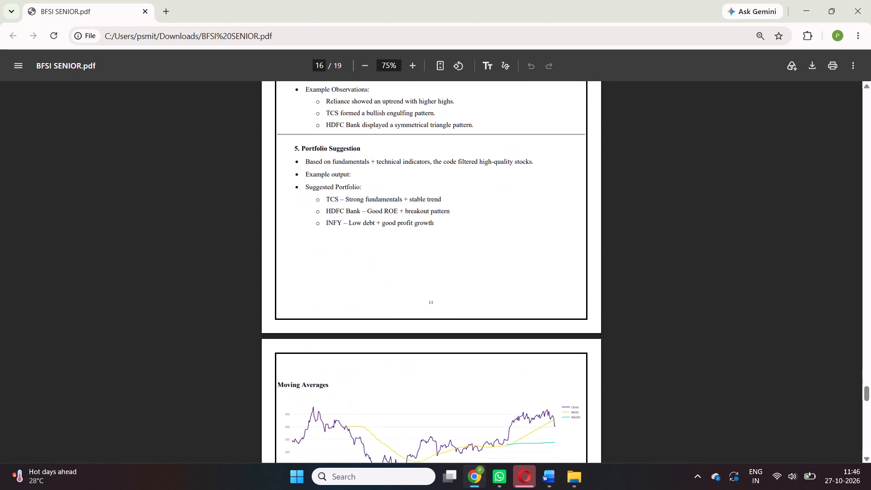
{"action": "scroll", "coordinate": [411, 356], "scroll_direction": "up", "scroll_amount": 1}
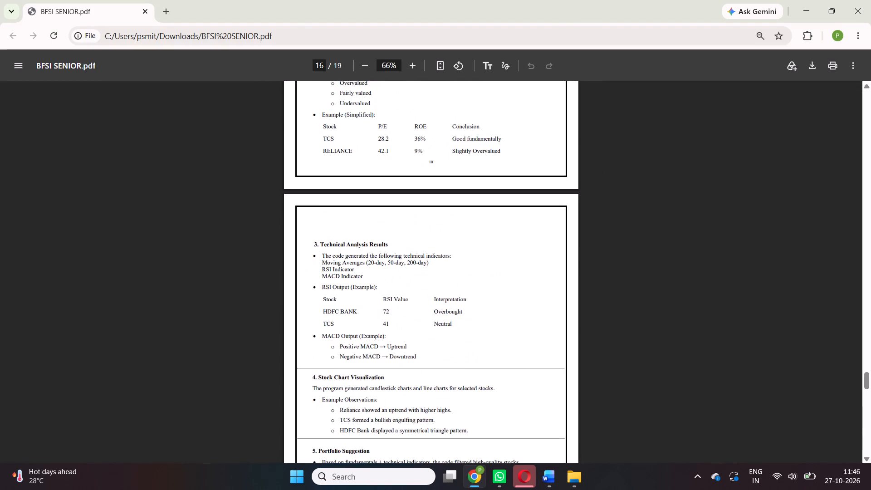
{"action": "scroll", "coordinate": [411, 356], "scroll_direction": "down", "scroll_amount": 1}
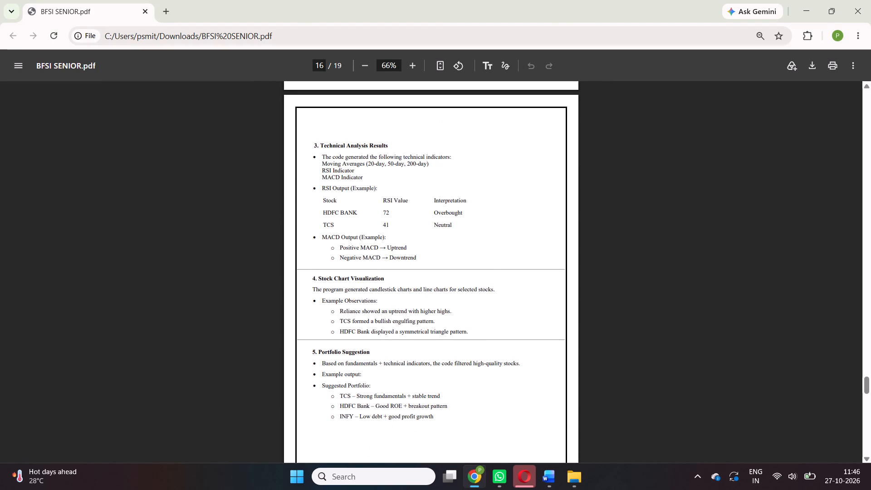
{"action": "left_click_drag", "start_coordinate": [313, 143], "coordinate": [431, 423]}
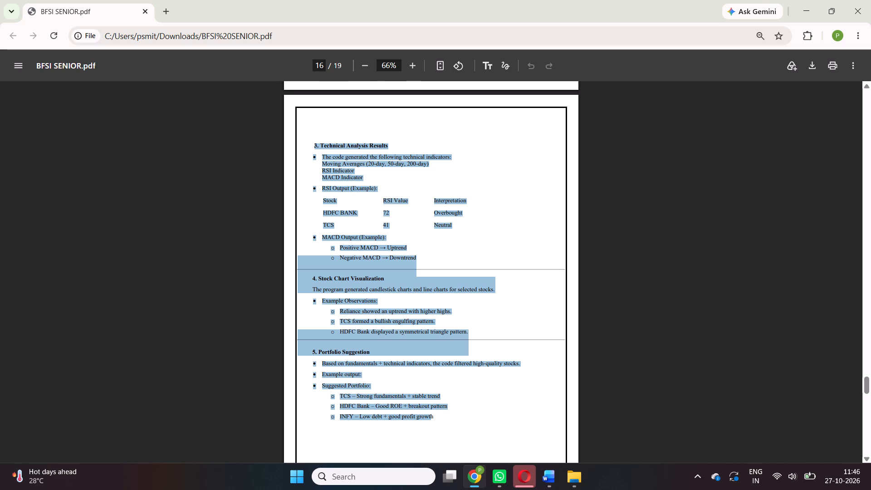
{"action": "left_click_drag", "start_coordinate": [431, 423], "coordinate": [442, 420]}
{"action": "key", "text": "ctrl+c"}
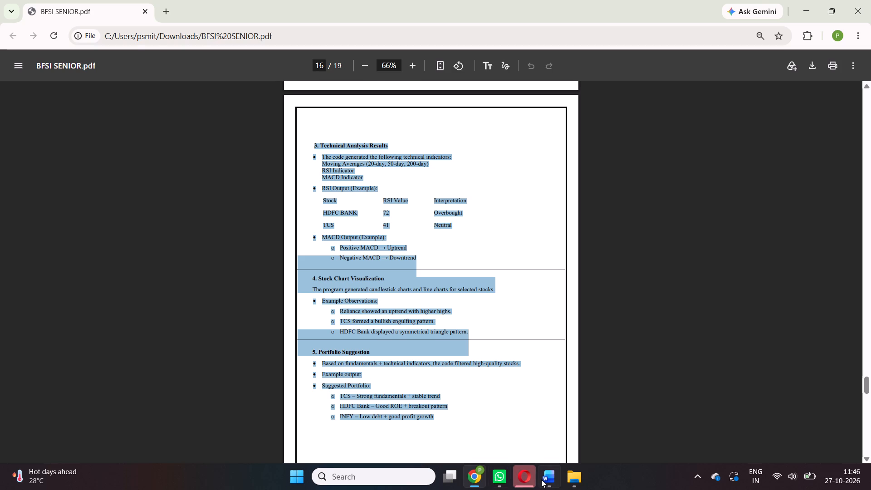
{"action": "left_click", "coordinate": [541, 480]}
{"action": "key", "text": "ctrl+v"}
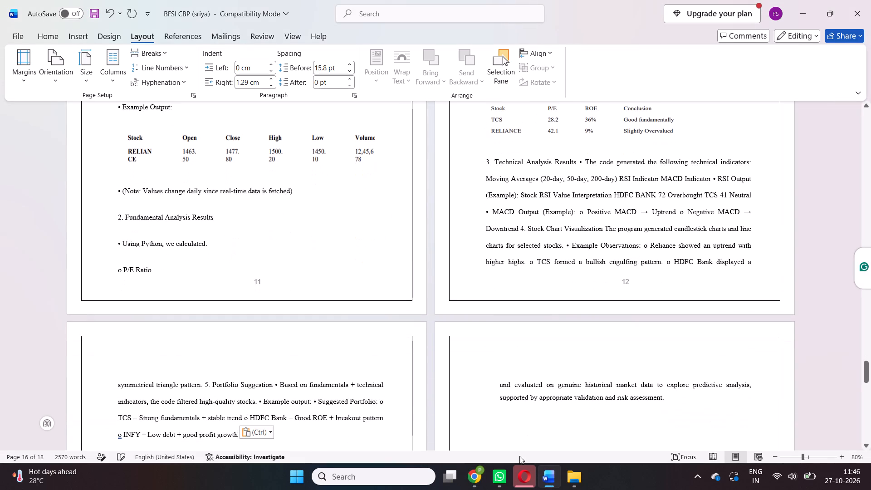
{"action": "scroll", "coordinate": [481, 414], "scroll_direction": "down", "scroll_amount": 1}
{"action": "key", "text": "Return"}
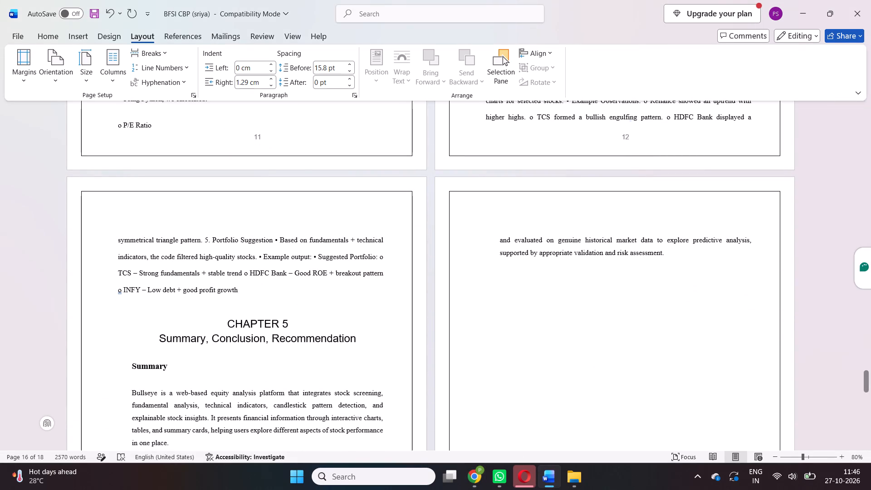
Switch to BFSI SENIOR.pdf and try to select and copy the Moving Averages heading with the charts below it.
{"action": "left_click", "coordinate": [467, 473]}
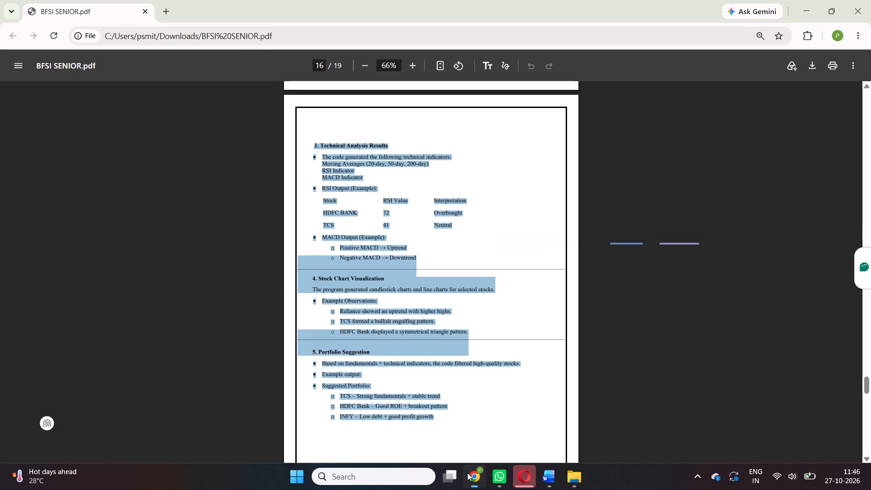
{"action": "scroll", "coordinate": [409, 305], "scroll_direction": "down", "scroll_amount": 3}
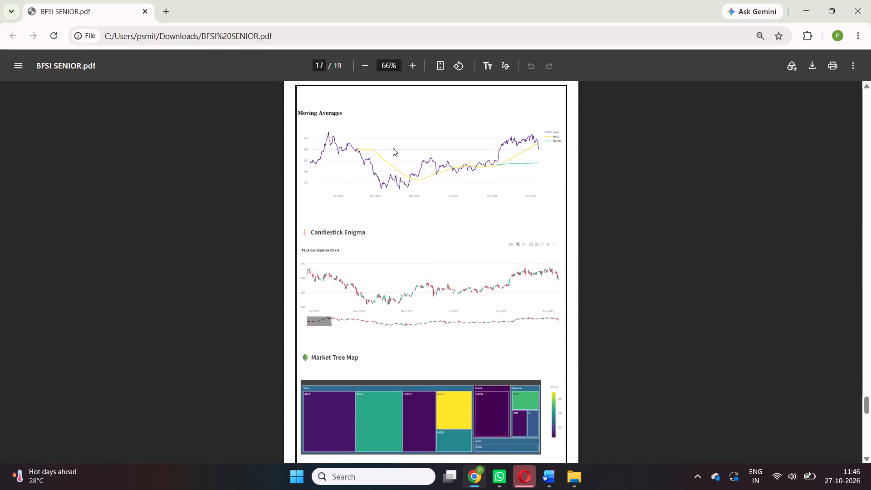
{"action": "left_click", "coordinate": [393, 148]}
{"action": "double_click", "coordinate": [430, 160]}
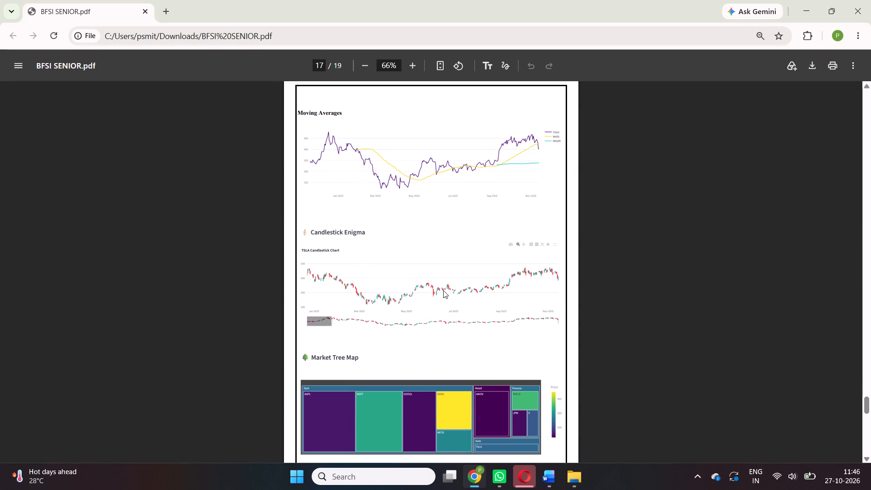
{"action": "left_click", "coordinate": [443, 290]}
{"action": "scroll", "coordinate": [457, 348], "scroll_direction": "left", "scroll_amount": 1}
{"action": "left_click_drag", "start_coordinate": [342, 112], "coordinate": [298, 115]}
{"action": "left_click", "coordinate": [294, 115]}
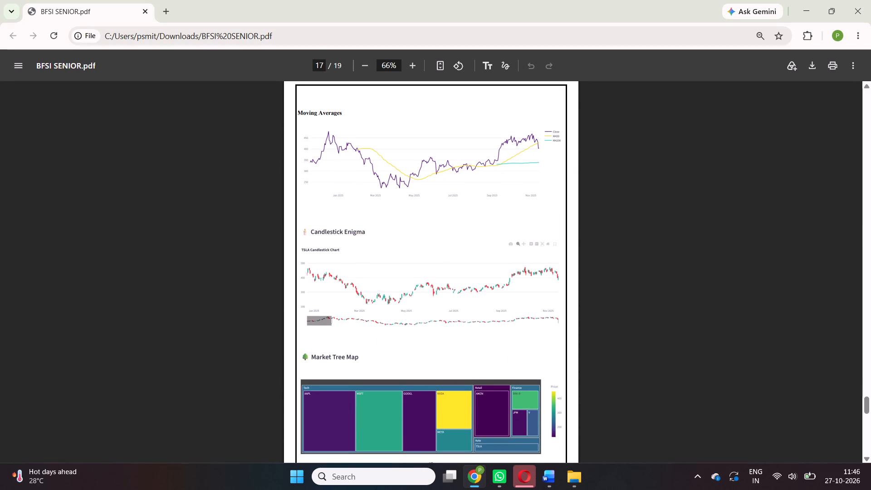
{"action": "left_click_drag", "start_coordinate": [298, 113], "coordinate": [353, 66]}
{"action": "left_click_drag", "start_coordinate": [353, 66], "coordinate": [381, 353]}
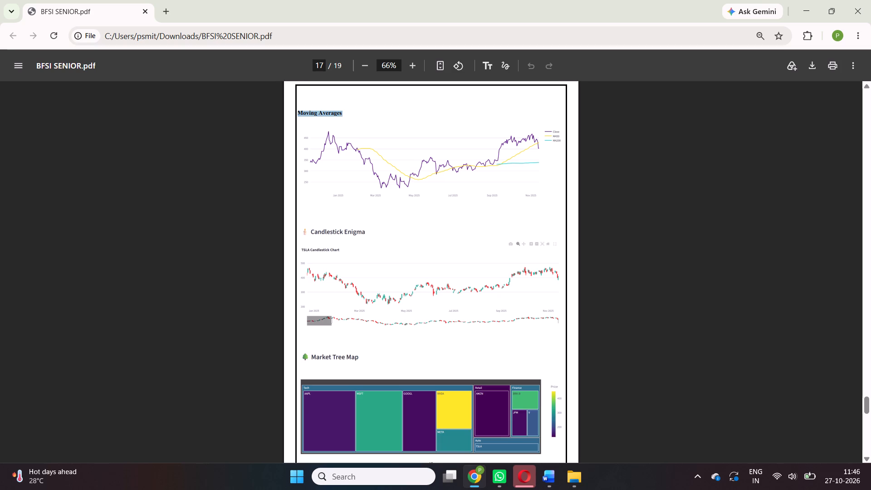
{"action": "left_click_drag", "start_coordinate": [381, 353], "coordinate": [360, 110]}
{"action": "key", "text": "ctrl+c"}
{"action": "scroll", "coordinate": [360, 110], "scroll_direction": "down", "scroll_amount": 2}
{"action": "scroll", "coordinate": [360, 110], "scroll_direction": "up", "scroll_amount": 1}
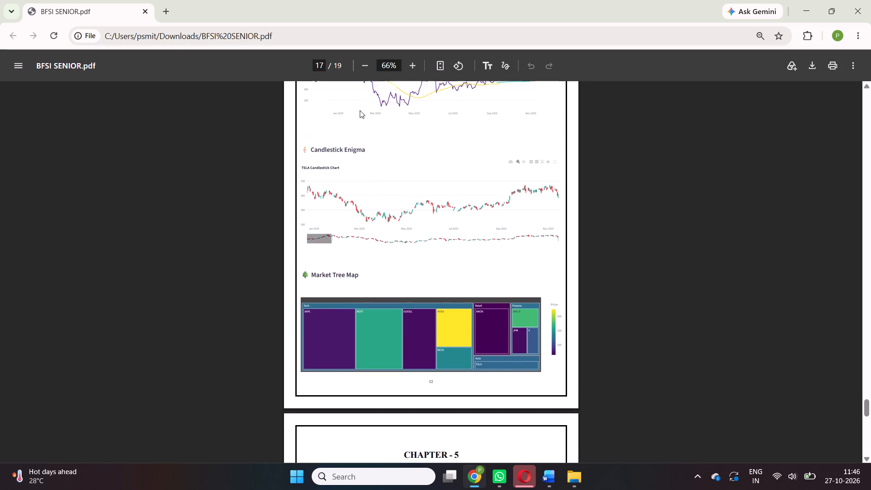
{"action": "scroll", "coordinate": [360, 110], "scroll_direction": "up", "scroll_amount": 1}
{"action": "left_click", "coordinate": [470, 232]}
In the Word report, put the "3. Technical Analysis Results" heading on its own line above the first technical indicators bullet.
{"action": "left_click", "coordinate": [549, 480]}
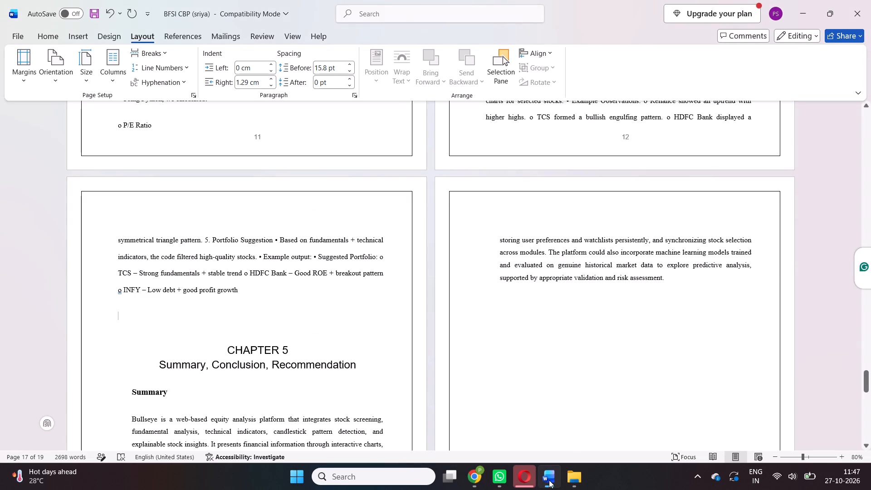
{"action": "scroll", "coordinate": [438, 328], "scroll_direction": "up", "scroll_amount": 1}
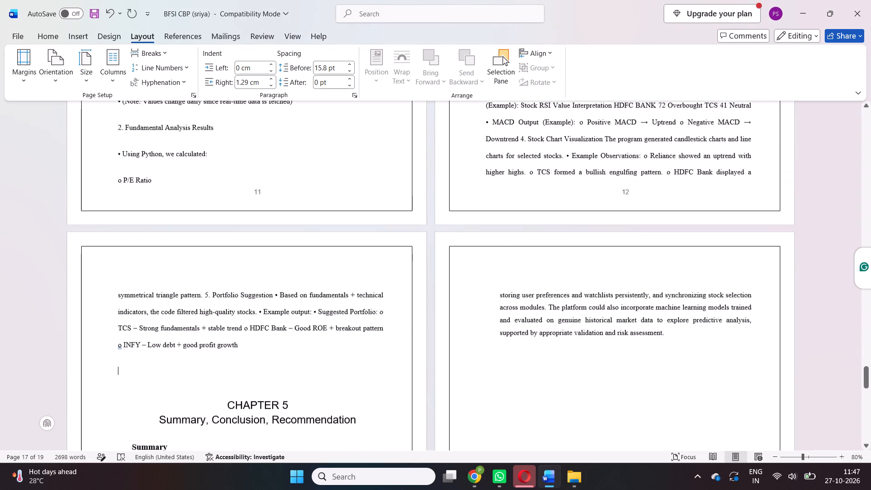
{"action": "scroll", "coordinate": [438, 328], "scroll_direction": "up", "scroll_amount": 1}
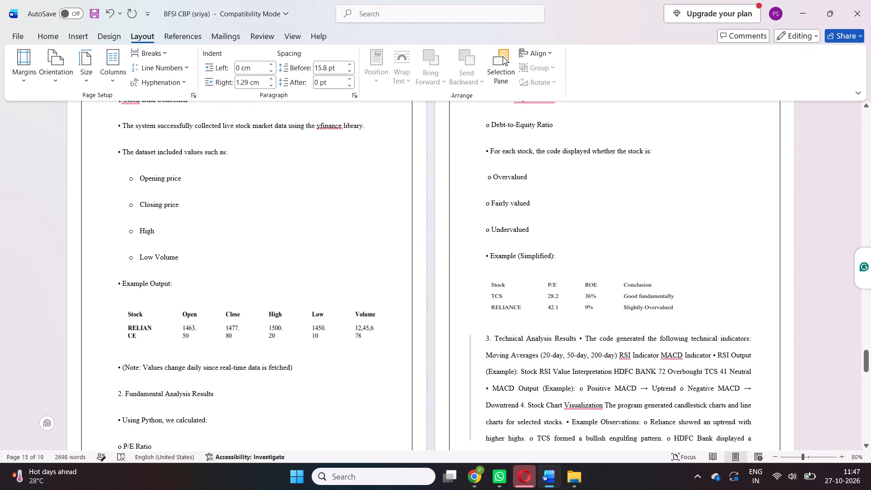
{"action": "left_click", "coordinate": [577, 336]}
{"action": "key", "text": "Right"}
{"action": "key", "text": "Return"}
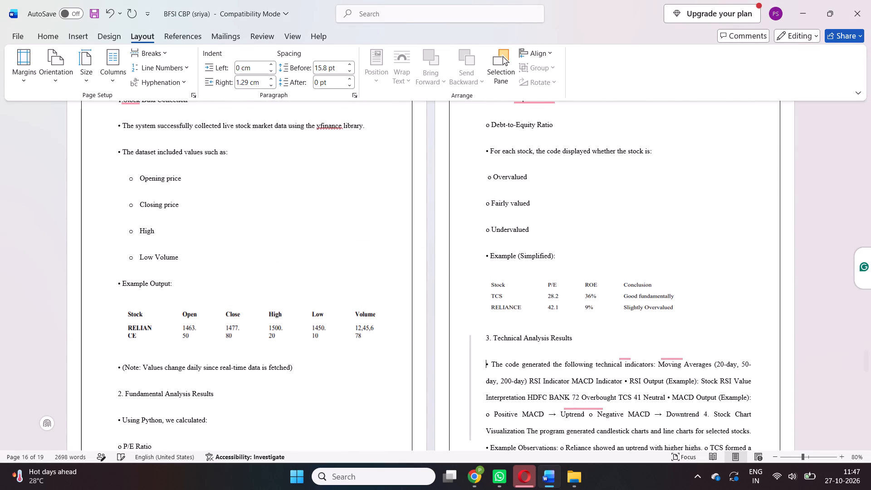
Check section 3's layout in BFSI SENIOR.pdf and start the "RSI Output (Example)" and "MACD Output (Example)" bullets on their own lines in Word.
{"action": "scroll", "coordinate": [577, 336], "scroll_direction": "down", "scroll_amount": 1}
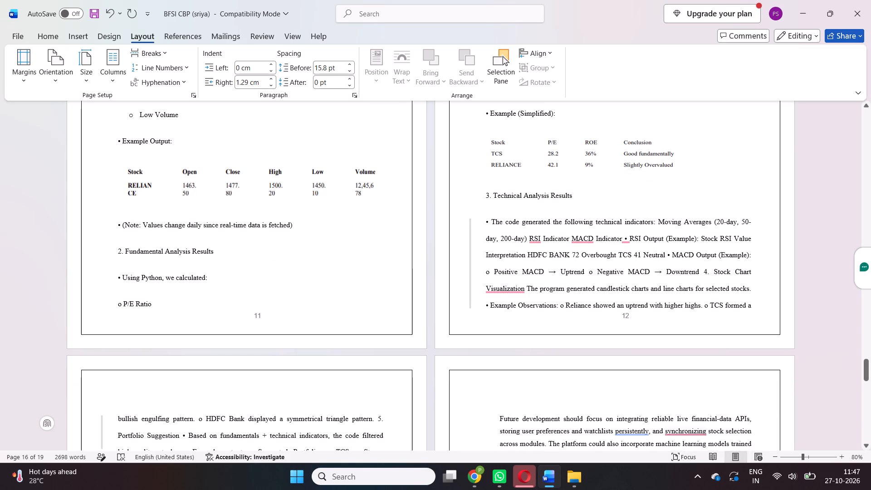
{"action": "left_click", "coordinate": [657, 223]}
{"action": "left_click", "coordinate": [473, 478]}
{"action": "scroll", "coordinate": [446, 262], "scroll_direction": "up", "scroll_amount": 1}
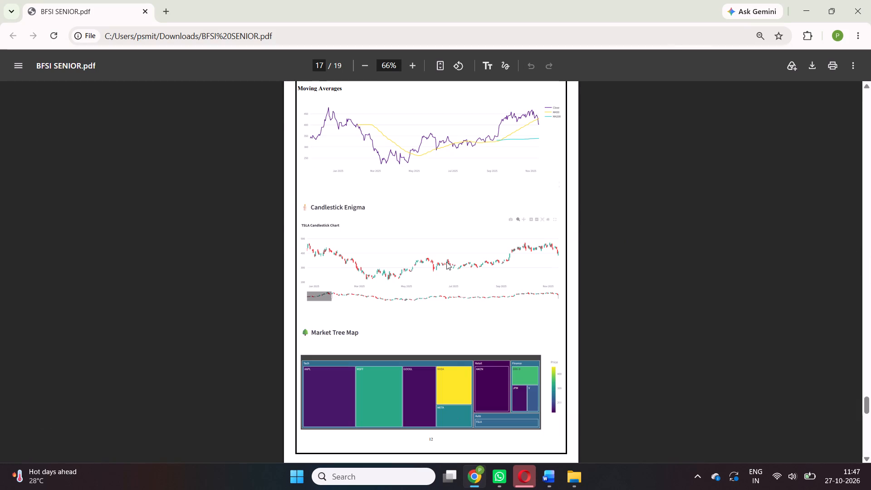
{"action": "scroll", "coordinate": [446, 262], "scroll_direction": "up", "scroll_amount": 4}
{"action": "scroll", "coordinate": [446, 262], "scroll_direction": "down", "scroll_amount": 2}
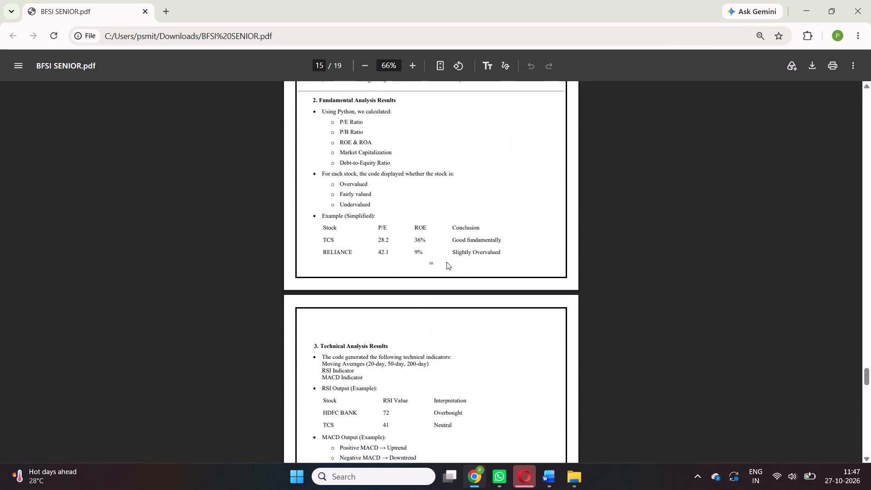
{"action": "scroll", "coordinate": [446, 262], "scroll_direction": "down", "scroll_amount": 2}
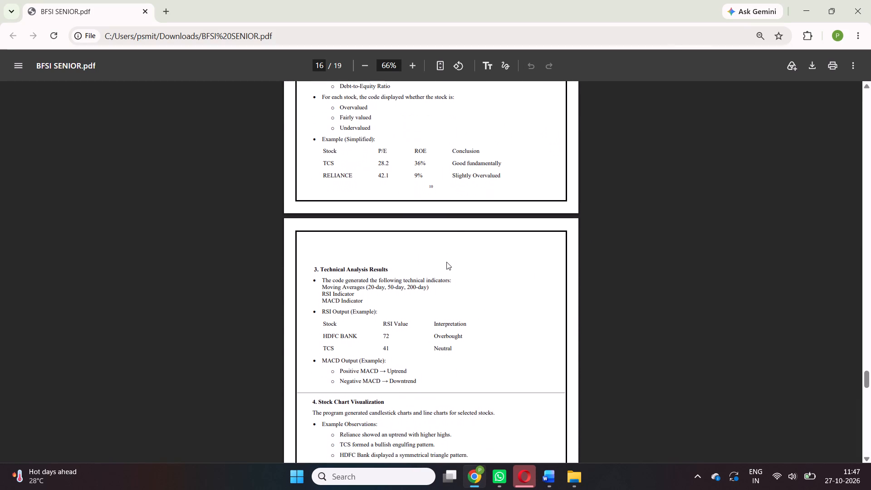
{"action": "left_click", "coordinate": [552, 485]}
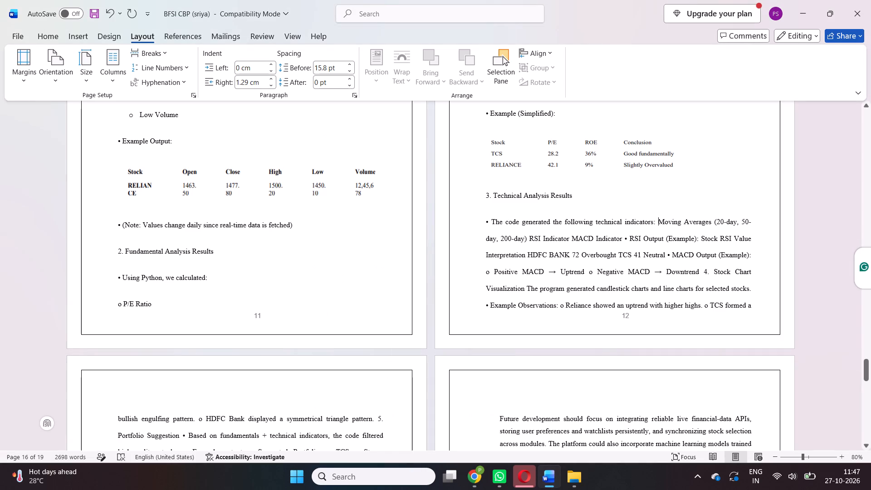
{"action": "left_click", "coordinate": [624, 240]}
{"action": "key", "text": "Return"}
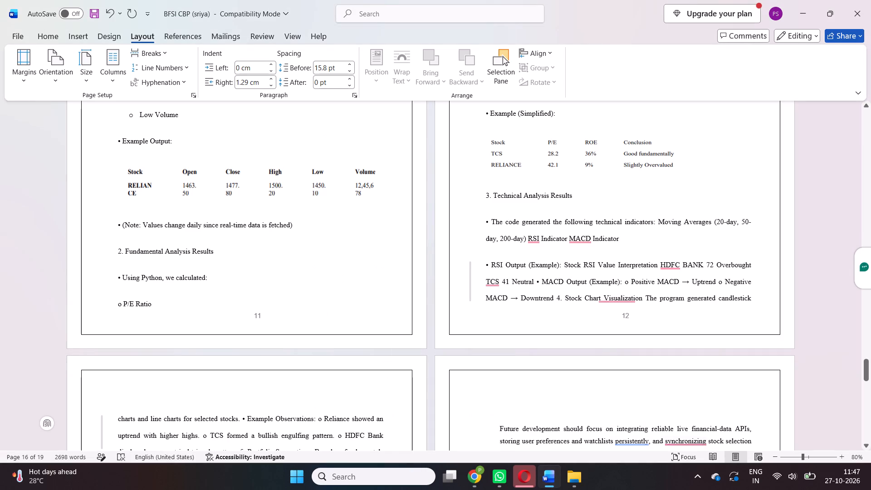
{"action": "left_click", "coordinate": [536, 280]}
{"action": "key", "text": "Return"}
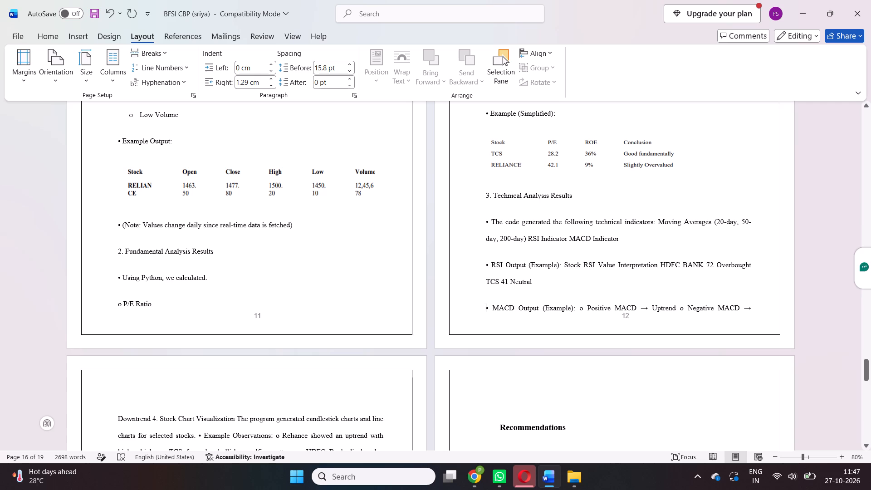
Start the Positive MACD and Negative MACD items and the "4. Stock Chart Visualization" text each on a new line.
{"action": "left_click", "coordinate": [579, 309]}
{"action": "key", "text": "Return"}
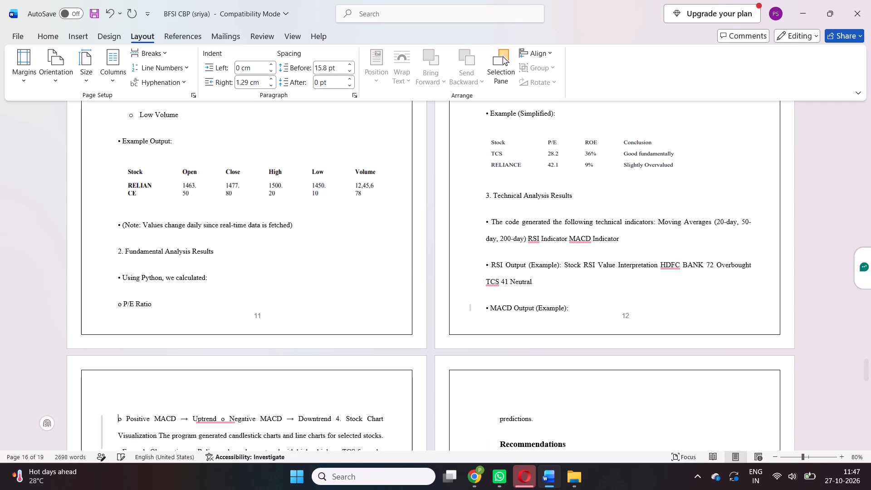
{"action": "scroll", "coordinate": [485, 300], "scroll_direction": "down", "scroll_amount": 2}
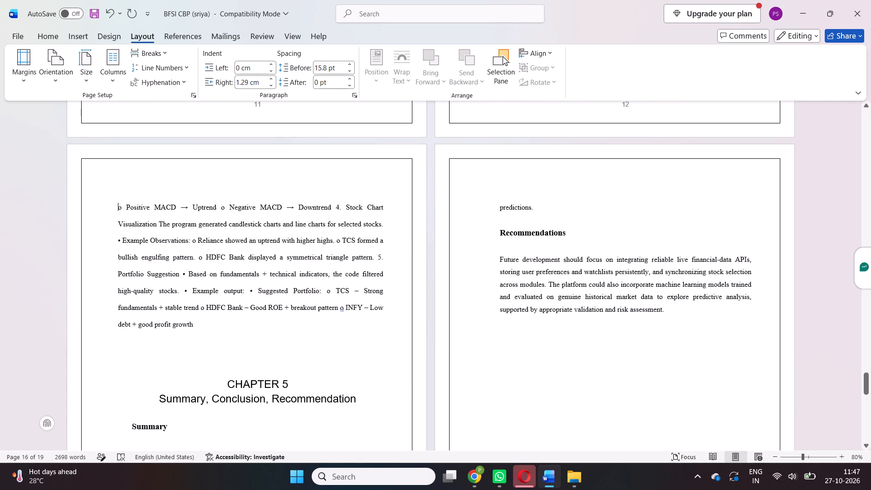
{"action": "left_click", "coordinate": [220, 208]}
{"action": "key", "text": "Return"}
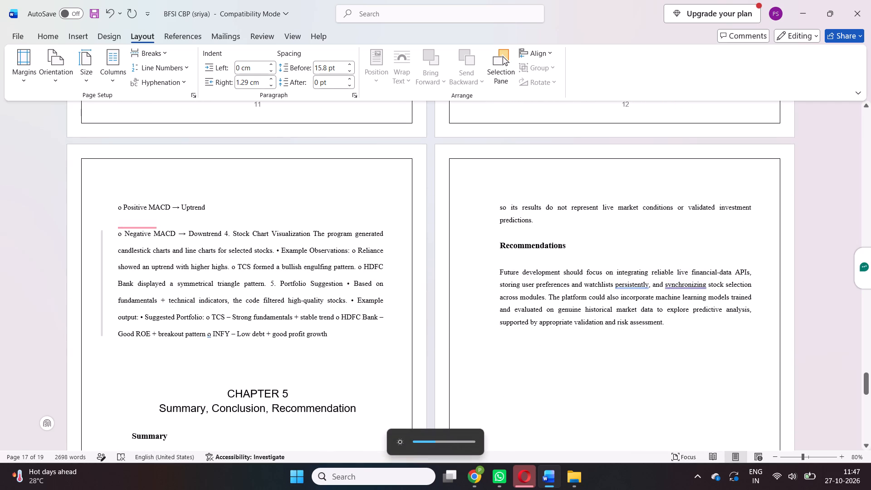
{"action": "left_click", "coordinate": [224, 233]}
{"action": "key", "text": "Return"}
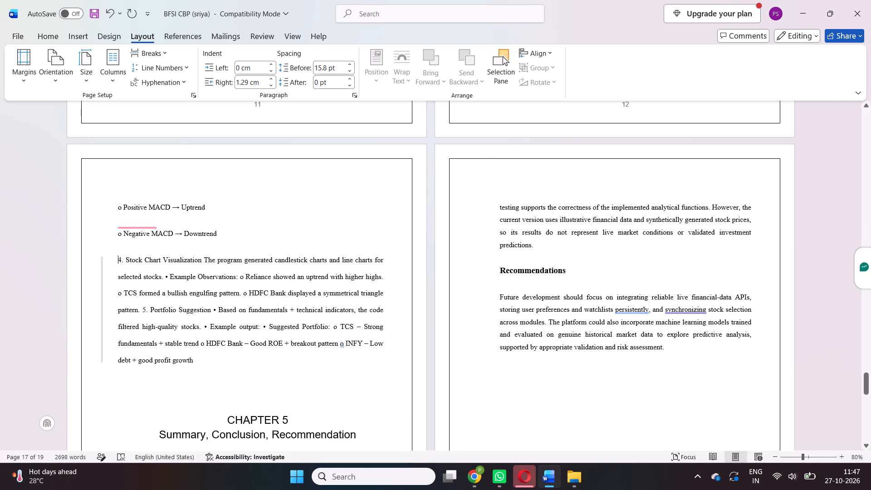
Break section 4 so "Example Observations:" and the Reliance, TCS and HDFC Bank observations each start their own line.
{"action": "left_click", "coordinate": [240, 277]}
{"action": "key", "text": "Return"}
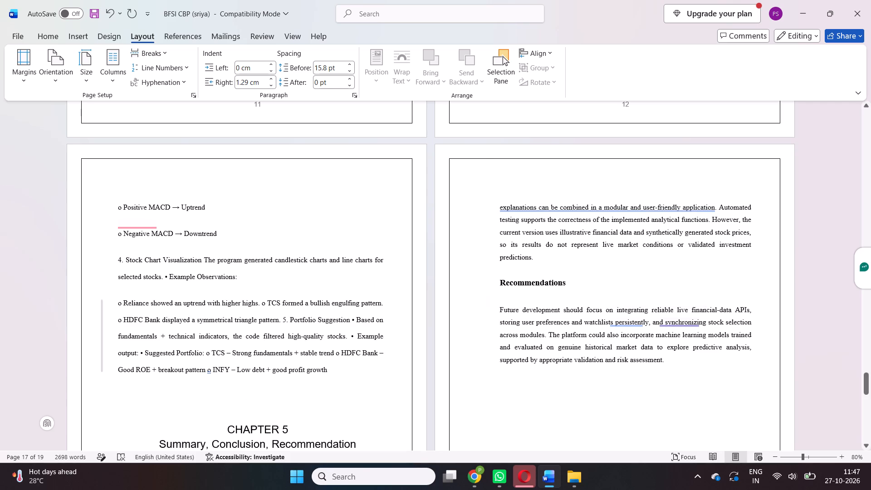
{"action": "left_click", "coordinate": [165, 274]}
{"action": "key", "text": "Return"}
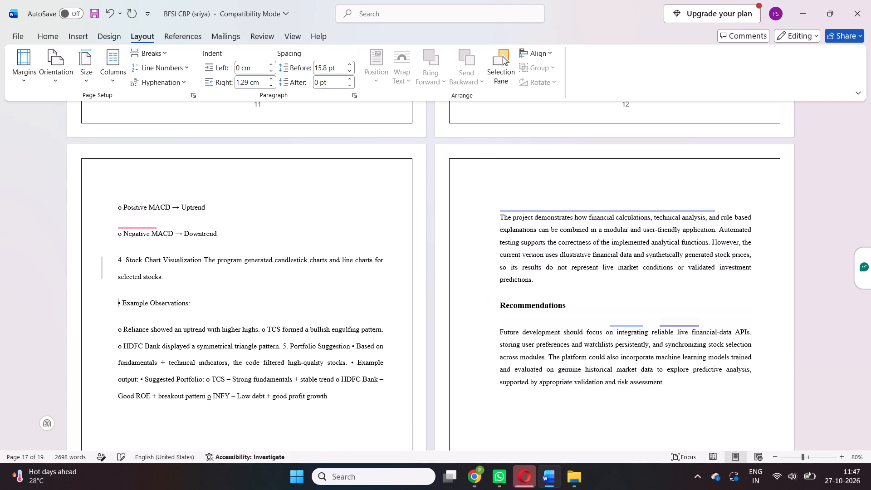
{"action": "left_click", "coordinate": [261, 329]}
{"action": "key", "text": "Return"}
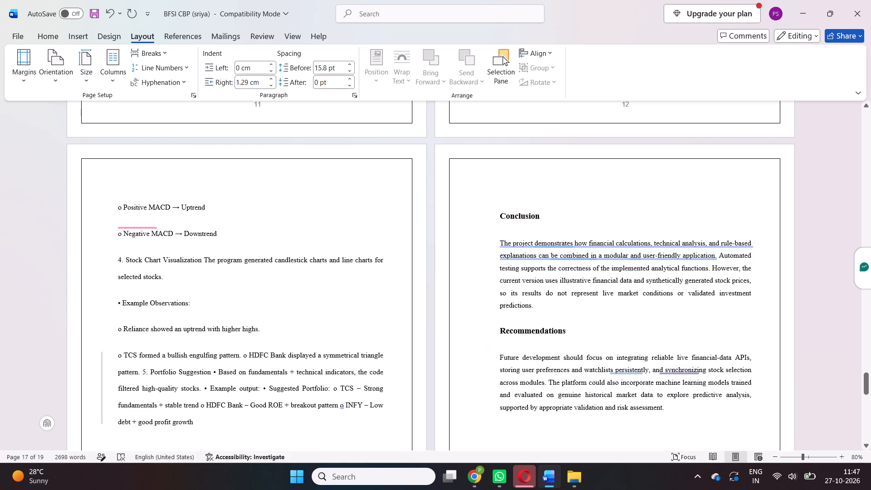
{"action": "left_click", "coordinate": [243, 357]}
{"action": "key", "text": "Return"}
Start "5. Portfolio Suggestion" and its "Based on fundamentals", "Example output:" and "Suggested Portfolio:" bullets each on a new line.
{"action": "scroll", "coordinate": [243, 357], "scroll_direction": "down", "scroll_amount": 1}
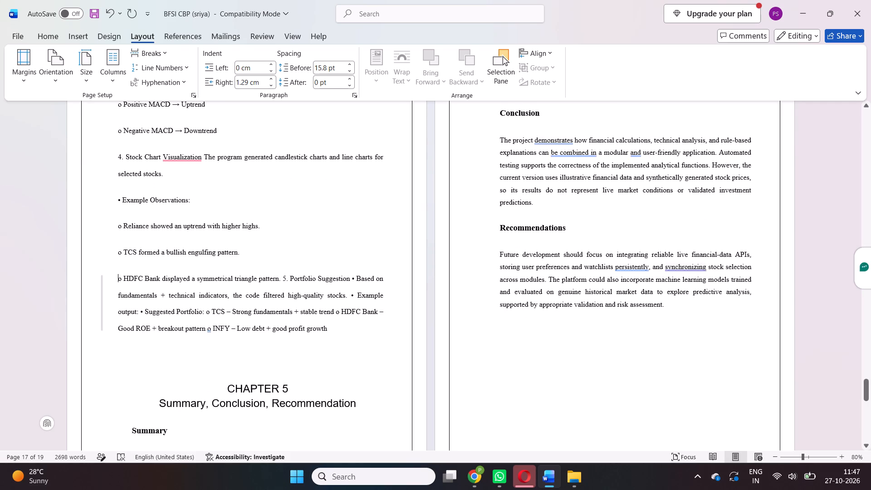
{"action": "left_click", "coordinate": [283, 280]}
{"action": "key", "text": "Return"}
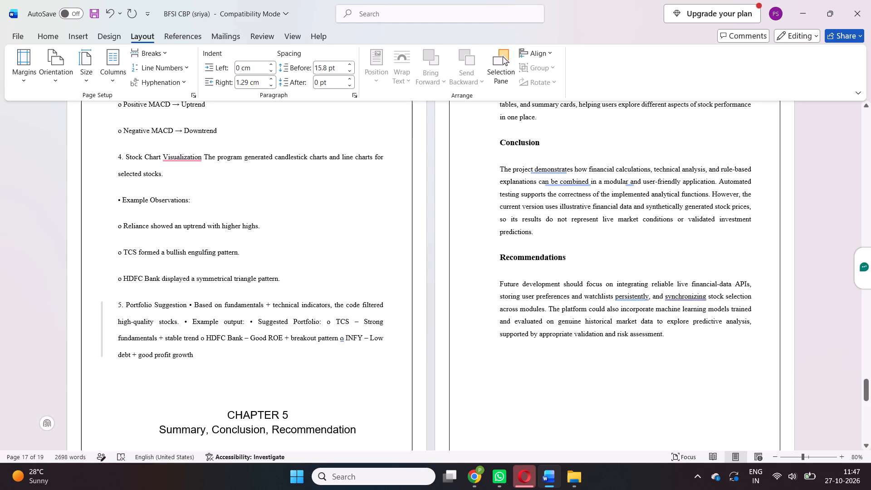
{"action": "left_click", "coordinate": [184, 321]}
{"action": "key", "text": "Return"}
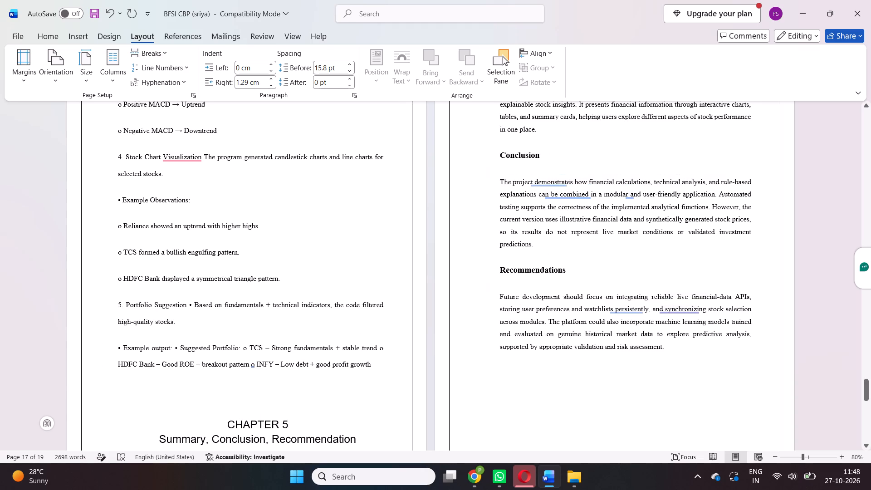
{"action": "left_click", "coordinate": [188, 304]}
{"action": "key", "text": "Return"}
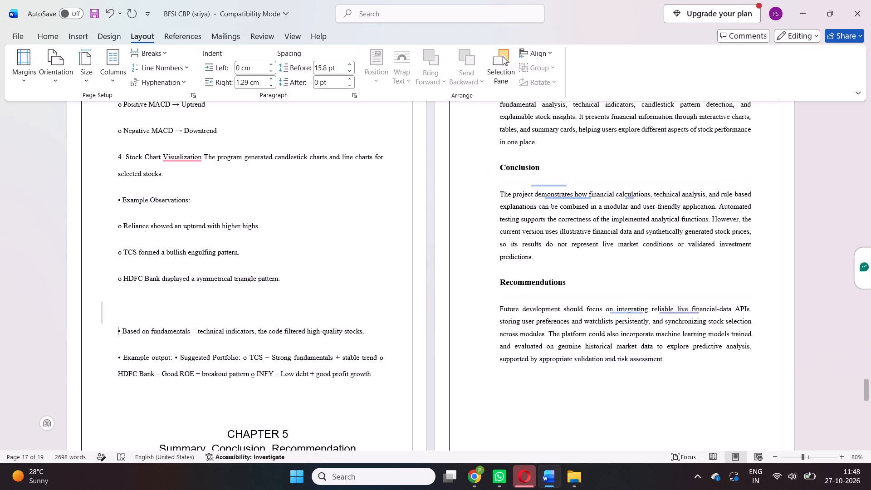
{"action": "scroll", "coordinate": [188, 304], "scroll_direction": "down", "scroll_amount": 1}
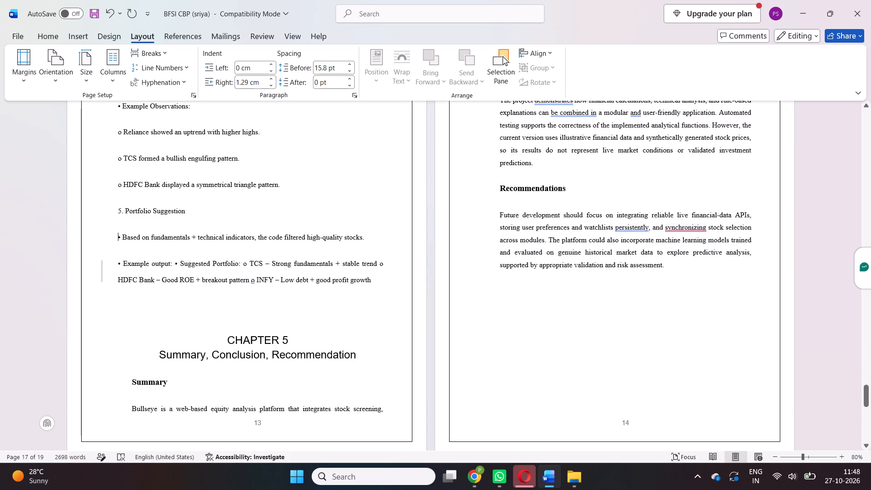
{"action": "left_click", "coordinate": [174, 262]}
{"action": "key", "text": "Return"}
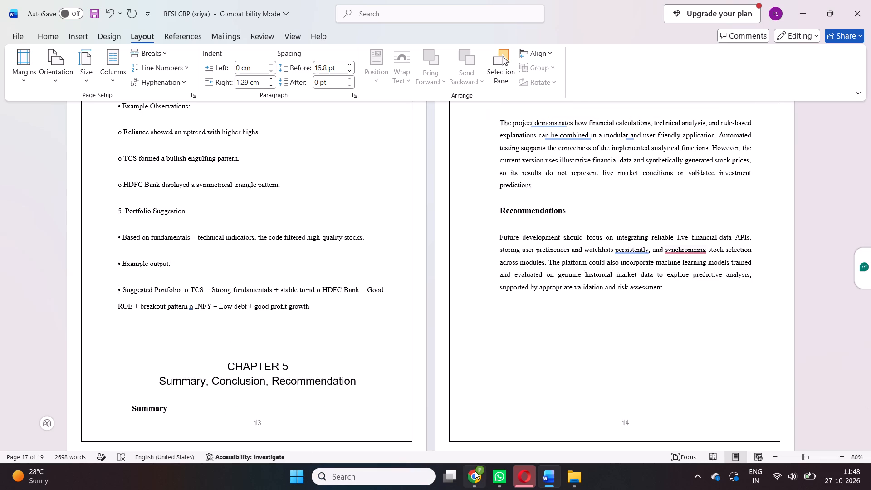
Capture a screen snip of the "RSI Output (Example)" table in section 3 of BFSI SENIOR.pdf.
{"action": "left_click", "coordinate": [475, 471]}
{"action": "scroll", "coordinate": [409, 258], "scroll_direction": "down", "scroll_amount": 2}
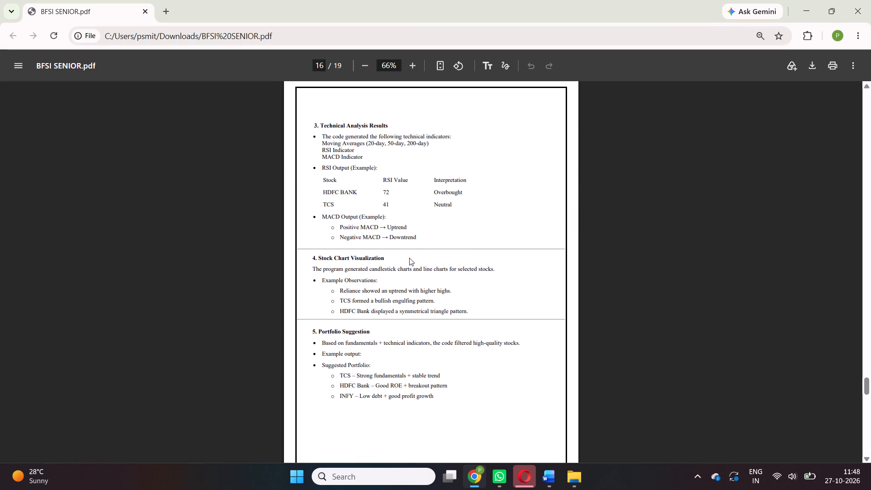
{"action": "scroll", "coordinate": [409, 258], "scroll_direction": "down", "scroll_amount": 2}
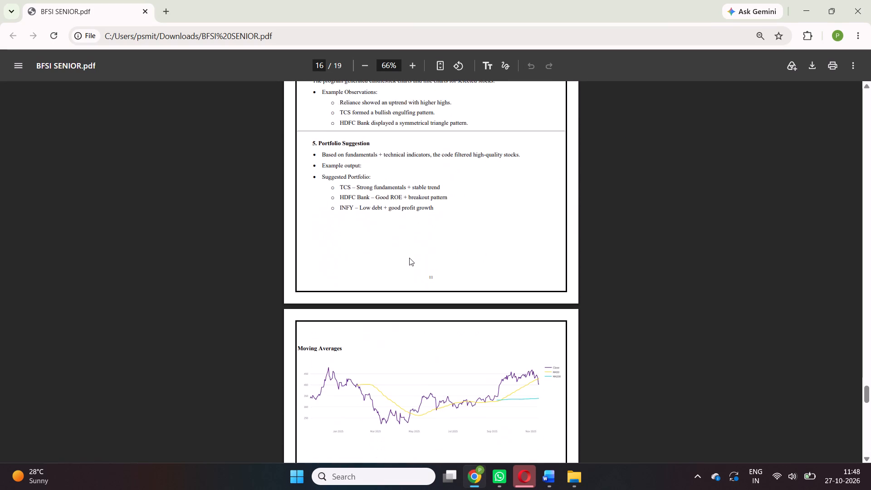
{"action": "scroll", "coordinate": [409, 258], "scroll_direction": "down", "scroll_amount": 1}
{"action": "key", "text": "Print"}
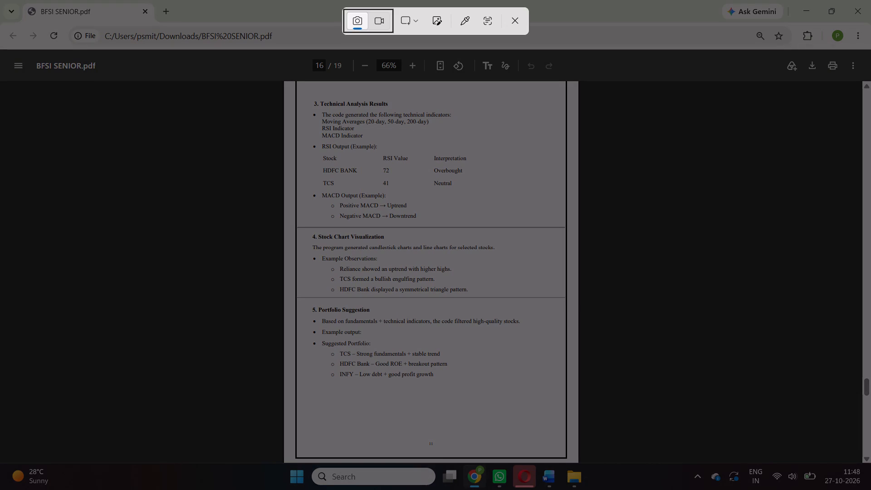
{"action": "left_click_drag", "start_coordinate": [317, 146], "coordinate": [502, 189]}
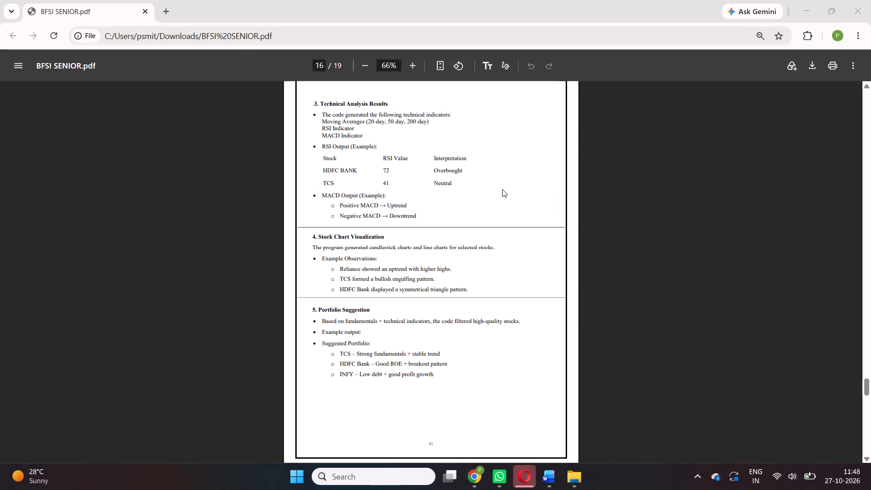
In the Word report, put the TCS, HDFC Bank and INFY items under "Suggested Portfolio:" each on their own line.
{"action": "left_click", "coordinate": [543, 484]}
{"action": "scroll", "coordinate": [532, 342], "scroll_direction": "up", "scroll_amount": 1}
{"action": "scroll", "coordinate": [532, 342], "scroll_direction": "down", "scroll_amount": 2}
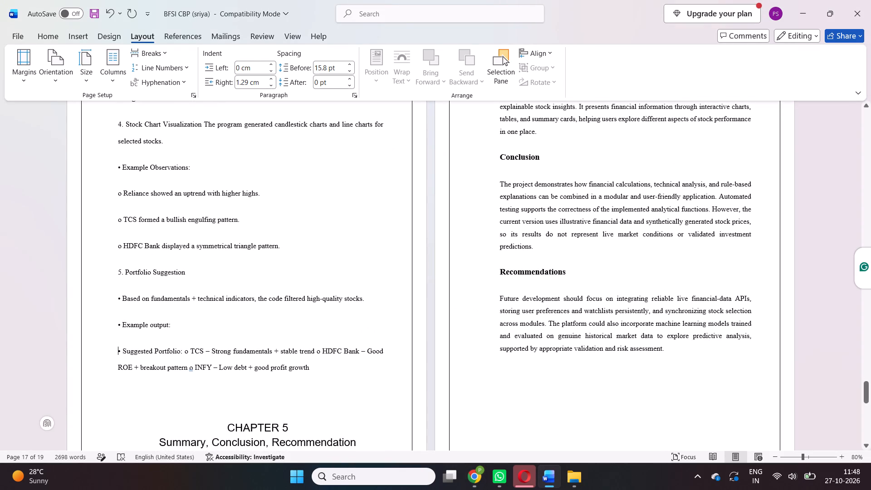
{"action": "left_click", "coordinate": [185, 351]}
{"action": "key", "text": "Return"}
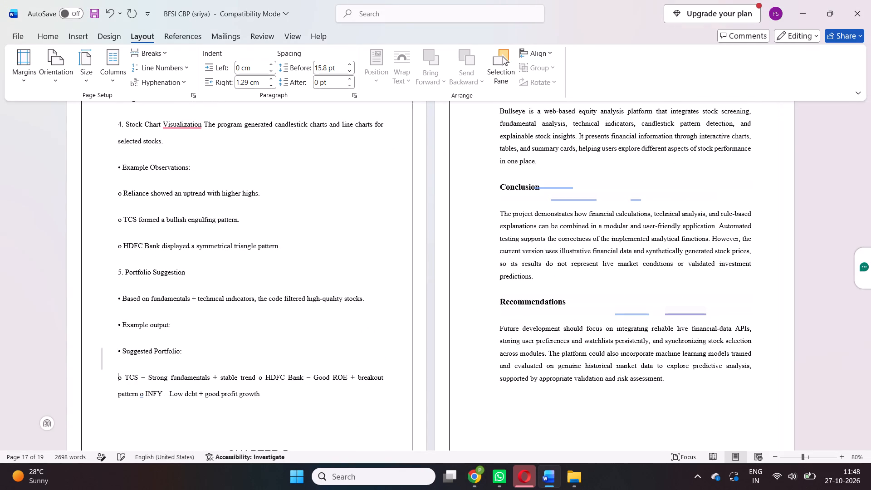
{"action": "left_click", "coordinate": [258, 380]}
{"action": "key", "text": "Return"}
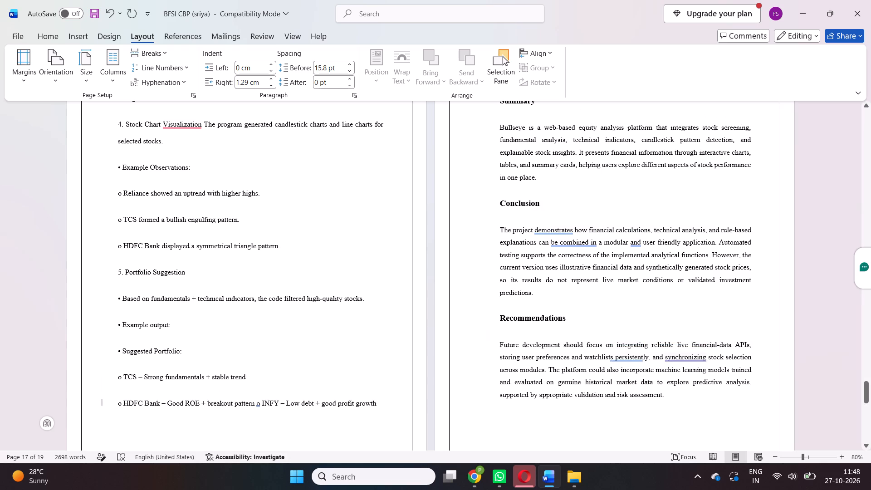
{"action": "left_click", "coordinate": [256, 402]}
{"action": "key", "text": "Return"}
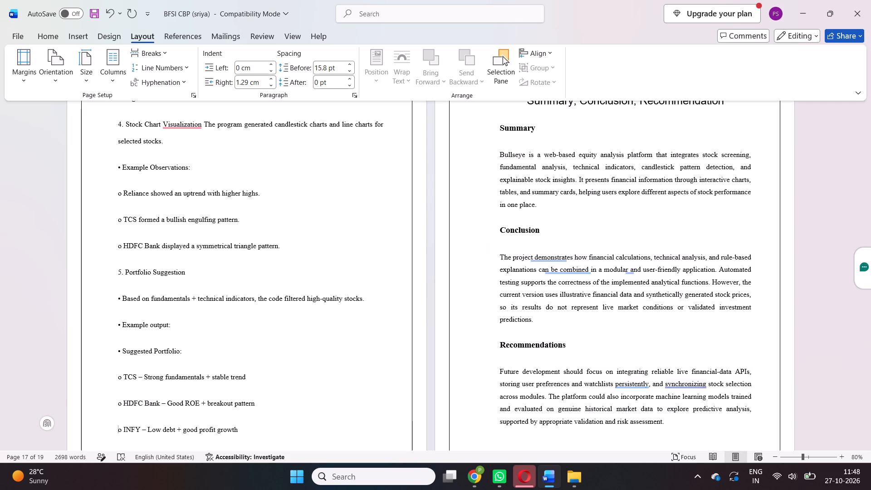
Review BFSI SENIOR.pdf's chart page and Chapter 5 start, then its earlier pages back to the certificate.
{"action": "left_click", "coordinate": [485, 469]}
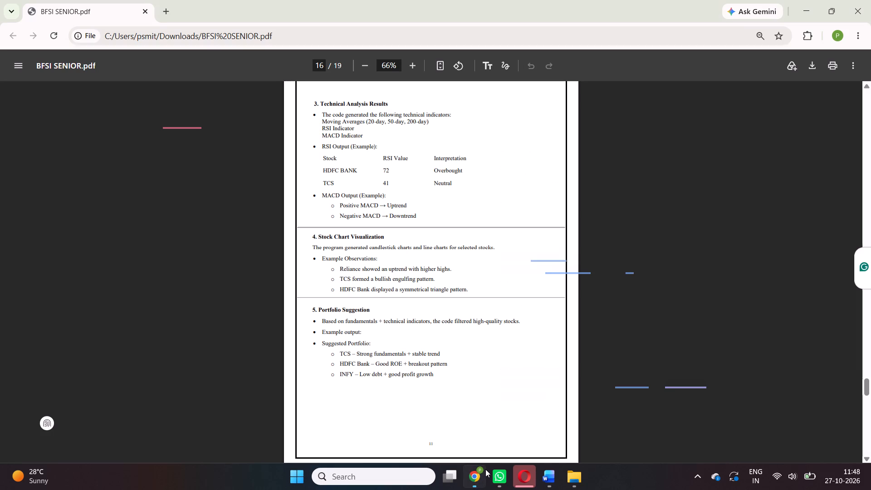
{"action": "scroll", "coordinate": [508, 256], "scroll_direction": "down", "scroll_amount": 5}
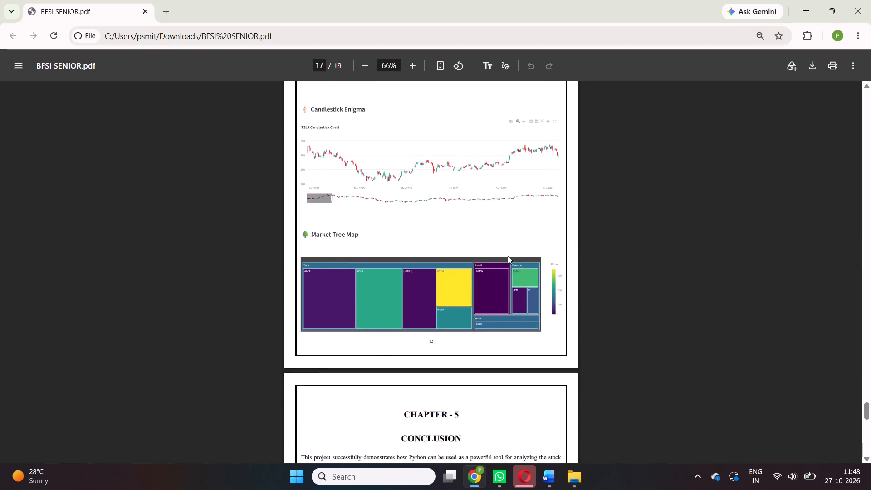
{"action": "scroll", "coordinate": [508, 256], "scroll_direction": "down", "scroll_amount": 6}
{"action": "scroll", "coordinate": [508, 256], "scroll_direction": "up", "scroll_amount": 14}
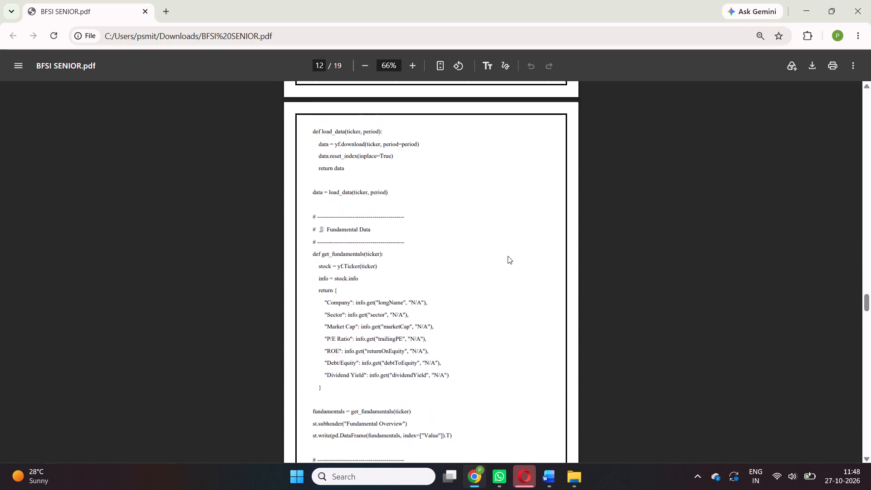
{"action": "scroll", "coordinate": [508, 256], "scroll_direction": "up", "scroll_amount": 3}
{"action": "left_click", "coordinate": [554, 481]}
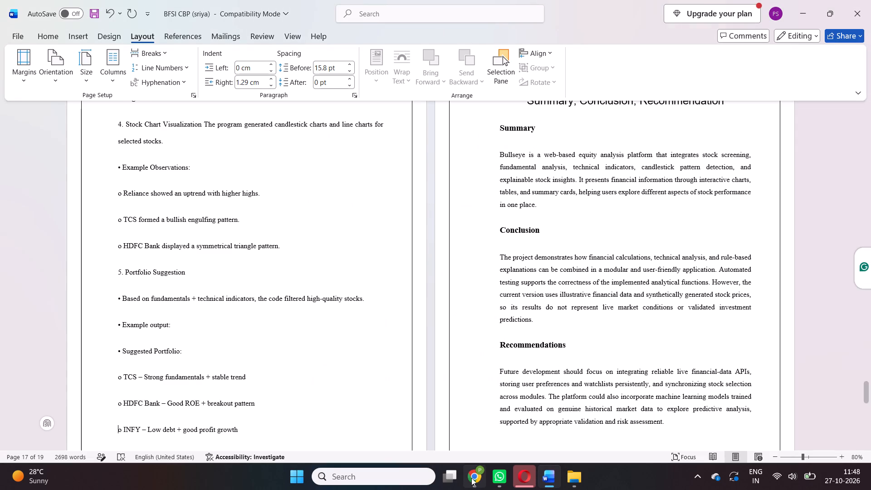
{"action": "left_click", "coordinate": [472, 478]}
{"action": "scroll", "coordinate": [472, 250], "scroll_direction": "up", "scroll_amount": 5}
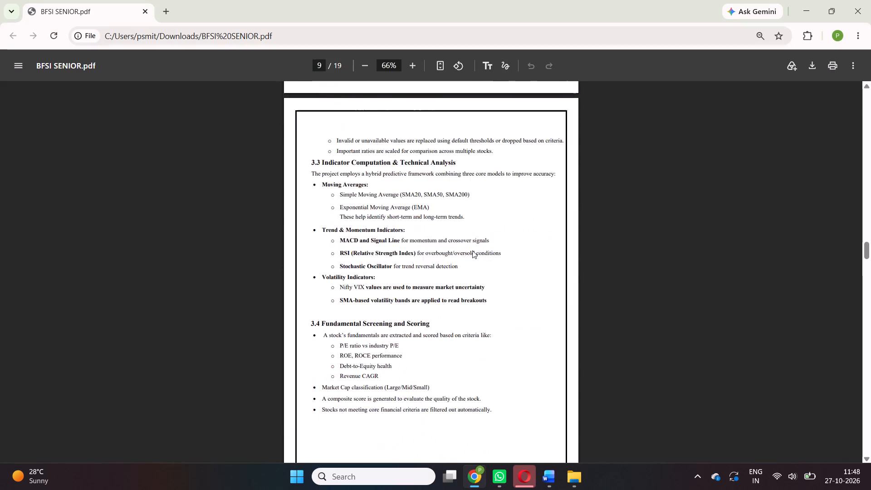
{"action": "scroll", "coordinate": [472, 250], "scroll_direction": "up", "scroll_amount": 10}
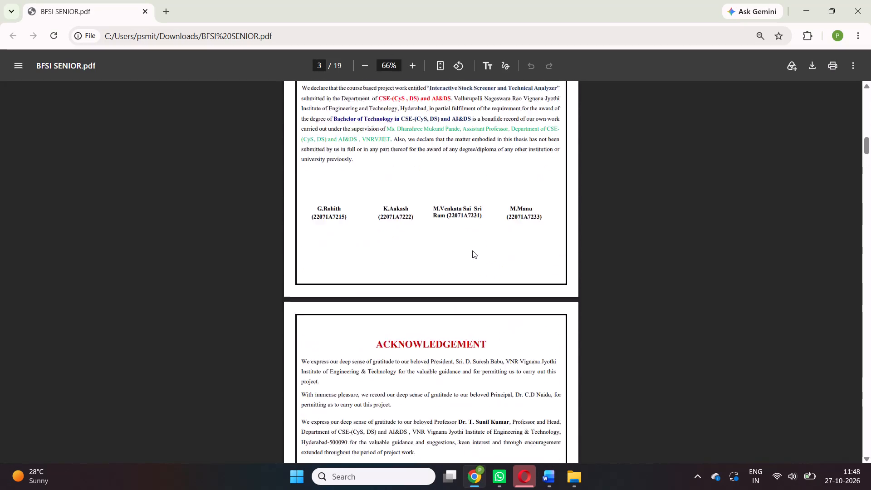
In the Word report, replace the run-on RSI values after "RSI Output (Example):" with the captured table image on a new line.
{"action": "left_click", "coordinate": [550, 480]}
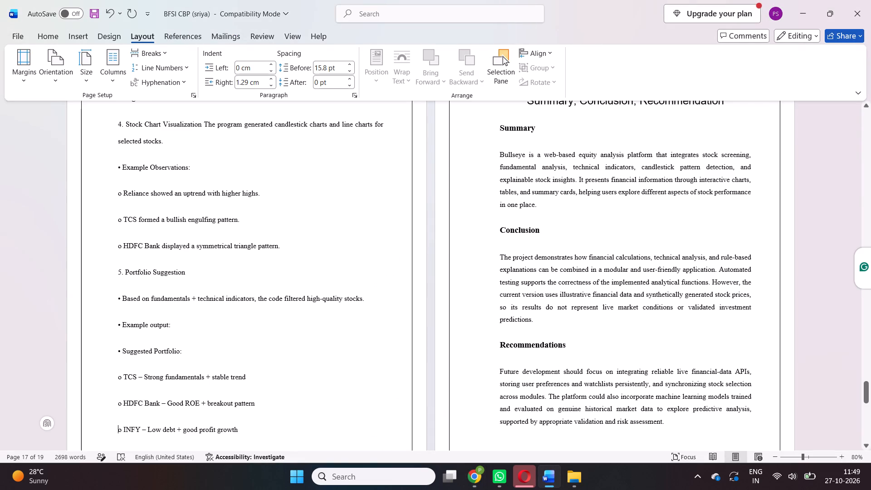
{"action": "scroll", "coordinate": [489, 293], "scroll_direction": "up", "scroll_amount": 2}
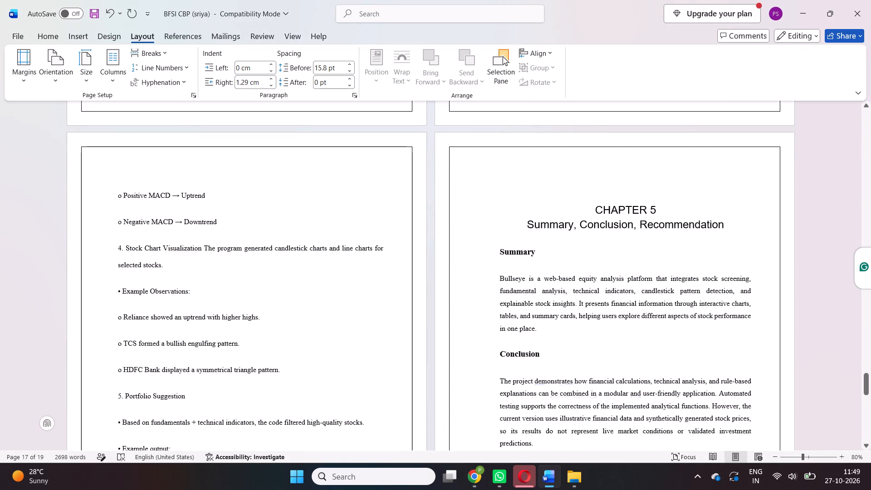
{"action": "scroll", "coordinate": [396, 241], "scroll_direction": "up", "scroll_amount": 3}
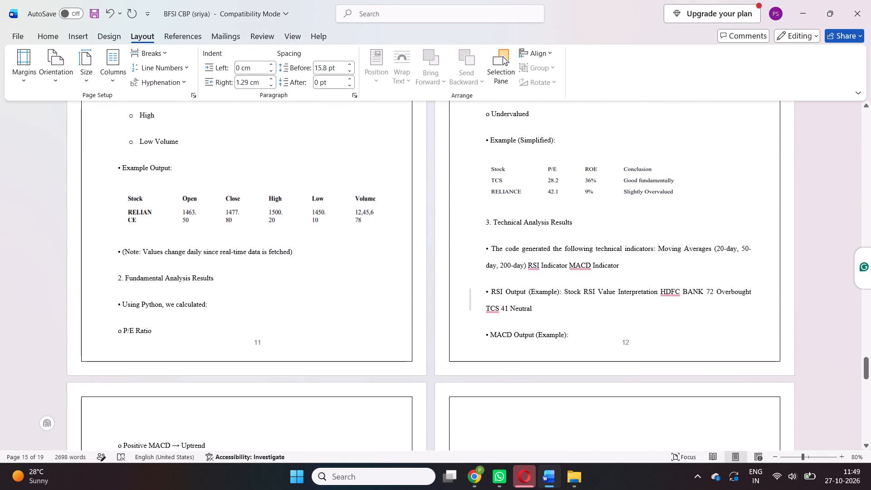
{"action": "left_click_drag", "start_coordinate": [563, 290], "coordinate": [528, 309]}
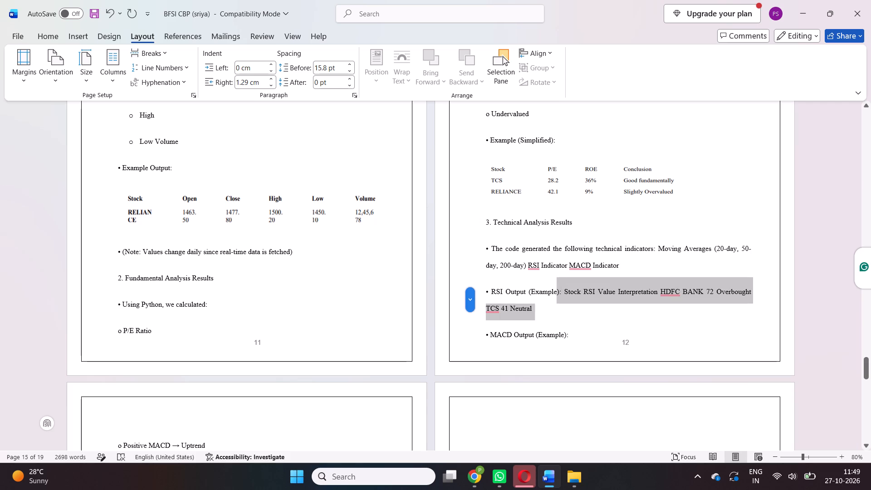
{"action": "left_click_drag", "start_coordinate": [528, 309], "coordinate": [531, 309]}
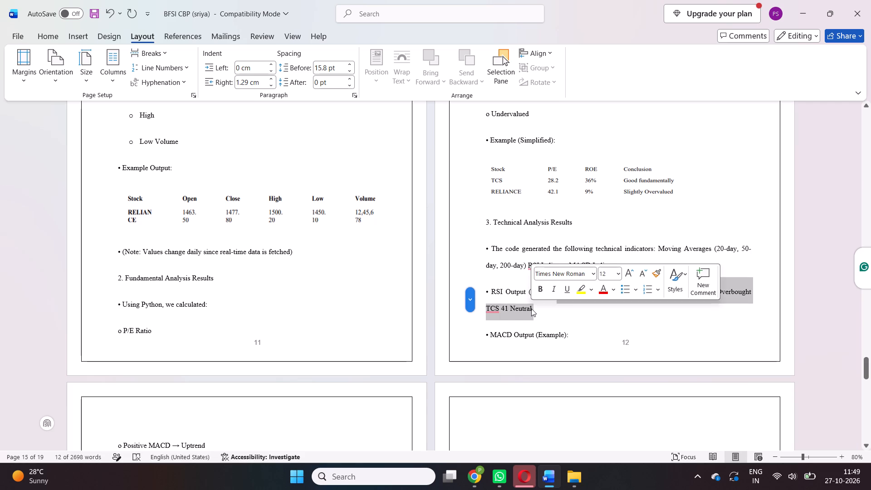
{"action": "key", "text": "BackSpace"}
{"action": "key", "text": "ctrl+z"}
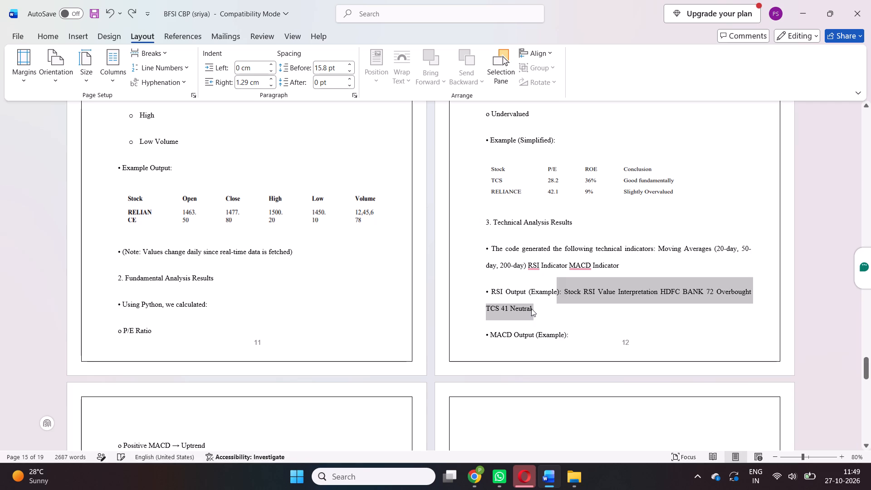
{"action": "left_click", "coordinate": [564, 293]}
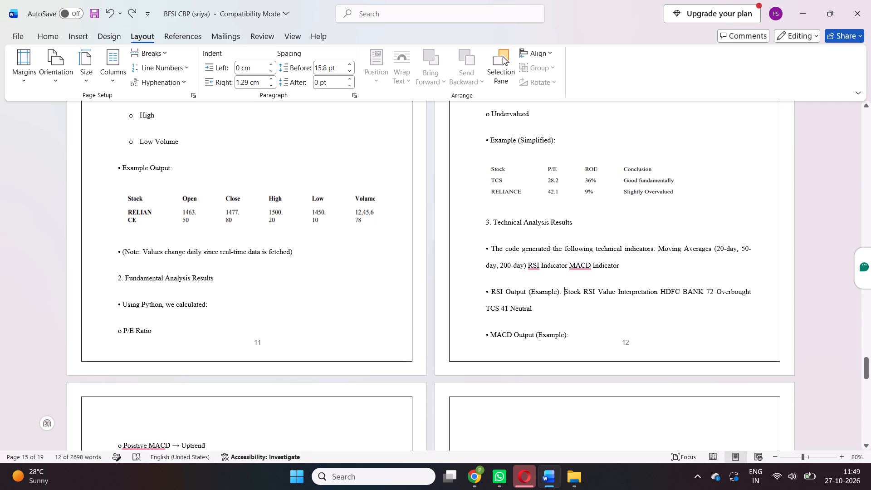
{"action": "left_click_drag", "start_coordinate": [564, 291], "coordinate": [528, 314]}
{"action": "key", "text": "BackSpace"}
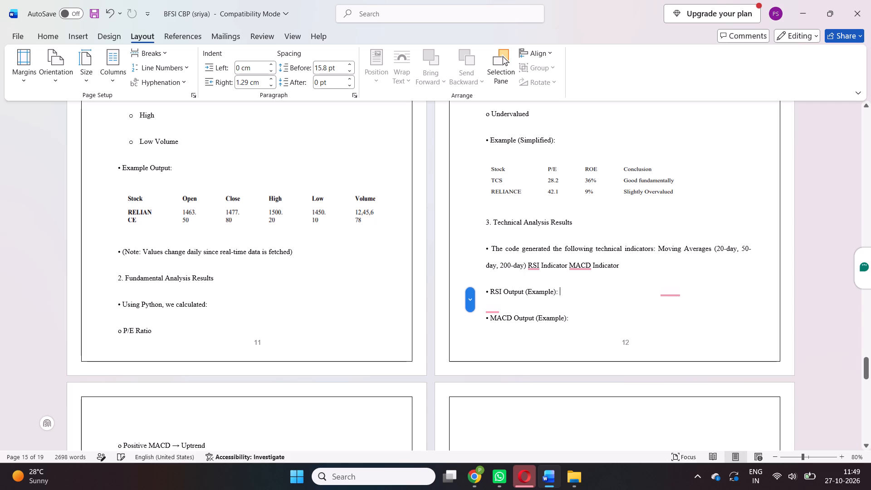
{"action": "key", "text": "Return"}
{"action": "key", "text": "ctrl+v"}
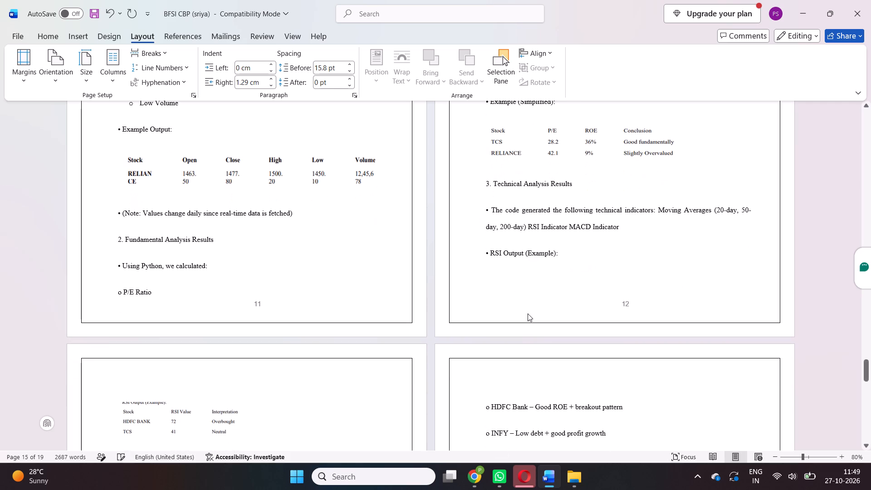
Set the spacing before to 0 pt for all Chapter-4 text from "1.Stock Data Collection" through the INFY portfolio item.
{"action": "scroll", "coordinate": [546, 266], "scroll_direction": "up", "scroll_amount": 3}
{"action": "scroll", "coordinate": [546, 266], "scroll_direction": "down", "scroll_amount": 1}
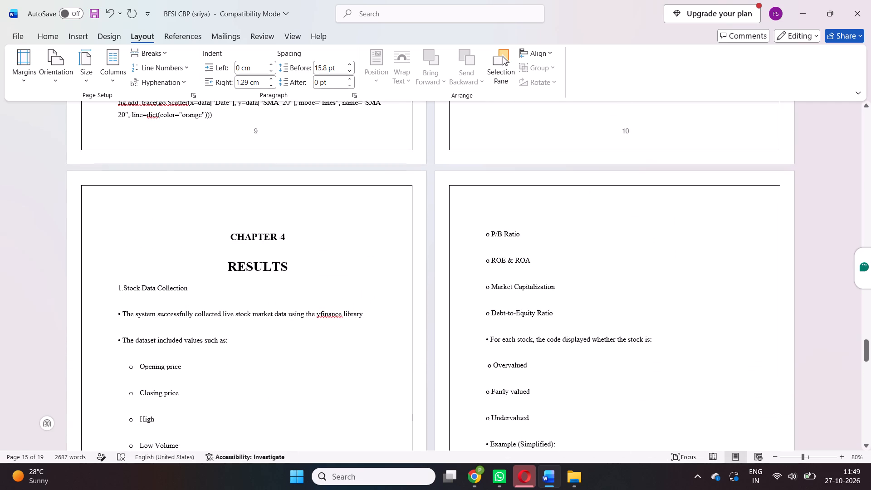
{"action": "scroll", "coordinate": [546, 266], "scroll_direction": "down", "scroll_amount": 1}
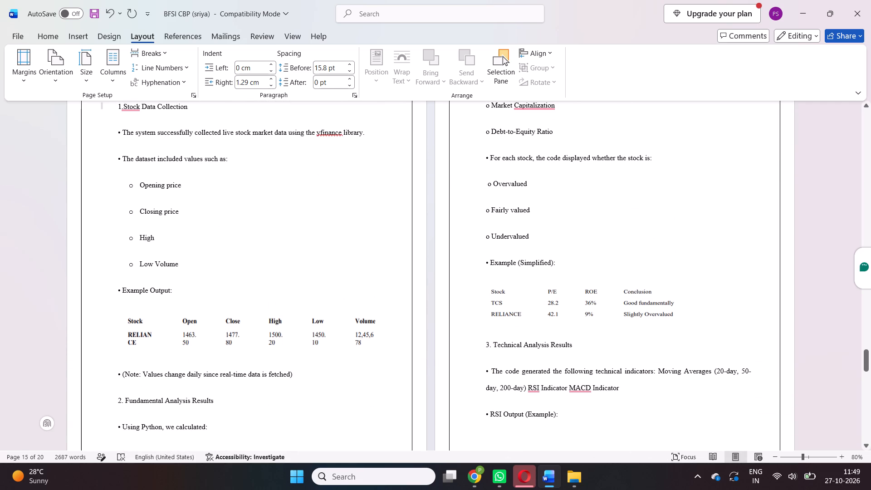
{"action": "left_click_drag", "start_coordinate": [117, 107], "coordinate": [433, 205]}
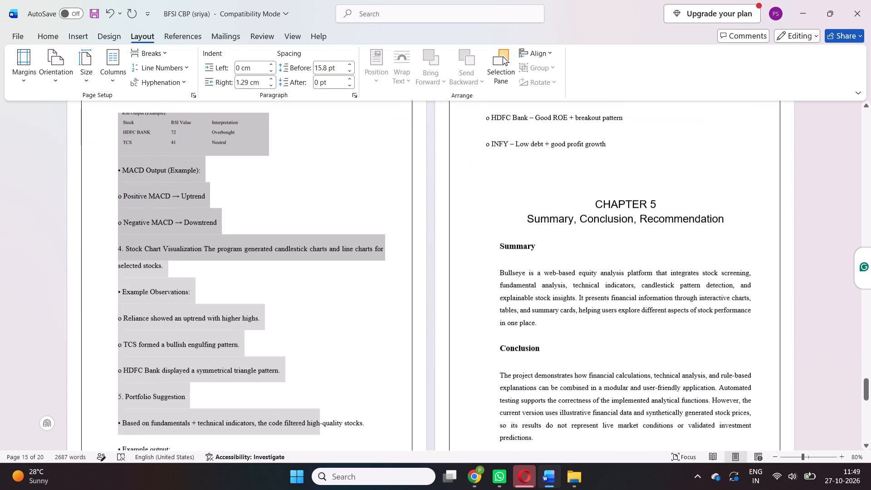
{"action": "left_click_drag", "start_coordinate": [433, 205], "coordinate": [505, 175]}
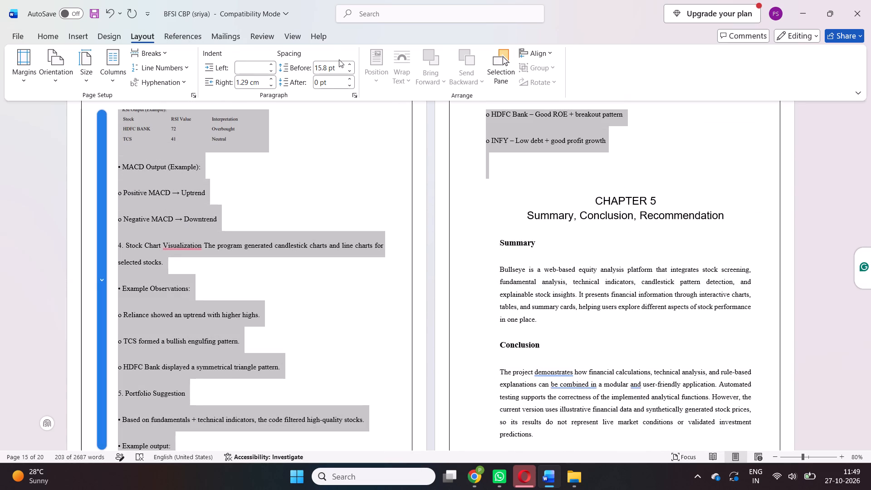
{"action": "left_click", "coordinate": [349, 65]}
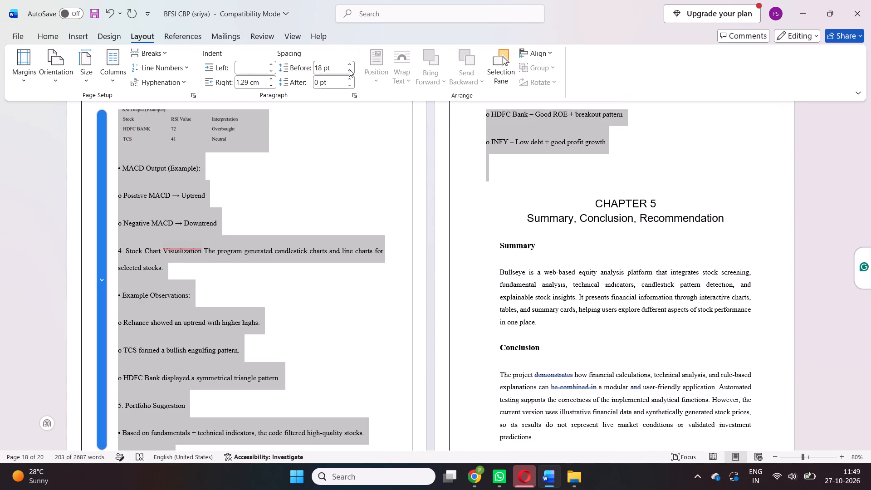
{"action": "left_click", "coordinate": [348, 70]}
{"action": "left_click", "coordinate": [348, 70]}
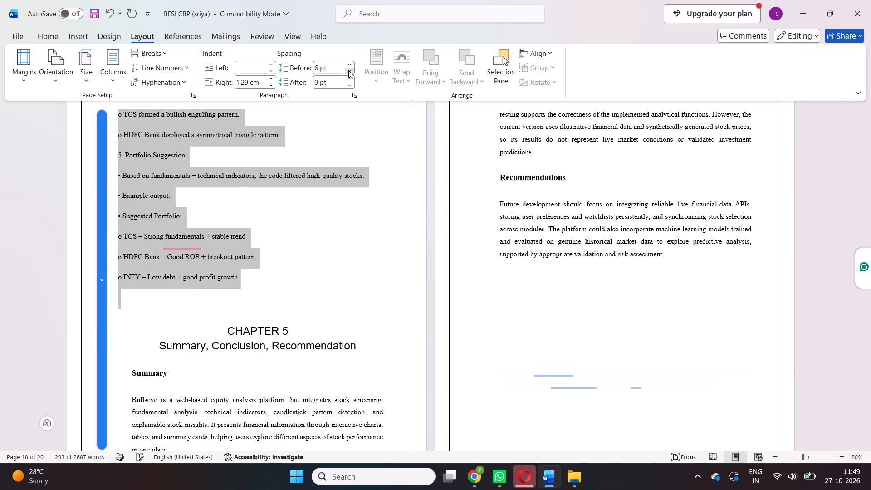
{"action": "scroll", "coordinate": [362, 206], "scroll_direction": "up", "scroll_amount": 4}
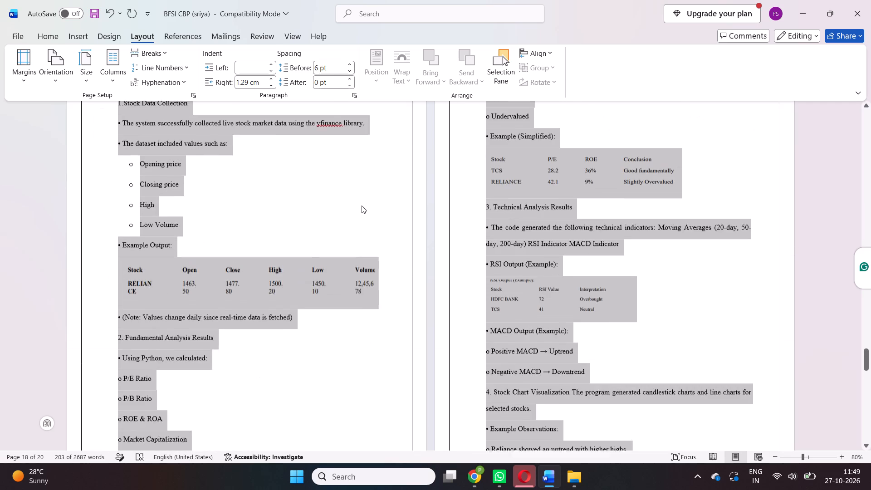
{"action": "scroll", "coordinate": [362, 206], "scroll_direction": "up", "scroll_amount": 1}
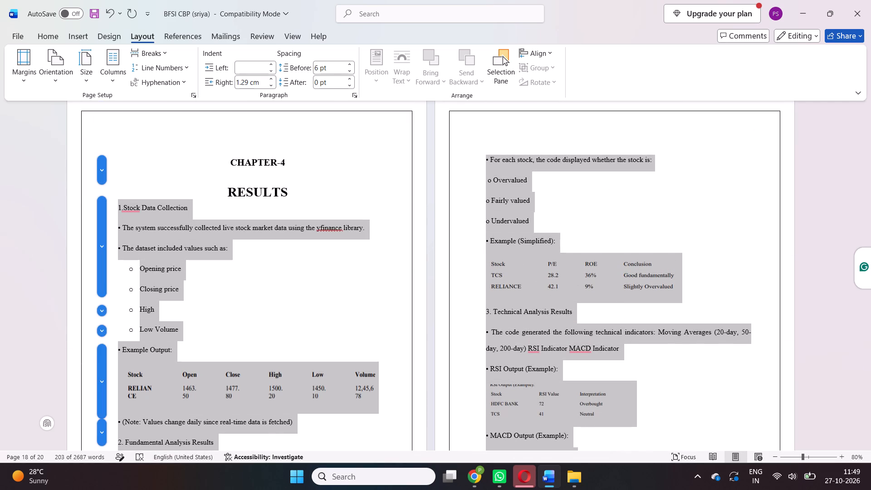
{"action": "left_click", "coordinate": [350, 70]}
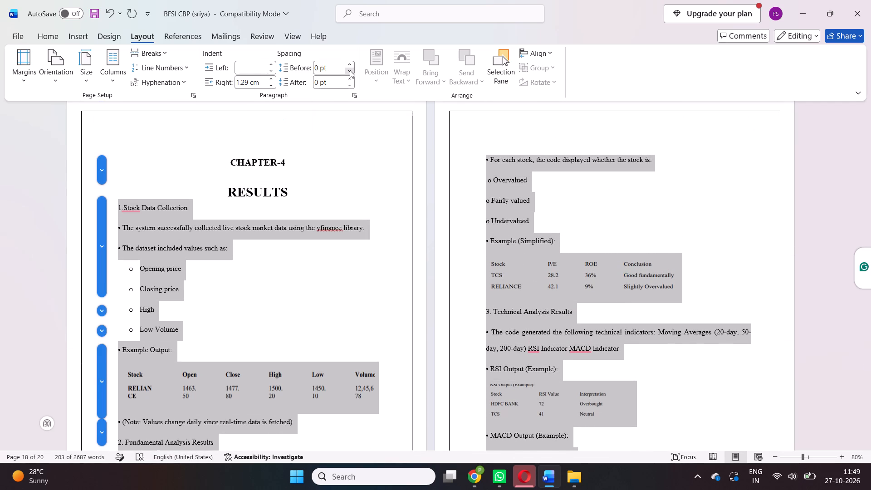
{"action": "left_click", "coordinate": [350, 70]}
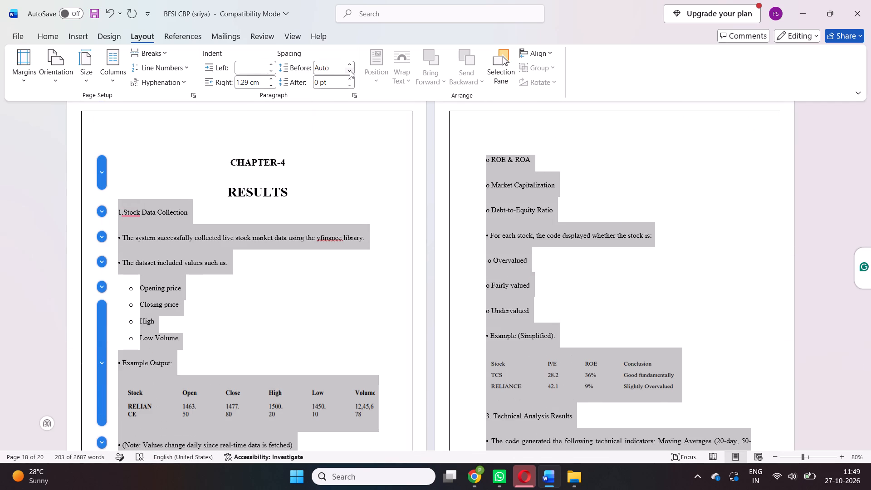
{"action": "left_click", "coordinate": [350, 70]}
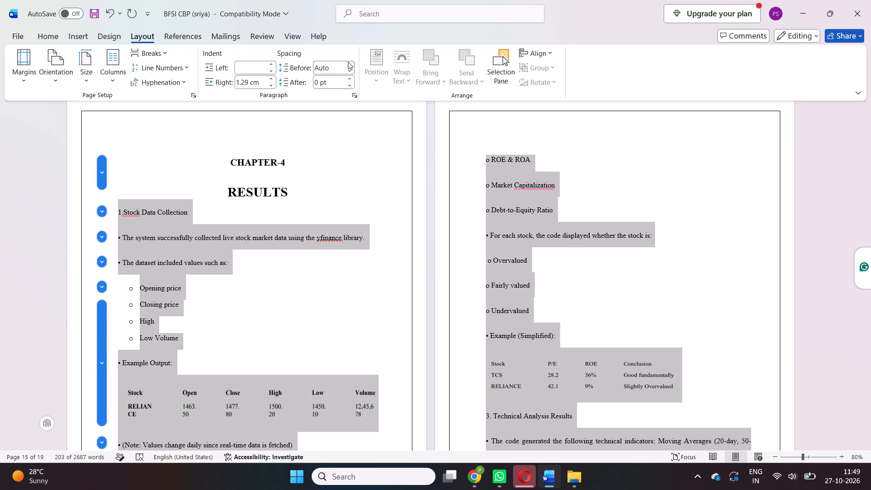
{"action": "left_click", "coordinate": [348, 62]}
{"action": "left_click", "coordinate": [319, 277]}
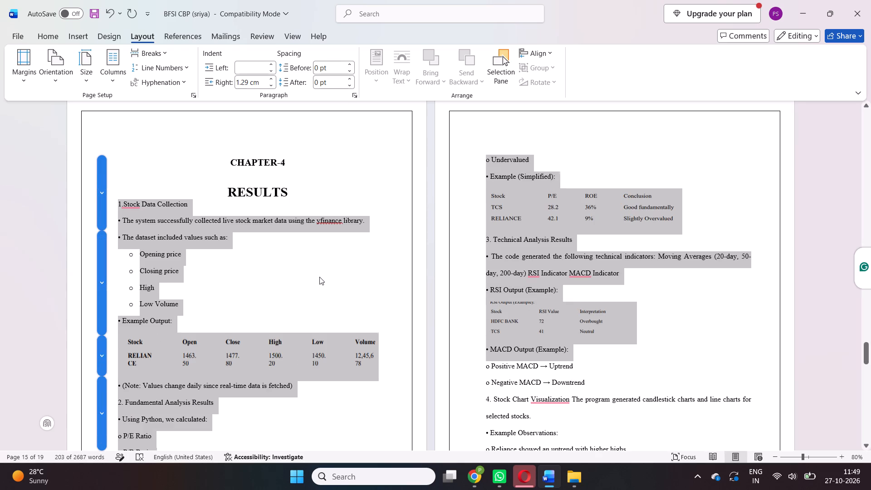
Delete the RSI table image below "RSI Output (Example):" in the Technical Analysis Results section.
{"action": "scroll", "coordinate": [396, 284], "scroll_direction": "down", "scroll_amount": 1}
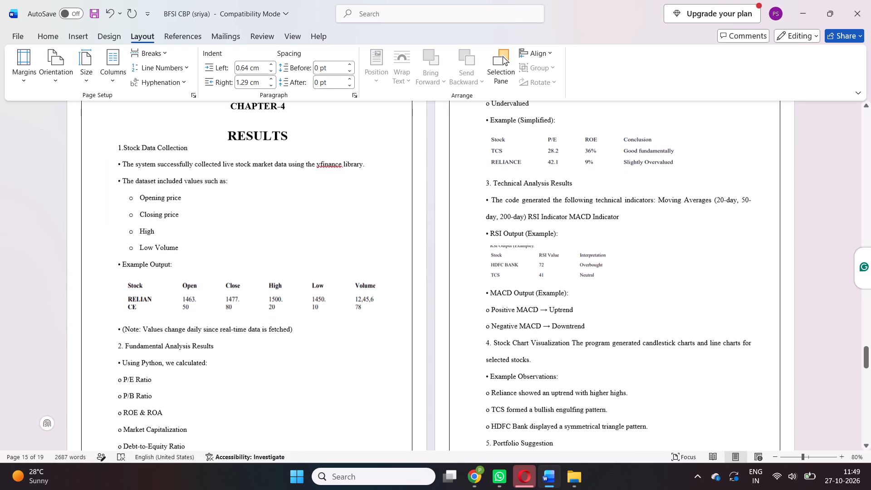
{"action": "scroll", "coordinate": [396, 284], "scroll_direction": "down", "scroll_amount": 1}
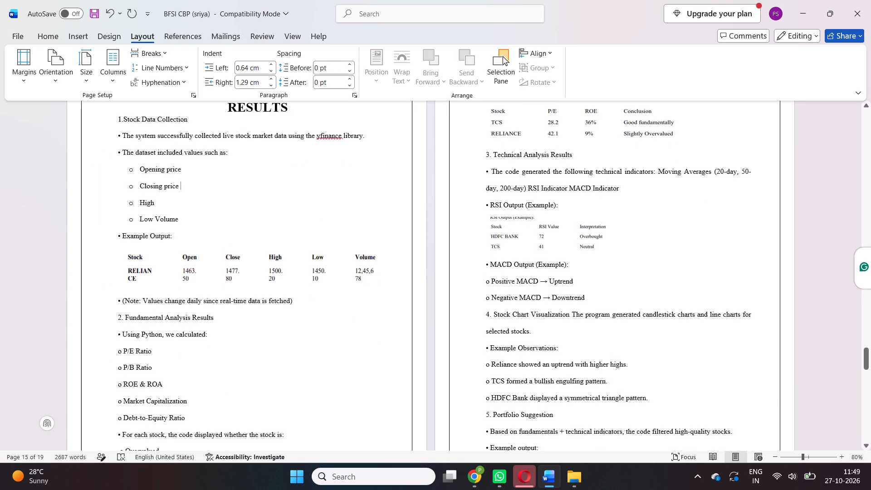
{"action": "left_click", "coordinate": [533, 246]}
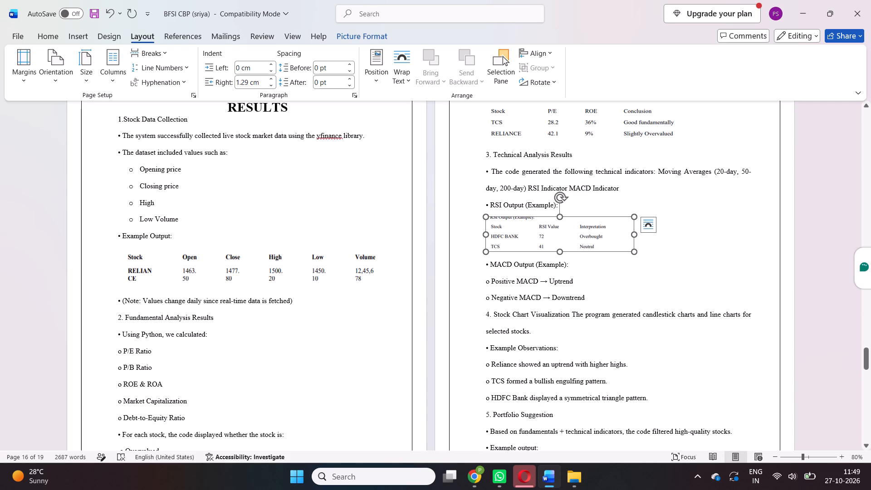
{"action": "key", "text": "Delete"}
Make the headings "1.Stock Data Collection" and "2. Fundamental Analysis Results" bold.
{"action": "scroll", "coordinate": [339, 280], "scroll_direction": "up", "scroll_amount": 1}
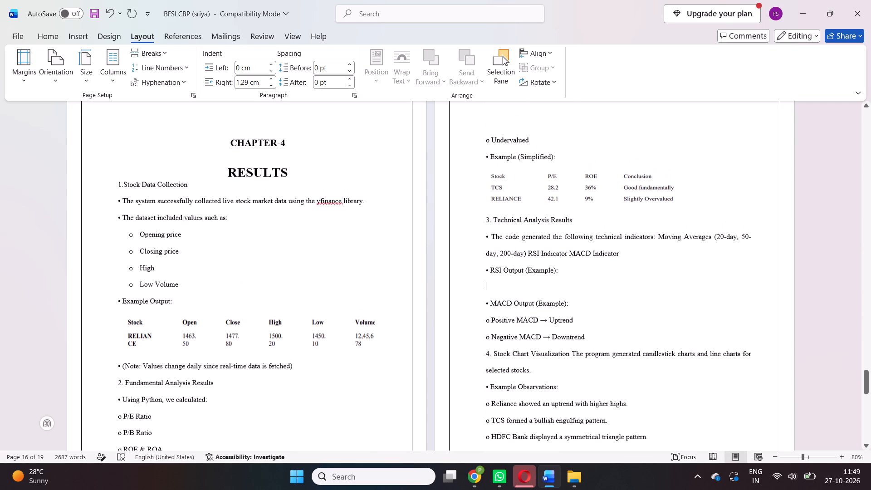
{"action": "left_click_drag", "start_coordinate": [191, 183], "coordinate": [136, 188]}
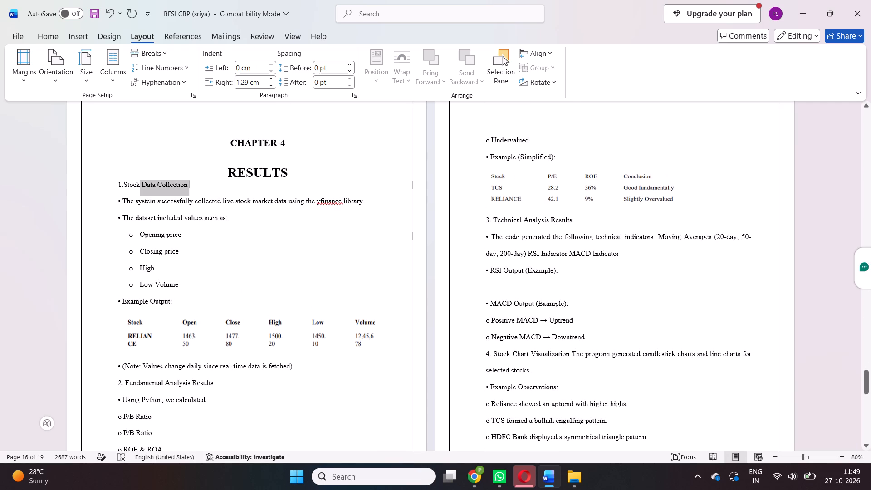
{"action": "left_click_drag", "start_coordinate": [136, 188], "coordinate": [116, 185]}
{"action": "left_click", "coordinate": [123, 168]}
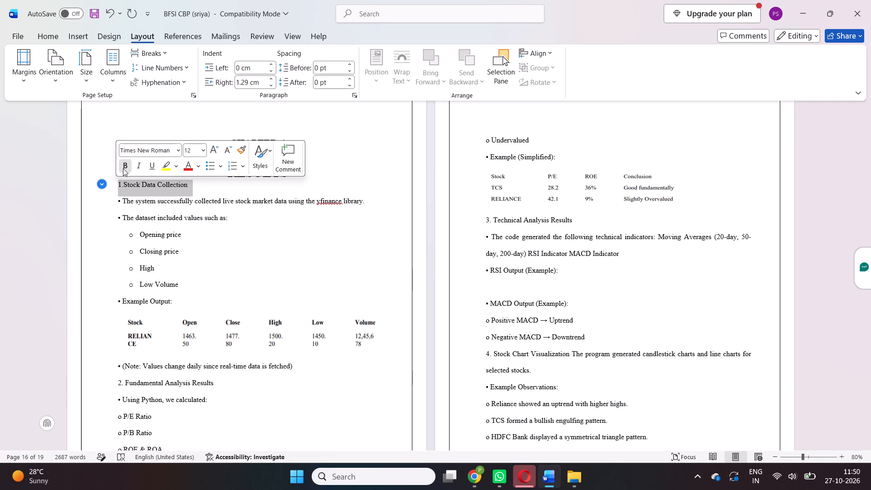
{"action": "left_click", "coordinate": [203, 343]}
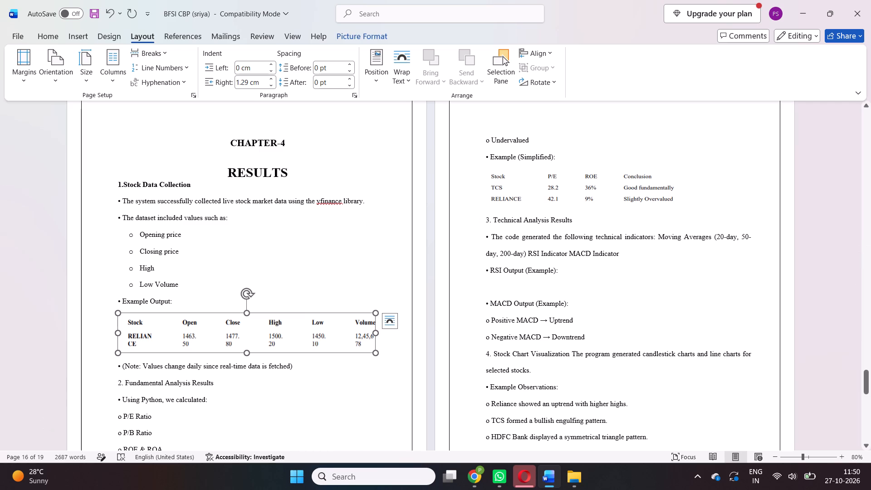
{"action": "left_click", "coordinate": [218, 280]}
{"action": "scroll", "coordinate": [218, 280], "scroll_direction": "down", "scroll_amount": 2}
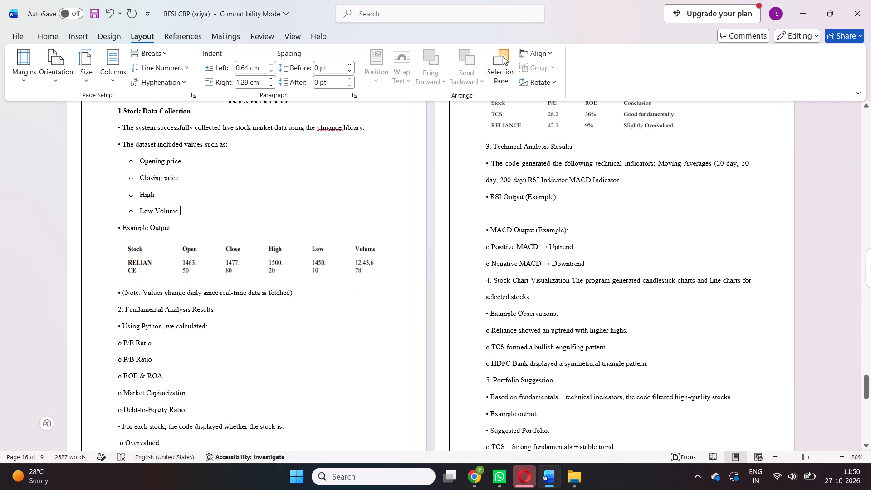
{"action": "left_click_drag", "start_coordinate": [215, 311], "coordinate": [114, 314]}
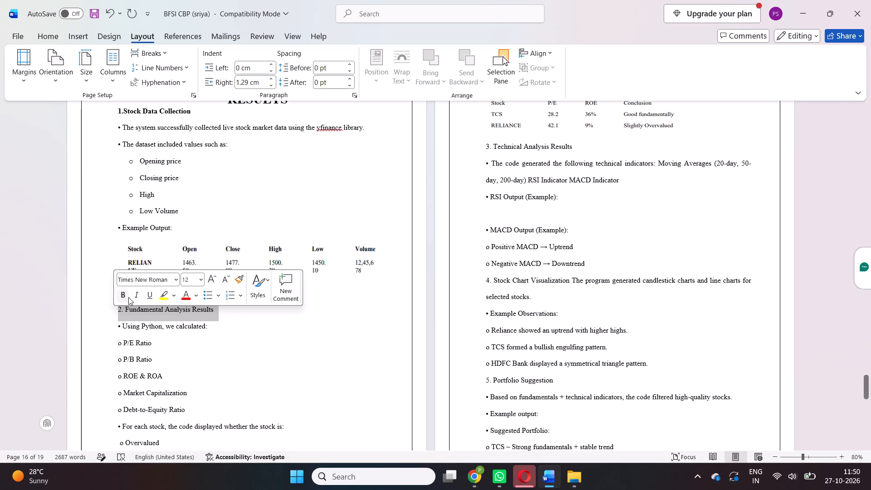
{"action": "left_click", "coordinate": [128, 295]}
{"action": "left_click", "coordinate": [240, 371]}
Format the five items from P/E Ratio to Debt-to-Equity Ratio under "Using Python, we calculated:" as a hollow-circle bulleted list.
{"action": "scroll", "coordinate": [240, 371], "scroll_direction": "down", "scroll_amount": 1}
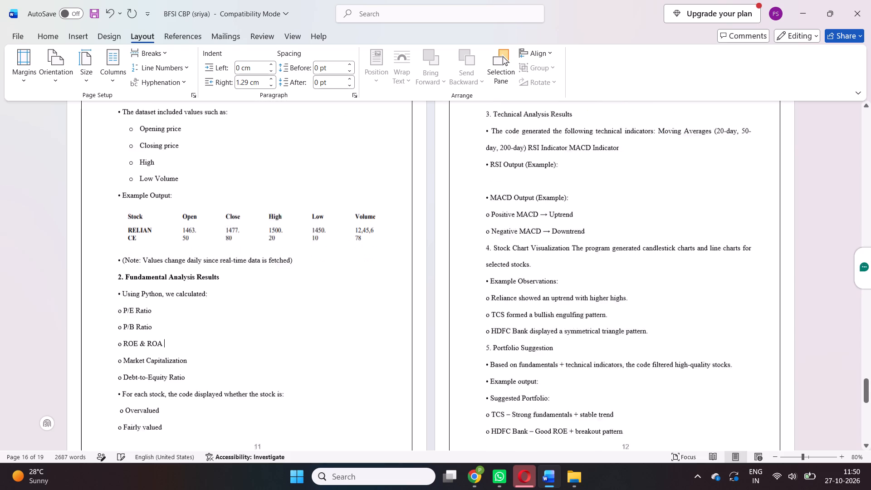
{"action": "scroll", "coordinate": [240, 371], "scroll_direction": "down", "scroll_amount": 1}
{"action": "left_click_drag", "start_coordinate": [190, 350], "coordinate": [147, 318]}
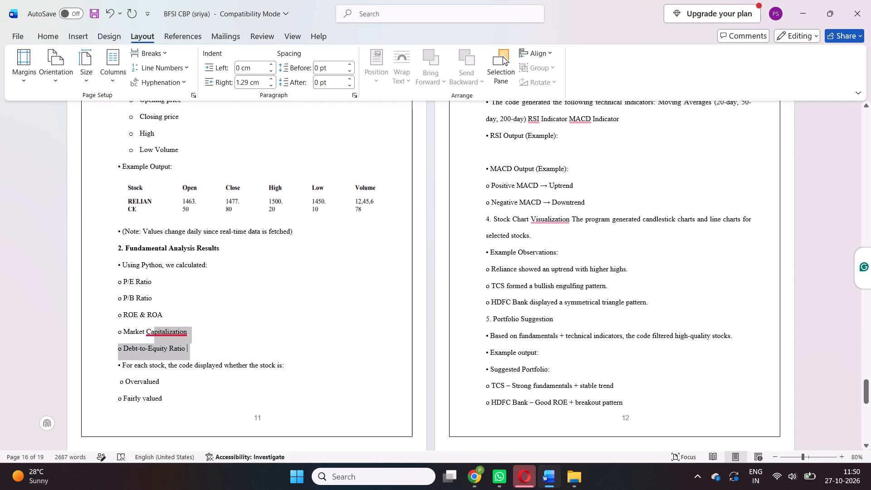
{"action": "left_click_drag", "start_coordinate": [147, 318], "coordinate": [125, 278]}
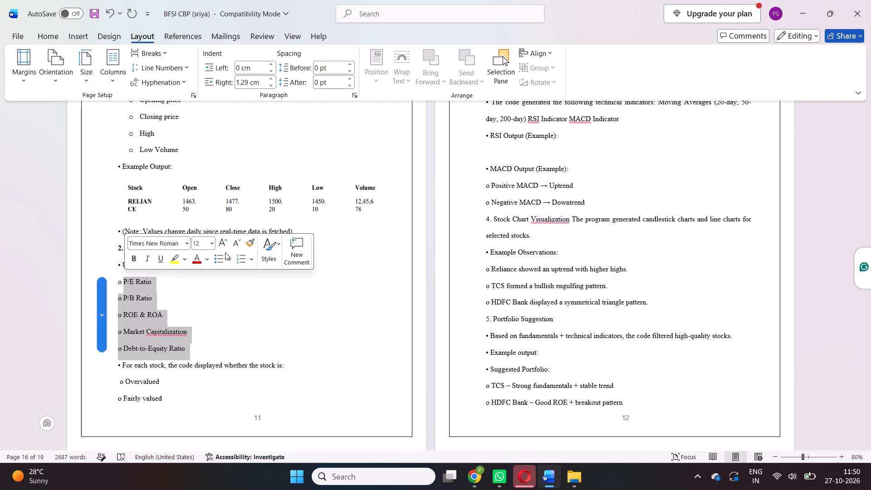
{"action": "left_click", "coordinate": [221, 261]}
{"action": "left_click", "coordinate": [227, 261]}
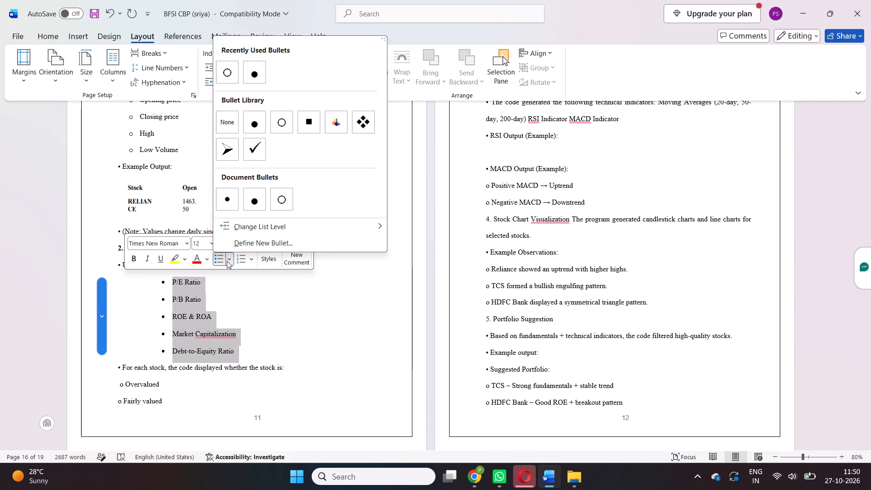
{"action": "left_click", "coordinate": [227, 79]}
{"action": "left_click", "coordinate": [318, 376]}
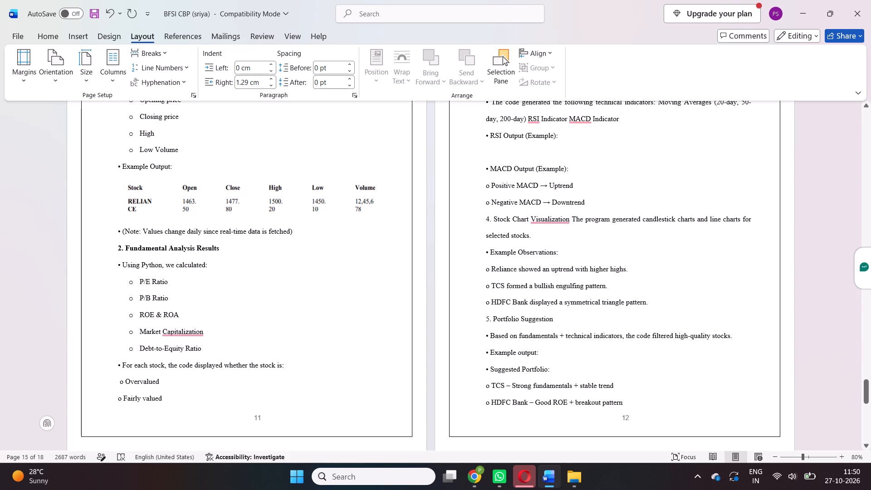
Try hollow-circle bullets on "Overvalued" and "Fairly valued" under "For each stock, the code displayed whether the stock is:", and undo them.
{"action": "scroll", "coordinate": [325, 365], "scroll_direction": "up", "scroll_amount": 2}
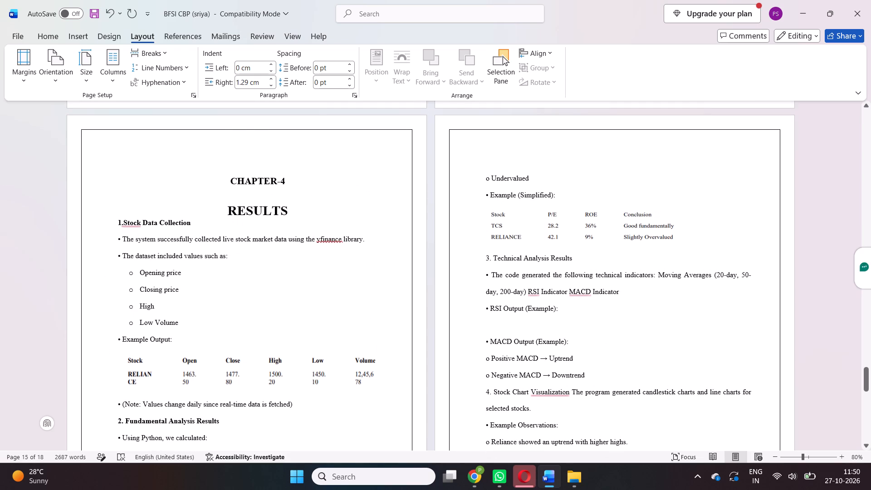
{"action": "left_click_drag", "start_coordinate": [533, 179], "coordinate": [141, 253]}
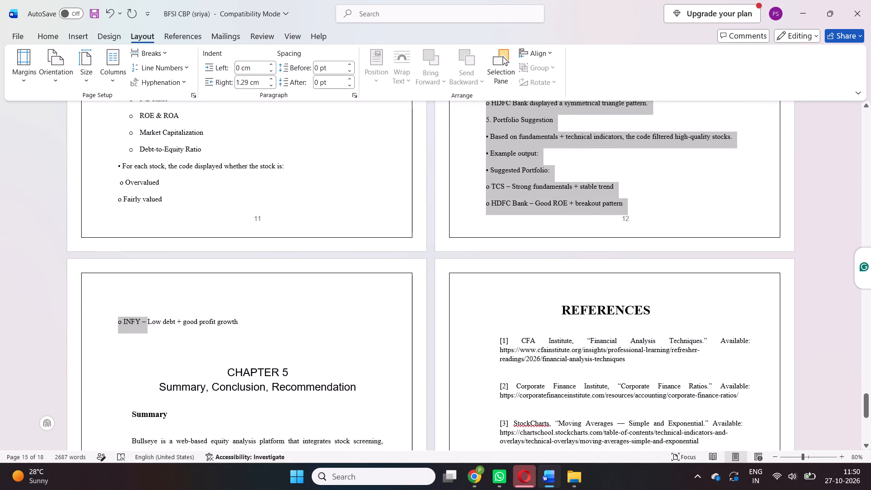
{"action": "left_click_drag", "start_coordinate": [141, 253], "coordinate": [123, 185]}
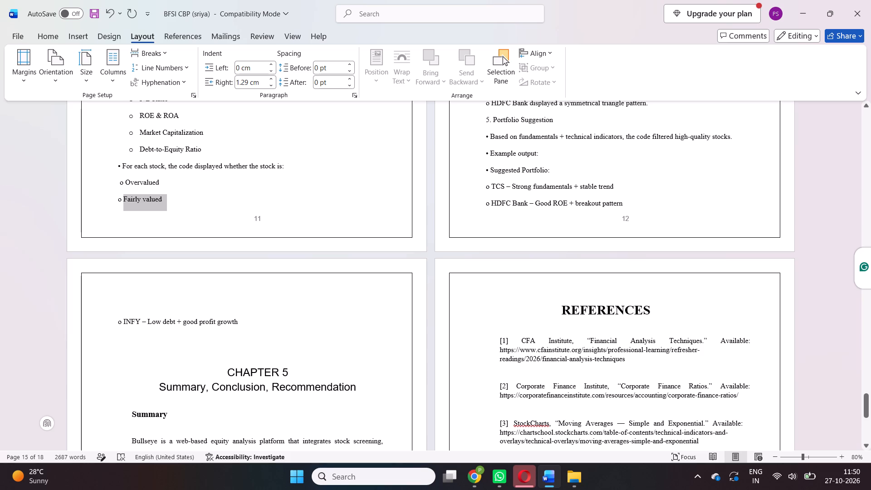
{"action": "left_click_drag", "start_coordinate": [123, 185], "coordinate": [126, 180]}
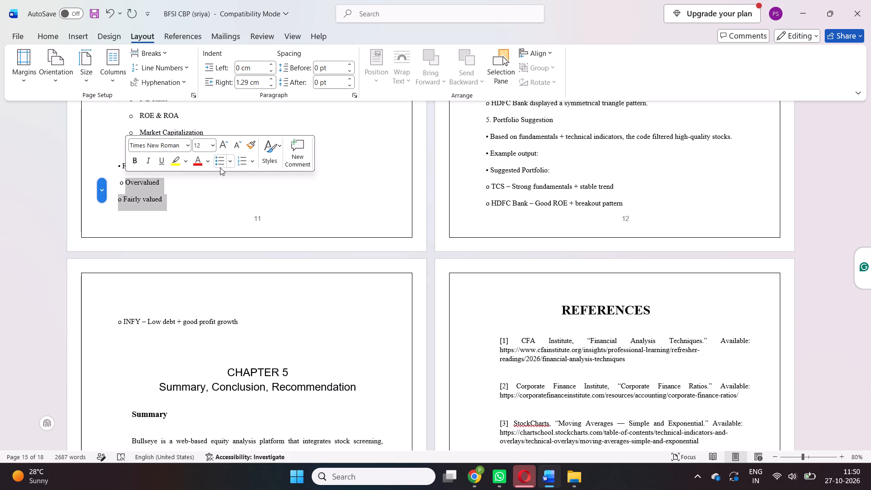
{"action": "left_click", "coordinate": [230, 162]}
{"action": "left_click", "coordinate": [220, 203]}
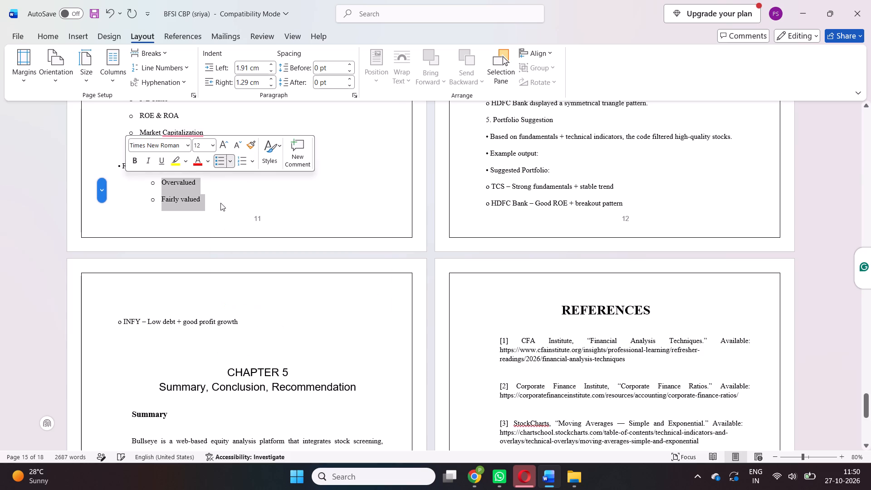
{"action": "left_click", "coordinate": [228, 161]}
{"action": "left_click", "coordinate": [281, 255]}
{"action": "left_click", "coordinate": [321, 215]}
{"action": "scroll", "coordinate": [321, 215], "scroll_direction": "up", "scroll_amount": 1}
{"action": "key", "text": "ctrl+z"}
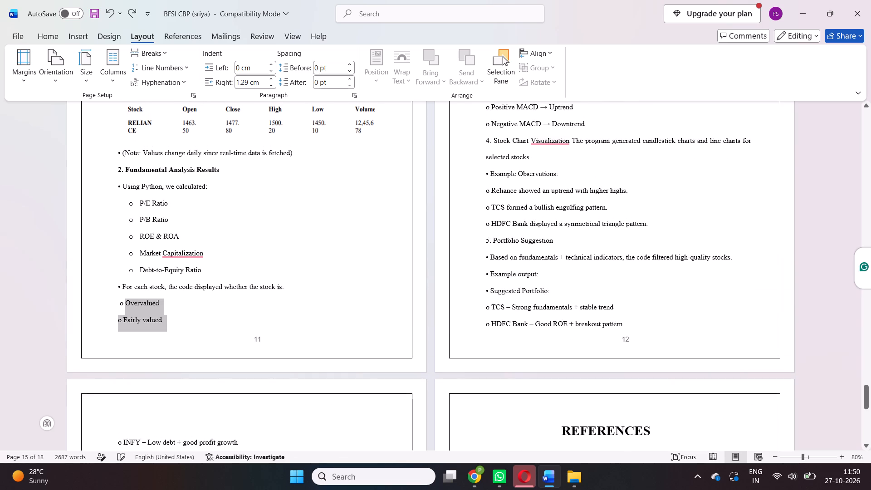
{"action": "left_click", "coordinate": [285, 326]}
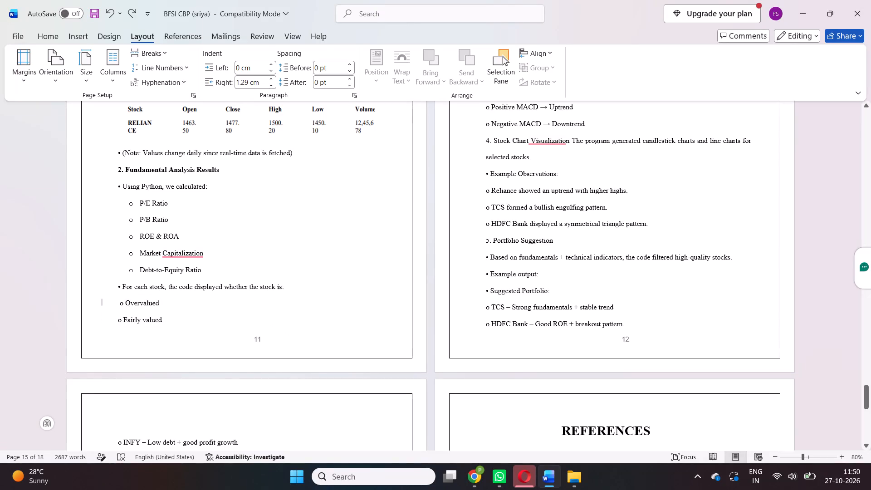
Format "Overvalued", "Fairly valued" and "Undervalued" under "For each stock, the code displayed whether the stock is:" as a hollow-circle bulleted list.
{"action": "left_click_drag", "start_coordinate": [125, 303], "coordinate": [259, 368]}
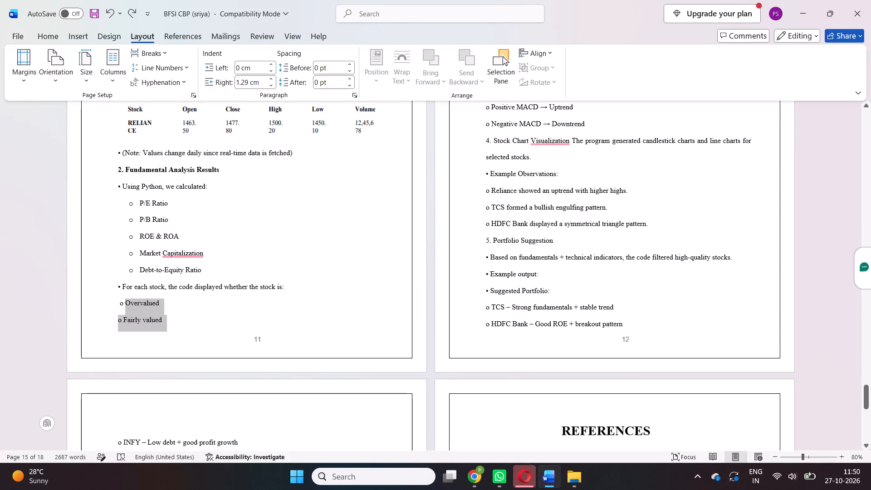
{"action": "left_click_drag", "start_coordinate": [259, 368], "coordinate": [247, 371]}
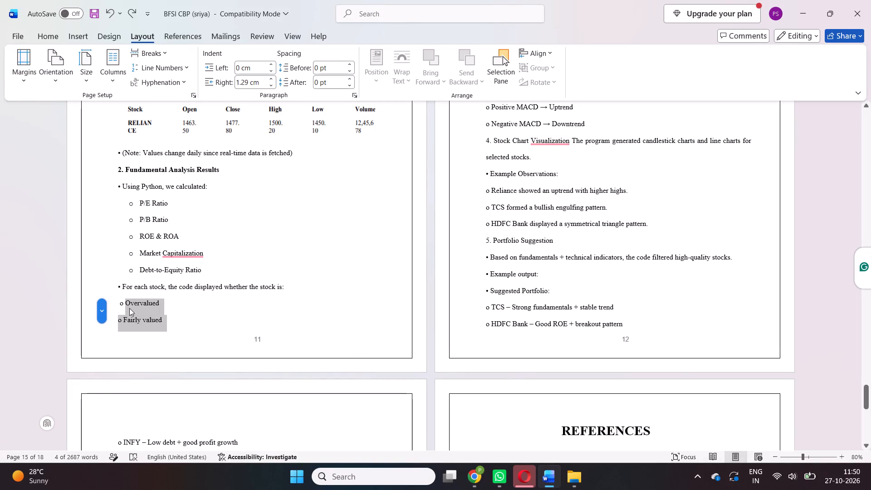
{"action": "left_click", "coordinate": [117, 303]}
{"action": "left_click_drag", "start_coordinate": [117, 303], "coordinate": [398, 299]}
{"action": "left_click_drag", "start_coordinate": [398, 299], "coordinate": [504, 225]}
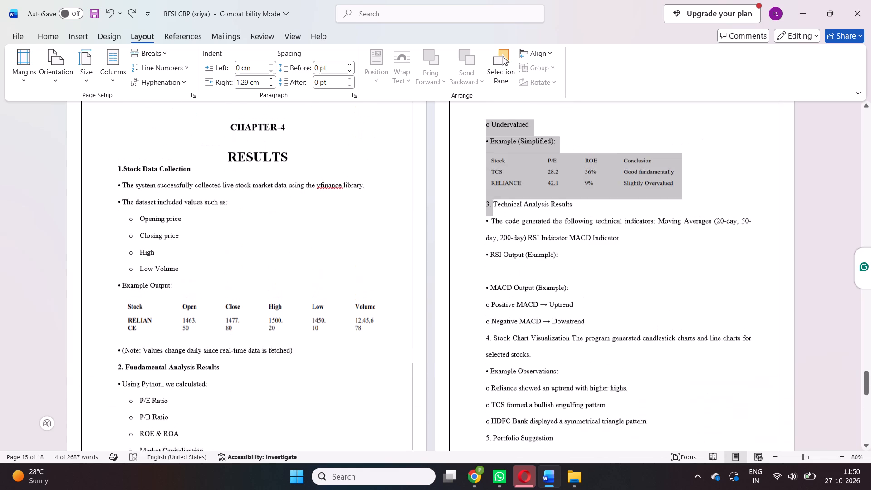
{"action": "left_click_drag", "start_coordinate": [504, 225], "coordinate": [531, 130]}
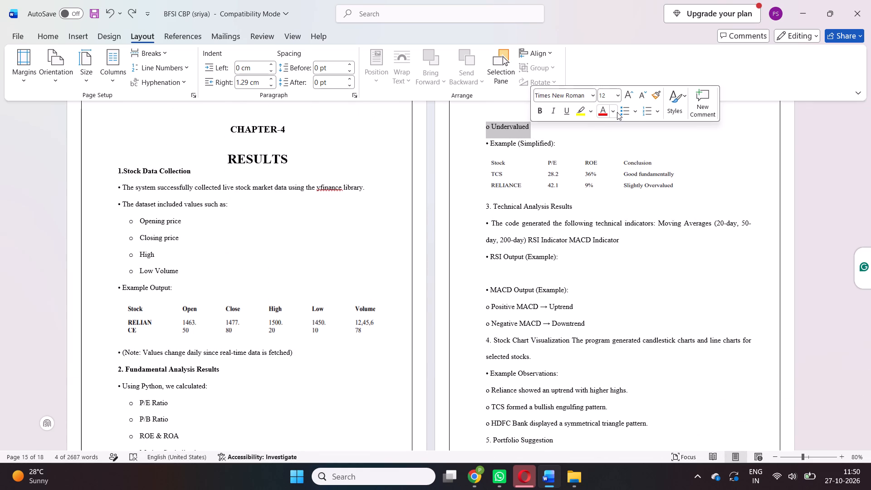
{"action": "left_click", "coordinate": [621, 112]}
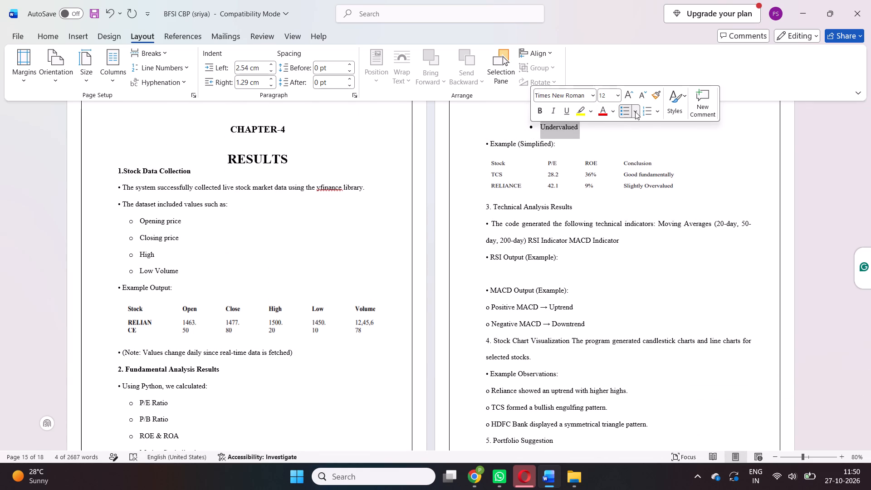
{"action": "left_click", "coordinate": [635, 112]}
{"action": "left_click", "coordinate": [637, 140]}
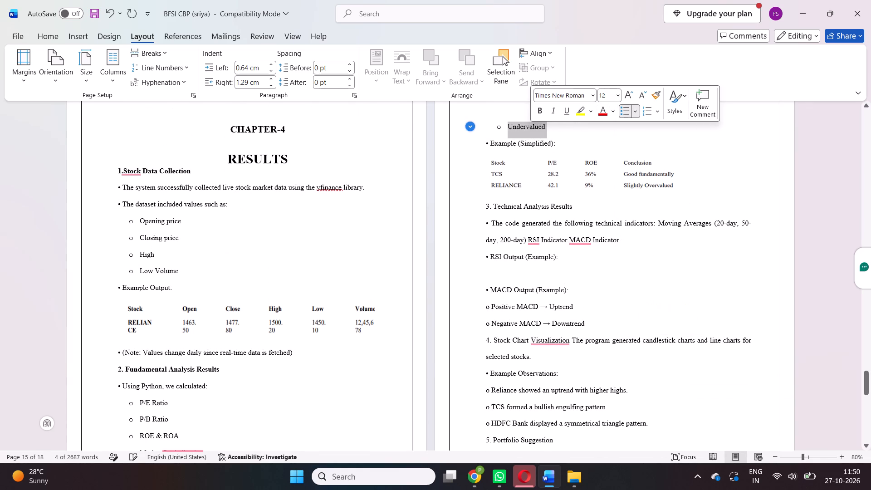
Remove the blank line between "RSI Output (Example):" and "MACD Output (Example):" in the Technical Analysis Results section.
{"action": "left_click", "coordinate": [477, 257]}
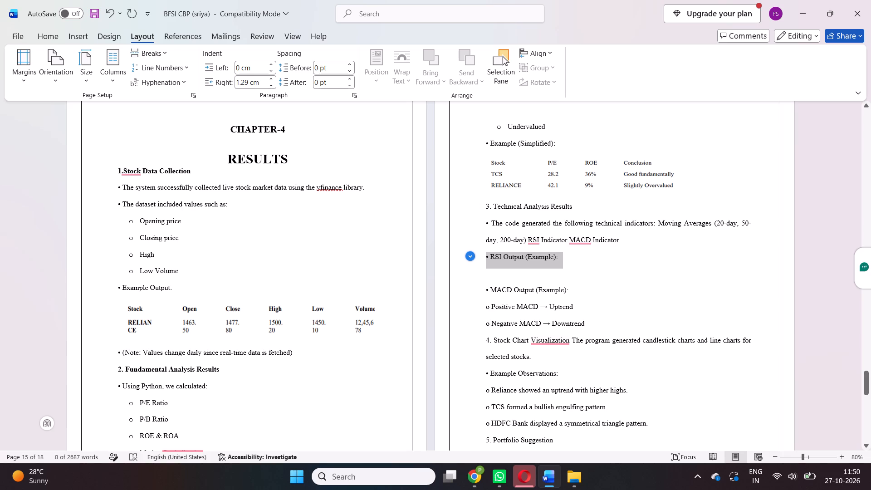
{"action": "scroll", "coordinate": [393, 398], "scroll_direction": "up", "scroll_amount": 4, "text": "ctrl"}
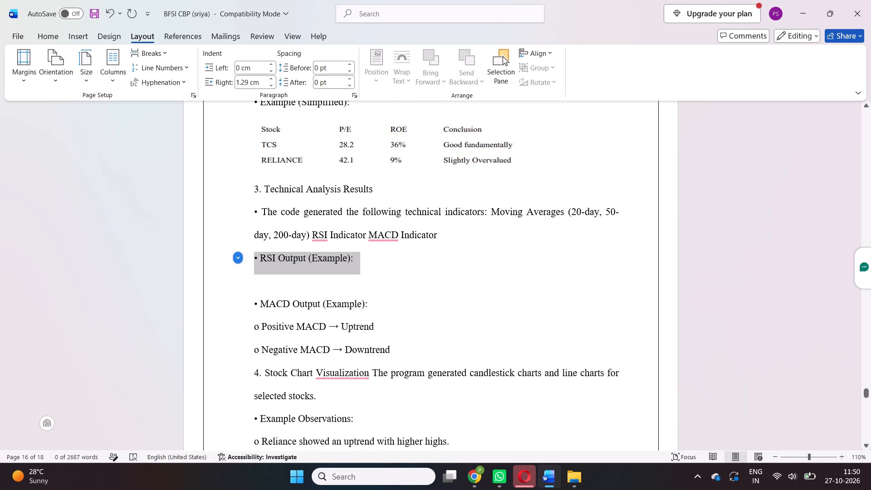
{"action": "left_click", "coordinate": [261, 294]}
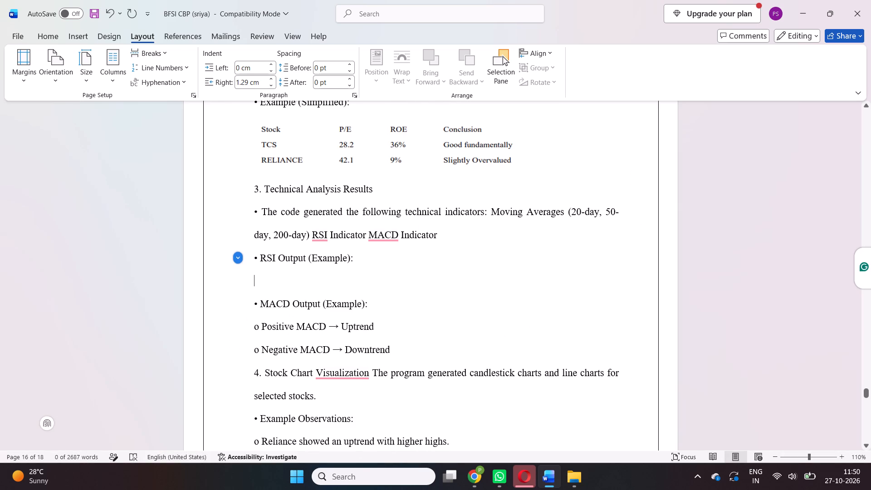
{"action": "key", "text": "BackSpace"}
Format the Positive MACD and Negative MACD lines under "MACD Output (Example):" as a hollow-circle bulleted list.
{"action": "scroll", "coordinate": [261, 294], "scroll_direction": "up", "scroll_amount": 1}
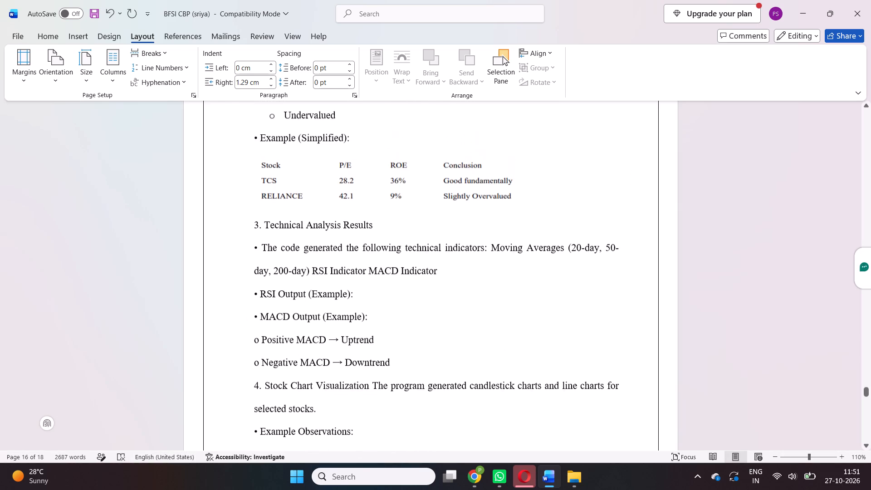
{"action": "scroll", "coordinate": [261, 294], "scroll_direction": "up", "scroll_amount": 6}
{"action": "scroll", "coordinate": [261, 294], "scroll_direction": "down", "scroll_amount": 1}
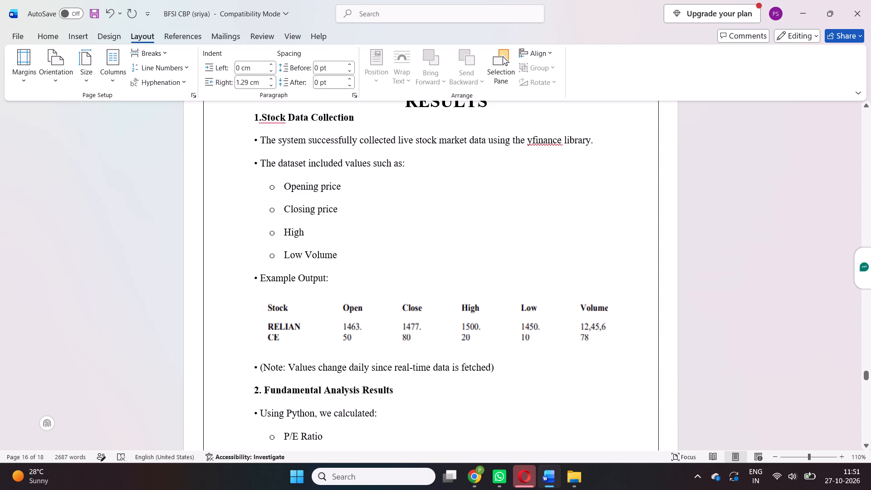
{"action": "scroll", "coordinate": [261, 294], "scroll_direction": "down", "scroll_amount": 3}
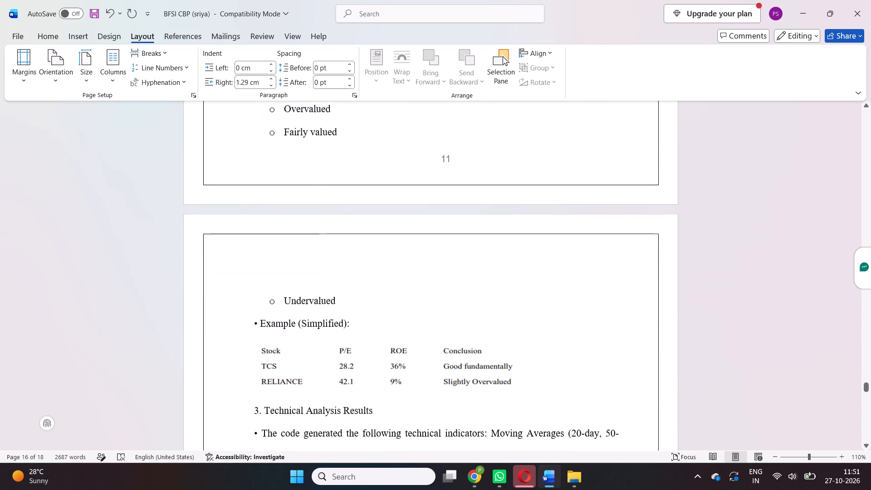
{"action": "scroll", "coordinate": [261, 294], "scroll_direction": "down", "scroll_amount": 1}
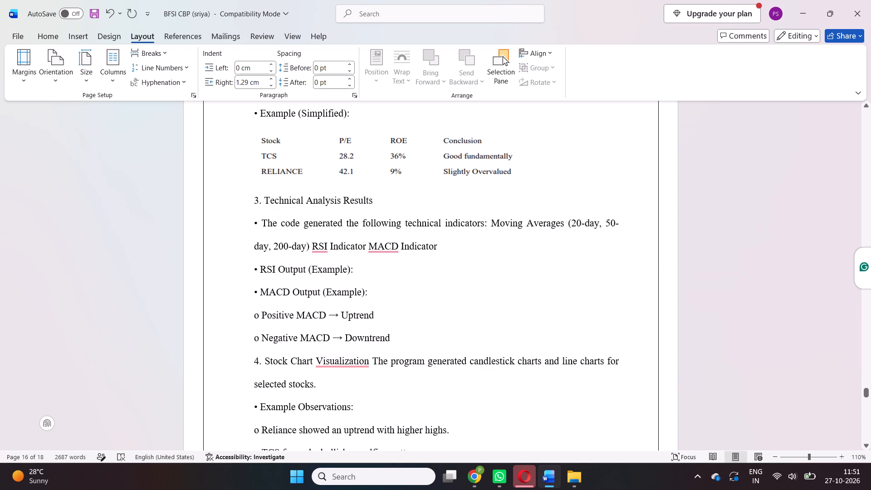
{"action": "scroll", "coordinate": [470, 278], "scroll_direction": "down", "scroll_amount": 1}
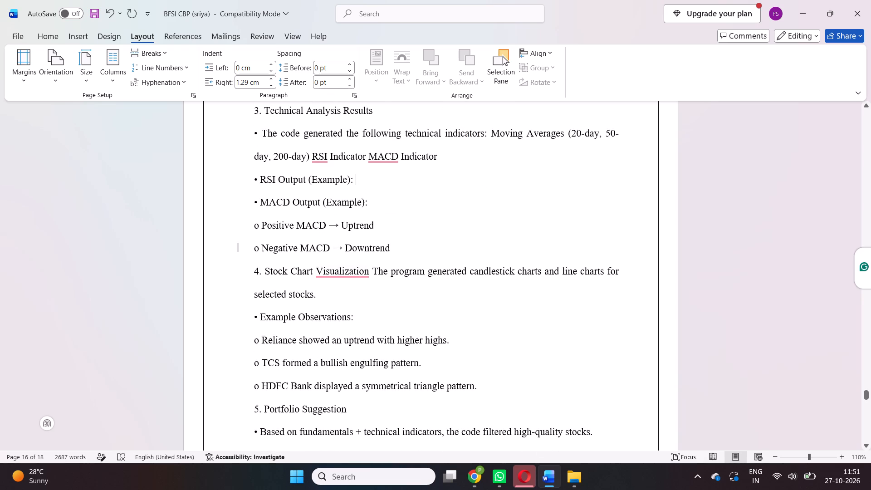
{"action": "left_click_drag", "start_coordinate": [394, 250], "coordinate": [257, 223]}
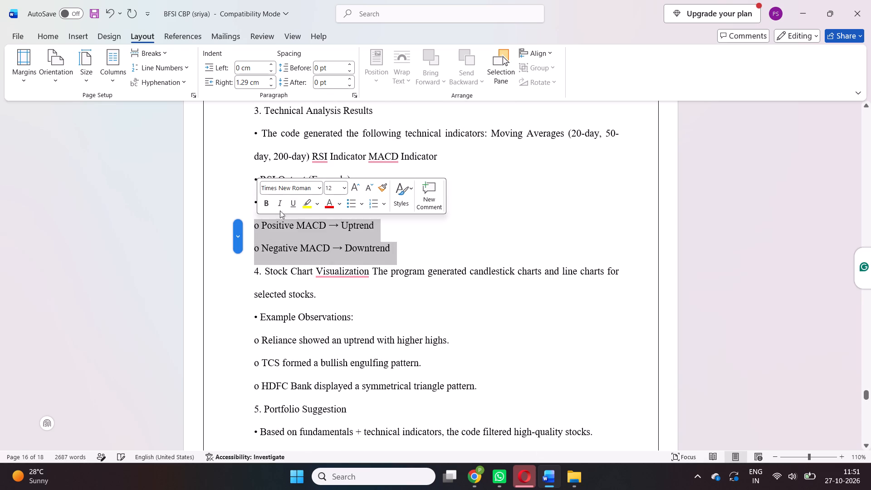
{"action": "left_click", "coordinate": [349, 203]}
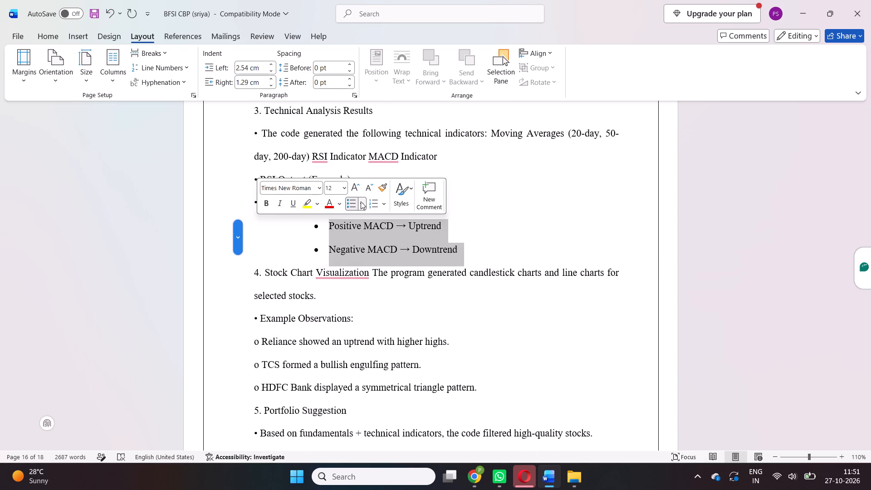
{"action": "left_click", "coordinate": [361, 201]}
{"action": "left_click", "coordinate": [354, 240]}
Put the heading "4. Stock Chart Visualization" on its own line above its description and make it bold.
{"action": "scroll", "coordinate": [354, 240], "scroll_direction": "down", "scroll_amount": 1}
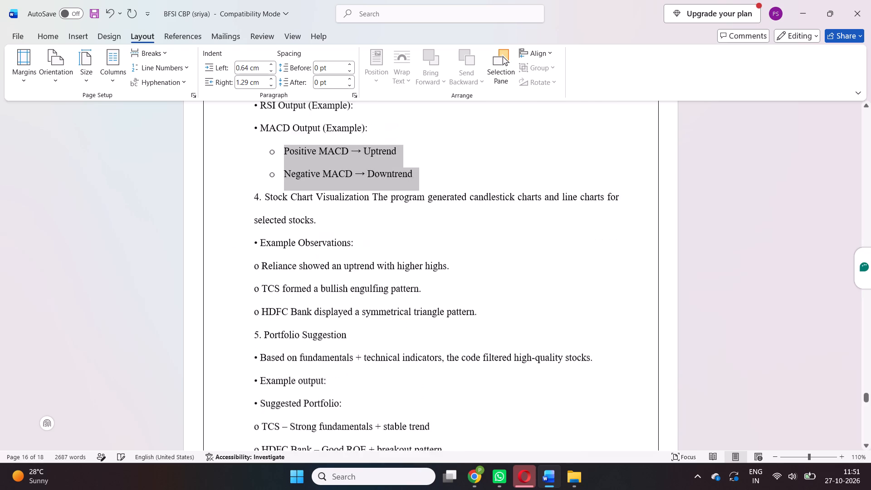
{"action": "scroll", "coordinate": [354, 240], "scroll_direction": "up", "scroll_amount": 1}
{"action": "scroll", "coordinate": [354, 240], "scroll_direction": "down", "scroll_amount": 1}
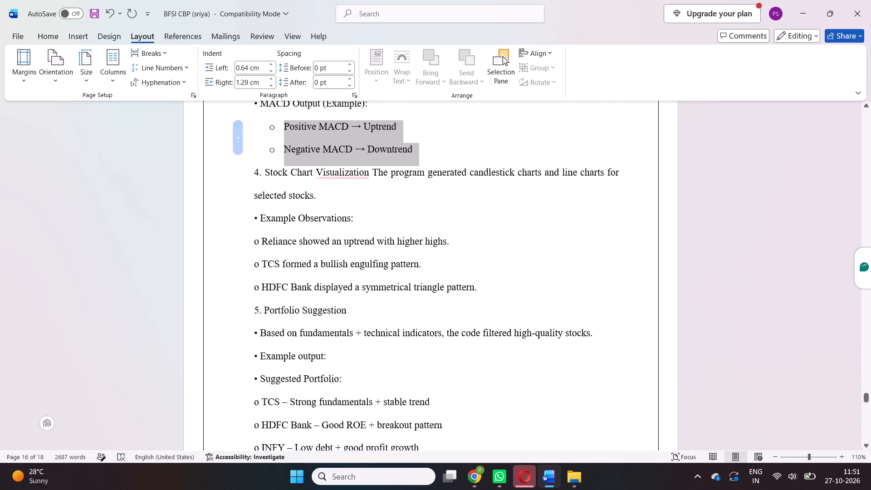
{"action": "left_click", "coordinate": [373, 172]}
{"action": "key", "text": "Return"}
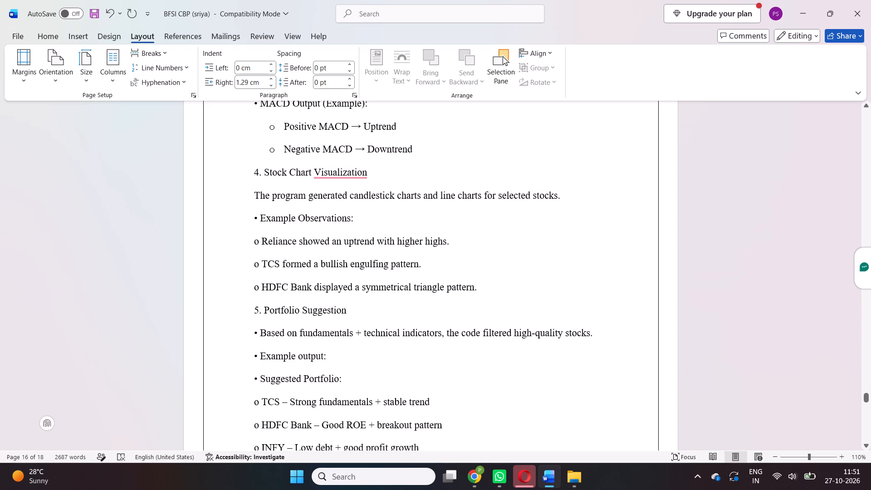
{"action": "left_click_drag", "start_coordinate": [380, 168], "coordinate": [377, 172]}
{"action": "left_click_drag", "start_coordinate": [377, 172], "coordinate": [246, 173]}
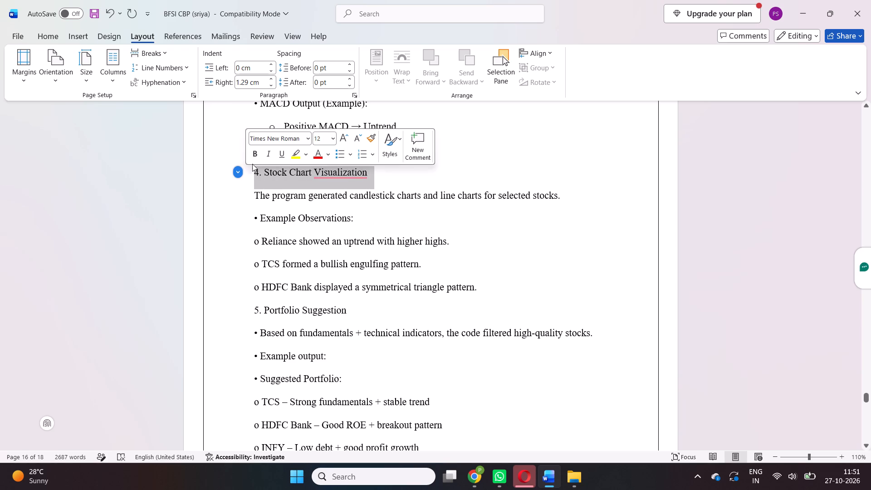
{"action": "left_click", "coordinate": [253, 159]}
{"action": "left_click", "coordinate": [316, 277]}
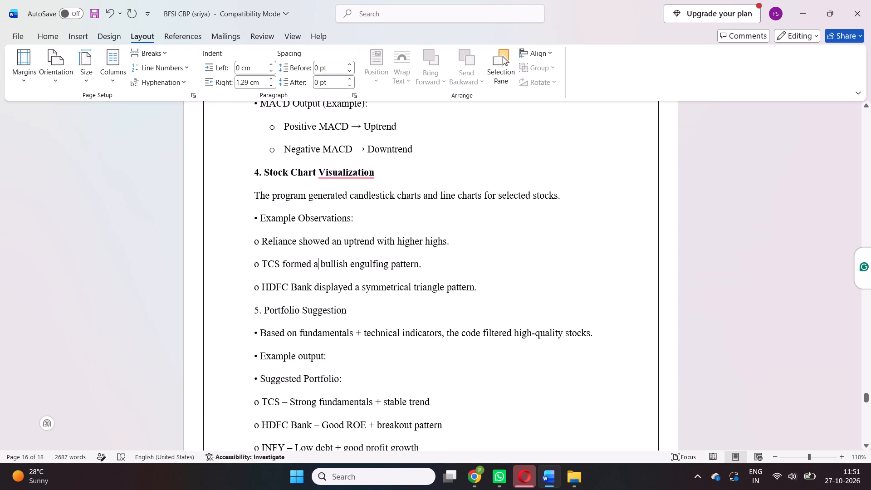
Format the Reliance, TCS and HDFC Bank lines under "Example Observations:" as a hollow-circle bulleted list.
{"action": "left_click_drag", "start_coordinate": [253, 242], "coordinate": [492, 286]}
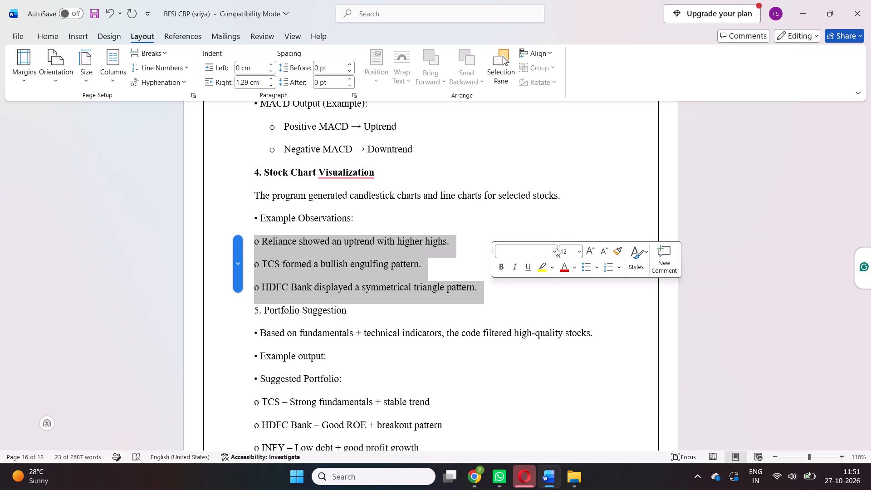
{"action": "left_click", "coordinate": [583, 268]}
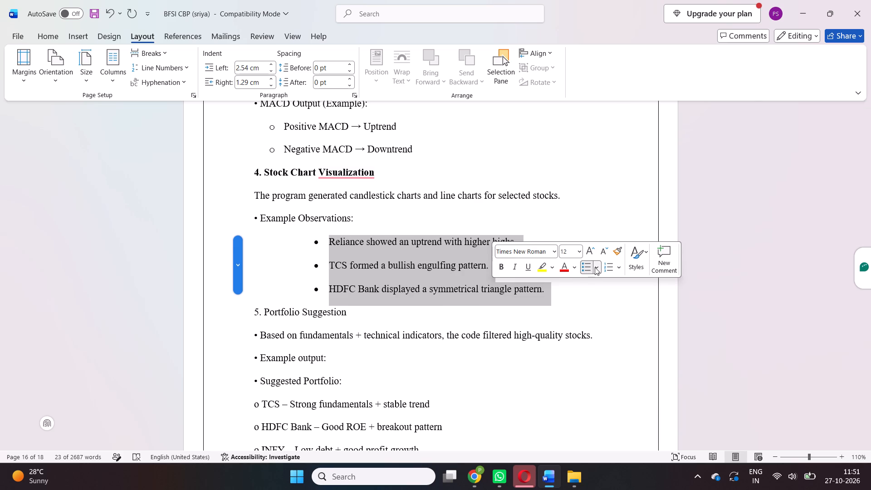
{"action": "left_click", "coordinate": [595, 267]}
{"action": "left_click", "coordinate": [595, 78]}
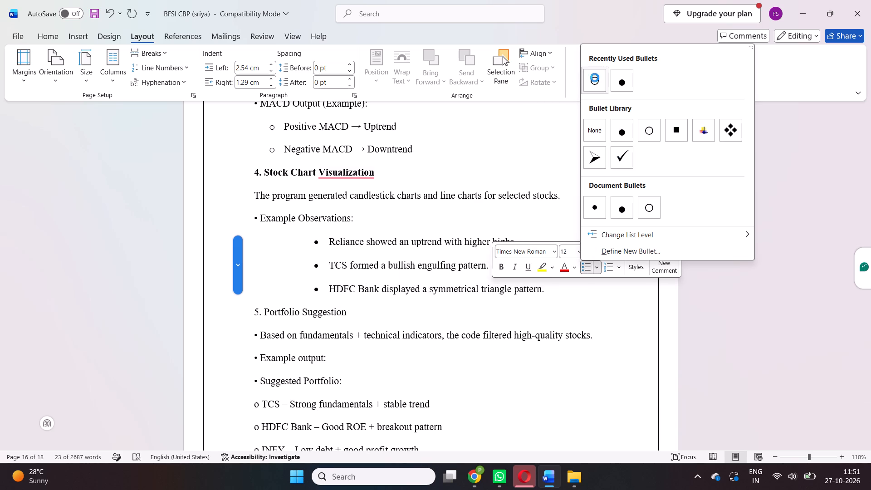
{"action": "left_click", "coordinate": [534, 345]}
Make the heading "5. Portfolio Suggestion" bold.
{"action": "scroll", "coordinate": [534, 345], "scroll_direction": "down", "scroll_amount": 1}
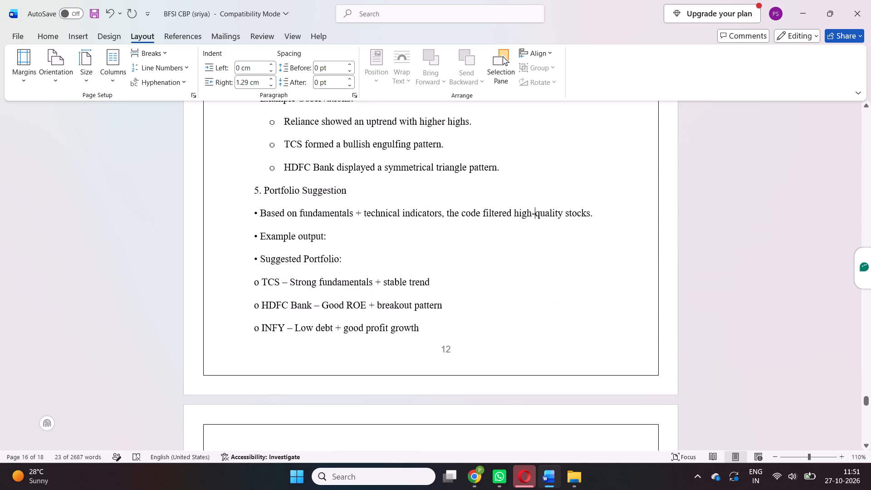
{"action": "left_click_drag", "start_coordinate": [353, 188], "coordinate": [253, 193]}
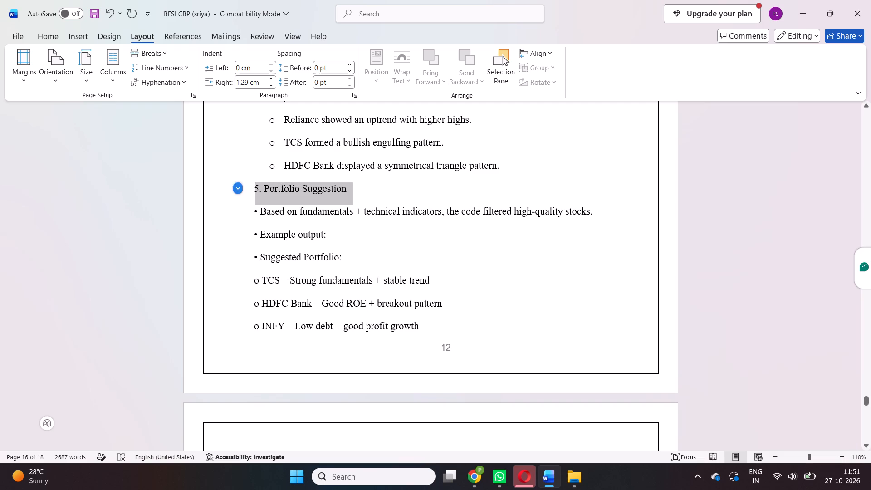
{"action": "left_click_drag", "start_coordinate": [253, 193], "coordinate": [251, 192]}
{"action": "left_click", "coordinate": [263, 173]}
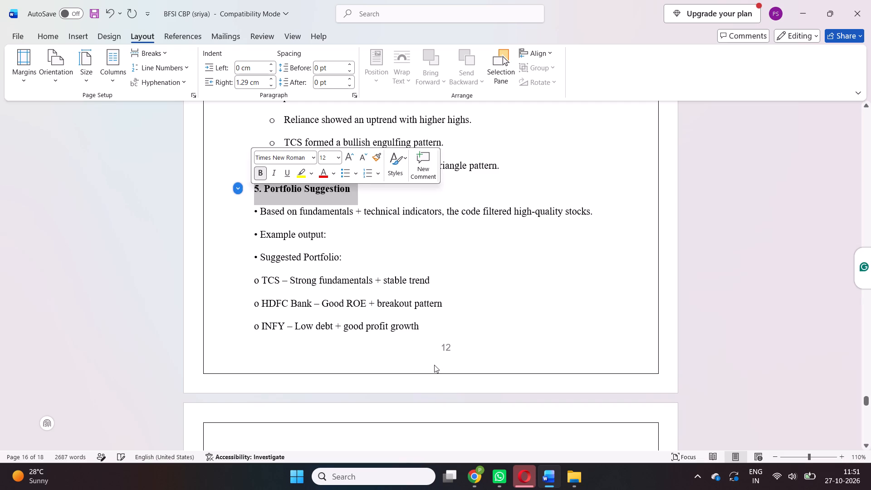
{"action": "left_click", "coordinate": [434, 365]}
Format the TCS, HDFC Bank and INFY lines under "Suggested Portfolio:" as a hollow-circle bulleted list.
{"action": "scroll", "coordinate": [434, 365], "scroll_direction": "down", "scroll_amount": 1}
{"action": "scroll", "coordinate": [434, 365], "scroll_direction": "up", "scroll_amount": 1}
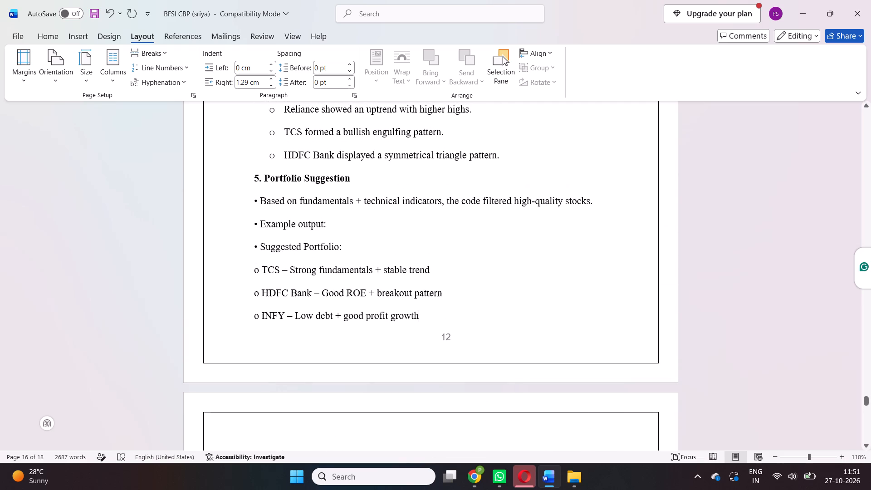
{"action": "left_click_drag", "start_coordinate": [422, 315], "coordinate": [247, 269]}
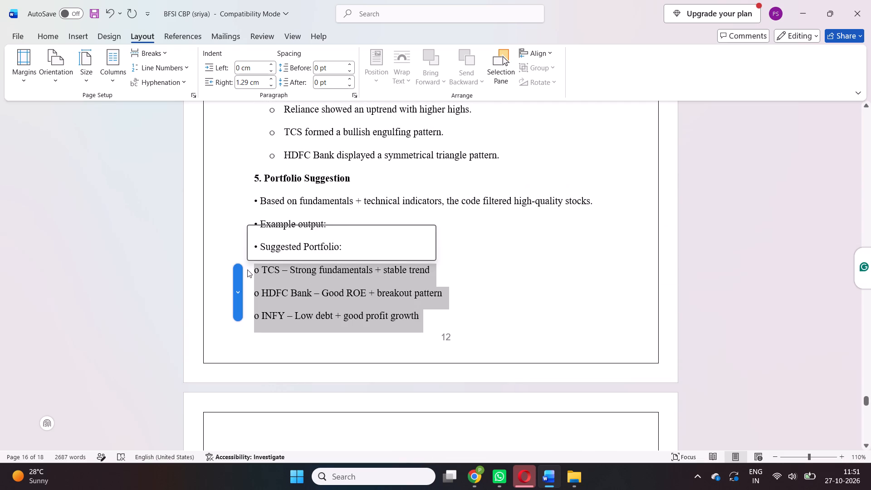
{"action": "left_click", "coordinate": [345, 249]}
{"action": "left_click", "coordinate": [351, 249]}
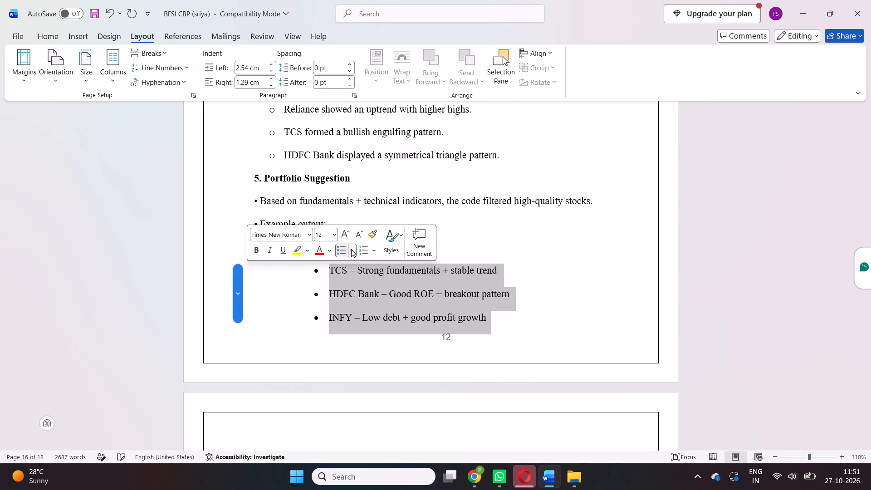
{"action": "left_click", "coordinate": [356, 59]}
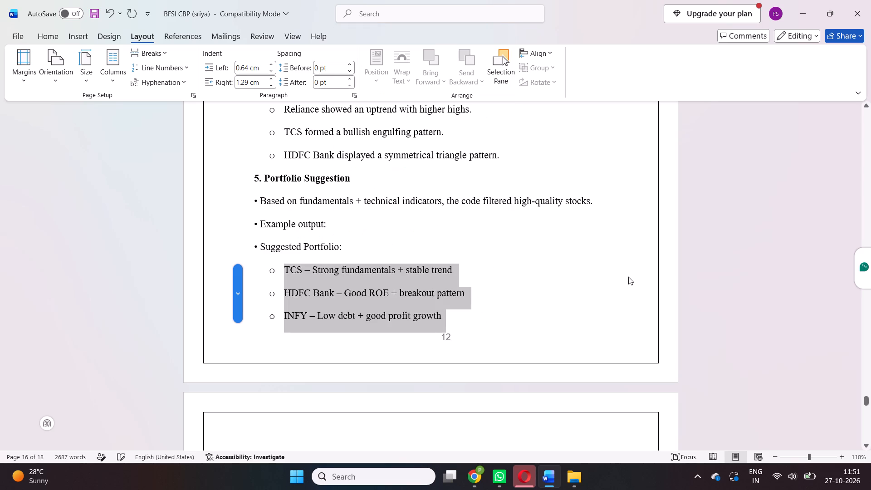
{"action": "left_click", "coordinate": [627, 277]}
Add an empty line below "RSI Output (Example):" in section 3, Technical Analysis Results.
{"action": "scroll", "coordinate": [627, 277], "scroll_direction": "up", "scroll_amount": 3}
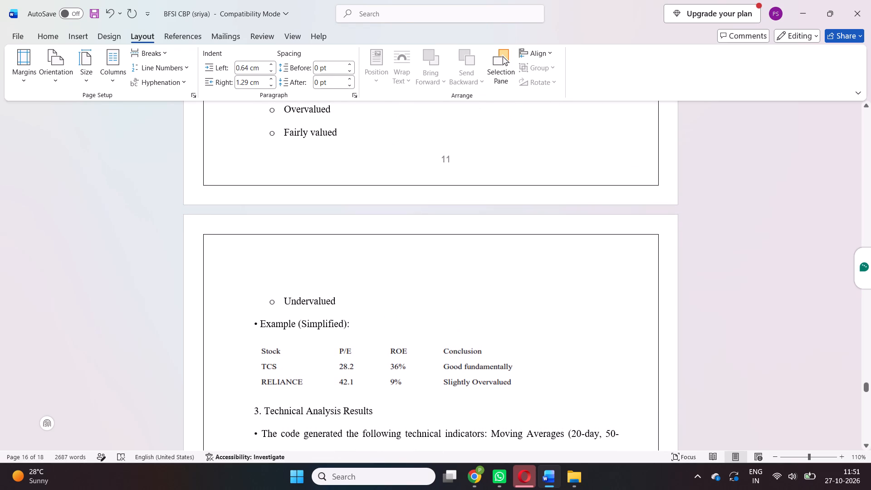
{"action": "scroll", "coordinate": [452, 367], "scroll_direction": "down", "scroll_amount": 1}
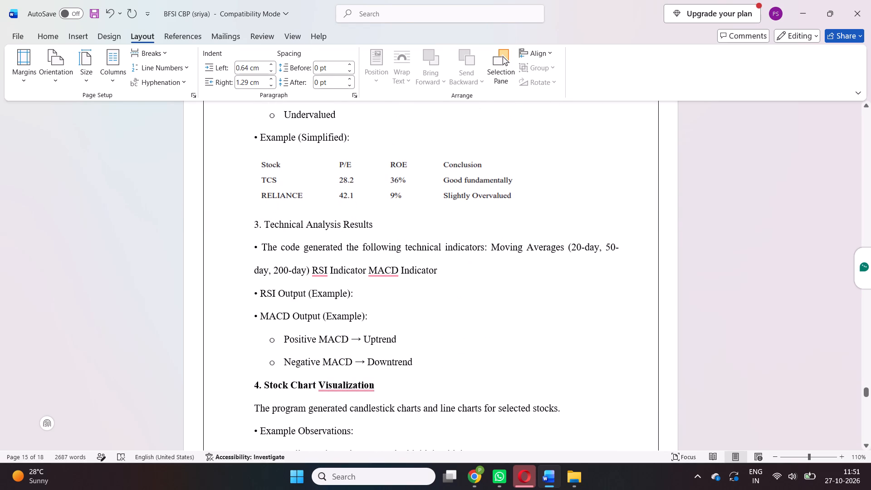
{"action": "left_click", "coordinate": [361, 295]}
{"action": "key", "text": "Left"}
{"action": "key", "text": "Return"}
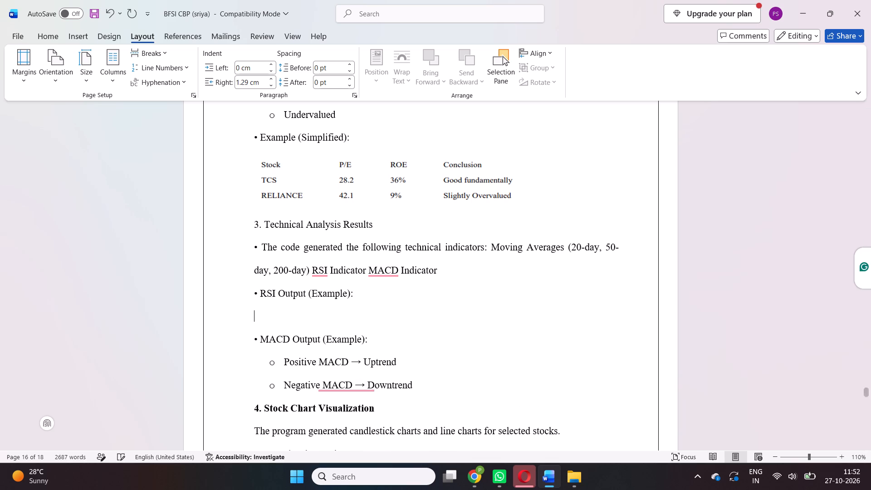
Switch to BFSI SENIOR.pdf in Chrome and capture the RSI Output table with Stock, RSI Value and Interpretation columns as a screen snip.
{"action": "left_click", "coordinate": [480, 487]}
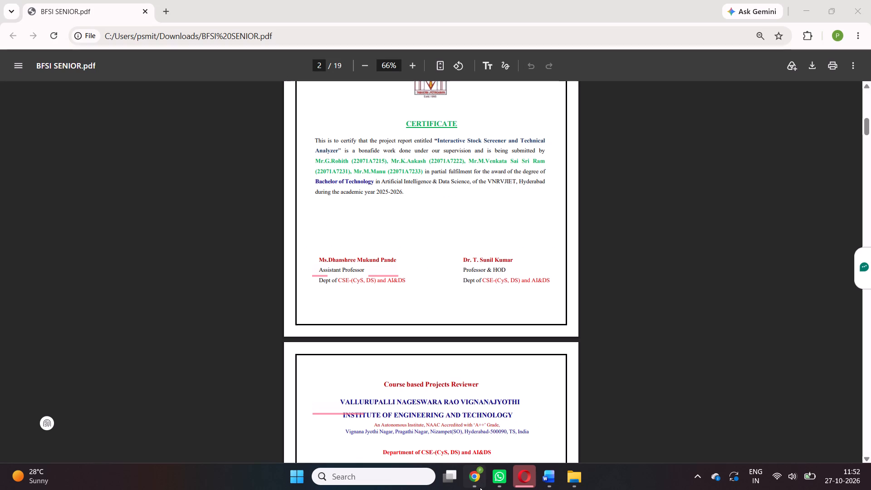
{"action": "scroll", "coordinate": [494, 232], "scroll_direction": "down", "scroll_amount": 17}
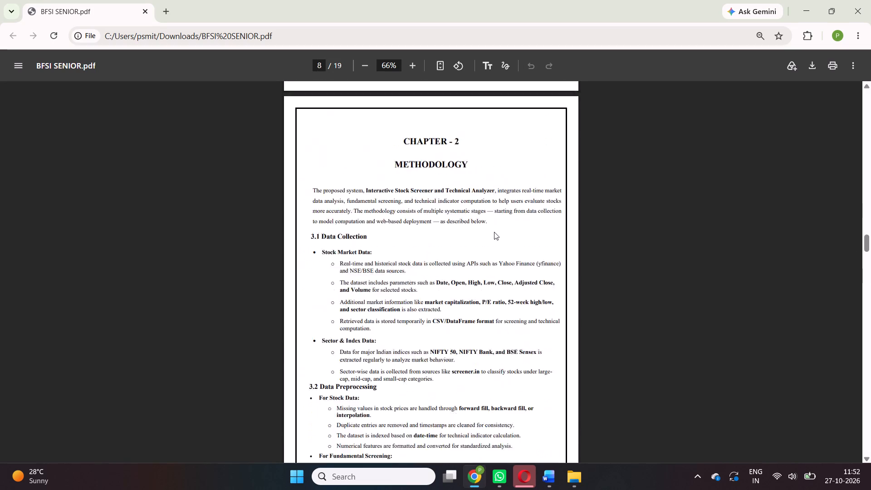
{"action": "scroll", "coordinate": [494, 232], "scroll_direction": "down", "scroll_amount": 5}
{"action": "scroll", "coordinate": [494, 232], "scroll_direction": "up", "scroll_amount": 5}
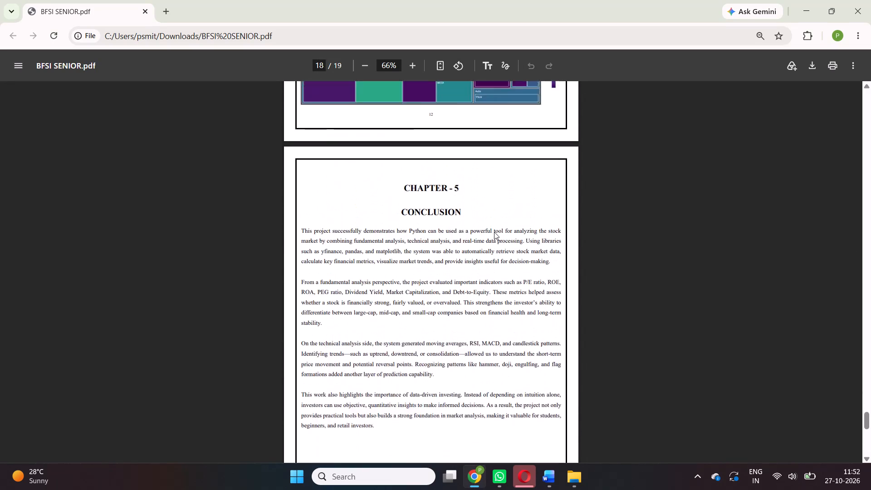
{"action": "scroll", "coordinate": [494, 232], "scroll_direction": "up", "scroll_amount": 4}
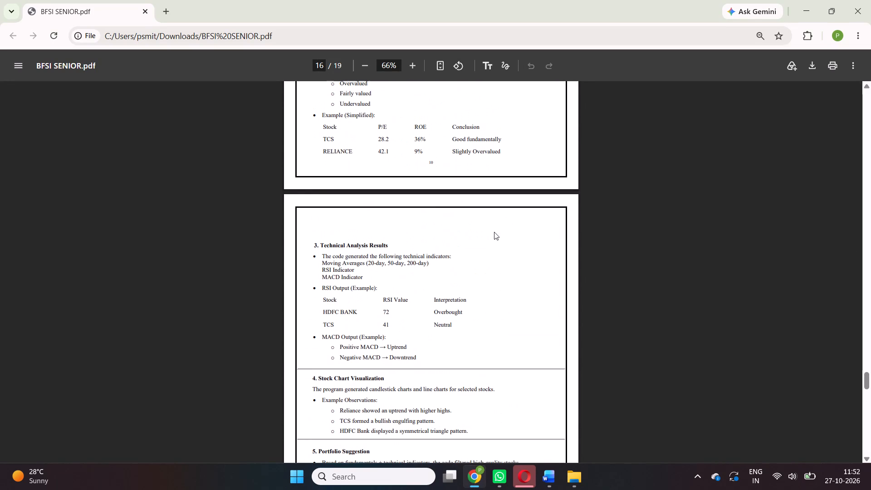
{"action": "key", "text": "Print"}
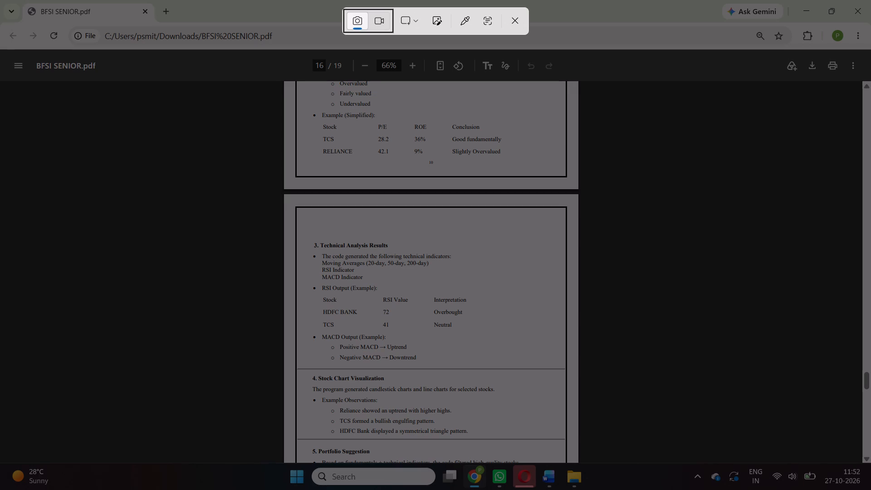
{"action": "left_click_drag", "start_coordinate": [320, 293], "coordinate": [494, 330]}
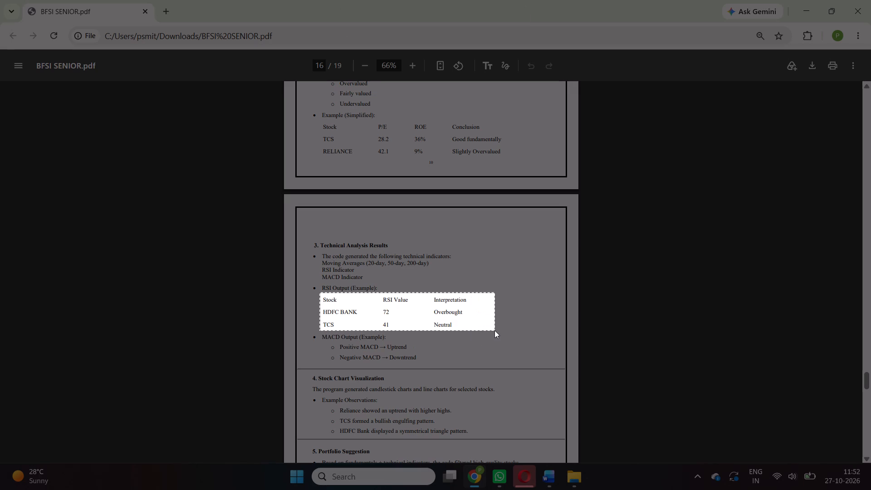
{"action": "left_click_drag", "start_coordinate": [494, 330], "coordinate": [494, 331]}
Paste the captured RSI table into the Word report's empty line under "RSI Output (Example):" and stretch it slightly wider.
{"action": "left_click", "coordinate": [552, 473]}
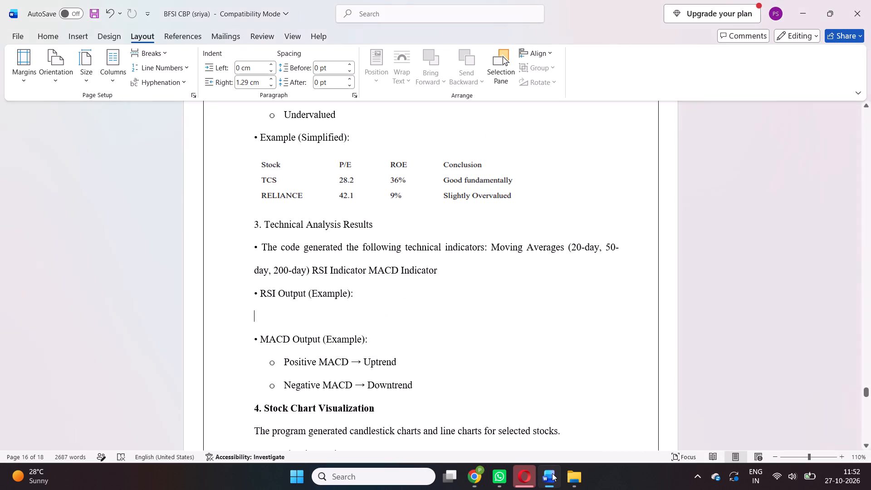
{"action": "key", "text": "ctrl+v"}
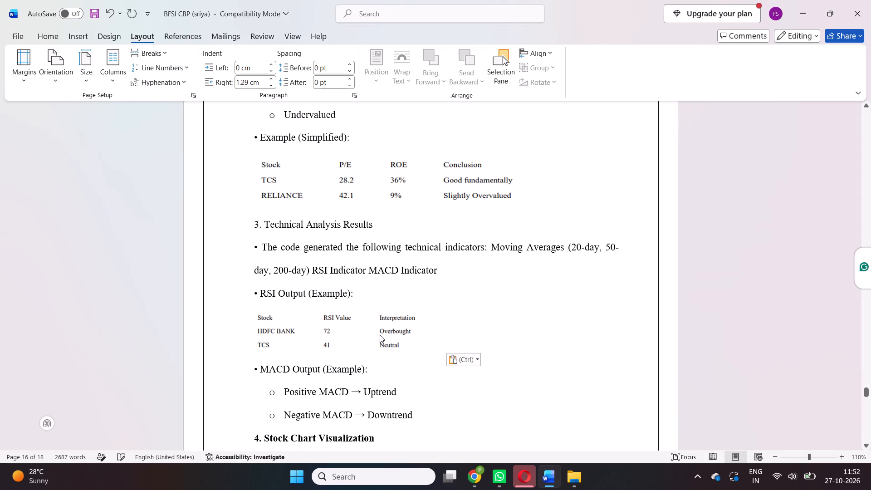
{"action": "left_click", "coordinate": [380, 335]}
{"action": "left_click_drag", "start_coordinate": [446, 329], "coordinate": [464, 331]}
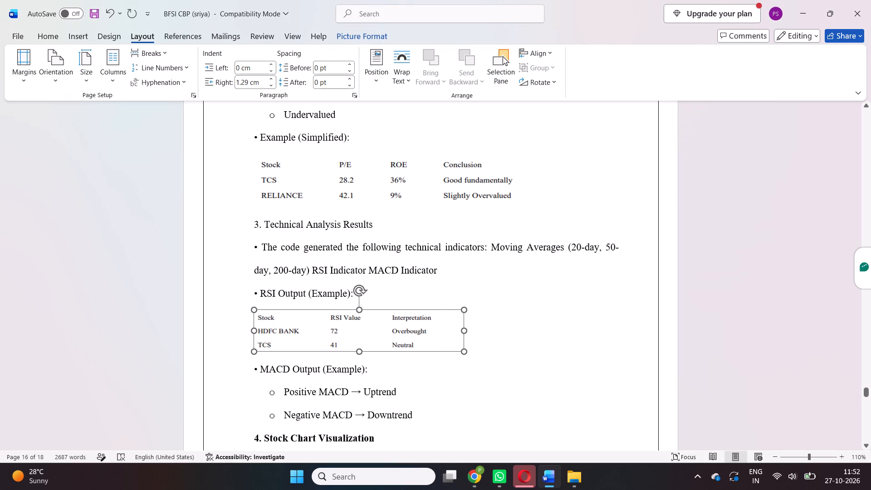
{"action": "left_click_drag", "start_coordinate": [464, 331], "coordinate": [464, 331]}
{"action": "left_click", "coordinate": [553, 372]}
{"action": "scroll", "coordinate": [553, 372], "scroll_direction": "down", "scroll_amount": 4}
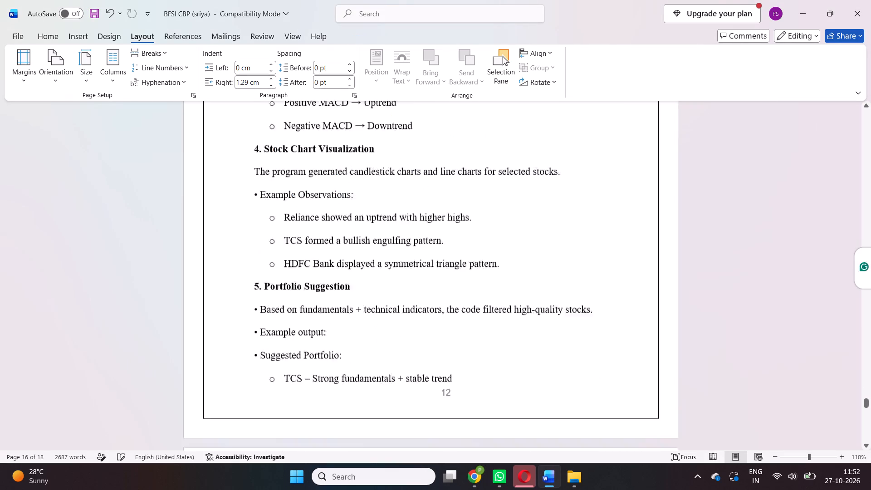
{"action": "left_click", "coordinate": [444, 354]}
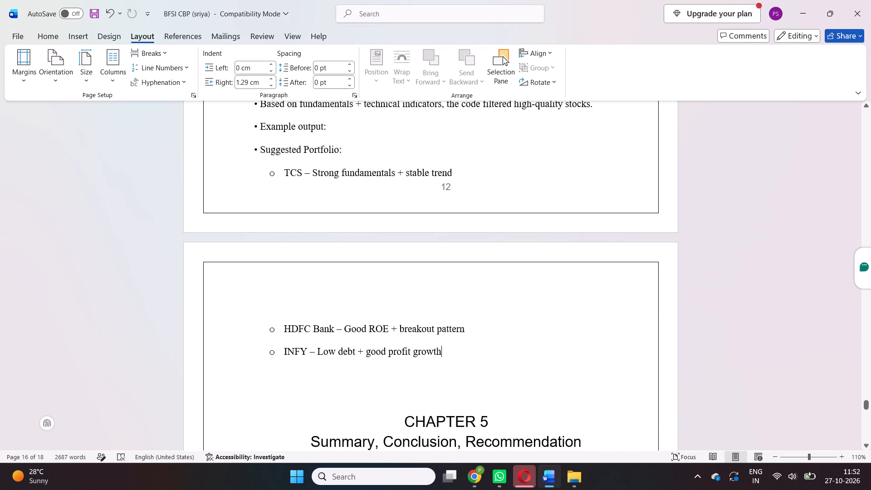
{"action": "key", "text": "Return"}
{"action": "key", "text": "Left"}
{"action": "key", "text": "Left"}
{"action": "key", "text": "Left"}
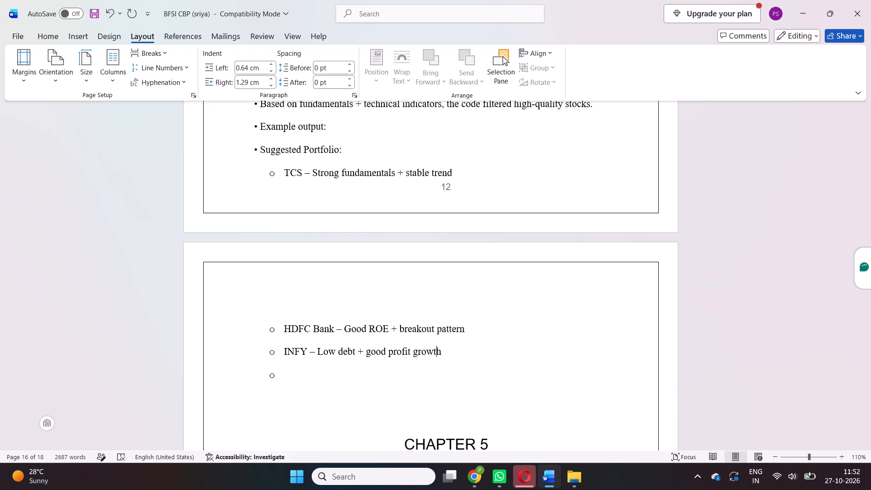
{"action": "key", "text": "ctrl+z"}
Place the insertion point on the empty line below the INFY bullet, and copy the "Moving Averages" heading from BFSI SENIOR.pdf in Chrome.
{"action": "left_click", "coordinate": [249, 384]}
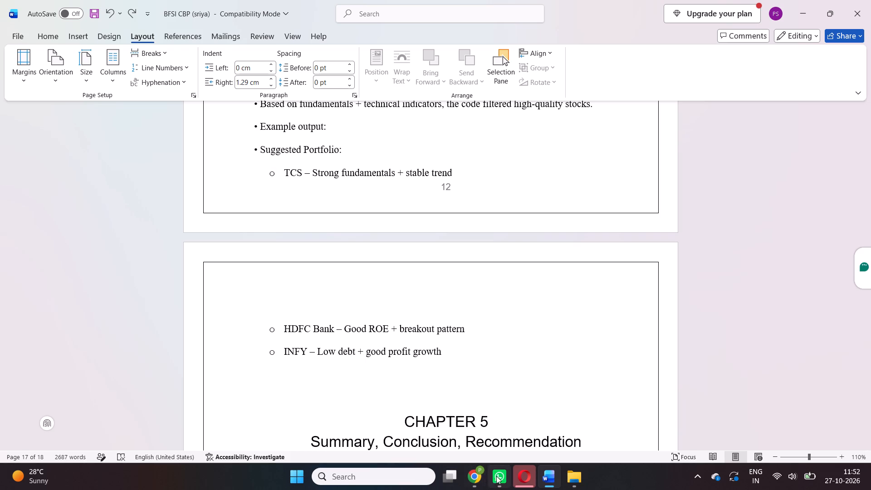
{"action": "left_click", "coordinate": [477, 477]}
{"action": "scroll", "coordinate": [450, 270], "scroll_direction": "down", "scroll_amount": 3}
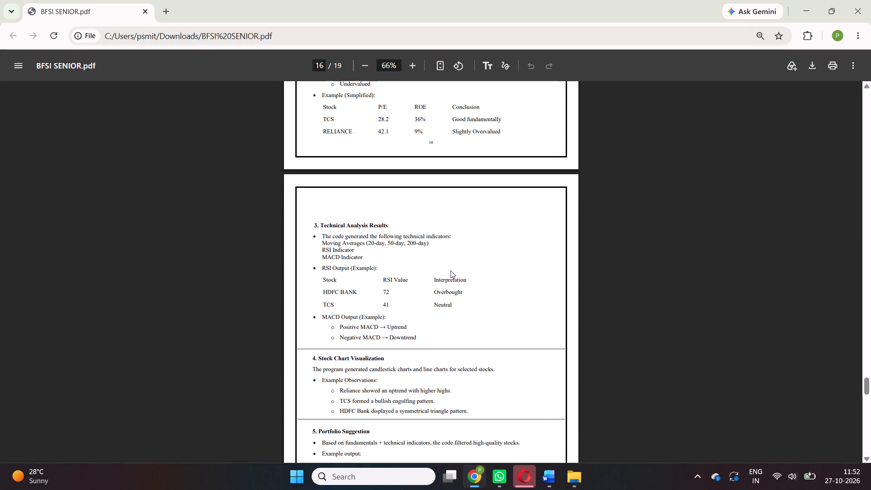
{"action": "scroll", "coordinate": [450, 270], "scroll_direction": "down", "scroll_amount": 1}
{"action": "left_click_drag", "start_coordinate": [344, 274], "coordinate": [335, 274]}
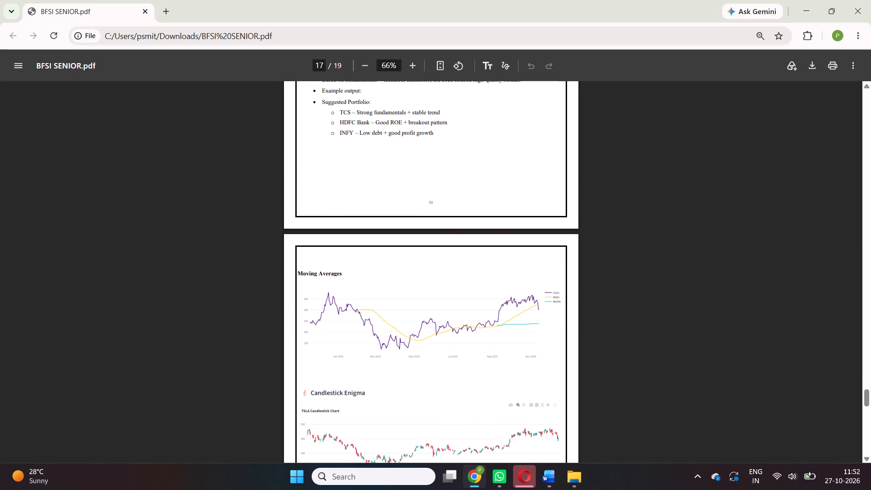
{"action": "left_click_drag", "start_coordinate": [335, 274], "coordinate": [289, 273]}
{"action": "key", "text": "ctrl+c"}
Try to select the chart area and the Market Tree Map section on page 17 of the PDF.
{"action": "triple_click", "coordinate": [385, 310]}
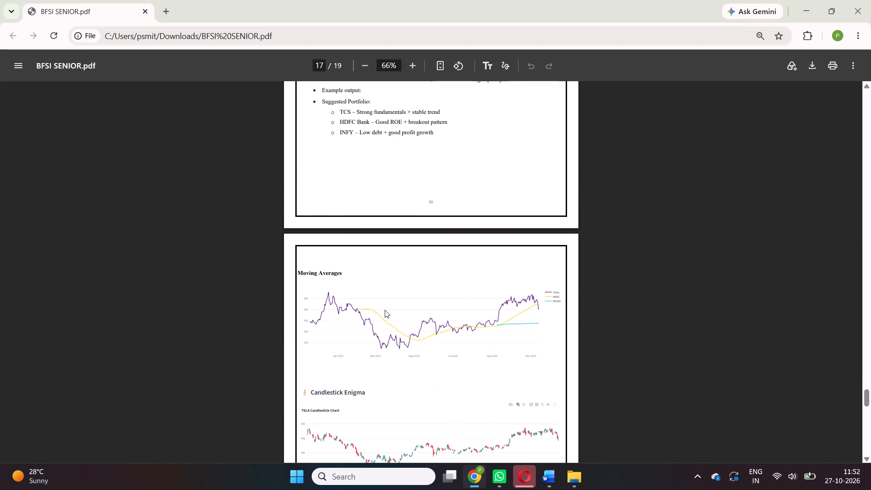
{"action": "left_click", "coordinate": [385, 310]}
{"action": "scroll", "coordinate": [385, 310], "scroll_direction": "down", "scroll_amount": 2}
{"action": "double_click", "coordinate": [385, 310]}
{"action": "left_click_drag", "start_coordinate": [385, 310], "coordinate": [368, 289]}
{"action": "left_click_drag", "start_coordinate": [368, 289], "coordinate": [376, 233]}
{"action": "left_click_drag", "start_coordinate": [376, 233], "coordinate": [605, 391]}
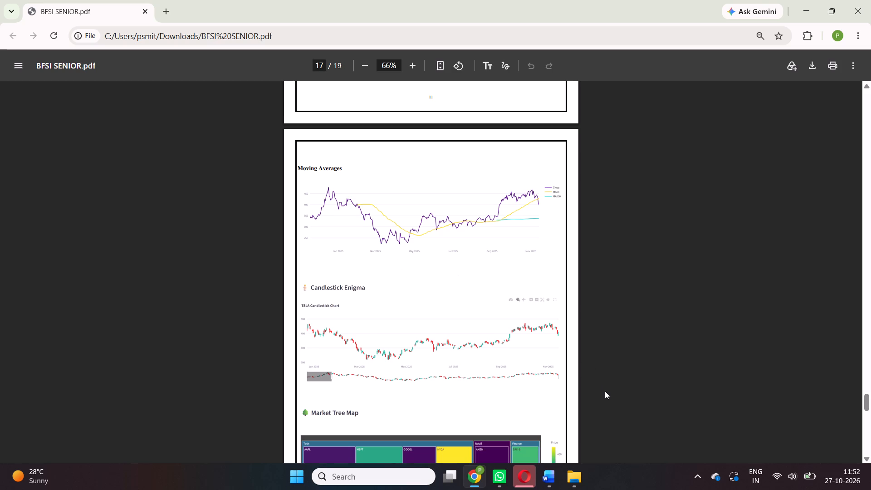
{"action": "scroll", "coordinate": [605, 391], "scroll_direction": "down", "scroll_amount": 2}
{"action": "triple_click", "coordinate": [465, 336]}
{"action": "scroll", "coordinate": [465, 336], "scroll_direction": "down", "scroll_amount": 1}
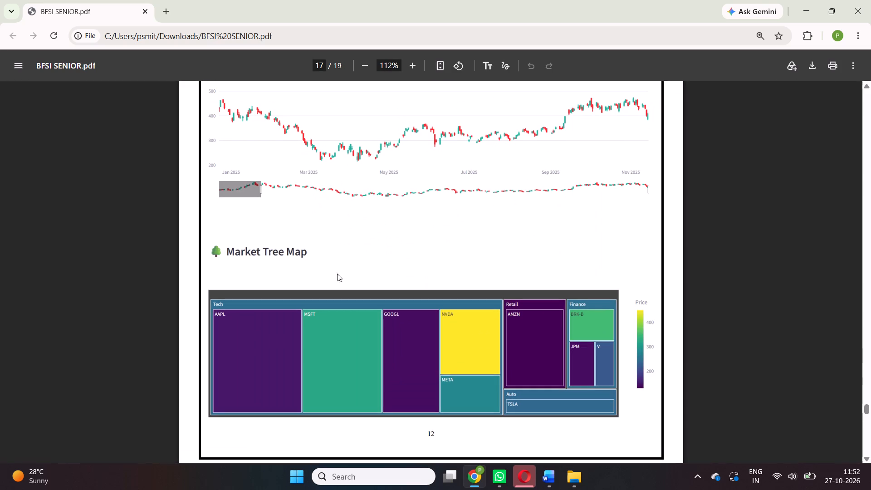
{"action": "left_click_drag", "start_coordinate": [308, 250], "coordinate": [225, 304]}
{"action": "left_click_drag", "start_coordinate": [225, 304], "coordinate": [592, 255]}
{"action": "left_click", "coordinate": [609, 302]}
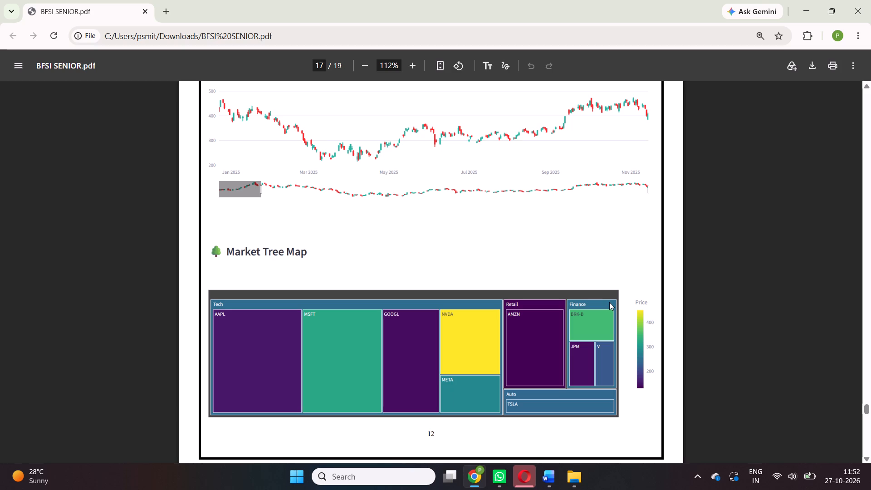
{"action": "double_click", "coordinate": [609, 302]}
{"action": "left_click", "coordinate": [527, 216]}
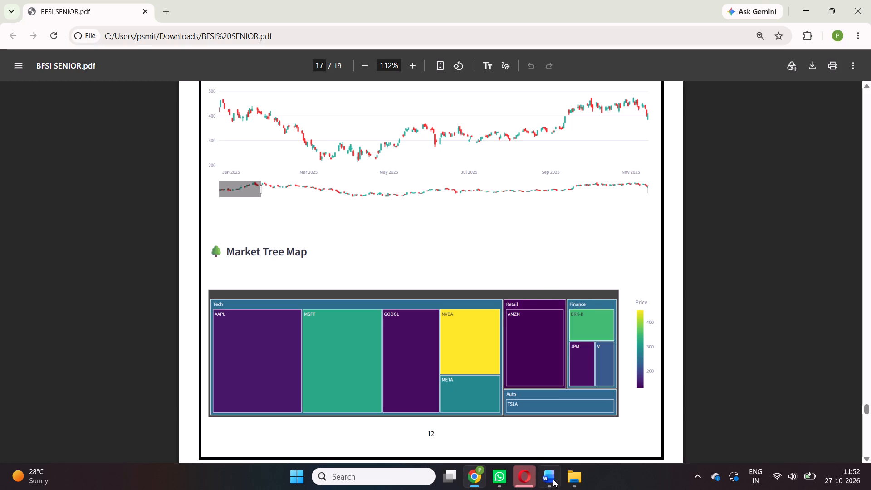
Paste the "Moving Averages" heading below the INFY bullet in the Word report and start a new line under it.
{"action": "left_click", "coordinate": [553, 479]}
{"action": "key", "text": "ctrl+v"}
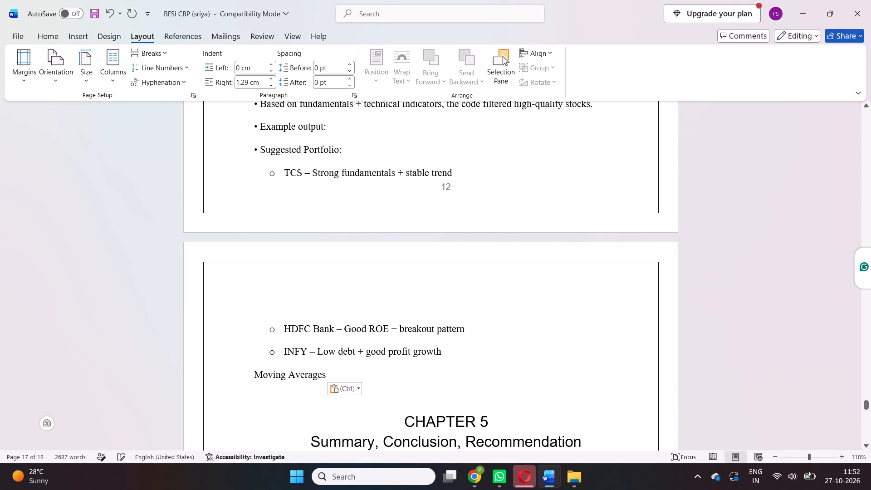
{"action": "key", "text": "Return"}
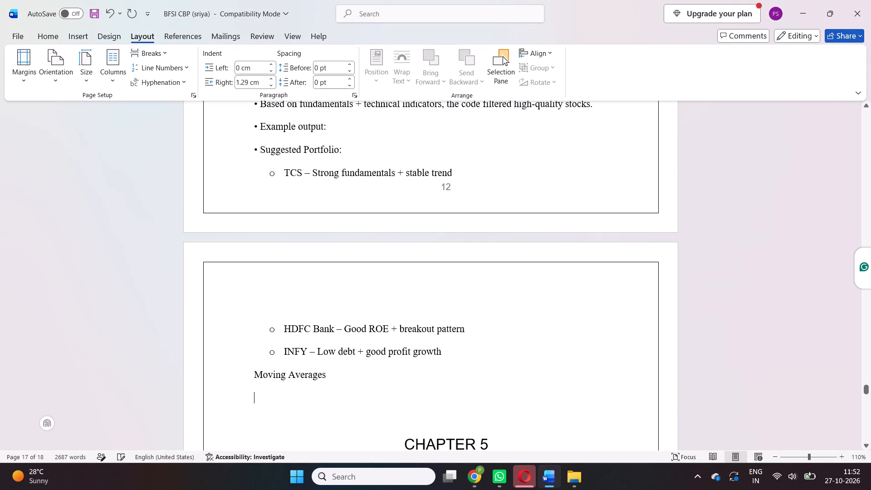
Capture the Moving Averages line chart with its legend from BFSI SENIOR.pdf and paste it below the "Moving Averages" heading in Word.
{"action": "left_click", "coordinate": [475, 484]}
{"action": "scroll", "coordinate": [500, 295], "scroll_direction": "up", "scroll_amount": 3}
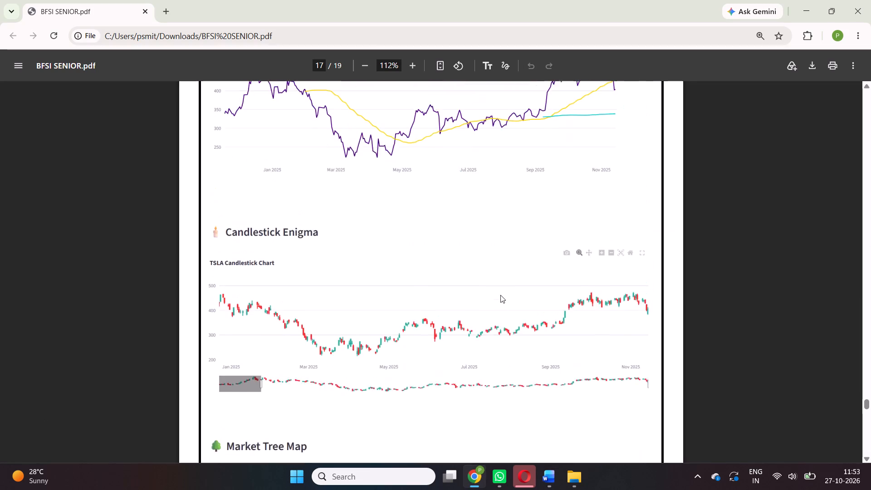
{"action": "scroll", "coordinate": [500, 295], "scroll_direction": "up", "scroll_amount": 2}
{"action": "scroll", "coordinate": [500, 295], "scroll_direction": "down", "scroll_amount": 2}
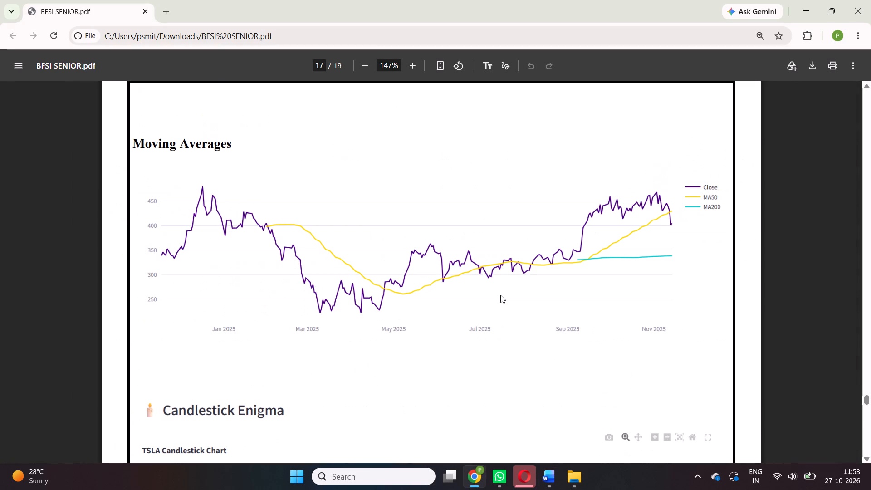
{"action": "key", "text": "Print"}
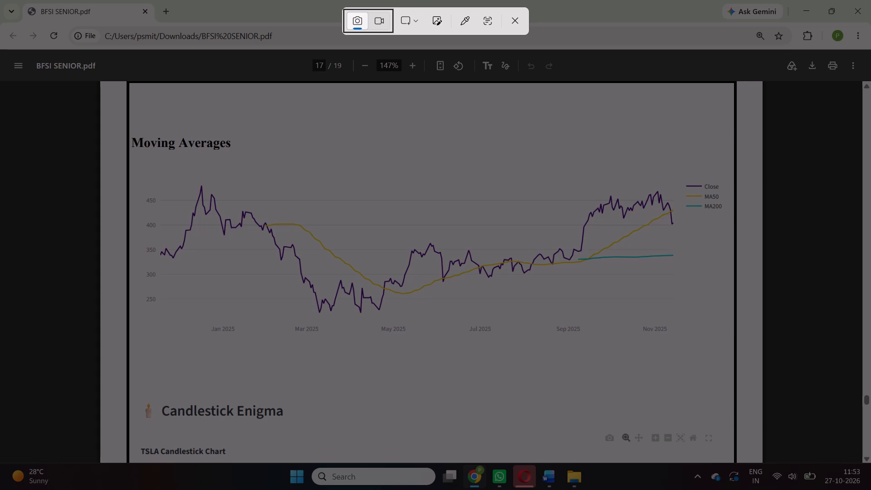
{"action": "left_click_drag", "start_coordinate": [131, 153], "coordinate": [727, 383]}
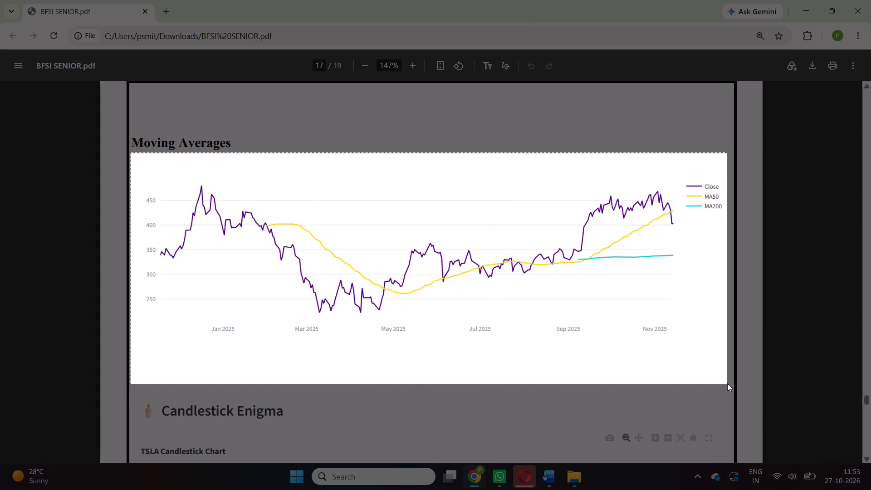
{"action": "left_click_drag", "start_coordinate": [727, 383], "coordinate": [725, 353]}
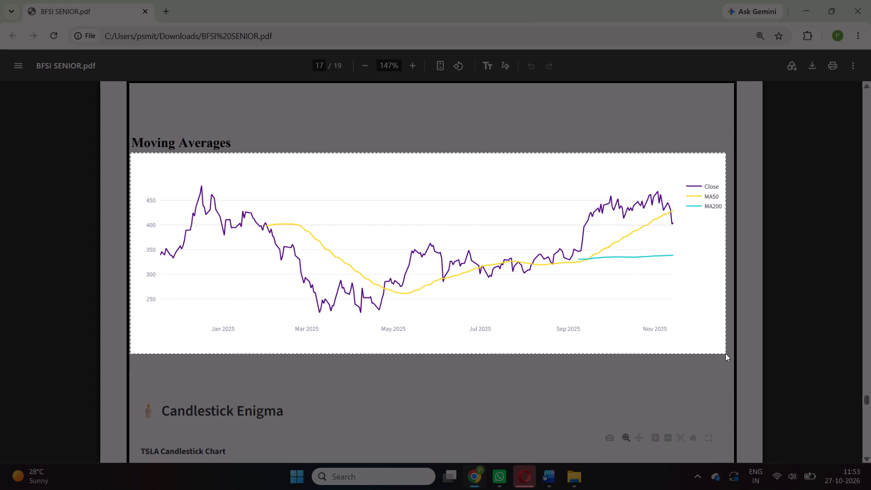
{"action": "left_click_drag", "start_coordinate": [725, 353], "coordinate": [724, 352]}
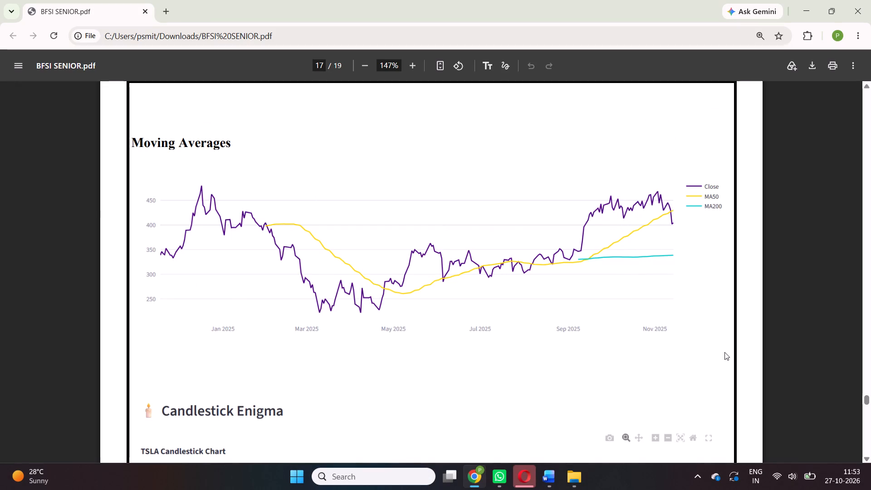
{"action": "left_click", "coordinate": [555, 476]}
{"action": "key", "text": "ctrl+v"}
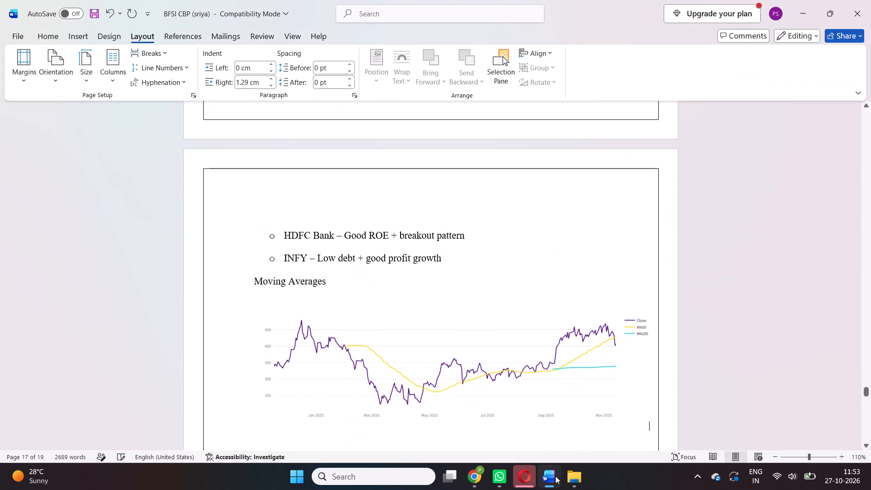
Make the "Moving Averages" heading above the line chart bold.
{"action": "left_click", "coordinate": [381, 373]}
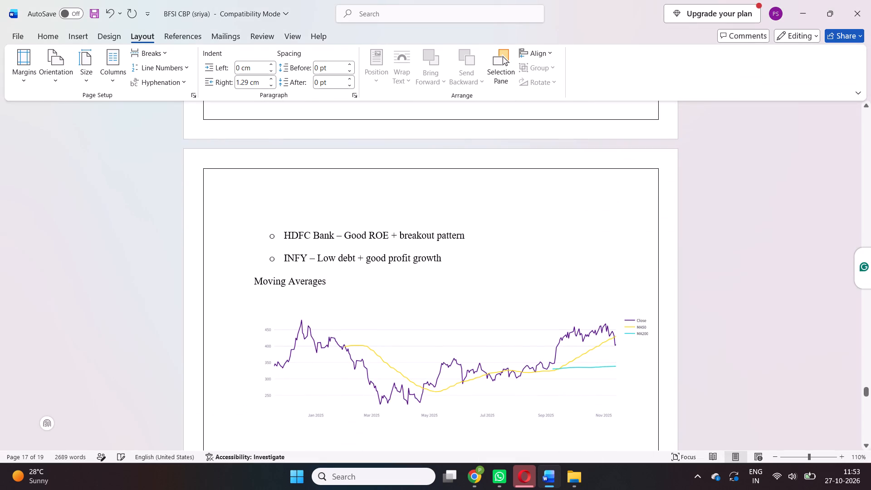
{"action": "left_click", "coordinate": [407, 370]}
{"action": "left_click_drag", "start_coordinate": [327, 284], "coordinate": [249, 279]}
{"action": "left_click", "coordinate": [256, 259]}
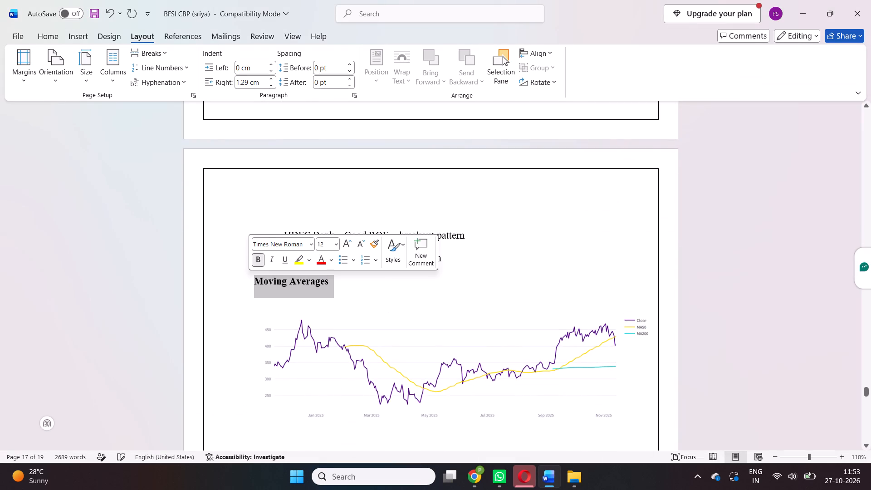
Capture the Candlestick Enigma heading and TSLA Candlestick Chart from BFSI SENIOR.pdf in Chrome and paste them below the Moving Averages chart in Word.
{"action": "left_click", "coordinate": [356, 377]}
{"action": "scroll", "coordinate": [356, 377], "scroll_direction": "down", "scroll_amount": 1}
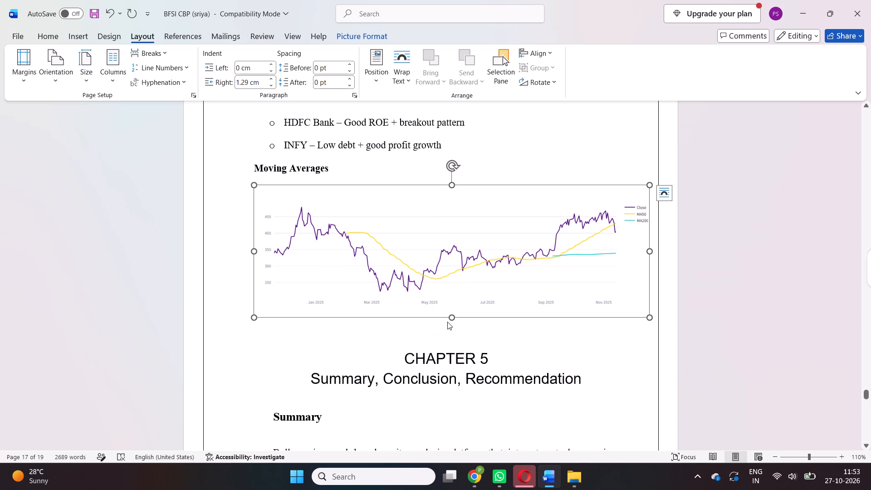
{"action": "left_click", "coordinate": [590, 335]}
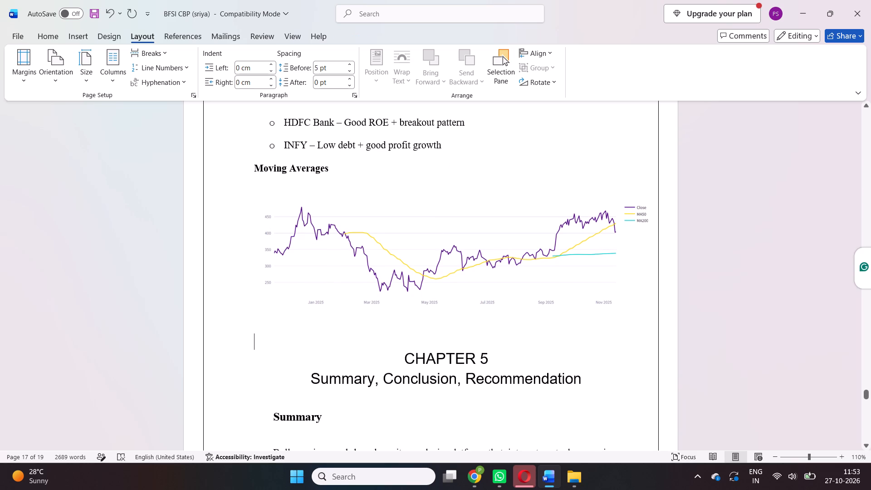
{"action": "left_click", "coordinate": [484, 470]}
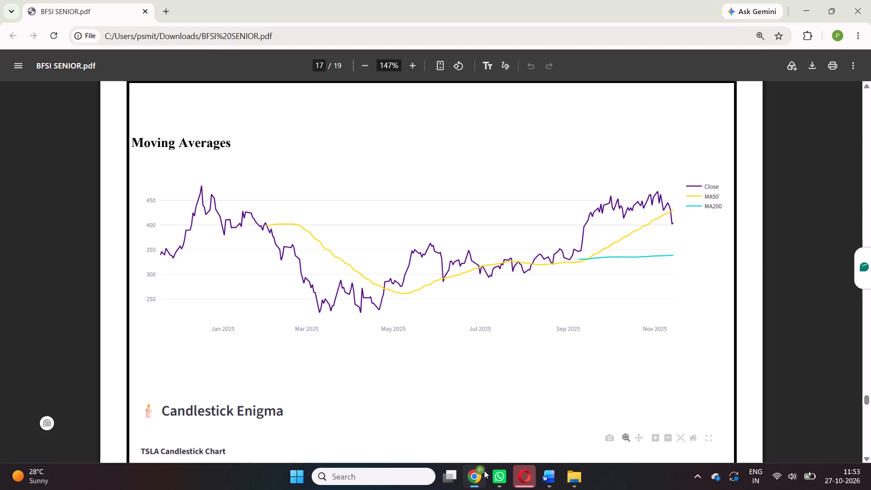
{"action": "scroll", "coordinate": [484, 470], "scroll_direction": "down", "scroll_amount": 2}
{"action": "scroll", "coordinate": [499, 346], "scroll_direction": "down", "scroll_amount": 3}
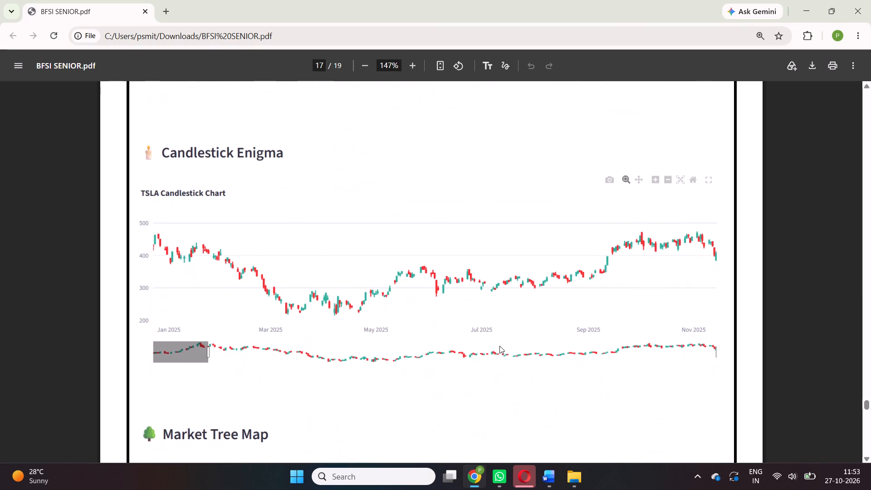
{"action": "key", "text": "Print"}
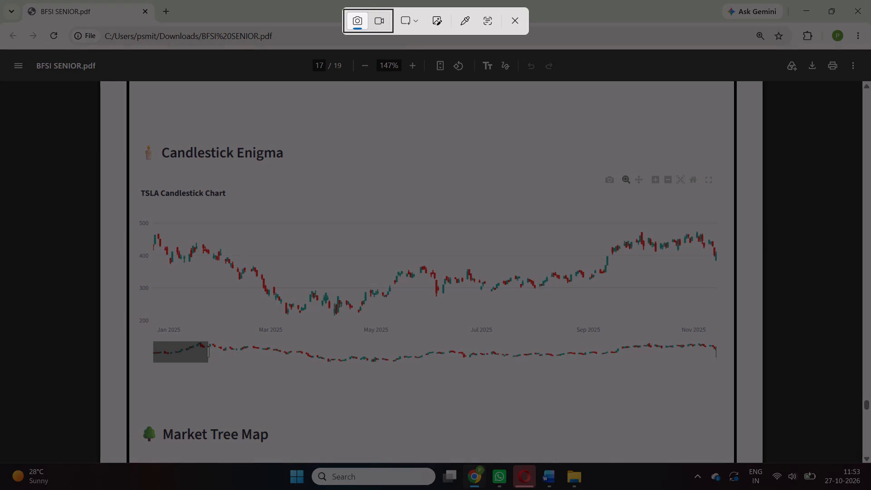
{"action": "left_click_drag", "start_coordinate": [132, 137], "coordinate": [516, 352]}
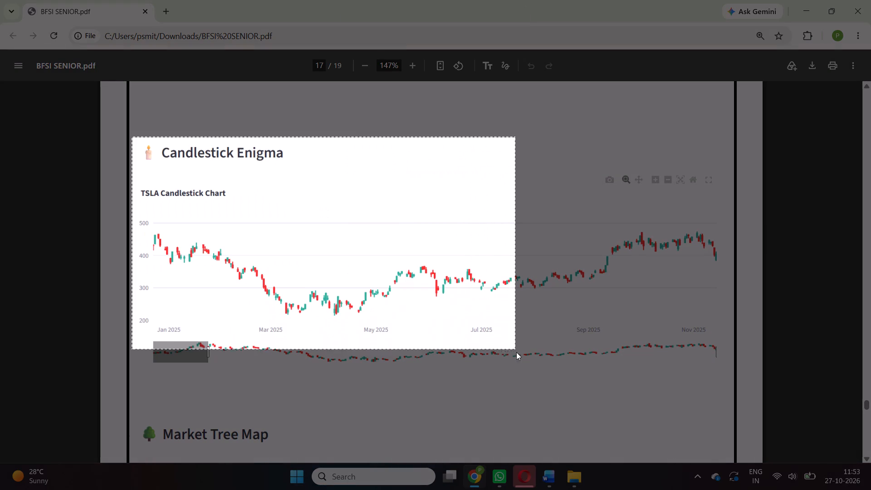
{"action": "left_click_drag", "start_coordinate": [516, 352], "coordinate": [646, 370]}
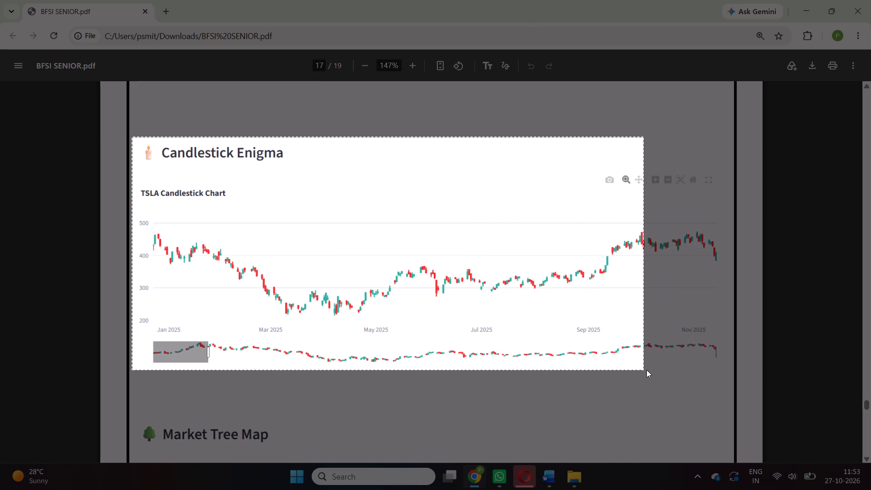
{"action": "left_click_drag", "start_coordinate": [646, 370], "coordinate": [726, 370]}
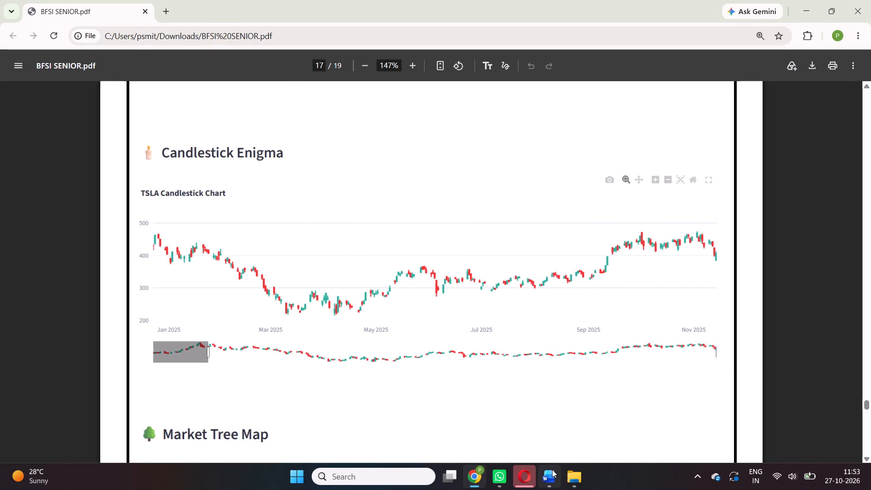
{"action": "left_click", "coordinate": [552, 470]}
{"action": "key", "text": "ctrl+v"}
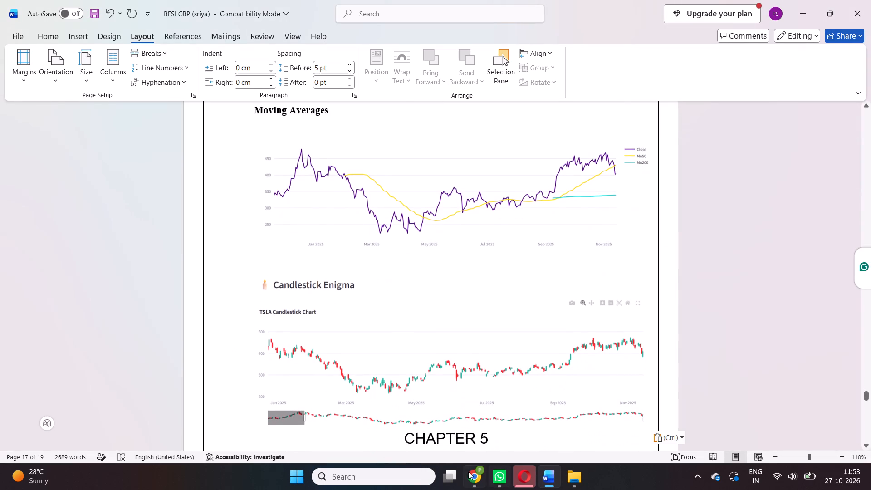
Capture the Market Tree Map with its heading and Price scale from the PDF in Chrome and paste it below the candlestick picture in Word.
{"action": "left_click", "coordinate": [478, 473]}
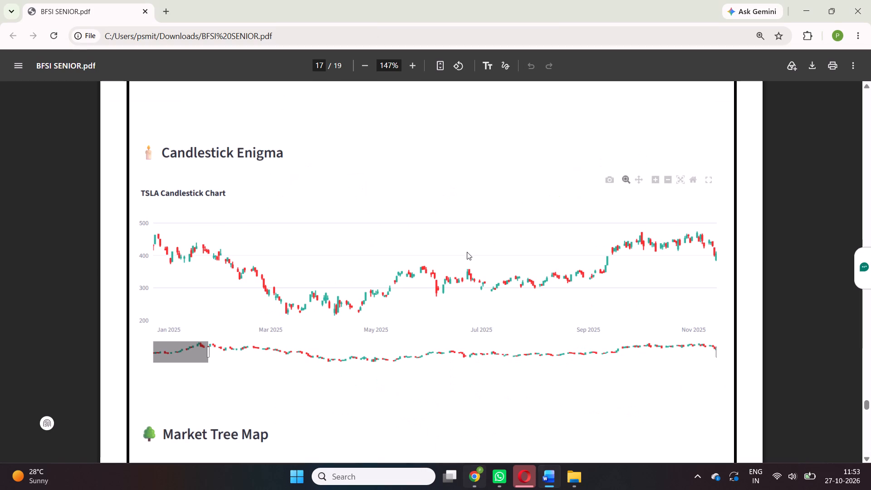
{"action": "scroll", "coordinate": [467, 252], "scroll_direction": "down", "scroll_amount": 2}
{"action": "scroll", "coordinate": [447, 125], "scroll_direction": "down", "scroll_amount": 2}
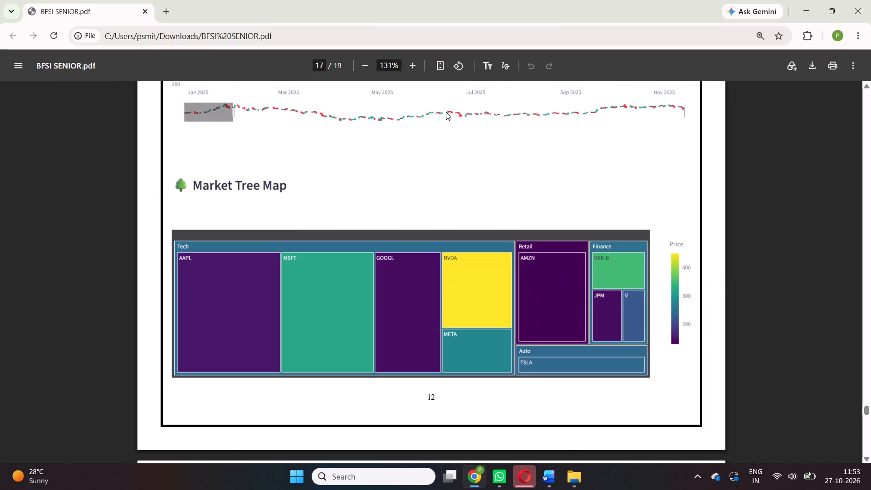
{"action": "key", "text": "Print"}
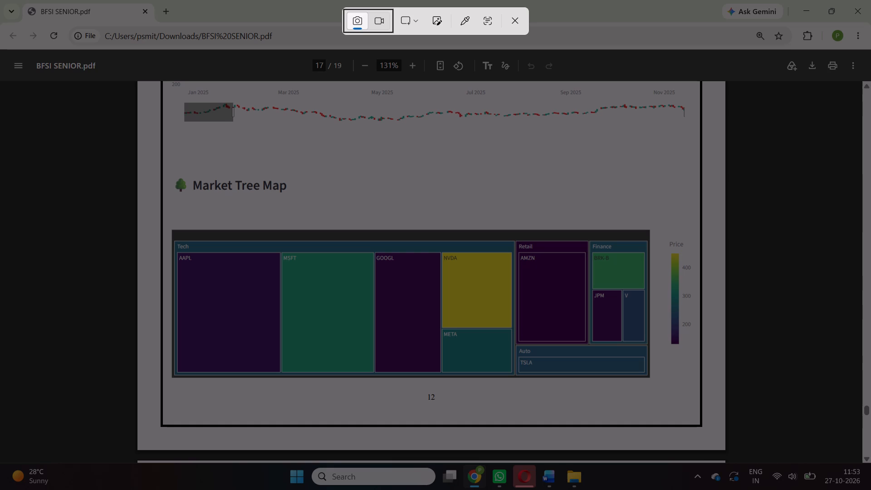
{"action": "left_click_drag", "start_coordinate": [166, 170], "coordinate": [437, 372]}
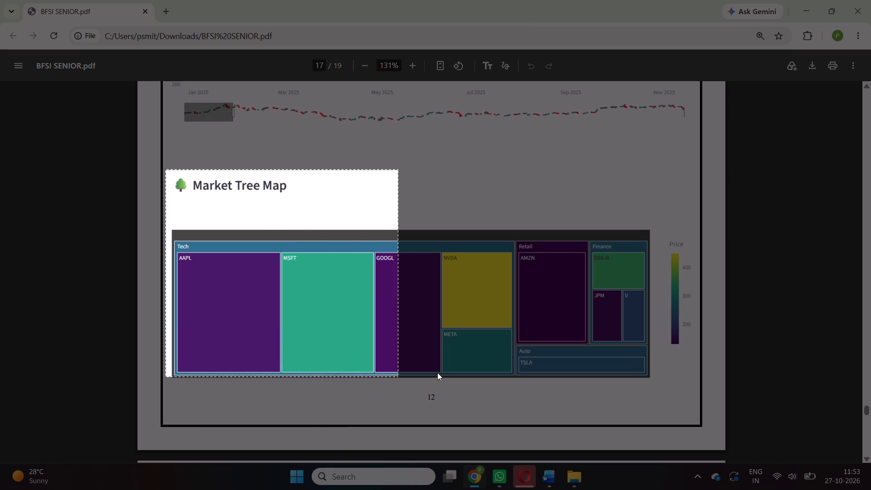
{"action": "left_click_drag", "start_coordinate": [437, 372], "coordinate": [489, 383]}
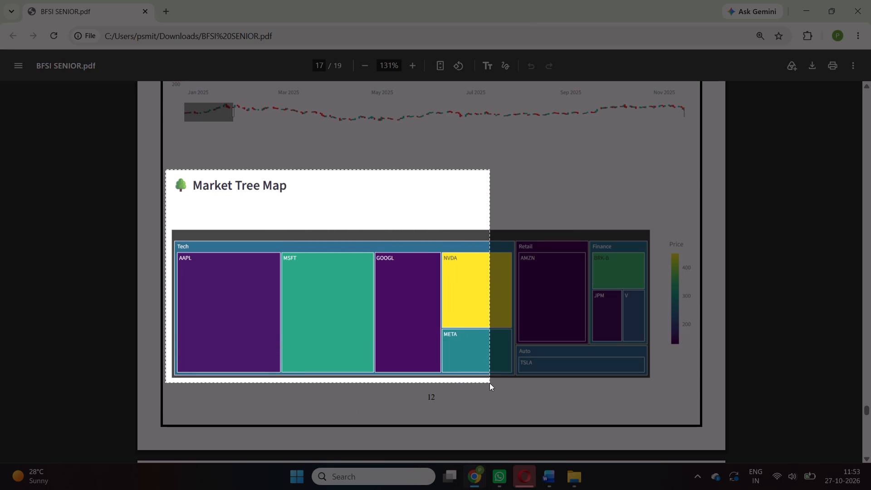
{"action": "left_click_drag", "start_coordinate": [489, 383], "coordinate": [514, 385]}
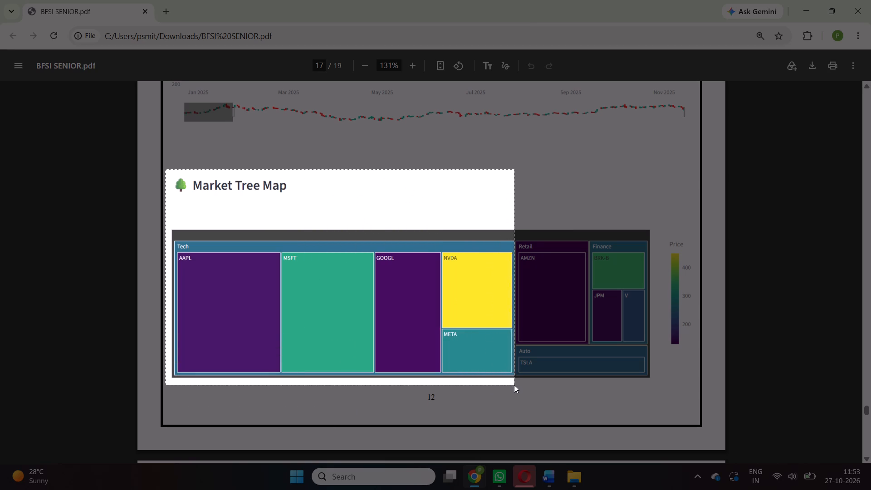
{"action": "left_click_drag", "start_coordinate": [514, 385], "coordinate": [652, 381]}
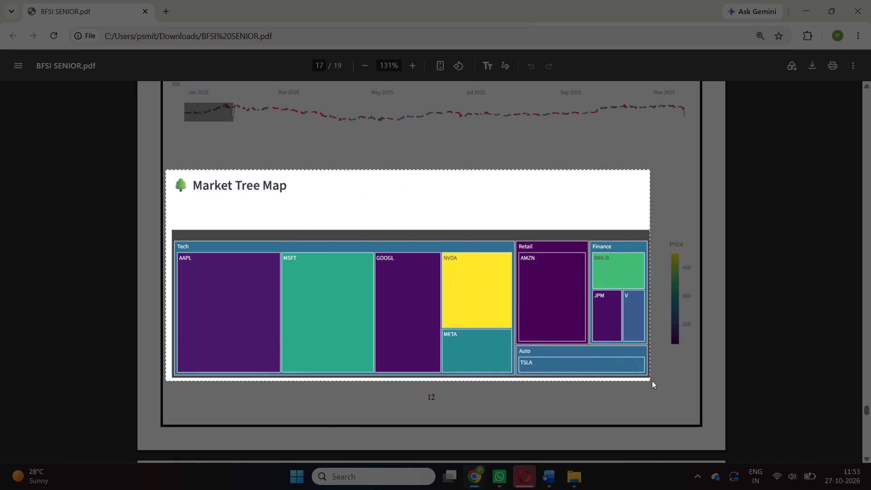
{"action": "left_click_drag", "start_coordinate": [652, 381], "coordinate": [695, 386]}
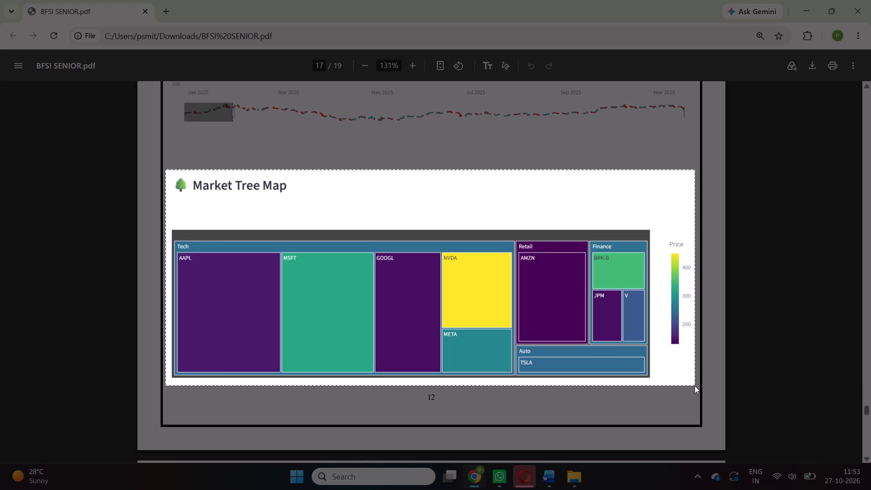
{"action": "left_click_drag", "start_coordinate": [695, 386], "coordinate": [693, 388]}
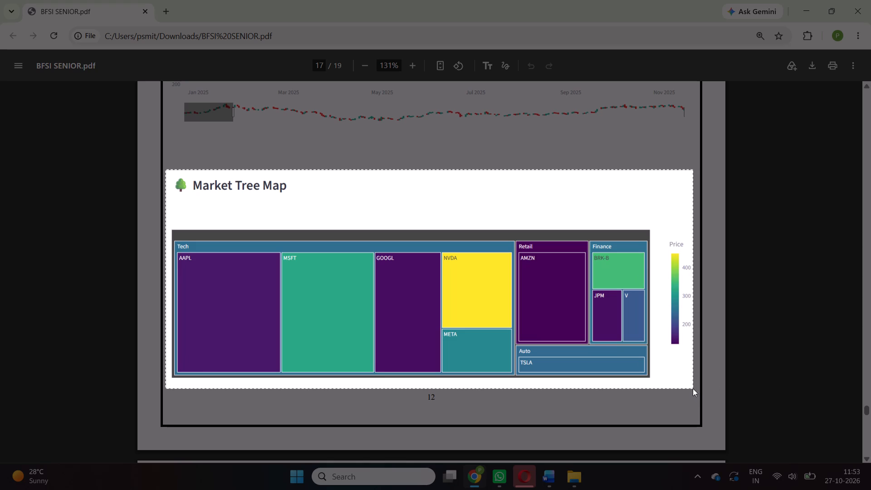
{"action": "left_click_drag", "start_coordinate": [693, 388], "coordinate": [694, 387]}
{"action": "left_click", "coordinate": [545, 473]}
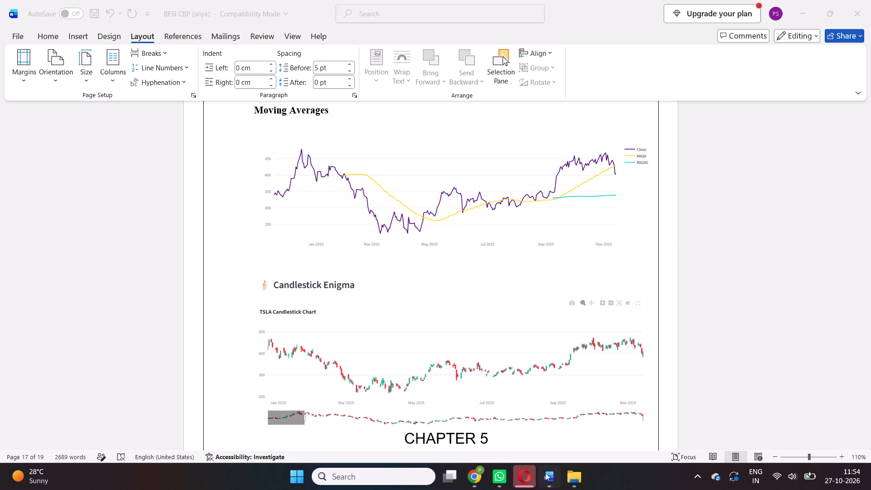
{"action": "key", "text": "ctrl+v"}
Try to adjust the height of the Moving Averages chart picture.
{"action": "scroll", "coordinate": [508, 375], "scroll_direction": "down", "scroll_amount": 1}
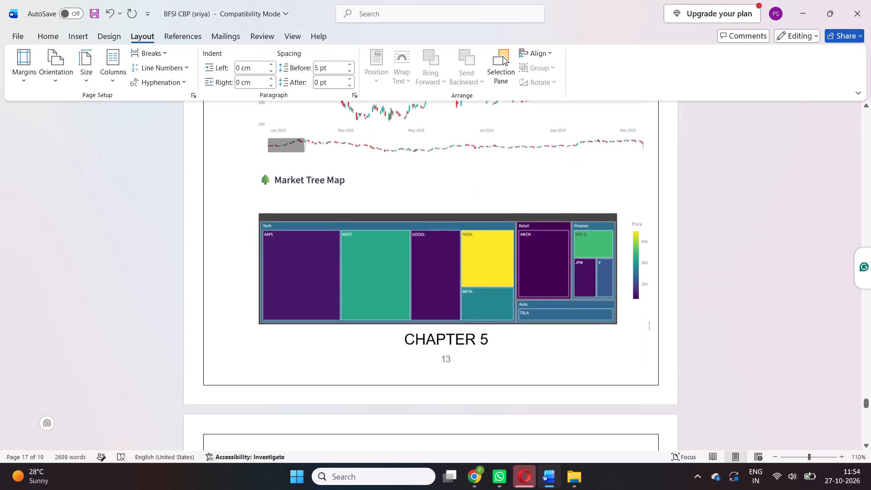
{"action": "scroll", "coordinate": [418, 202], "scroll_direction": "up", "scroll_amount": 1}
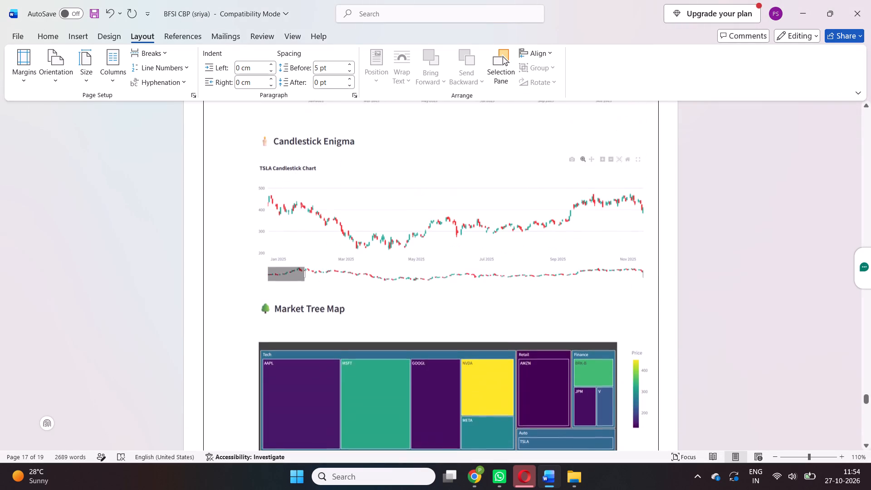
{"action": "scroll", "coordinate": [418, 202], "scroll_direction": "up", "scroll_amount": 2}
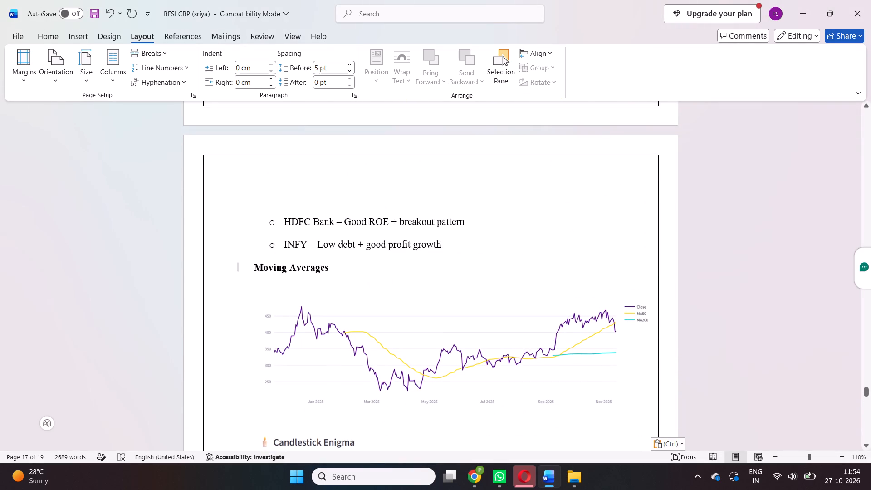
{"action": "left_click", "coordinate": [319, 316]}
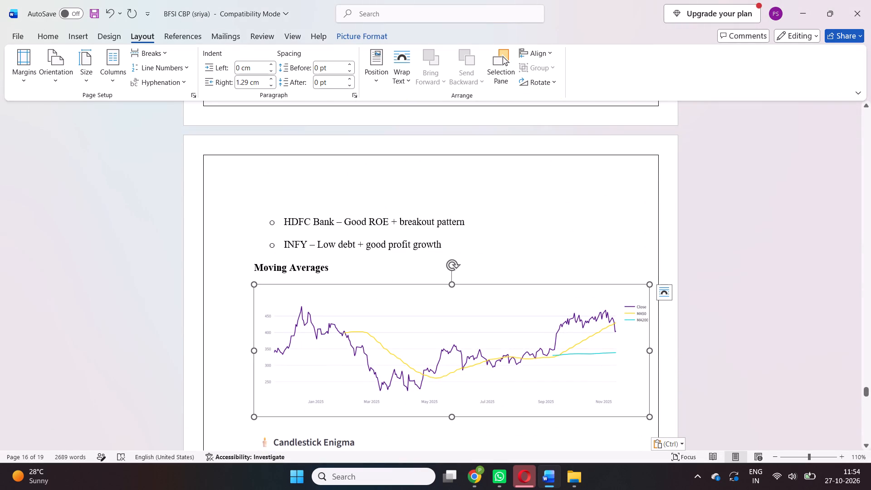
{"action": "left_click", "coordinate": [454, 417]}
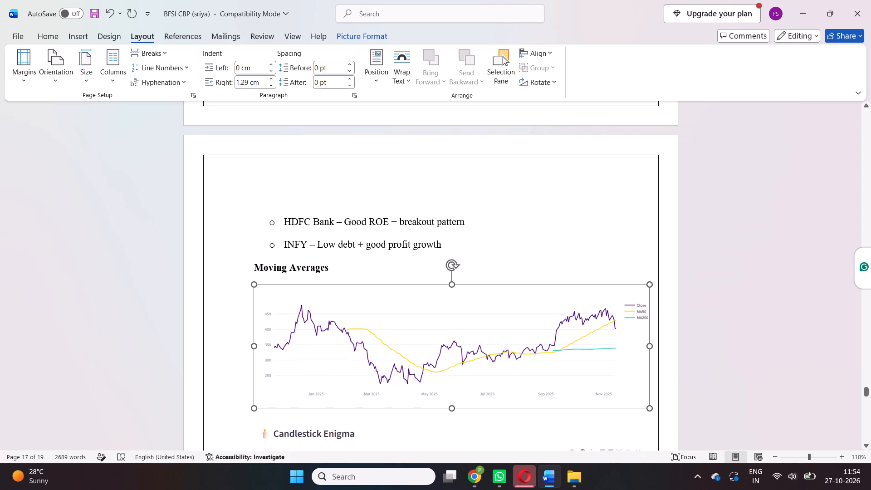
Stretch the Candlestick Enigma picture slightly taller from its bottom edge.
{"action": "scroll", "coordinate": [454, 416], "scroll_direction": "down", "scroll_amount": 1}
{"action": "left_click", "coordinate": [449, 359]}
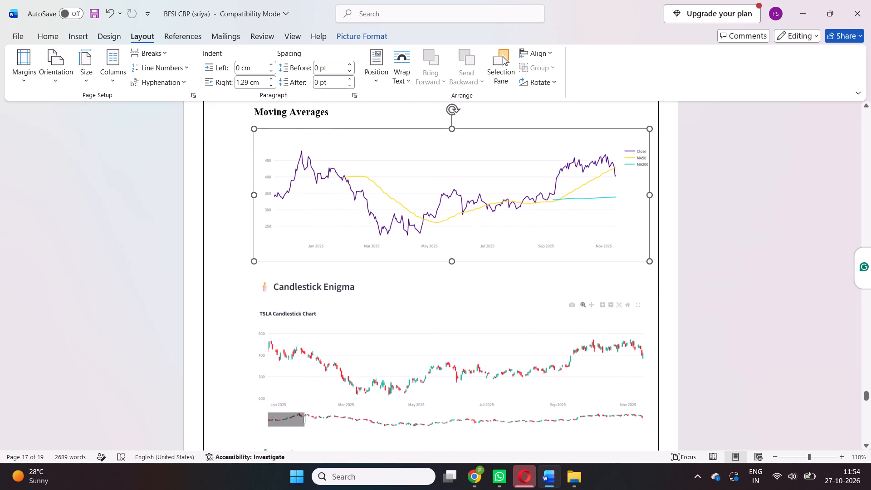
{"action": "scroll", "coordinate": [449, 359], "scroll_direction": "down", "scroll_amount": 1}
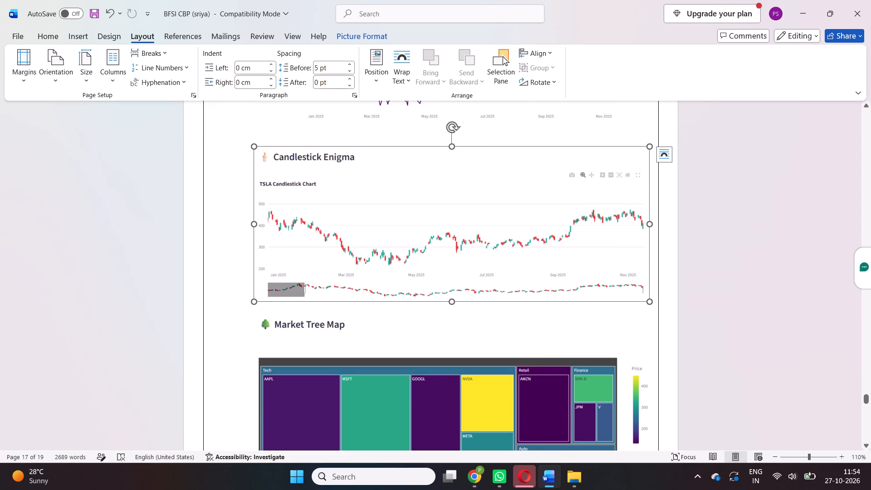
{"action": "left_click", "coordinate": [451, 300]}
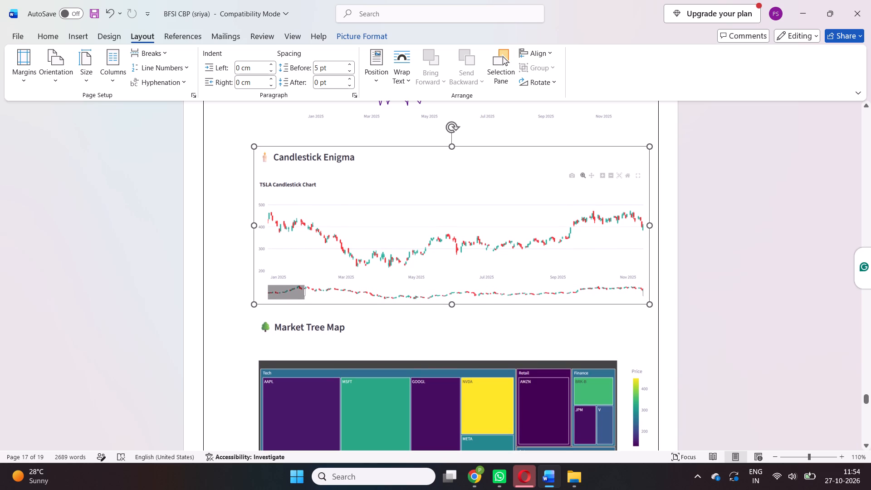
Stretch the Market Tree Map picture downward until the CHAPTER 5 heading moves to the following page.
{"action": "scroll", "coordinate": [451, 304], "scroll_direction": "down", "scroll_amount": 1}
{"action": "left_click", "coordinate": [463, 193]}
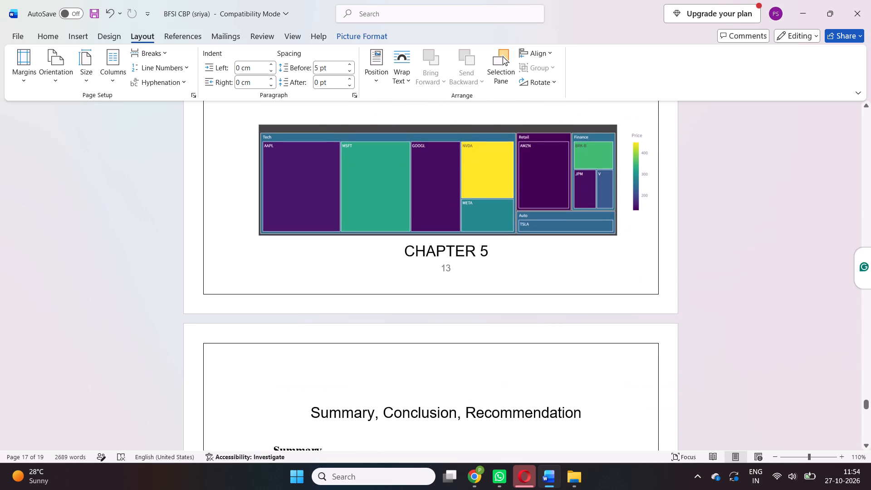
{"action": "left_click_drag", "start_coordinate": [452, 242], "coordinate": [451, 244]}
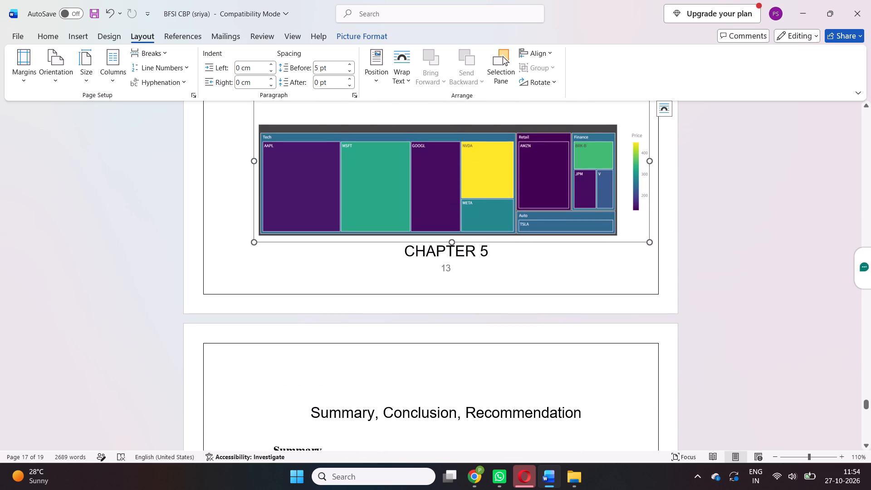
{"action": "left_click_drag", "start_coordinate": [451, 244], "coordinate": [451, 260]}
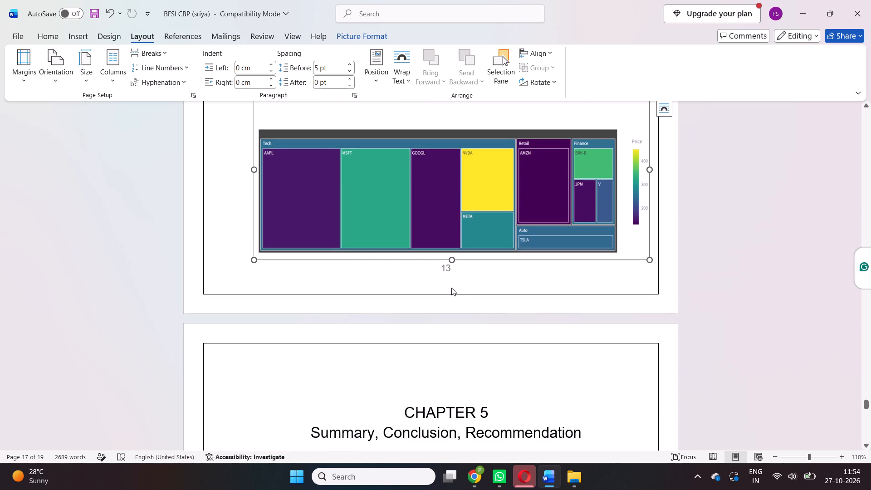
{"action": "left_click", "coordinate": [451, 288]}
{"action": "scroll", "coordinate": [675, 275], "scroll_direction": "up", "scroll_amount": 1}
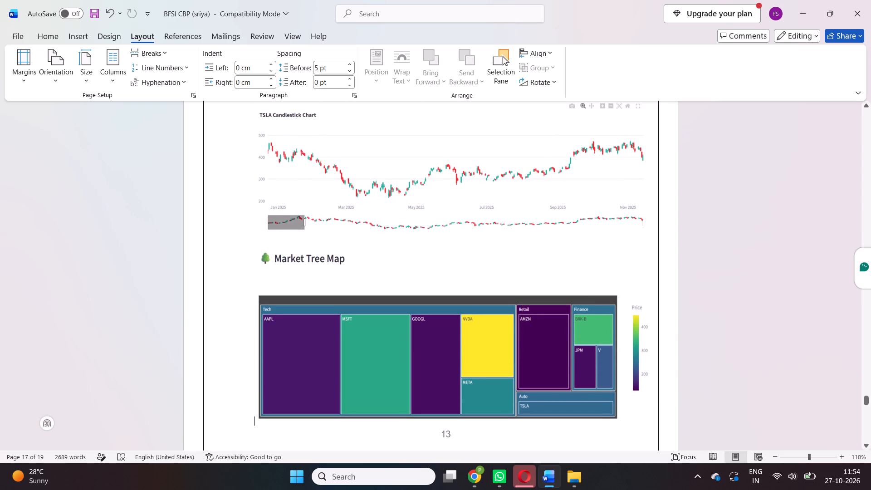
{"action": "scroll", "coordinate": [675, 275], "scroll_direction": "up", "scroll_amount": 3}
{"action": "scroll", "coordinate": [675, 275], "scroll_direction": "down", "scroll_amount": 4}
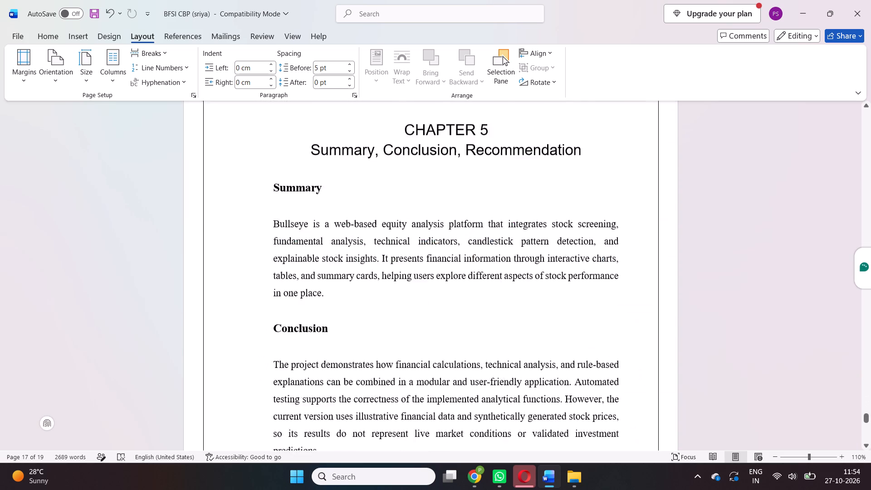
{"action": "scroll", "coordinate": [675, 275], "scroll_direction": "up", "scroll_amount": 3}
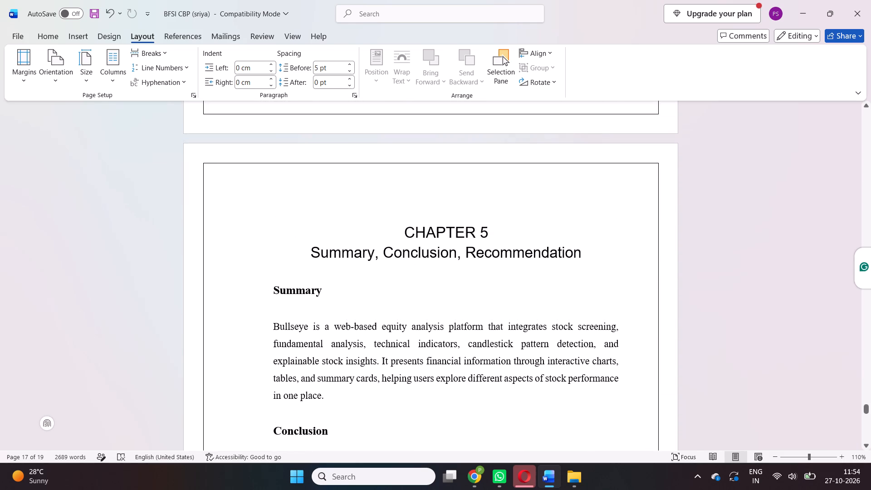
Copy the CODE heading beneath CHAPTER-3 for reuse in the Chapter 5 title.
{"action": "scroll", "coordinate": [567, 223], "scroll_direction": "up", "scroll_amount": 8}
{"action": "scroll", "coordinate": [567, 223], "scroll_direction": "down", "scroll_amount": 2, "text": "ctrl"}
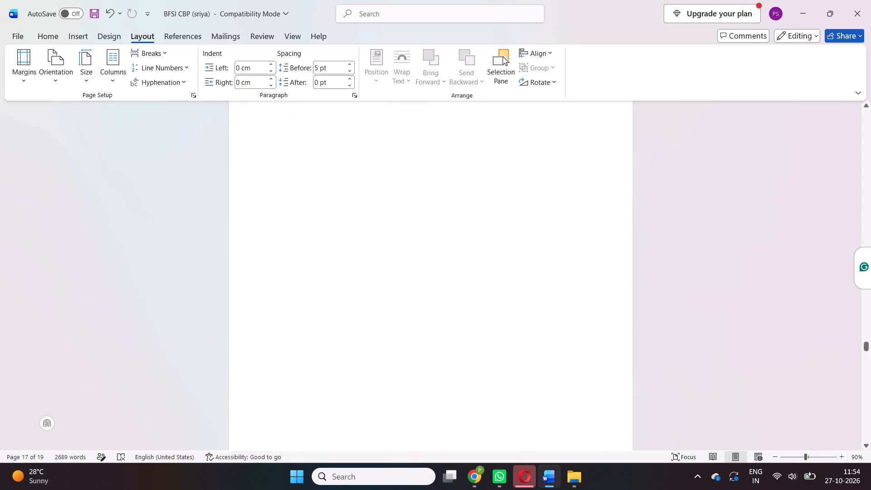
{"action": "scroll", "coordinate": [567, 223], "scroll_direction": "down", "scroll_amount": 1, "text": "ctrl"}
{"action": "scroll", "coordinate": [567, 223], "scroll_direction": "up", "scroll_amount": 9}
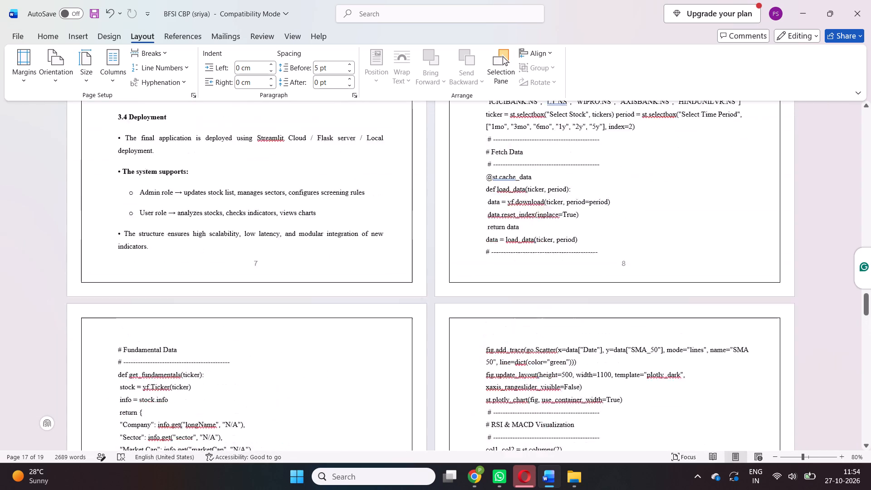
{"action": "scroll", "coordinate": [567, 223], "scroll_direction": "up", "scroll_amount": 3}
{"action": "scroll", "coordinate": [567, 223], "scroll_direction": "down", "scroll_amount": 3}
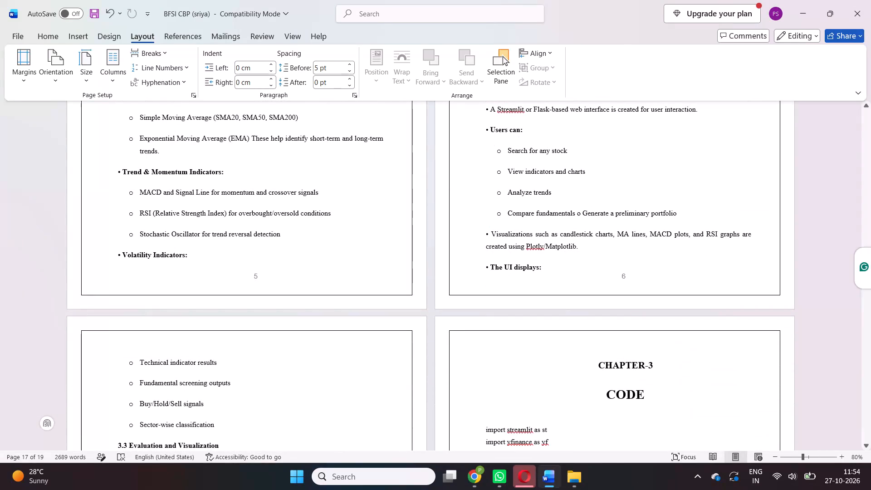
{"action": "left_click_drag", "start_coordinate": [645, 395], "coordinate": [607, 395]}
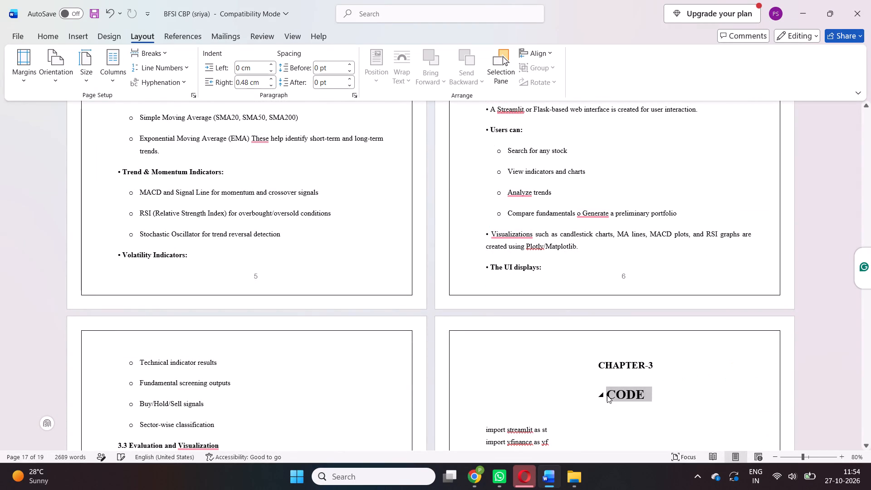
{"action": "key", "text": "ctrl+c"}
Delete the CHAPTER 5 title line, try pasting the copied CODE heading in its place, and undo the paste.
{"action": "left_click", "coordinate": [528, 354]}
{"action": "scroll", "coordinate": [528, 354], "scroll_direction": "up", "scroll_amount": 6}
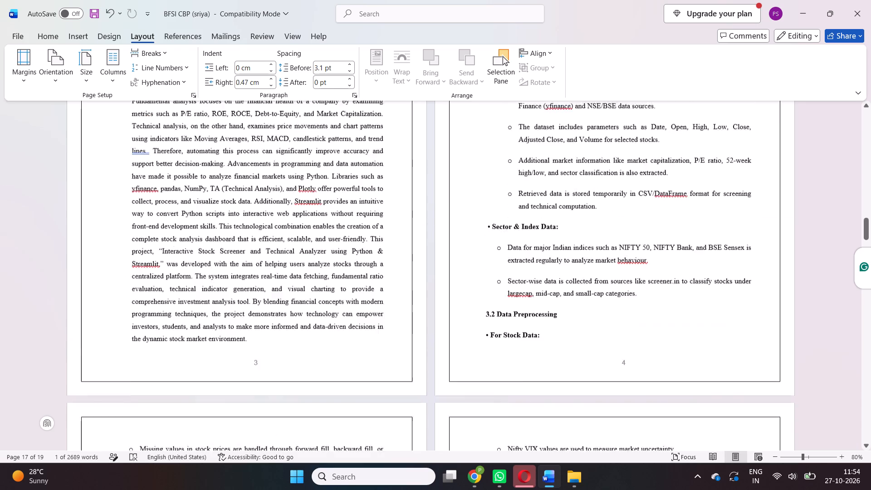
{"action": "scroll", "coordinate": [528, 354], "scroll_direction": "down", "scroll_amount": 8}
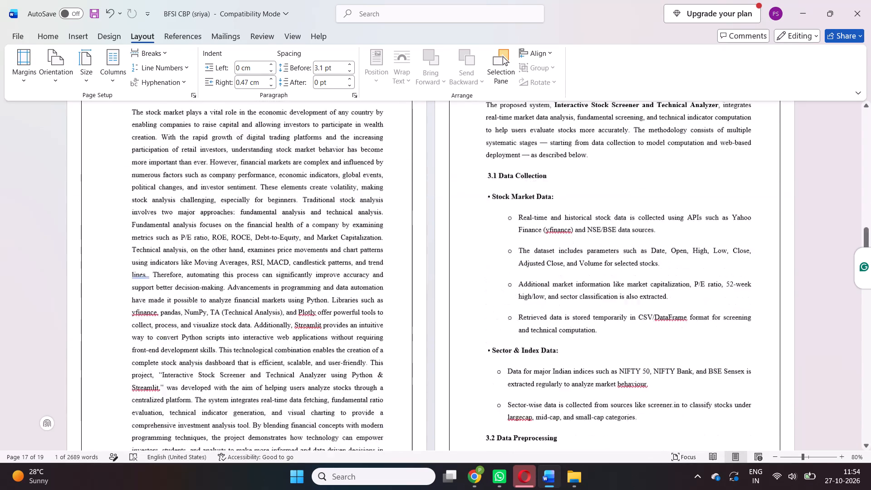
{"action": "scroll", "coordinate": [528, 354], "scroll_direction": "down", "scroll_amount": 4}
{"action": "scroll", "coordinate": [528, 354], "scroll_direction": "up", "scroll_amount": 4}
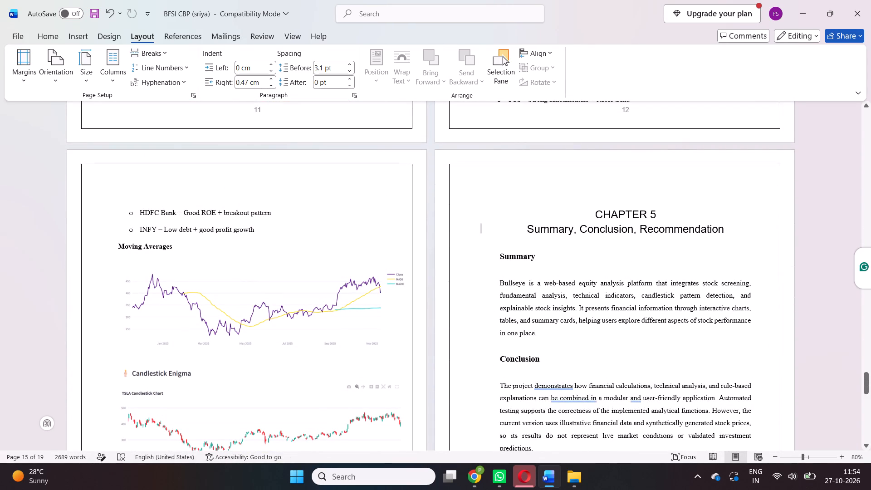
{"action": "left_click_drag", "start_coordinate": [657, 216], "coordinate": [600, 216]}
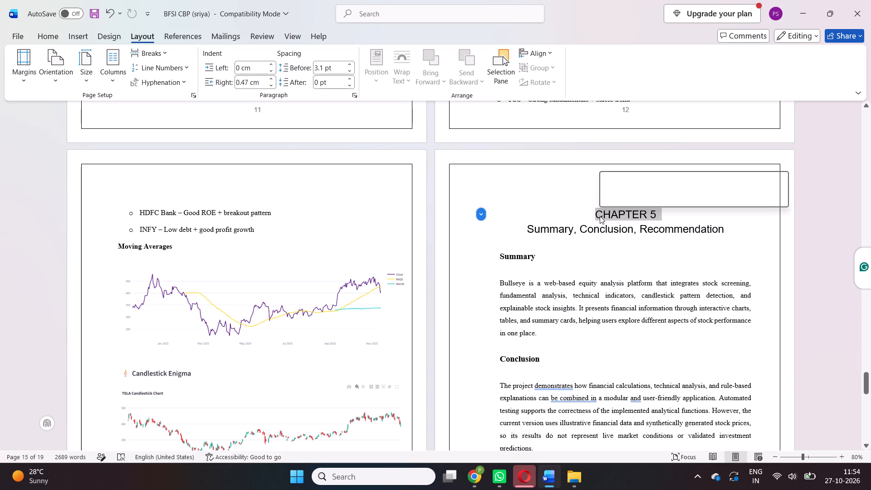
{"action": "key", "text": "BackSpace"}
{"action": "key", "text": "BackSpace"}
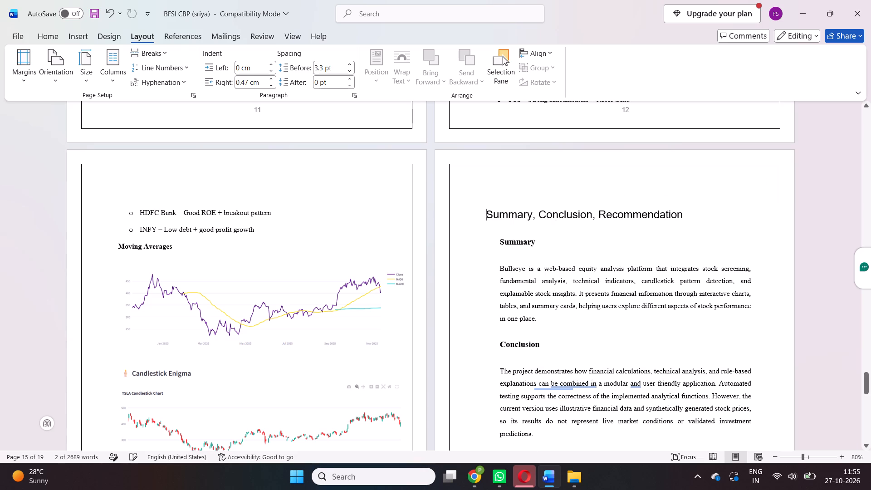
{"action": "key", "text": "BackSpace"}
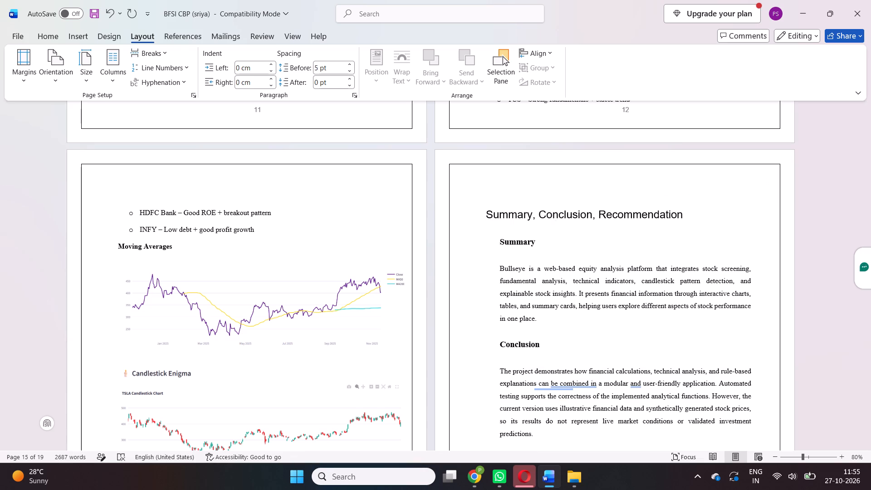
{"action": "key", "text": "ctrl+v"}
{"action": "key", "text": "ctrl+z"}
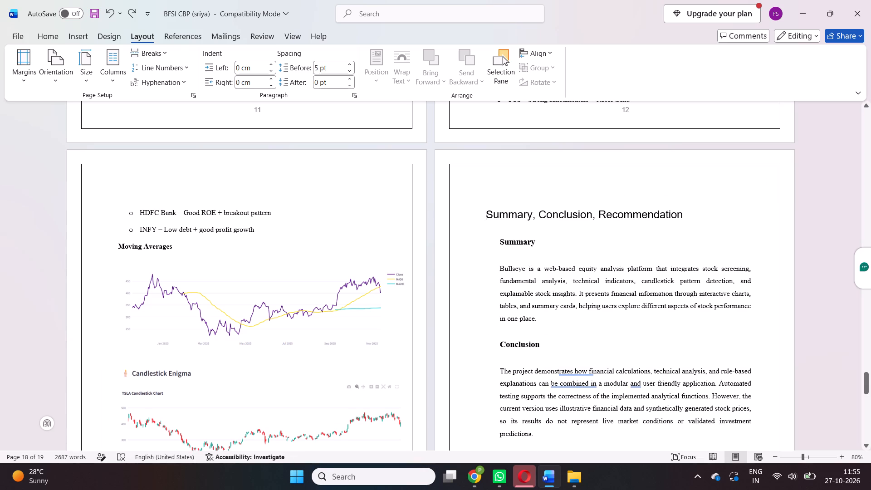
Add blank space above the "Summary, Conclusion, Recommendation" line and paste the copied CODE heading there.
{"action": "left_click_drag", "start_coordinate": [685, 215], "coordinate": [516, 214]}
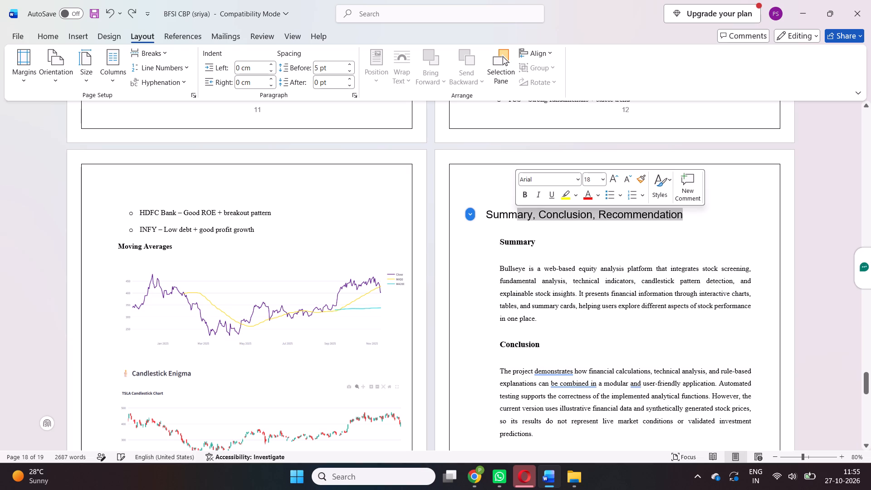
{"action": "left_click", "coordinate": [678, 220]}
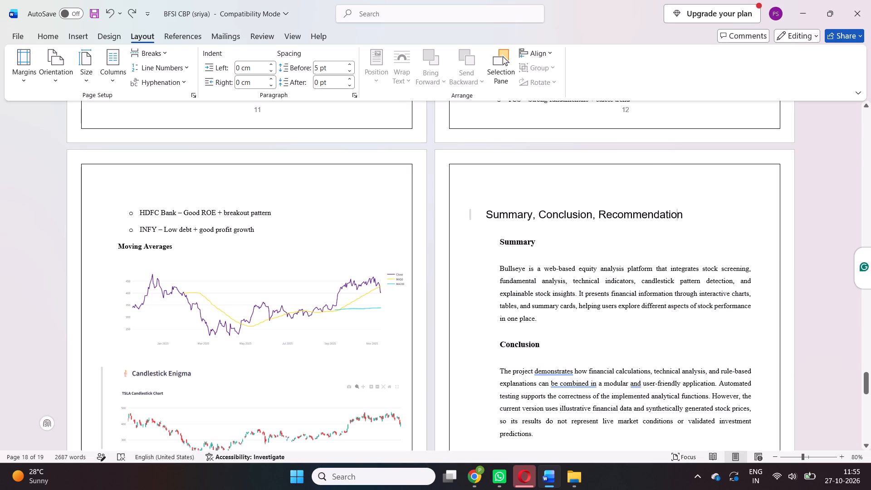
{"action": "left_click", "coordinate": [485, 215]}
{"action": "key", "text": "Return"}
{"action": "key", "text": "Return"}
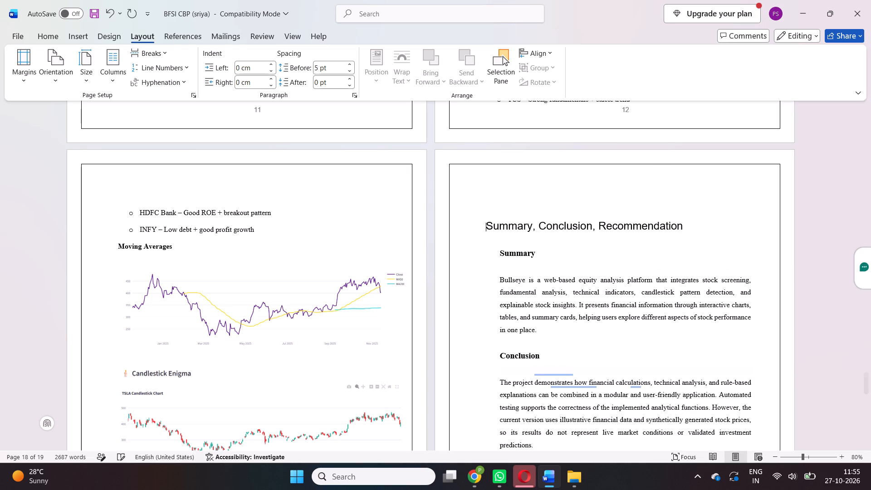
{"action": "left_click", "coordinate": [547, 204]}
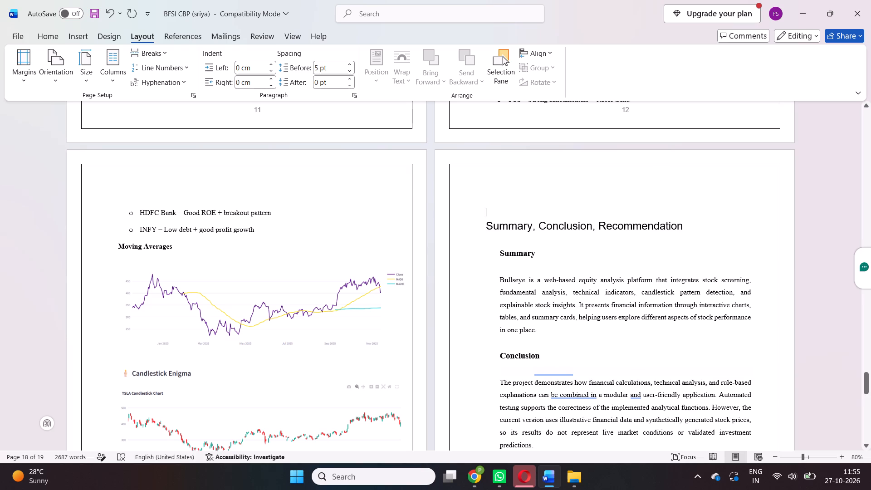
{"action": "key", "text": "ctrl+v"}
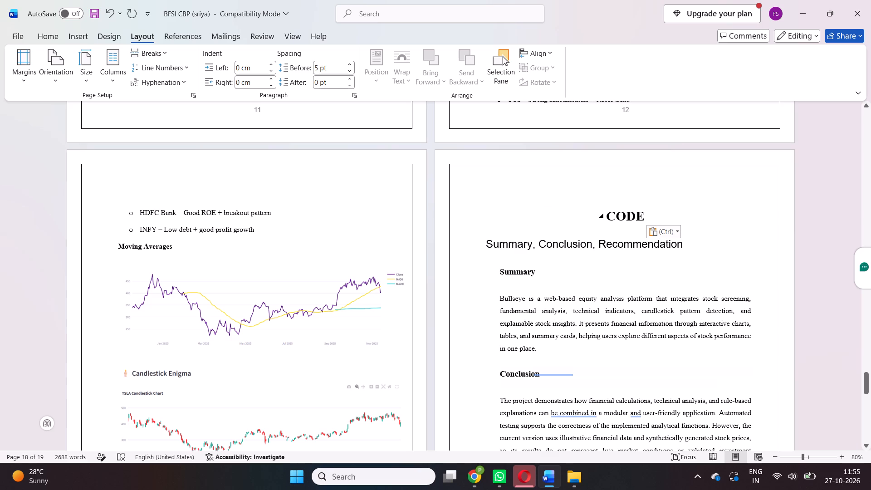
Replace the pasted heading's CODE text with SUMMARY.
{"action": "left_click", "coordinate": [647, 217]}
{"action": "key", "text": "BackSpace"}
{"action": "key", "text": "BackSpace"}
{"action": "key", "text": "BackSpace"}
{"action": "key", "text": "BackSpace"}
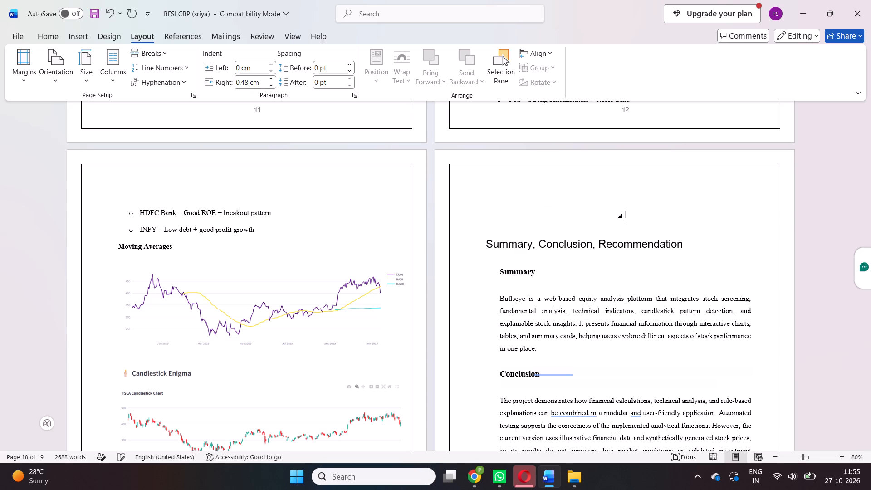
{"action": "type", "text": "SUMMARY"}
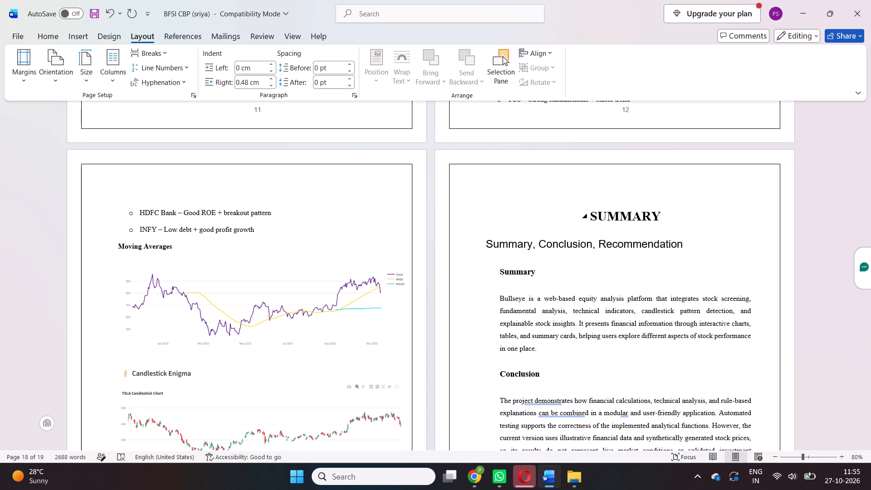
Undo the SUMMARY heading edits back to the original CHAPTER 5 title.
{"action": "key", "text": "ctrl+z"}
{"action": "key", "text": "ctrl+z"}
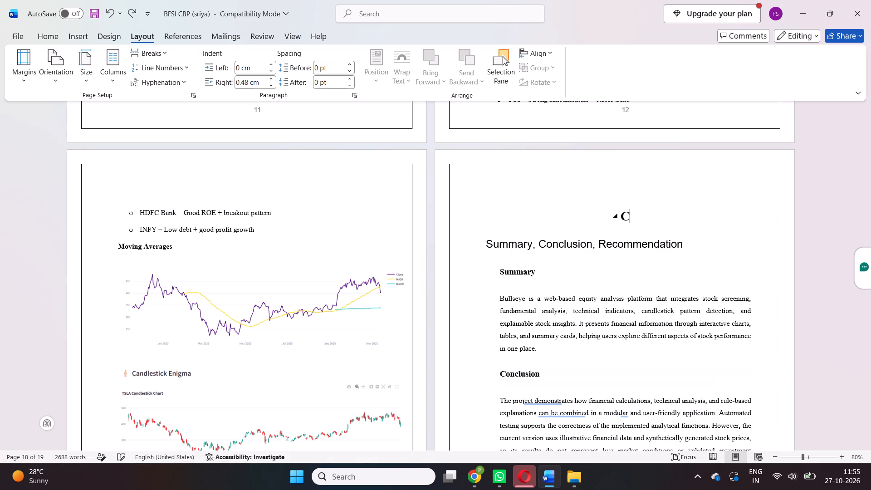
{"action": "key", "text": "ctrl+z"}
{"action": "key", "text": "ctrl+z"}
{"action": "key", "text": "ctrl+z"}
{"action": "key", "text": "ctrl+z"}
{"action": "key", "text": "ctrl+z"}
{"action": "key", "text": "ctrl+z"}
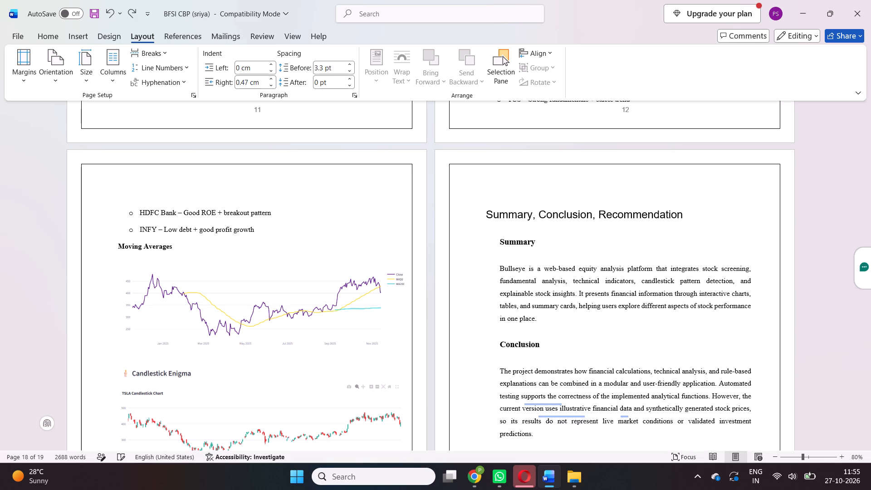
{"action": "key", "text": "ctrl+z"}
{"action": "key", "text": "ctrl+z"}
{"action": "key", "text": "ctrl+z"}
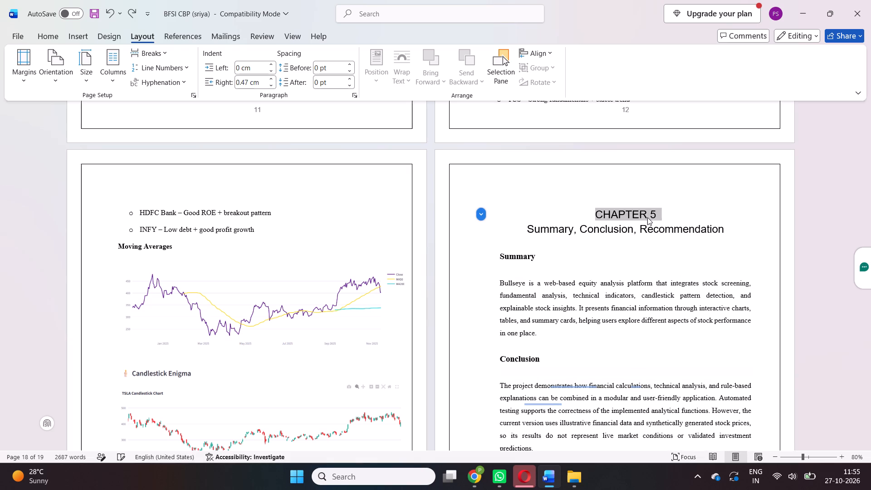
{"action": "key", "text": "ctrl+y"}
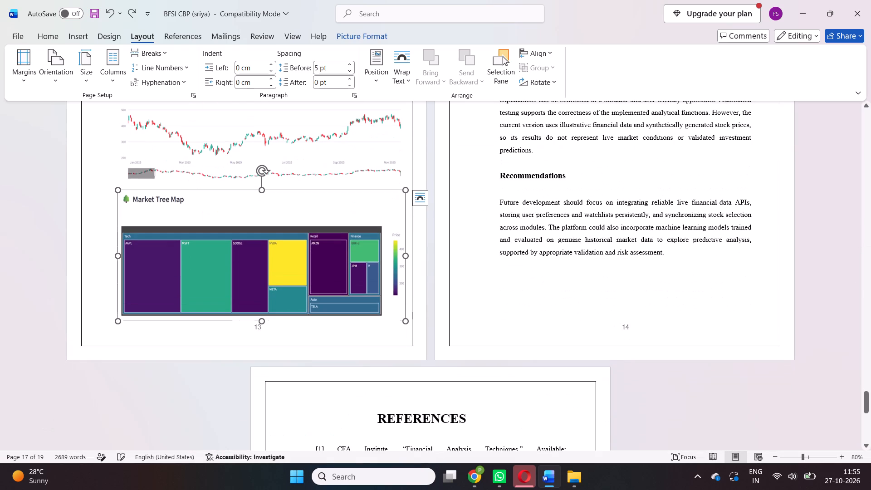
{"action": "scroll", "coordinate": [612, 221], "scroll_direction": "up", "scroll_amount": 2}
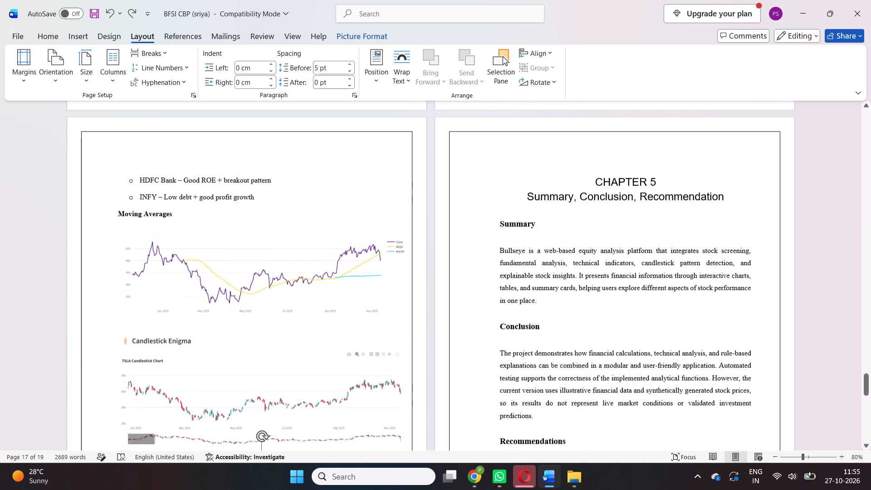
{"action": "scroll", "coordinate": [612, 221], "scroll_direction": "down", "scroll_amount": 1}
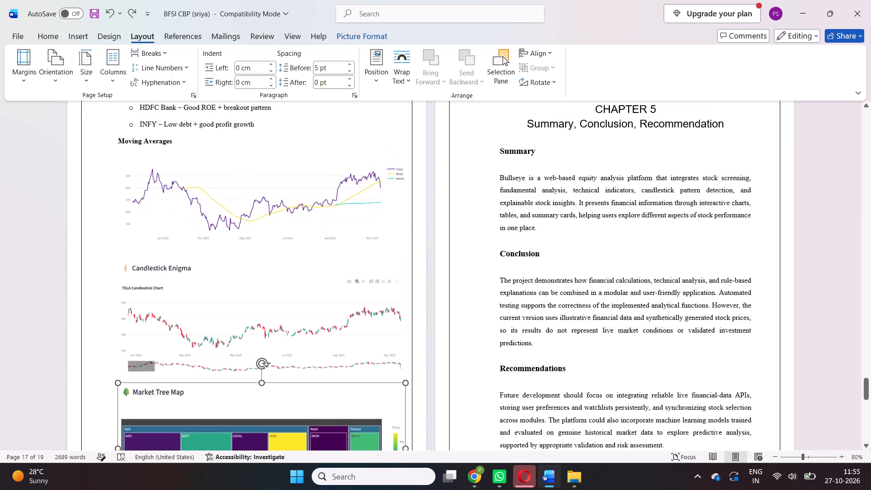
{"action": "scroll", "coordinate": [577, 372], "scroll_direction": "down", "scroll_amount": 1, "text": "ctrl"}
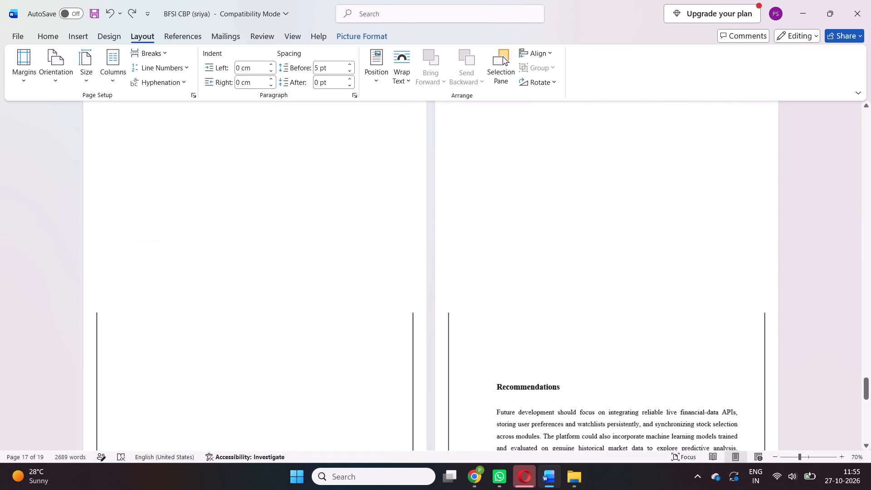
{"action": "scroll", "coordinate": [577, 372], "scroll_direction": "down", "scroll_amount": 1, "text": "ctrl"}
{"action": "scroll", "coordinate": [576, 338], "scroll_direction": "down", "scroll_amount": 2}
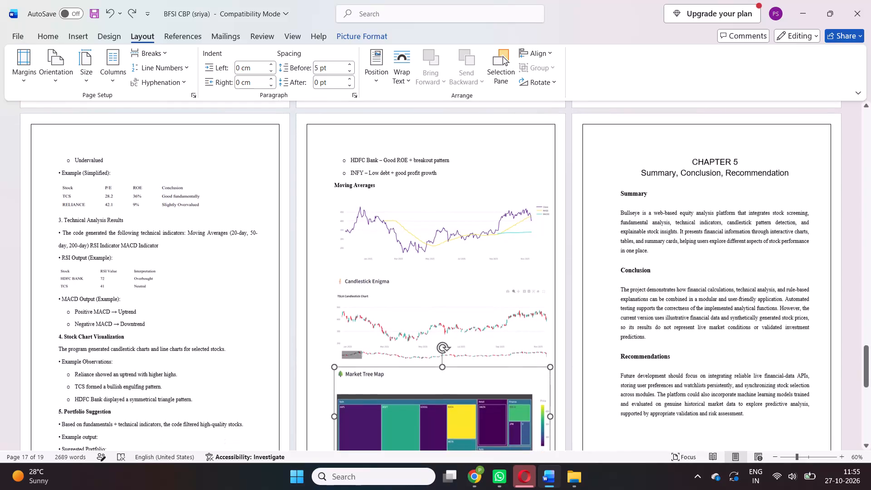
{"action": "key", "text": "Print"}
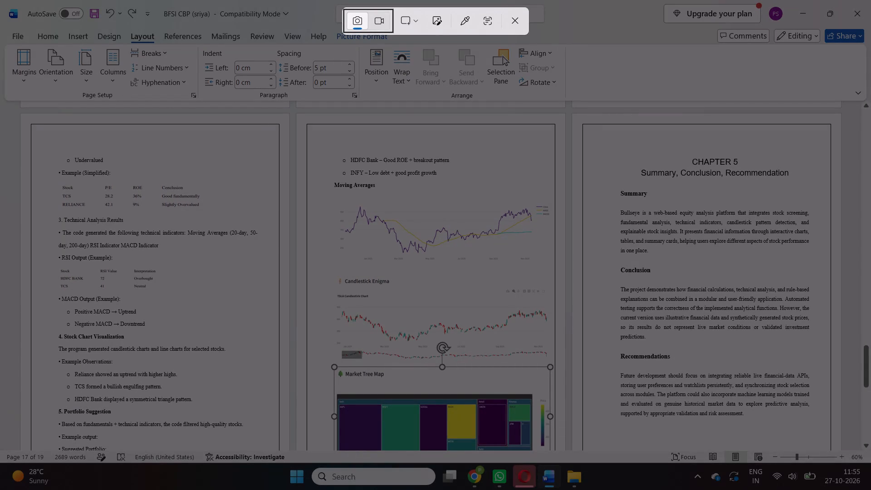
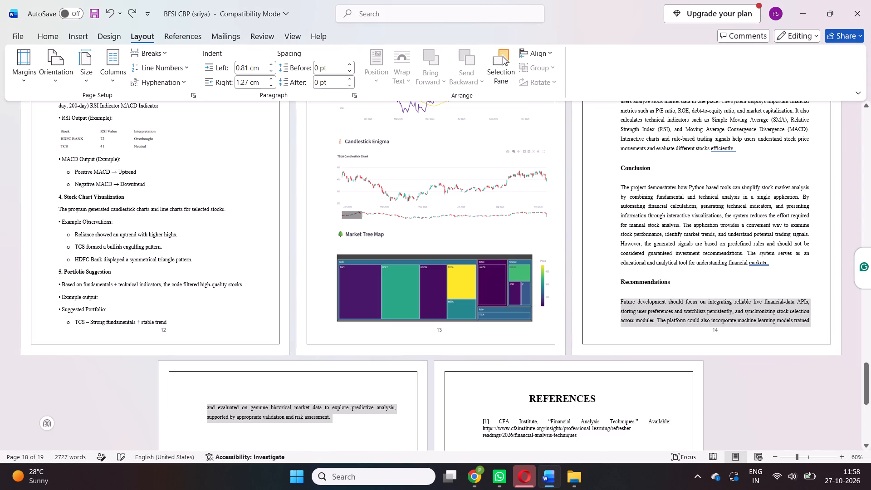
Replace the Recommendations paragraph after its first word with the copied ChatGPT text and delete the duplicated word Future.
{"action": "left_click", "coordinate": [640, 297]}
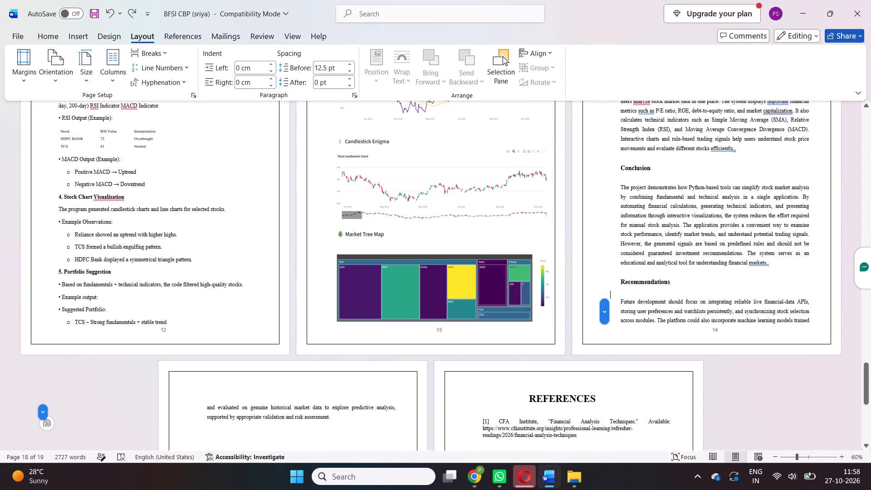
{"action": "left_click_drag", "start_coordinate": [638, 301], "coordinate": [330, 426]}
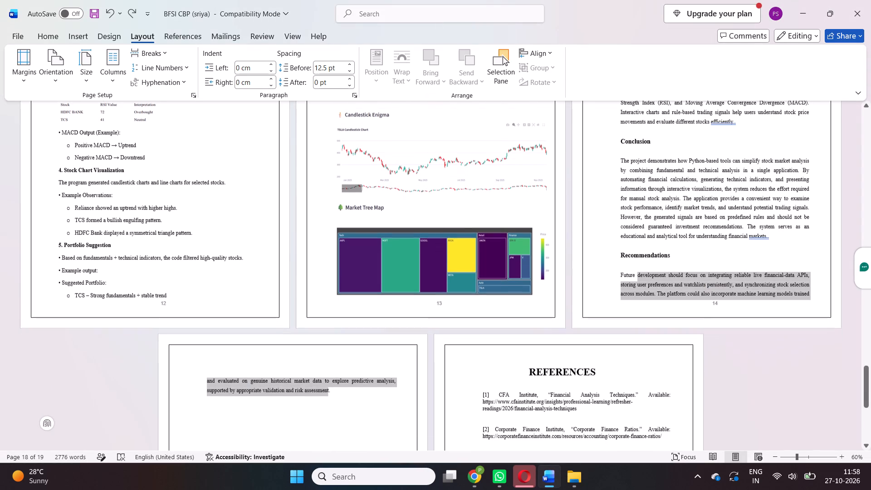
{"action": "left_click_drag", "start_coordinate": [330, 426], "coordinate": [338, 402]}
{"action": "key", "text": "BackSpace"}
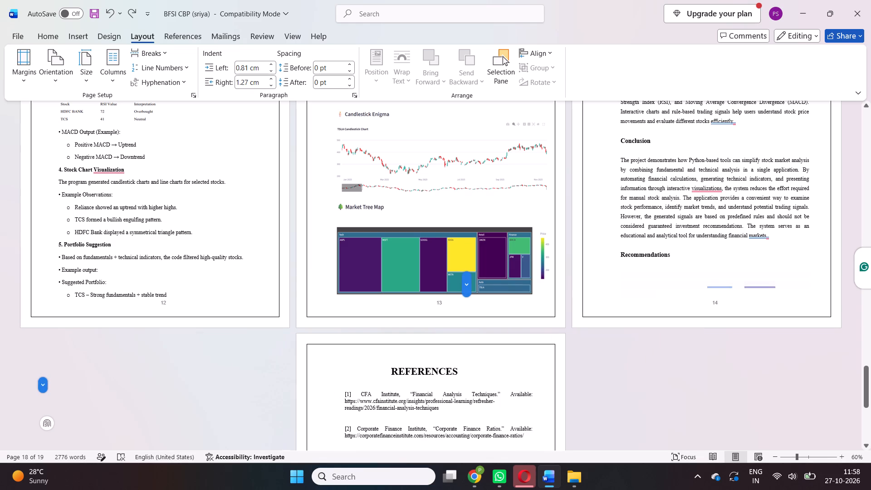
{"action": "key", "text": "ctrl+v"}
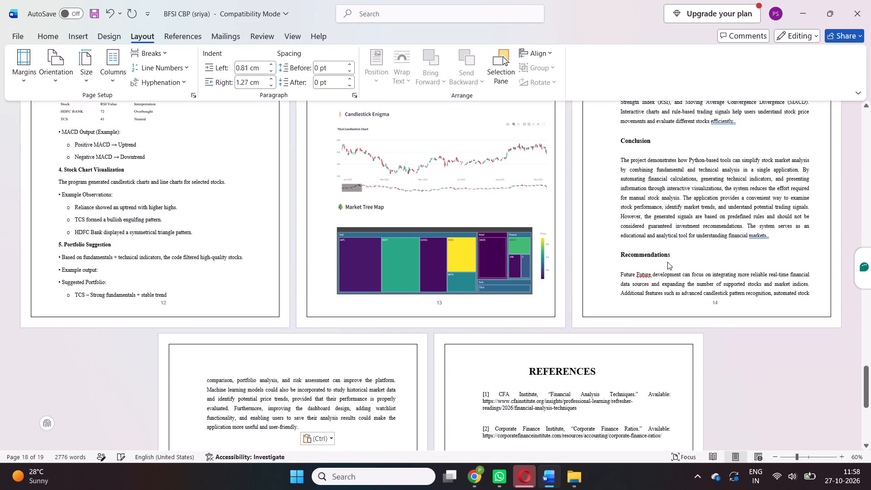
{"action": "left_click", "coordinate": [637, 276]}
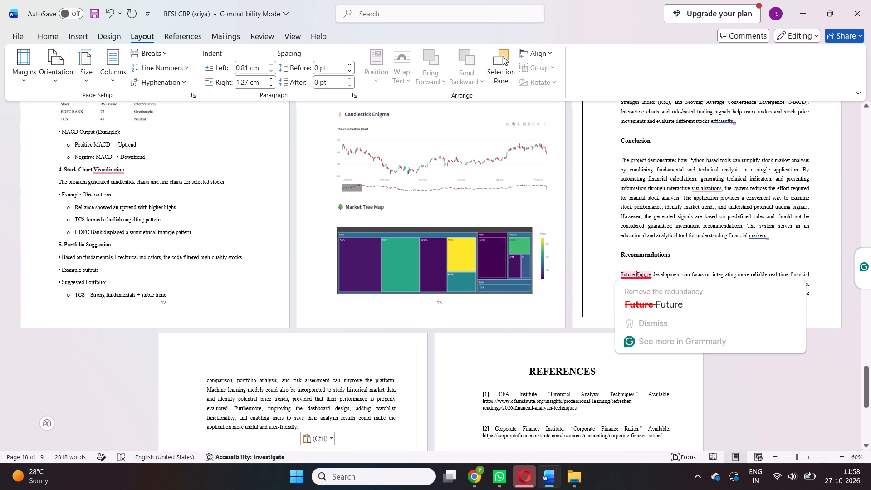
{"action": "key", "text": "BackSpace"}
{"action": "key", "text": "BackSpace"}
{"action": "key", "text": "BackSpace"}
{"action": "key", "text": "BackSpace"}
{"action": "key", "text": "BackSpace"}
{"action": "key", "text": "BackSpace"}
{"action": "key", "text": "BackSpace"}
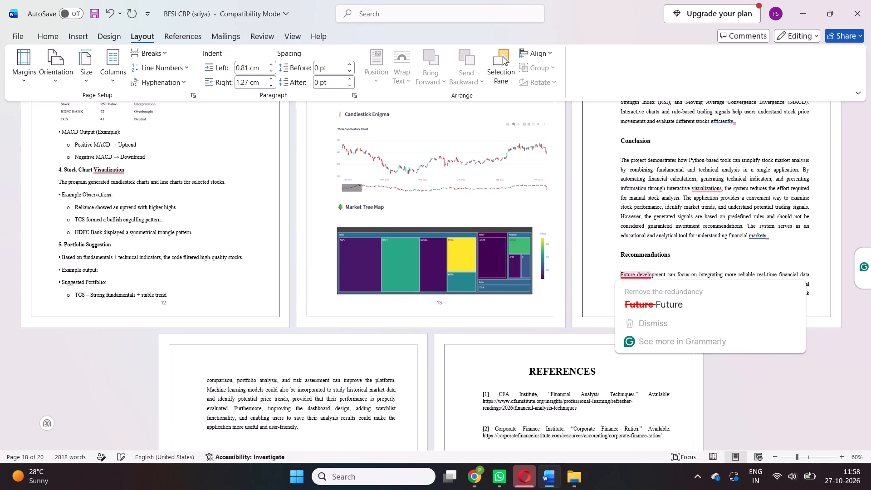
Delete the Conclusion sentences starting "The system serves as an educational" and "The application provides a convenient way".
{"action": "scroll", "coordinate": [664, 177], "scroll_direction": "up", "scroll_amount": 1}
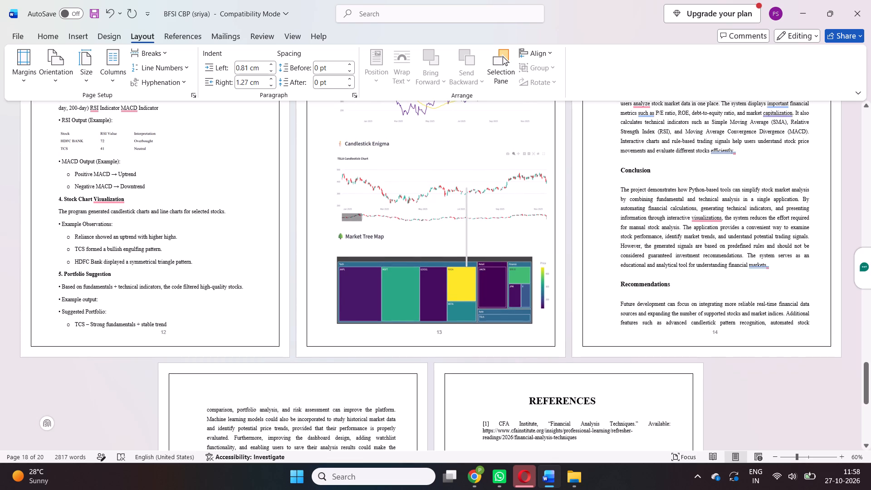
{"action": "left_click_drag", "start_coordinate": [748, 255], "coordinate": [768, 265]}
{"action": "key", "text": "BackSpace"}
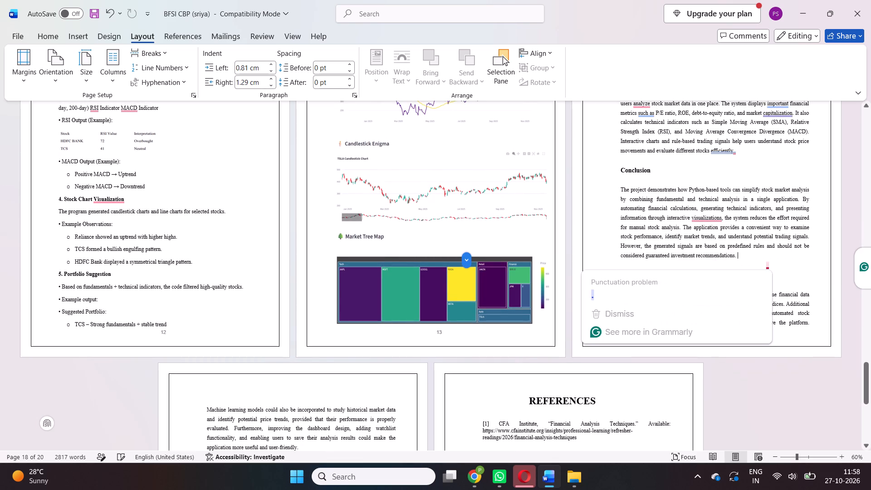
{"action": "scroll", "coordinate": [773, 297], "scroll_direction": "up", "scroll_amount": 1}
{"action": "left_click", "coordinate": [779, 287]}
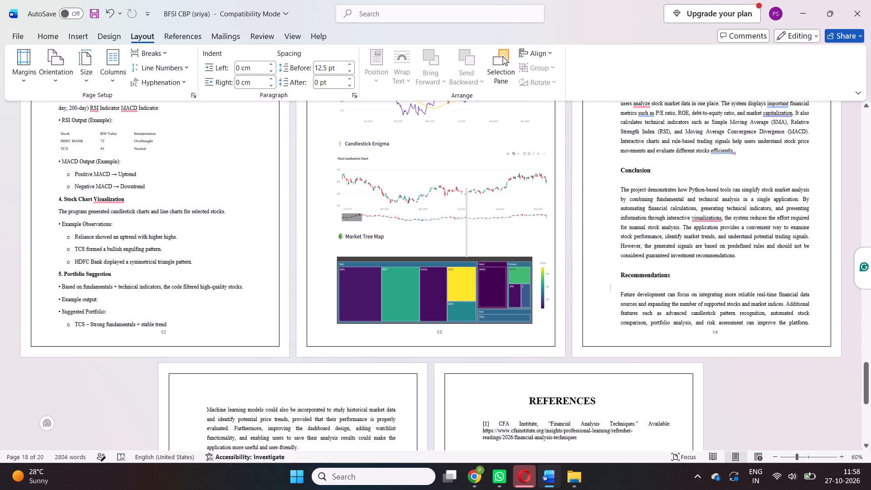
{"action": "left_click_drag", "start_coordinate": [683, 225], "coordinate": [813, 236]}
{"action": "key", "text": "BackSpace"}
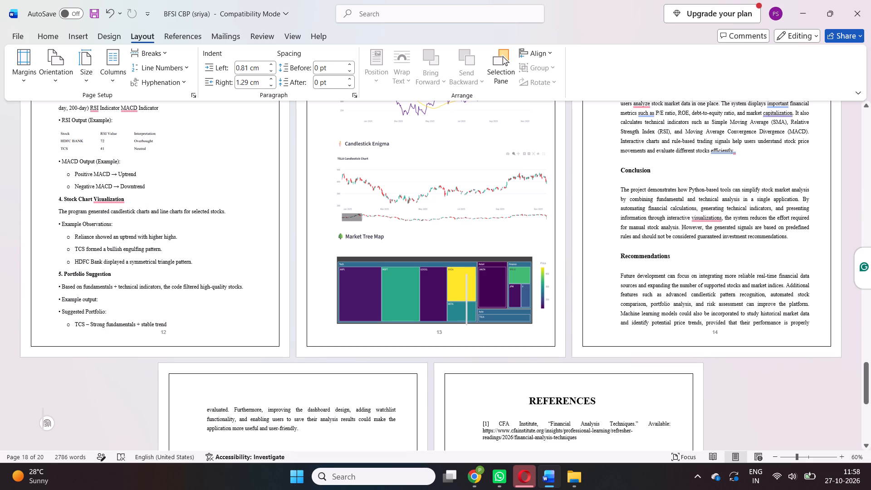
Delete the sentence about incorporating machine learning models from the Recommendations paragraph.
{"action": "left_click_drag", "start_coordinate": [621, 314], "coordinate": [226, 412]}
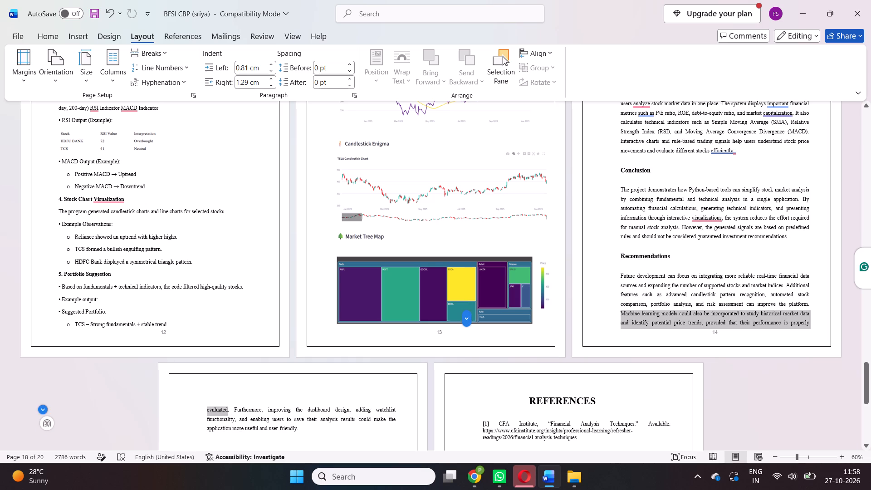
{"action": "left_click_drag", "start_coordinate": [226, 412], "coordinate": [229, 411]}
{"action": "key", "text": "BackSpace"}
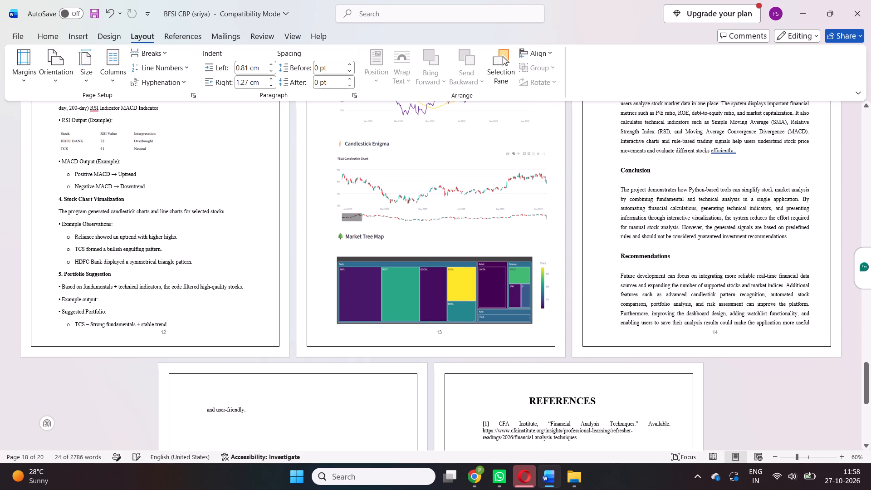
Delete the Summary sentence starting "It integrates stock screening, fundamental analysis".
{"action": "scroll", "coordinate": [336, 346], "scroll_direction": "up", "scroll_amount": 2}
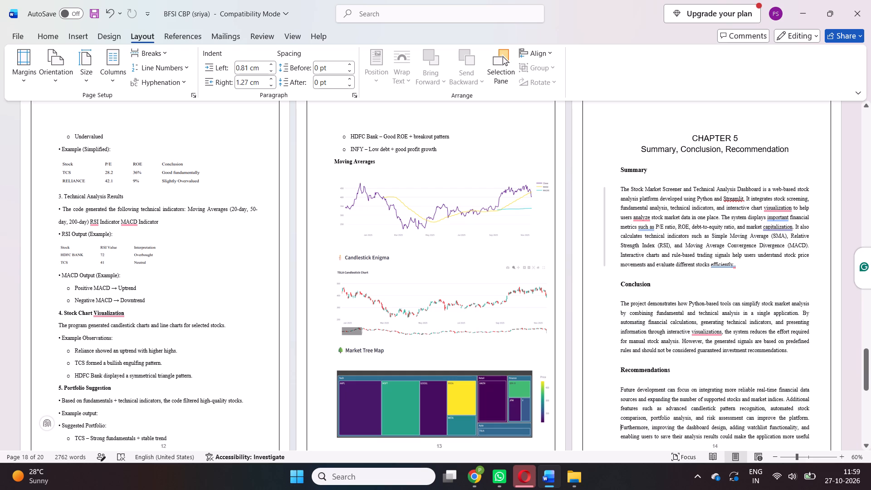
{"action": "left_click_drag", "start_coordinate": [746, 198], "coordinate": [719, 216]}
{"action": "key", "text": "BackSpace"}
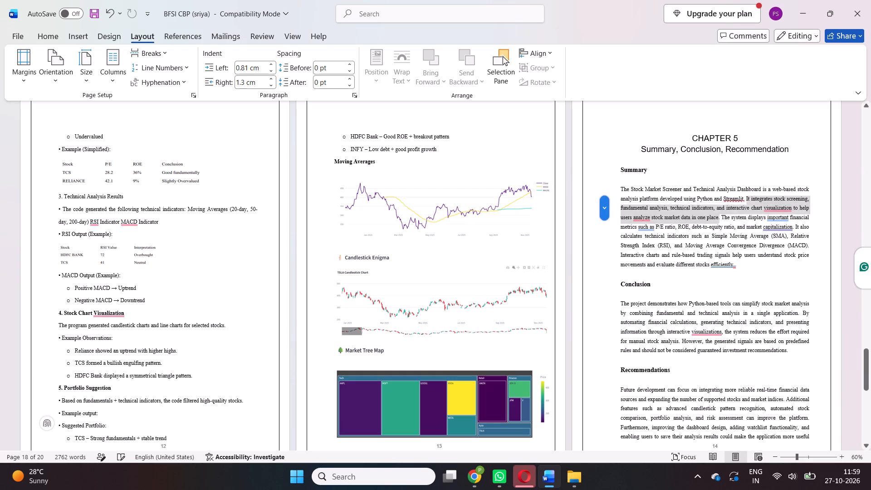
Examine the pages after Chapter 5 through the References page to check the page flow.
{"action": "scroll", "coordinate": [715, 319], "scroll_direction": "down", "scroll_amount": 3}
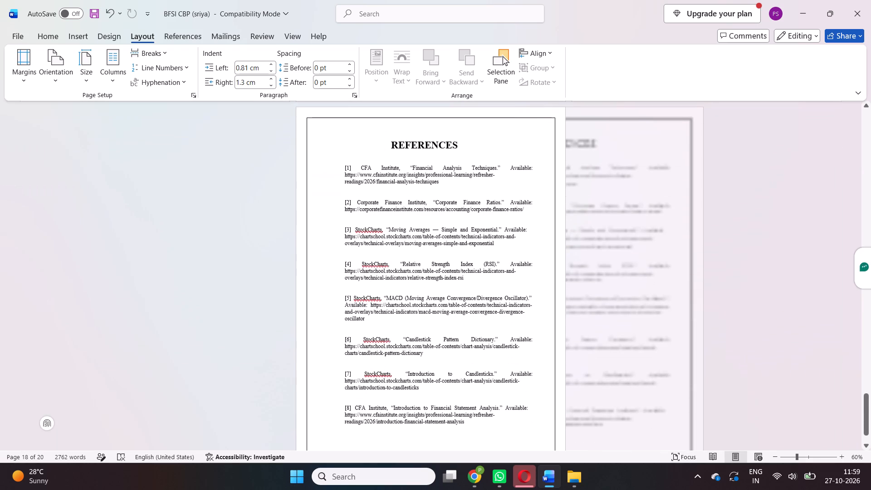
{"action": "scroll", "coordinate": [715, 319], "scroll_direction": "down", "scroll_amount": 1}
{"action": "left_click", "coordinate": [710, 309]}
{"action": "scroll", "coordinate": [710, 309], "scroll_direction": "down", "scroll_amount": 2}
{"action": "scroll", "coordinate": [710, 309], "scroll_direction": "up", "scroll_amount": 4}
{"action": "scroll", "coordinate": [710, 309], "scroll_direction": "down", "scroll_amount": 2}
{"action": "left_click", "coordinate": [493, 339]}
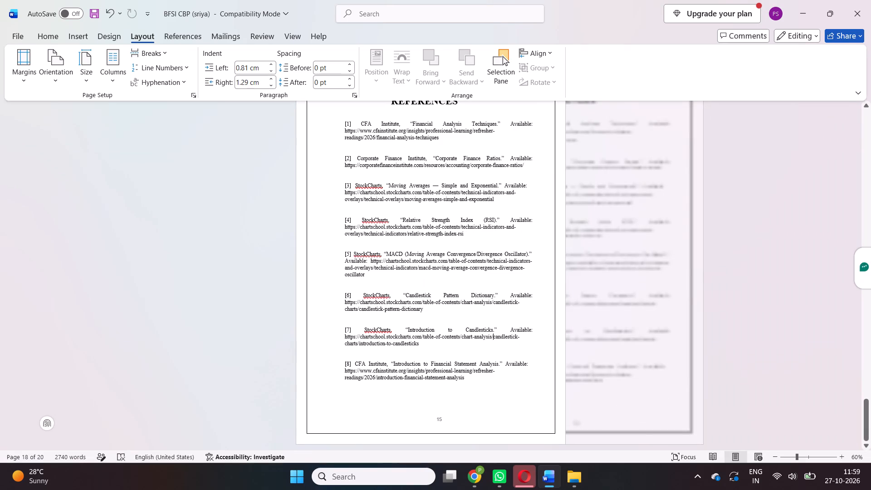
{"action": "scroll", "coordinate": [472, 309], "scroll_direction": "up", "scroll_amount": 1}
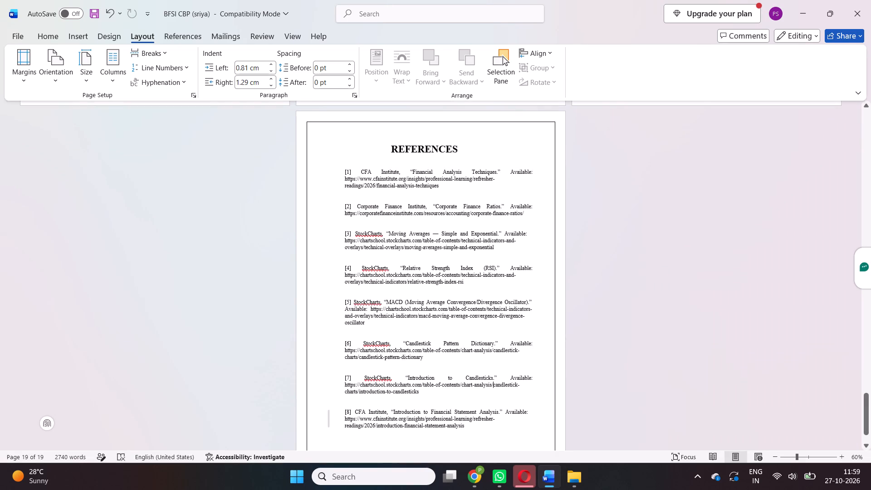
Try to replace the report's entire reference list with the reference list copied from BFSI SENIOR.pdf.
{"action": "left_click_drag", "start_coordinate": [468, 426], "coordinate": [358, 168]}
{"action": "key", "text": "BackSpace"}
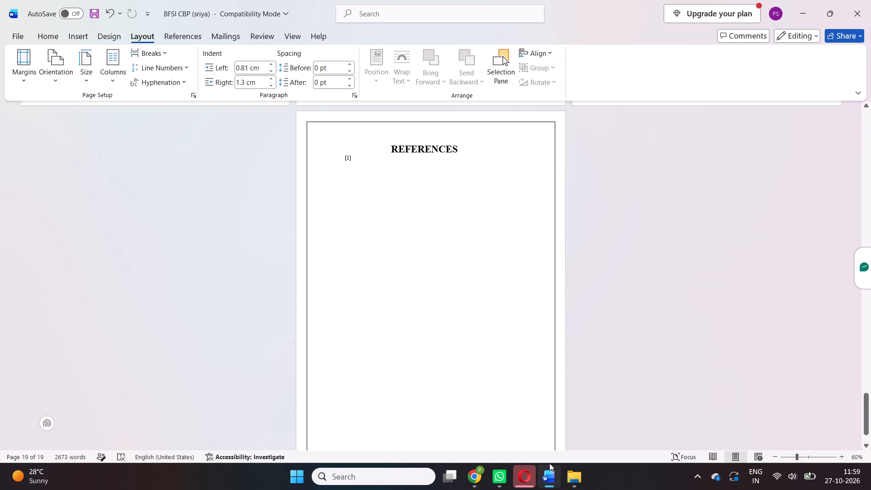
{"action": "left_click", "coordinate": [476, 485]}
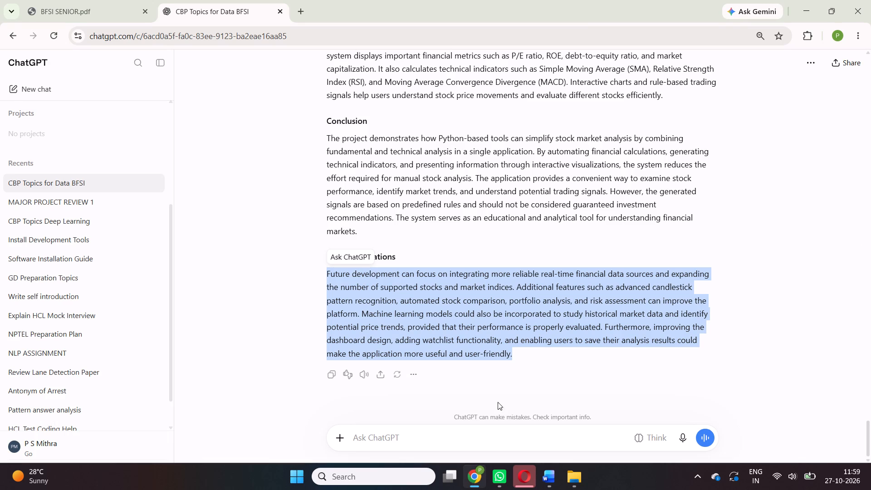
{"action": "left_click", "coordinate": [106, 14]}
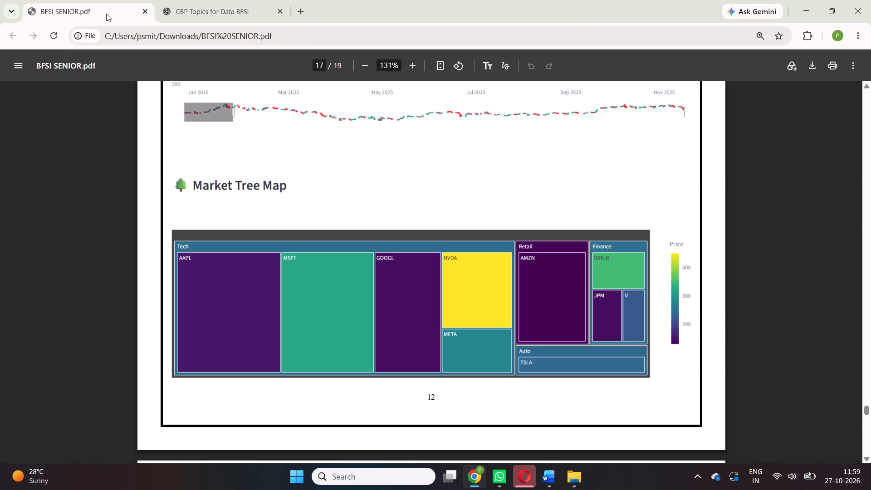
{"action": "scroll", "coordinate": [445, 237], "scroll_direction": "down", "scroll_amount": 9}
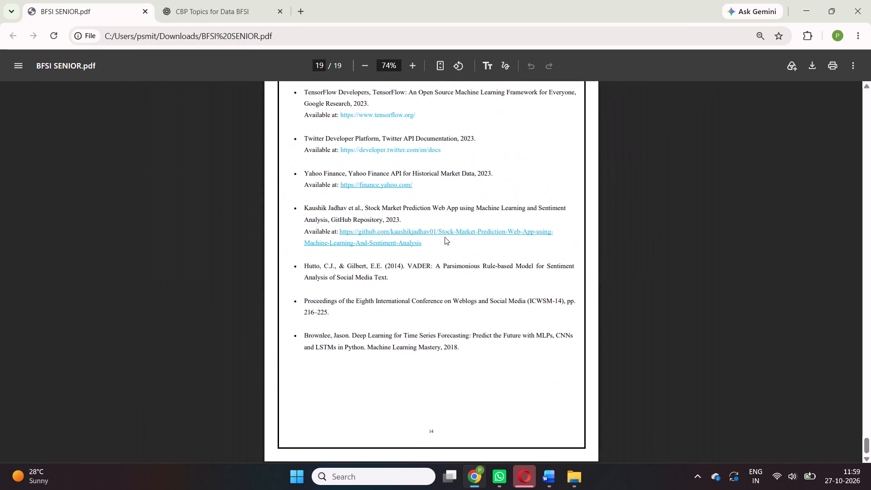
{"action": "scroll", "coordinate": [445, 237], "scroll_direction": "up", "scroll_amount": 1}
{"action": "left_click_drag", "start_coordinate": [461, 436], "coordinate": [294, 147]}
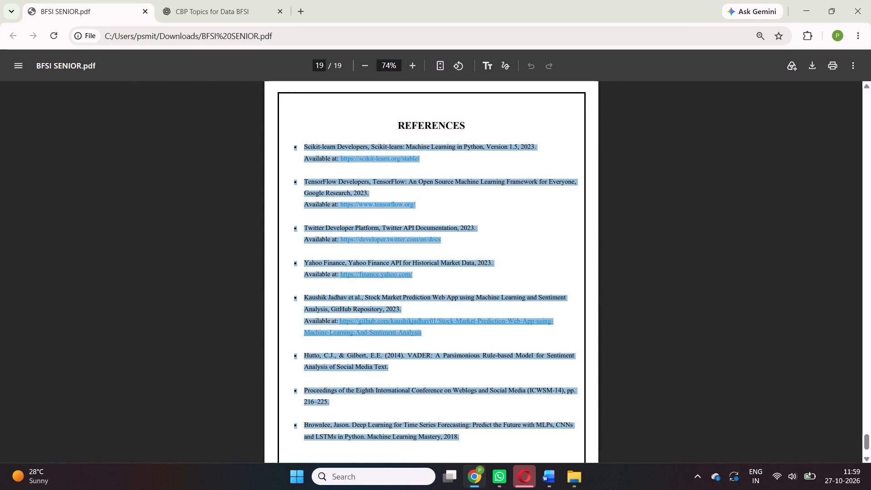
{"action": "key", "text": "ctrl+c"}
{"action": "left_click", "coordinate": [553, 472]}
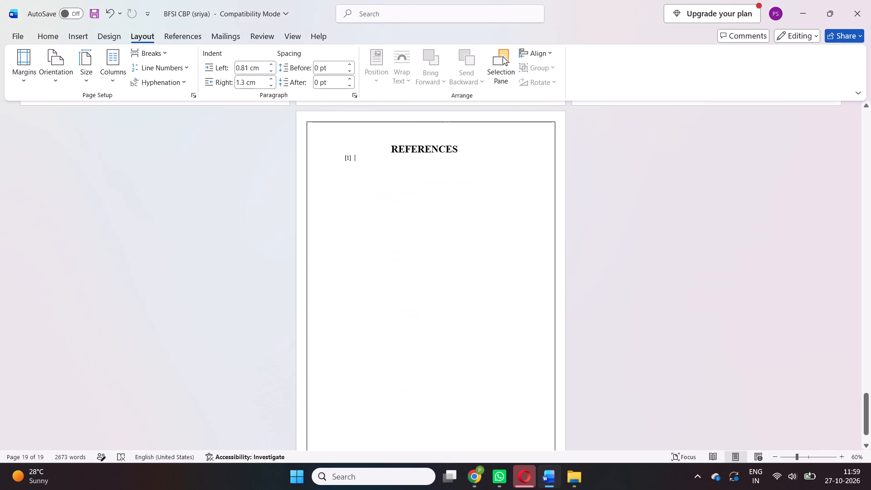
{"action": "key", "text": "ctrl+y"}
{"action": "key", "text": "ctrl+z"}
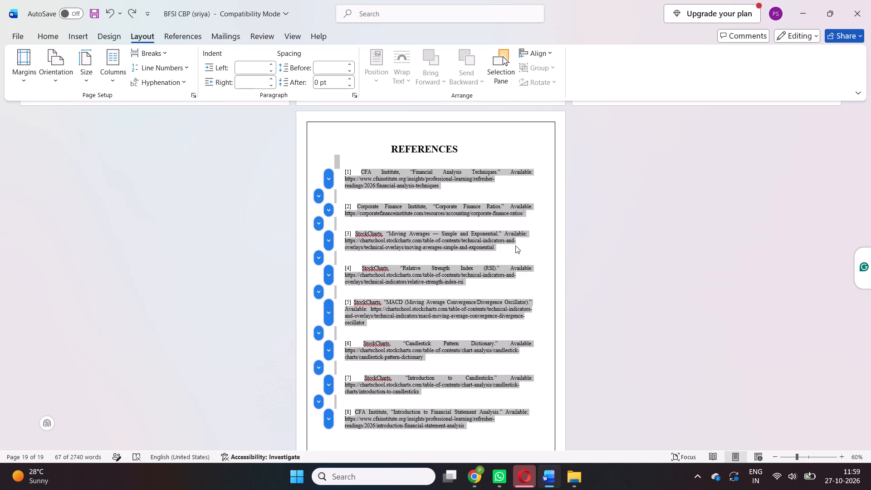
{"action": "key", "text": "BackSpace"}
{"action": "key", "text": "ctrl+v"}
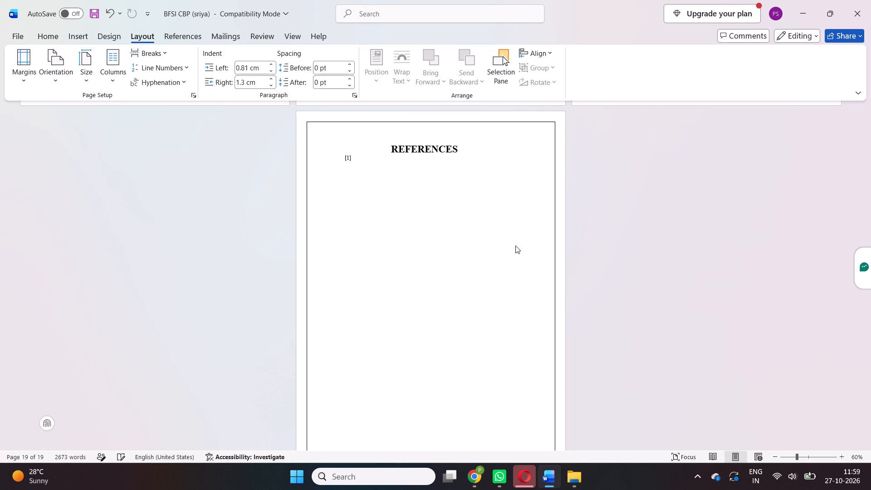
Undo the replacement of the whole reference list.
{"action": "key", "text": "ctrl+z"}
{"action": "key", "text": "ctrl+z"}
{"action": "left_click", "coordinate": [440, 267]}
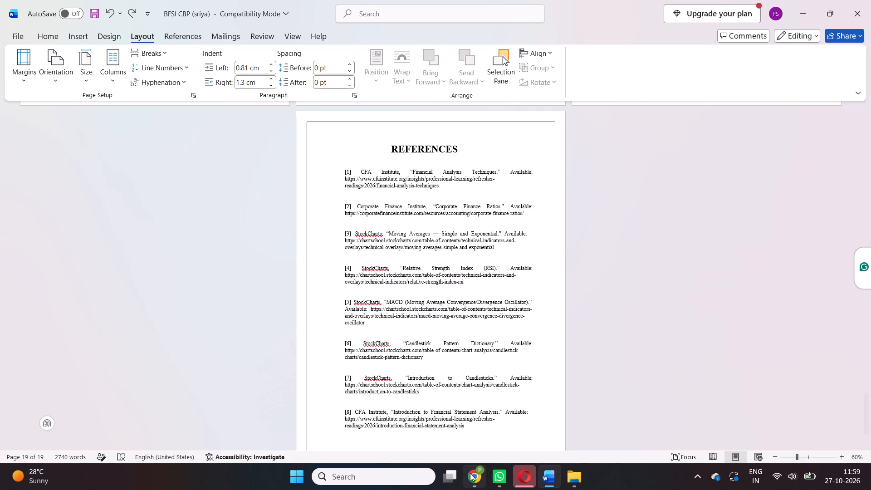
Delete the CFA Institute "Financial Analysis Techniques" text from reference [1], keeping its number.
{"action": "left_click_drag", "start_coordinate": [442, 188], "coordinate": [435, 187]}
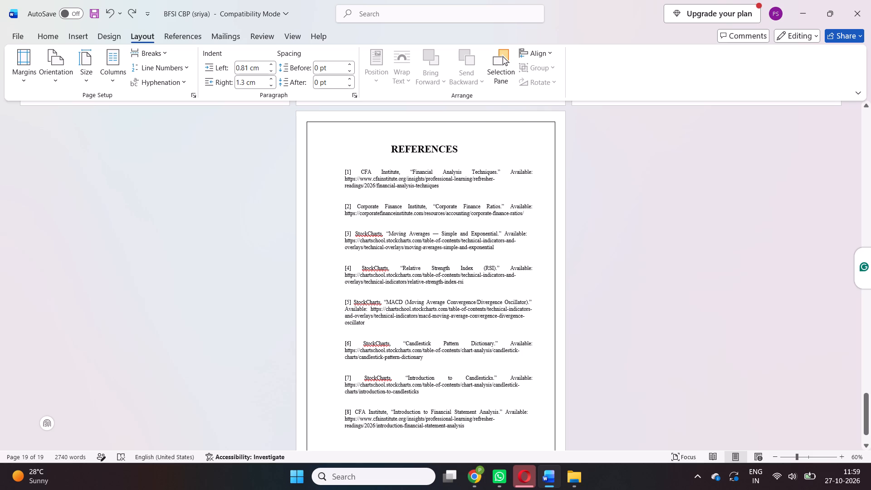
{"action": "left_click_drag", "start_coordinate": [435, 187], "coordinate": [367, 175]}
{"action": "key", "text": "BackSpace"}
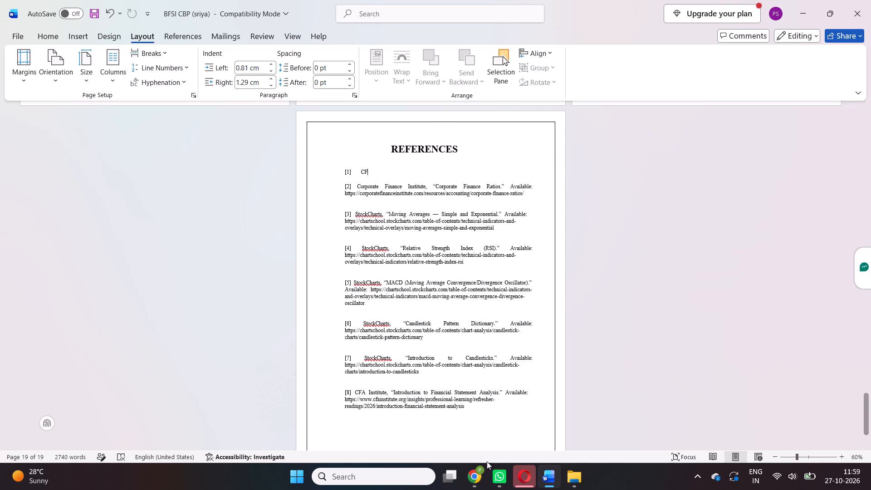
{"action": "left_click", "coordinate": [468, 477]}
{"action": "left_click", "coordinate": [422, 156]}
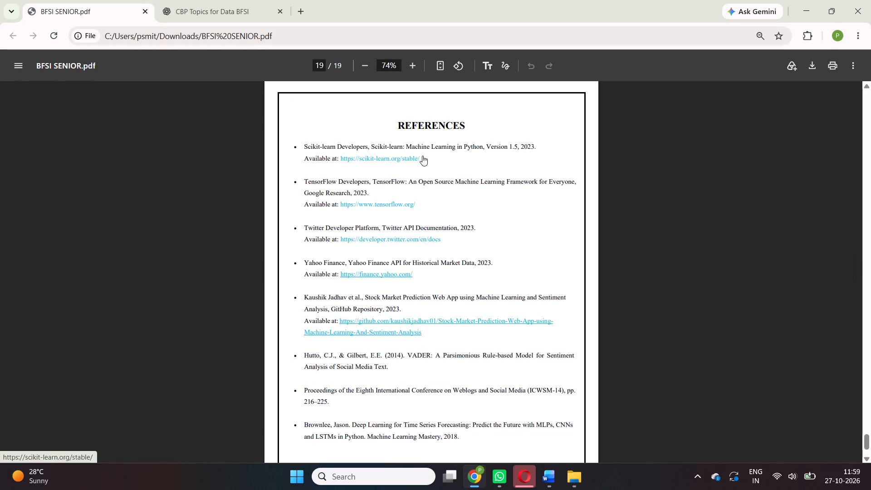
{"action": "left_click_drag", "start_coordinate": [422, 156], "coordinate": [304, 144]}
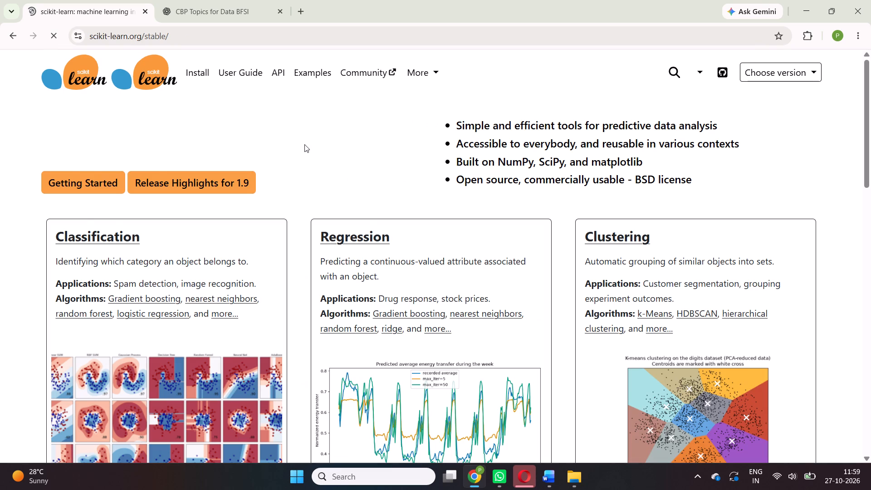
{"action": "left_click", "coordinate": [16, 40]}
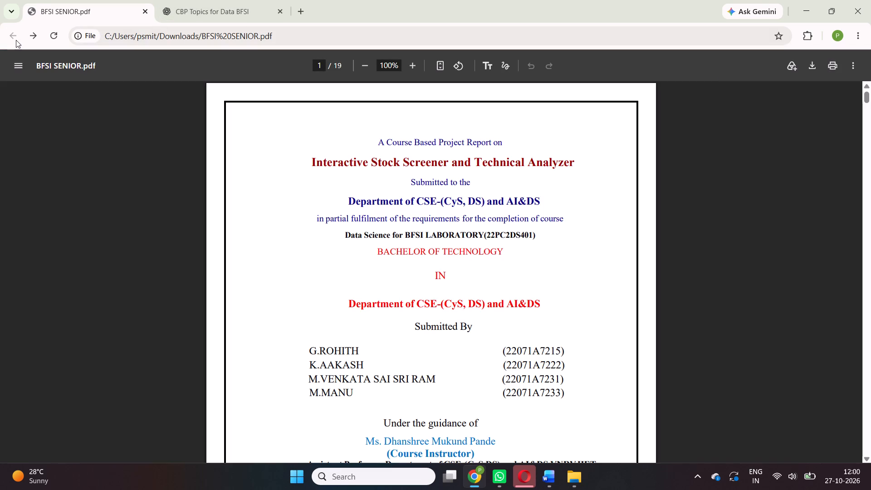
Copy the Scikit-learn Developers reference, including its link, from the References page of BFSI SENIOR.pdf.
{"action": "scroll", "coordinate": [301, 298], "scroll_direction": "down", "scroll_amount": 17}
{"action": "scroll", "coordinate": [301, 298], "scroll_direction": "down", "scroll_amount": 9}
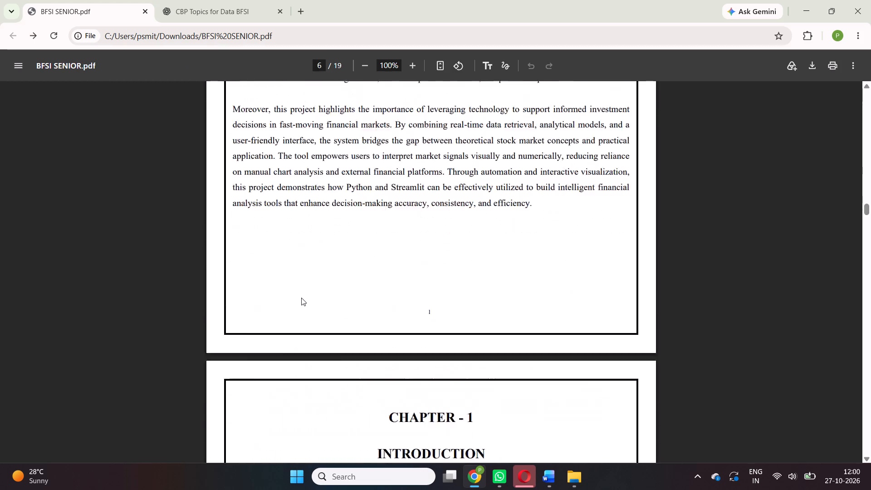
{"action": "scroll", "coordinate": [301, 298], "scroll_direction": "down", "scroll_amount": 18}
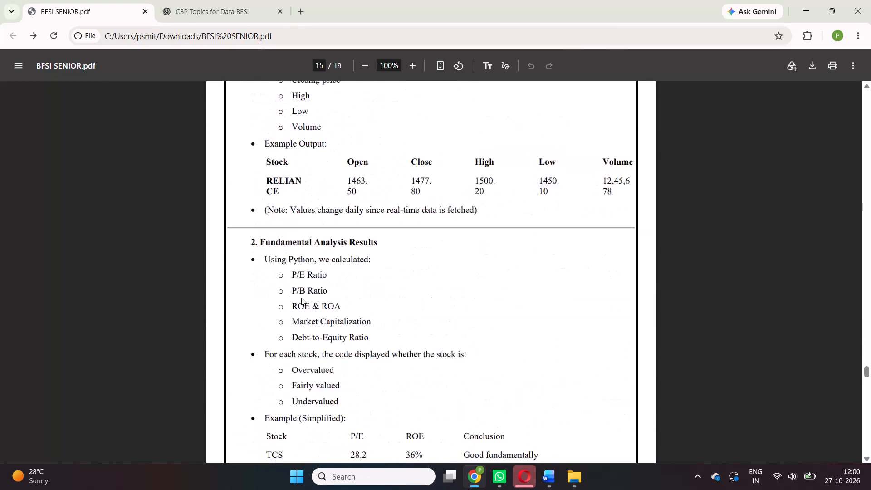
{"action": "scroll", "coordinate": [301, 298], "scroll_direction": "down", "scroll_amount": 19}
{"action": "scroll", "coordinate": [301, 298], "scroll_direction": "up", "scroll_amount": 4}
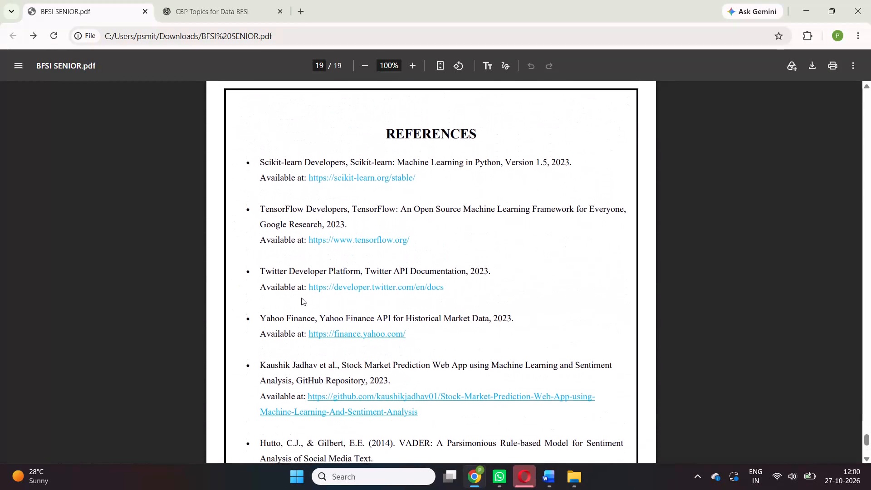
{"action": "left_click_drag", "start_coordinate": [259, 162], "coordinate": [412, 186]}
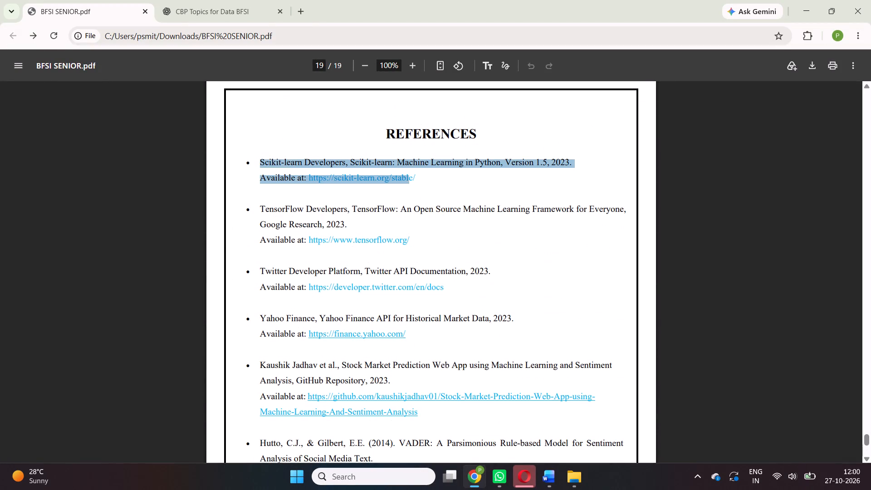
{"action": "left_click_drag", "start_coordinate": [412, 186], "coordinate": [417, 182]}
{"action": "key", "text": "ctrl+c"}
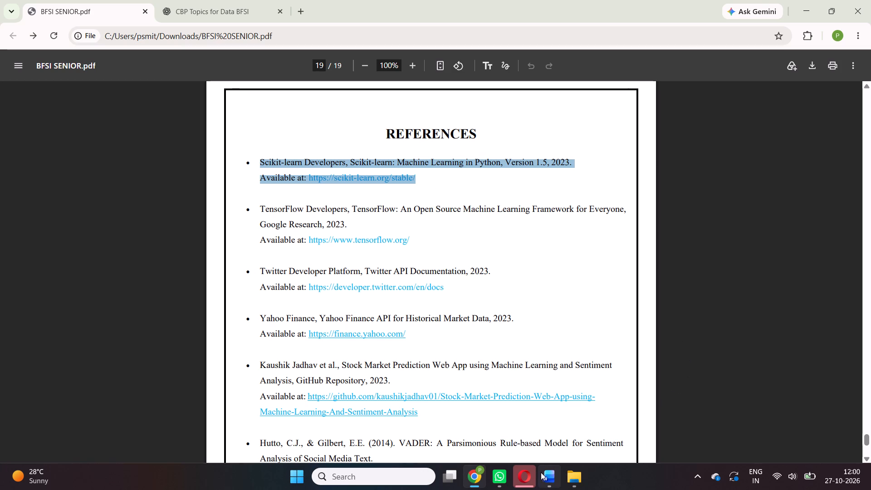
In the Word report, replace the Corporate Finance Institute text of reference [2] with the copied Scikit-learn reference, keeping the number.
{"action": "left_click", "coordinate": [551, 474]}
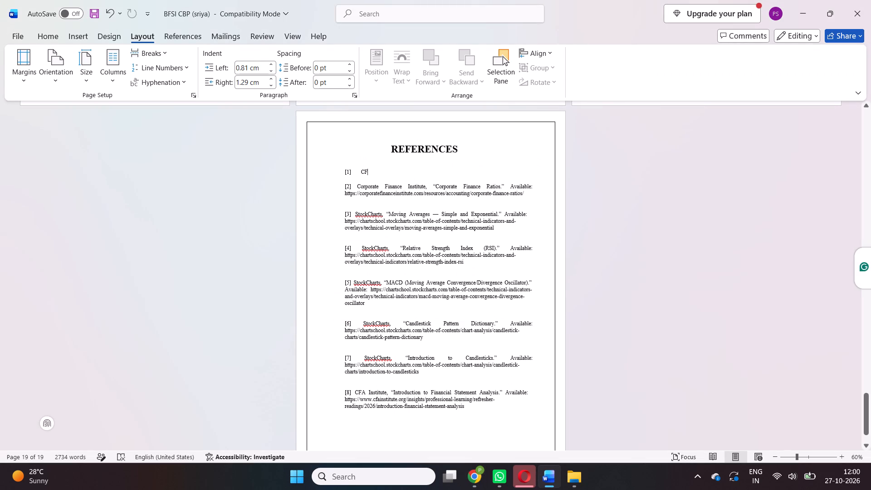
{"action": "left_click_drag", "start_coordinate": [527, 194], "coordinate": [340, 186]}
{"action": "left_click_drag", "start_coordinate": [340, 186], "coordinate": [363, 188]}
{"action": "key", "text": "BackSpace"}
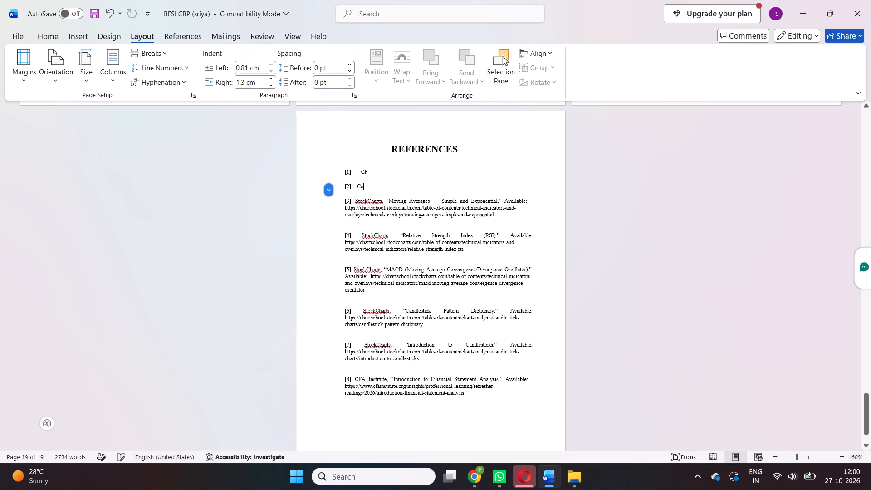
{"action": "key", "text": "ctrl+v"}
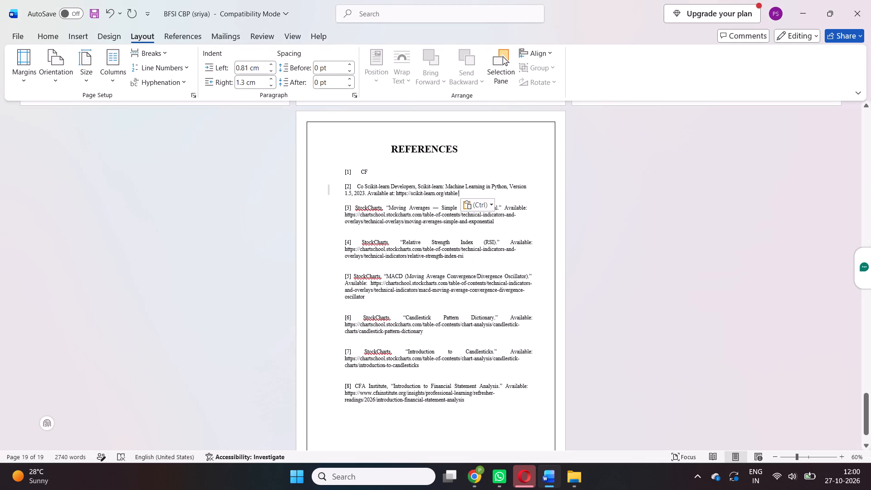
{"action": "key", "text": "BackSpace"}
{"action": "key", "text": "ctrl+z"}
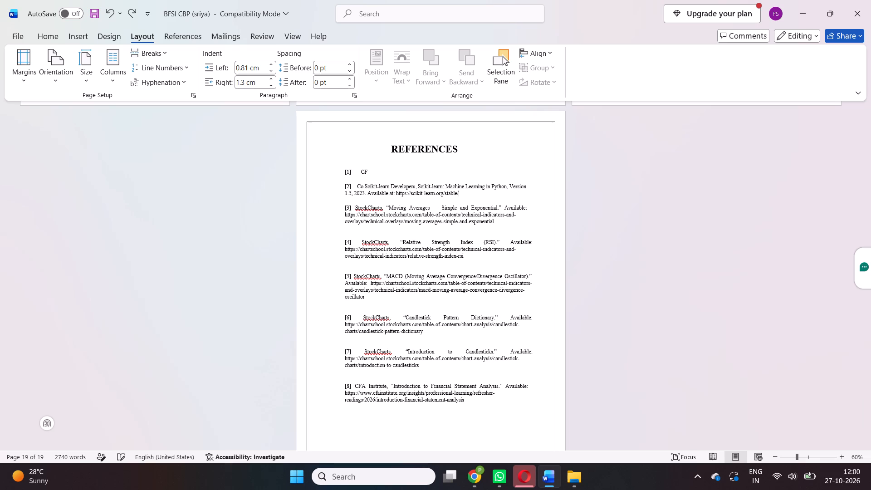
{"action": "left_click", "coordinate": [364, 186]}
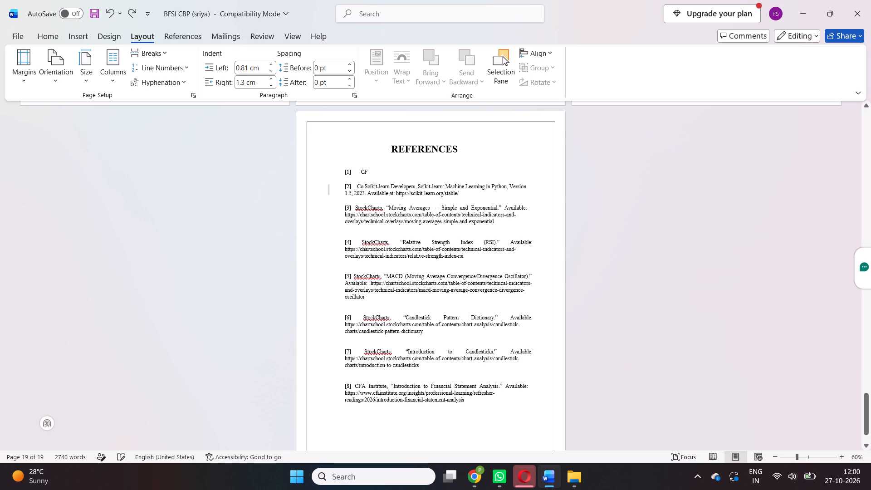
{"action": "key", "text": "BackSpace"}
{"action": "key", "text": "BackSpace"}
{"action": "key", "text": "BackSpace"}
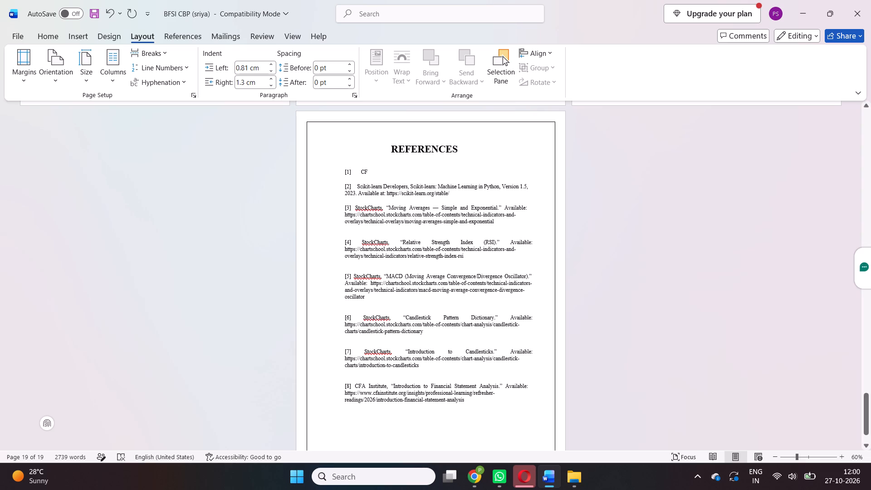
Remove the leftover "F" from reference [1].
{"action": "left_click", "coordinate": [367, 172]}
{"action": "key", "text": "BackSpace"}
{"action": "key", "text": "BackSpace"}
{"action": "key", "text": "ctrl+z"}
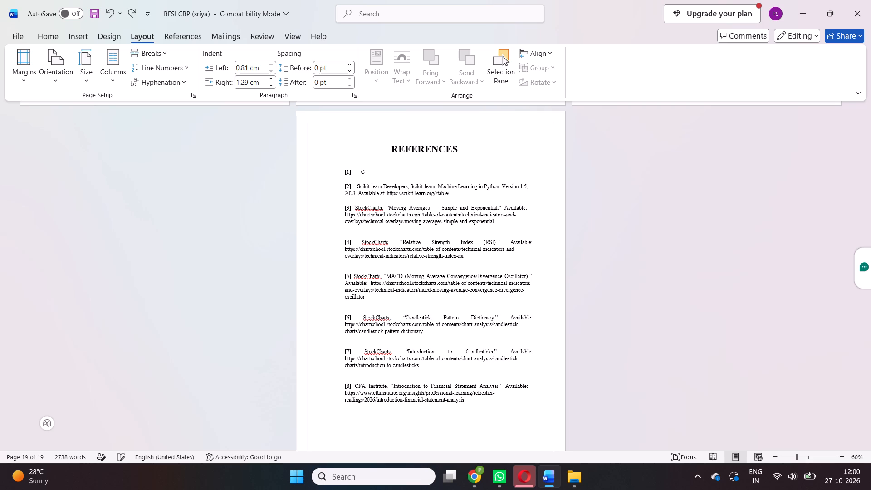
Copy the TensorFlow Developers reference with its link from BFSI SENIOR.pdf into reference [1], replacing the leftover "C" and keeping the number.
{"action": "left_click", "coordinate": [474, 485]}
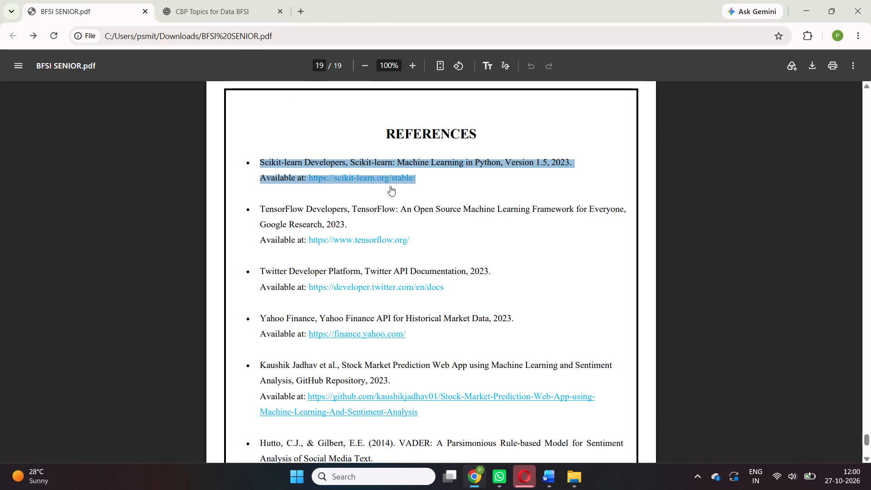
{"action": "left_click_drag", "start_coordinate": [411, 239], "coordinate": [259, 207]}
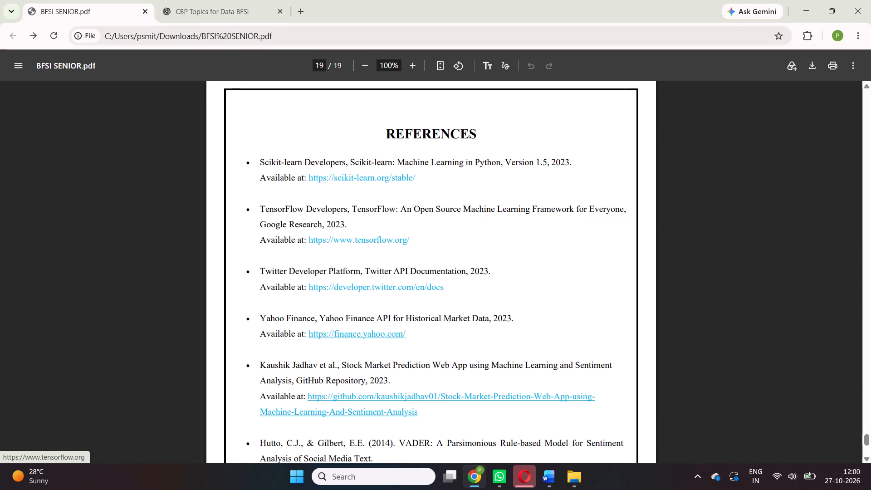
{"action": "left_click_drag", "start_coordinate": [259, 207], "coordinate": [260, 206]}
{"action": "left_click_drag", "start_coordinate": [260, 206], "coordinate": [422, 248]}
{"action": "key", "text": "ctrl+c"}
{"action": "left_click", "coordinate": [556, 481]}
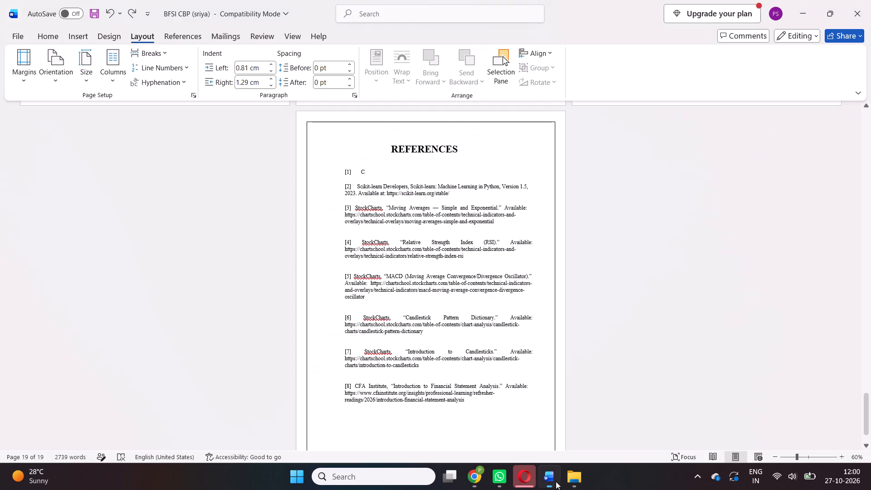
{"action": "key", "text": "ctrl+v"}
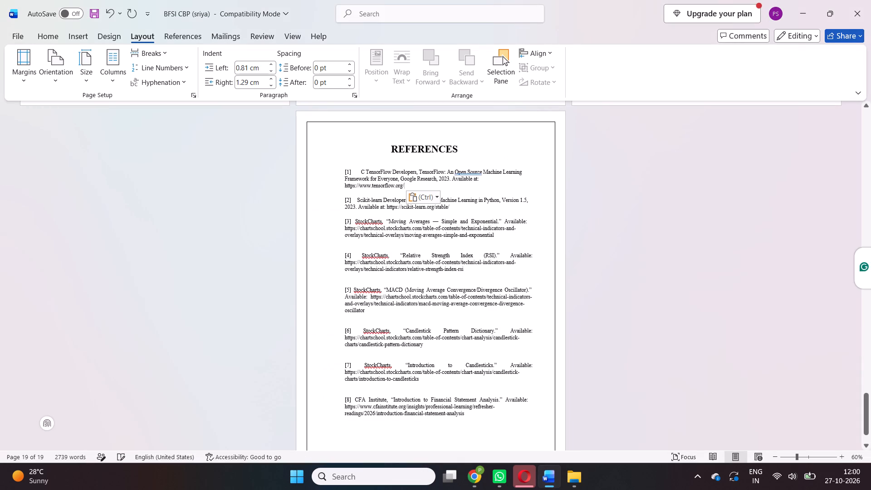
{"action": "left_click", "coordinate": [365, 171]}
{"action": "key", "text": "BackSpace"}
{"action": "key", "text": "BackSpace"}
{"action": "key", "text": "BackSpace"}
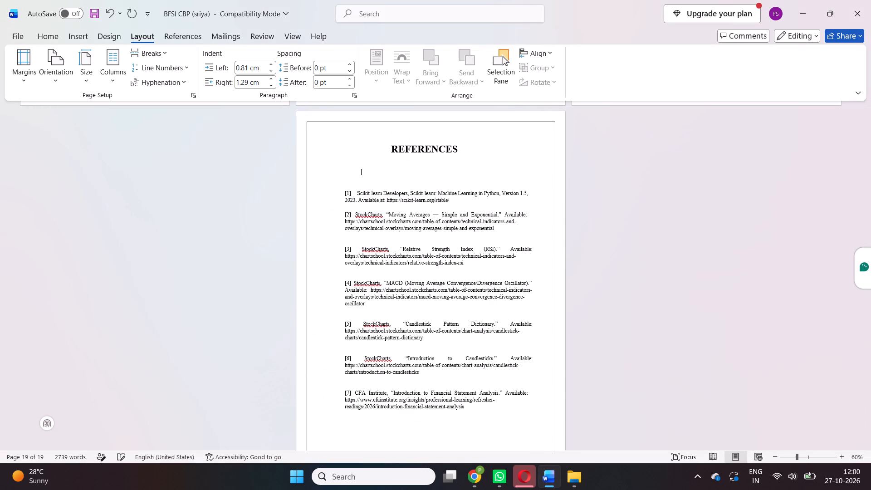
{"action": "key", "text": "ctrl+z"}
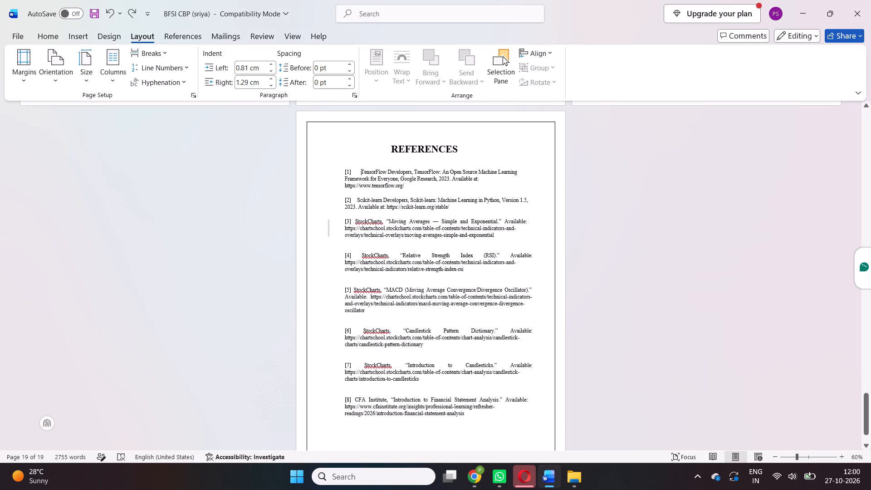
Replace the StockCharts moving-averages text of reference [3] with the Twitter Developer Platform reference and link from BFSI SENIOR.pdf, keeping the number.
{"action": "left_click_drag", "start_coordinate": [495, 237], "coordinate": [360, 222]}
{"action": "key", "text": "BackSpace"}
{"action": "key", "text": "BackSpace"}
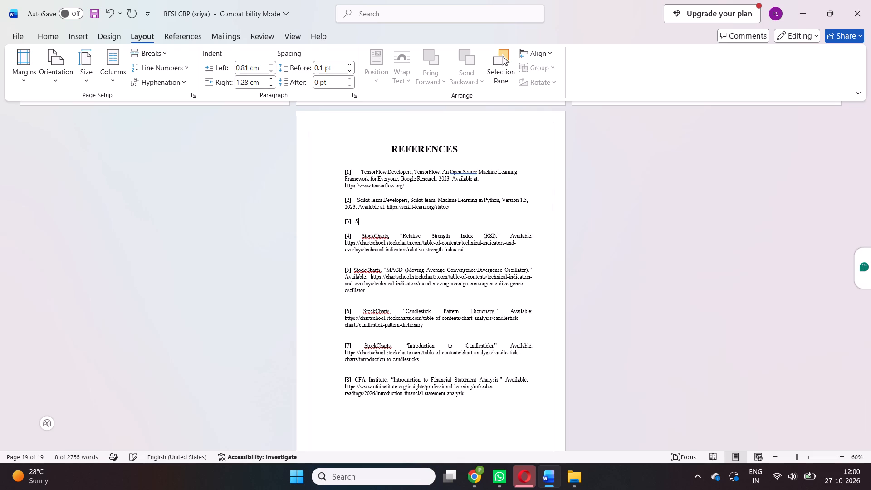
{"action": "left_click", "coordinate": [468, 478]}
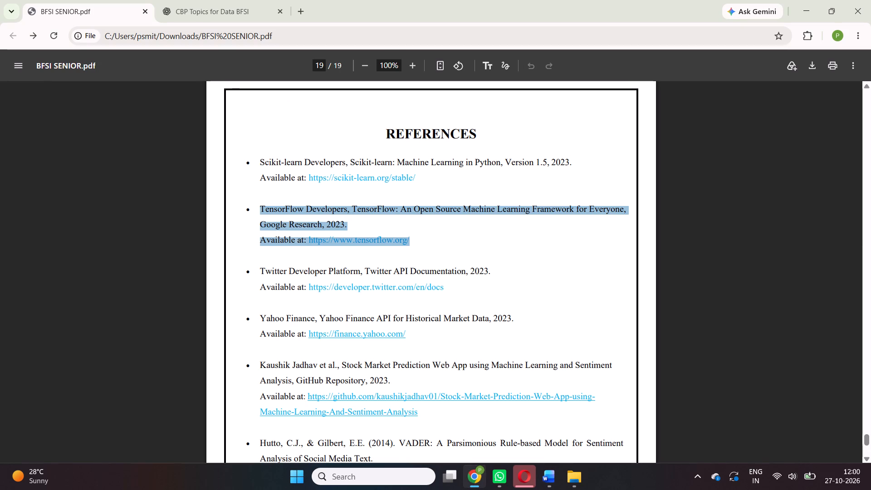
{"action": "left_click_drag", "start_coordinate": [260, 270], "coordinate": [437, 286]}
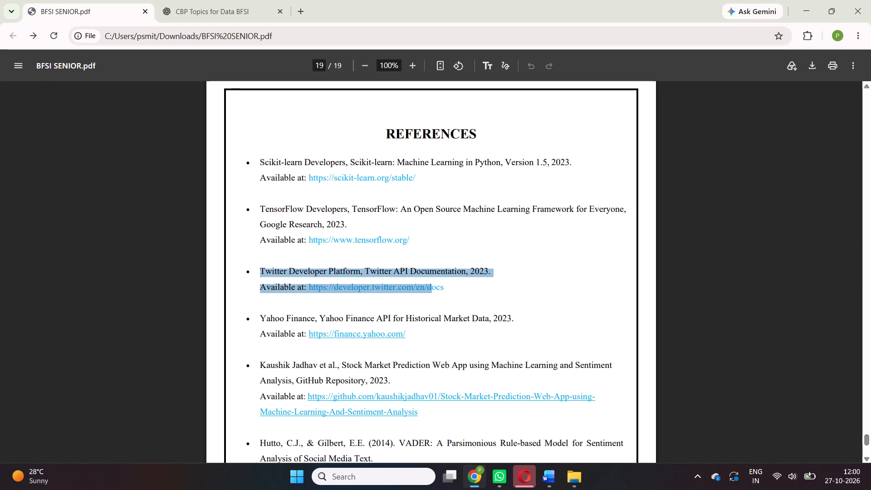
{"action": "left_click_drag", "start_coordinate": [437, 286], "coordinate": [446, 287]}
{"action": "key", "text": "ctrl+c"}
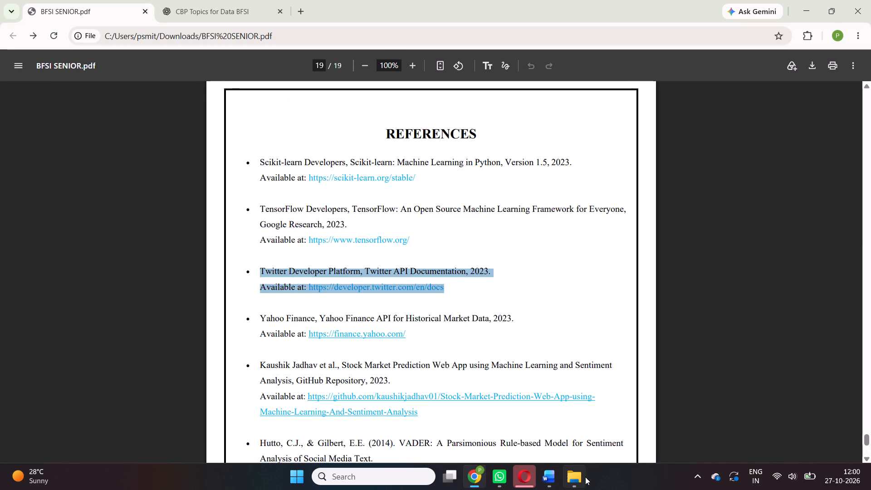
{"action": "left_click", "coordinate": [585, 477]}
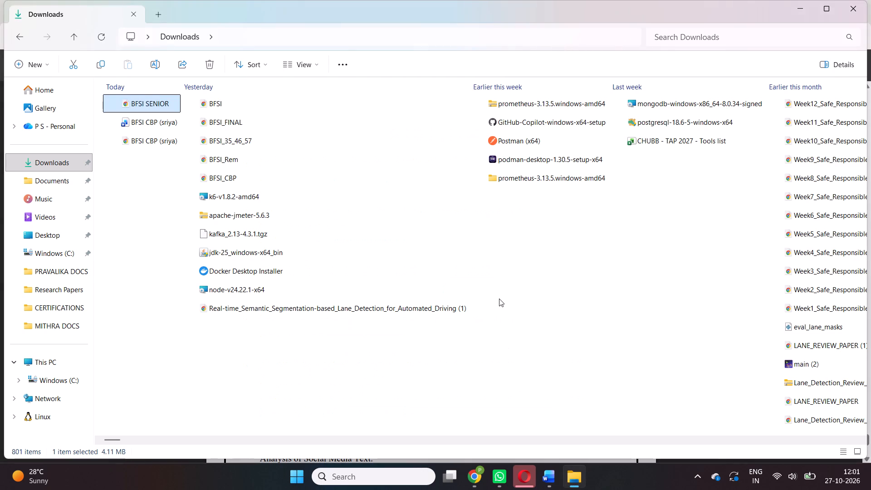
{"action": "left_click", "coordinate": [548, 474]}
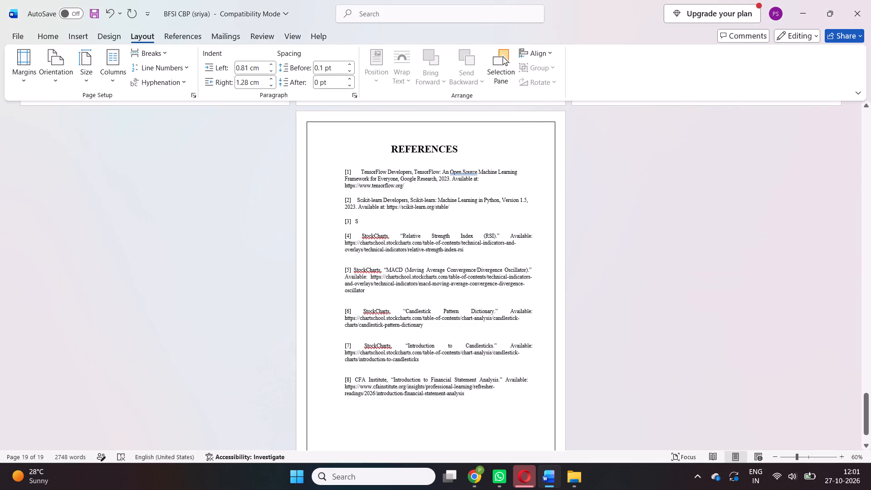
{"action": "key", "text": "ctrl+v"}
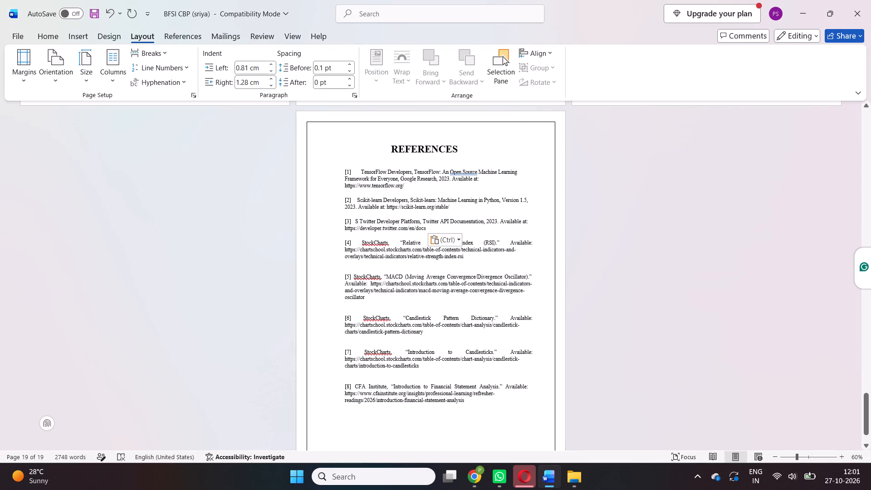
{"action": "left_click", "coordinate": [359, 218]}
{"action": "key", "text": "BackSpace"}
{"action": "key", "text": "BackSpace"}
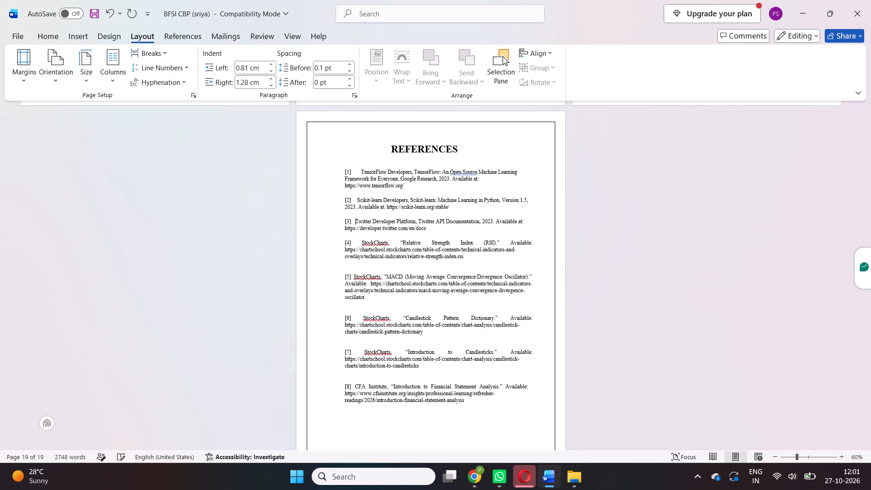
Replace the StockCharts Relative Strength Index text of reference [4] with the Stock Market Prediction Web App GitHub reference and link from BFSI SENIOR.pdf.
{"action": "left_click_drag", "start_coordinate": [464, 257], "coordinate": [369, 244]}
{"action": "key", "text": "BackSpace"}
{"action": "key", "text": "BackSpace"}
{"action": "key", "text": "BackSpace"}
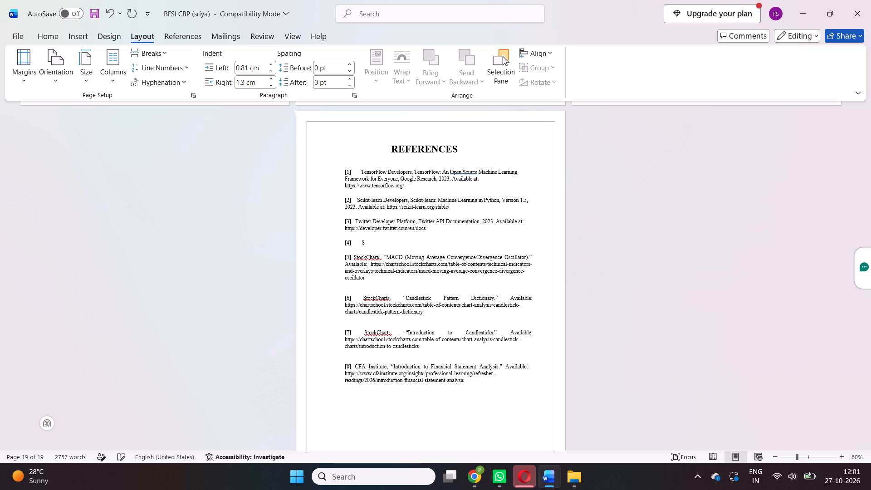
{"action": "left_click", "coordinate": [480, 480]}
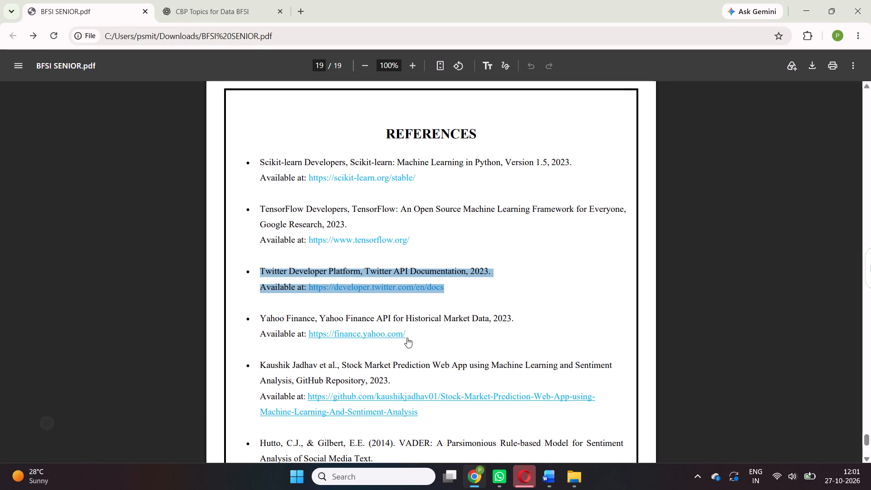
{"action": "left_click_drag", "start_coordinate": [259, 363], "coordinate": [420, 406]}
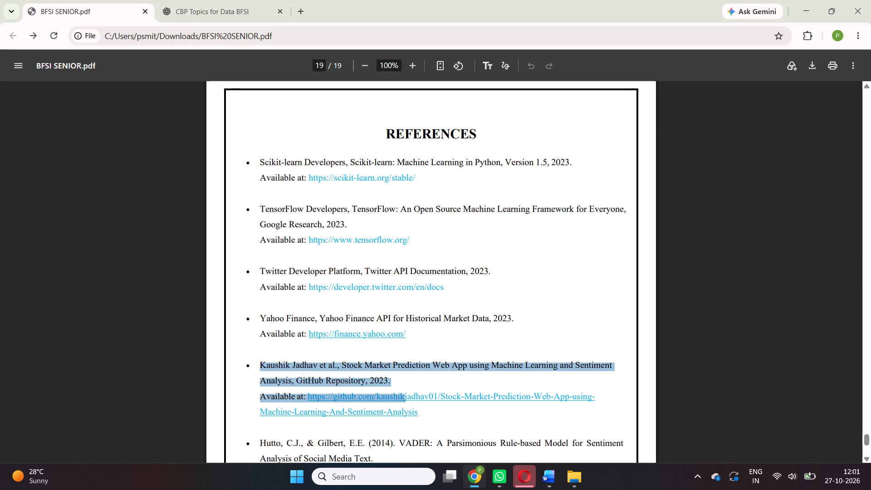
{"action": "left_click_drag", "start_coordinate": [420, 406], "coordinate": [429, 415]}
{"action": "key", "text": "ctrl+c"}
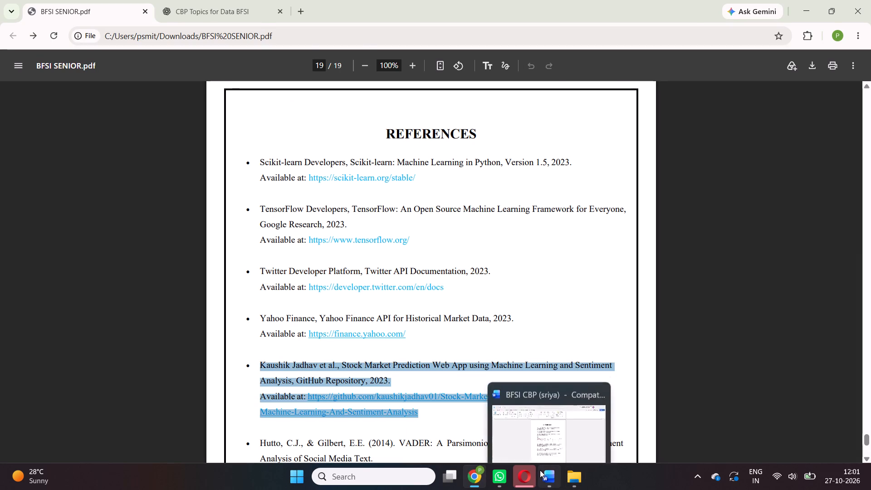
{"action": "left_click", "coordinate": [540, 470]}
{"action": "key", "text": "ctrl+v"}
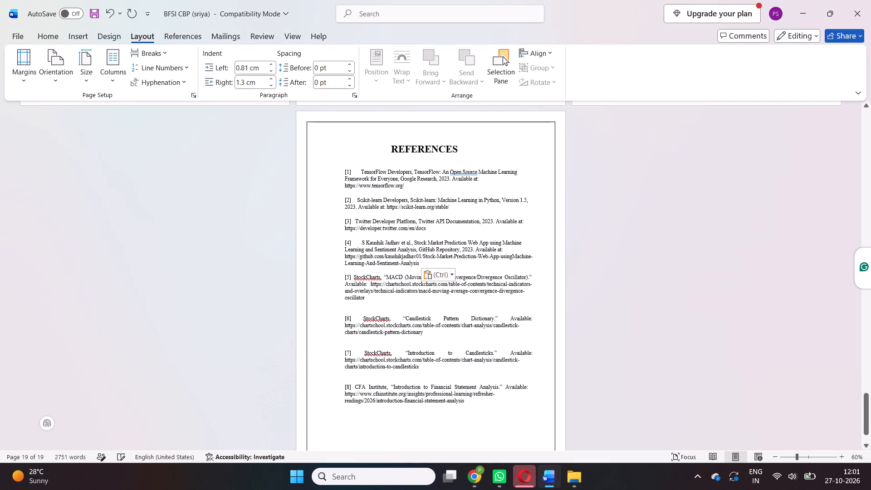
{"action": "left_click", "coordinate": [366, 243]}
{"action": "key", "text": "BackSpace"}
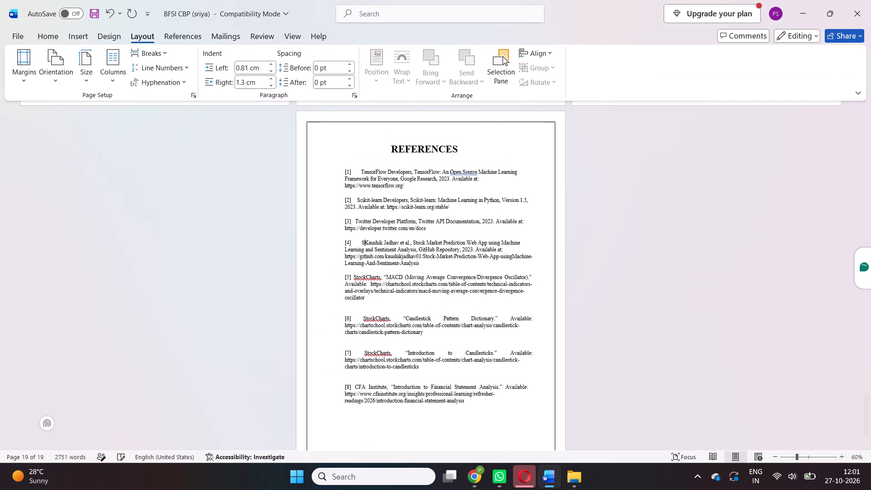
{"action": "key", "text": "BackSpace"}
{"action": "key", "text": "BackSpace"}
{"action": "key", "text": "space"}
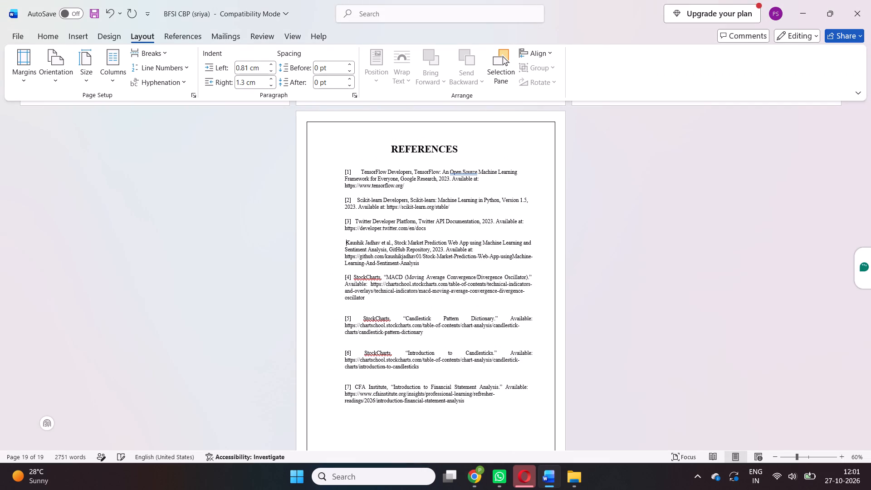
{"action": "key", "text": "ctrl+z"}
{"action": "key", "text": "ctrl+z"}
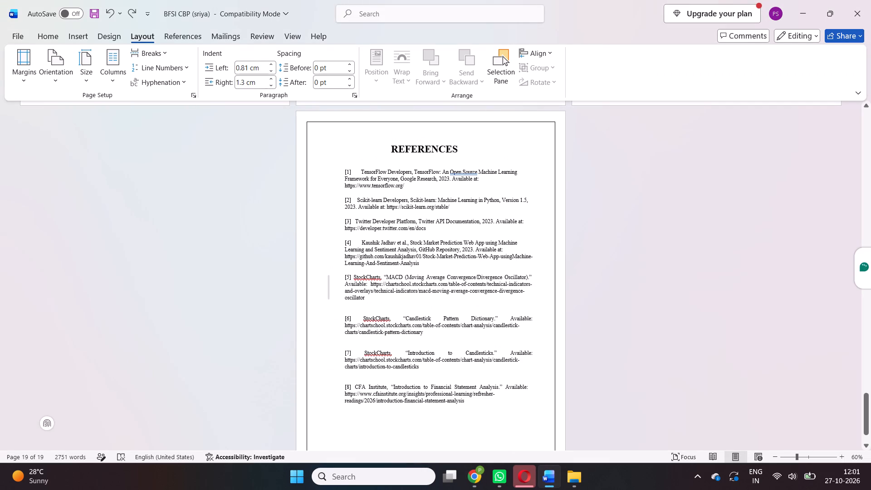
Replace the StockCharts MACD text of reference [5] with the VADER sentiment analysis (2014) reference from BFSI SENIOR.pdf, keeping the number.
{"action": "left_click_drag", "start_coordinate": [365, 297], "coordinate": [357, 277]}
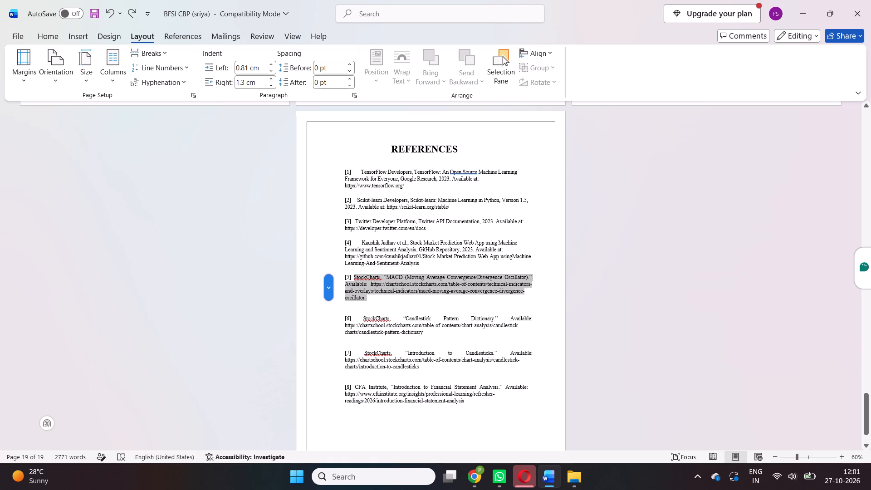
{"action": "left_click_drag", "start_coordinate": [357, 277], "coordinate": [359, 276]}
{"action": "key", "text": "BackSpace"}
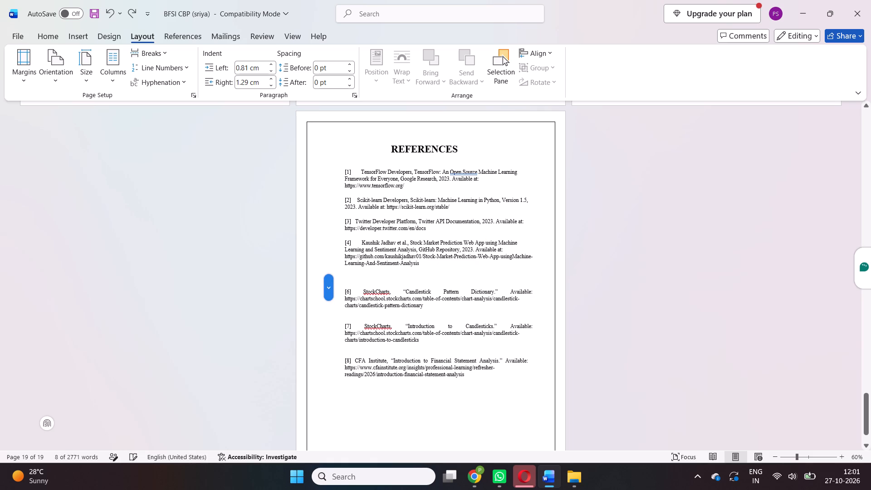
{"action": "key", "text": "BackSpace"}
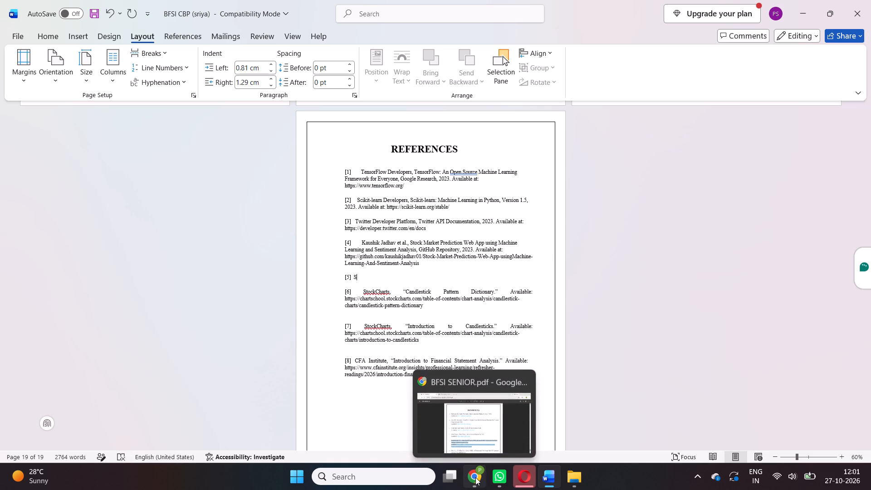
{"action": "left_click", "coordinate": [475, 477]}
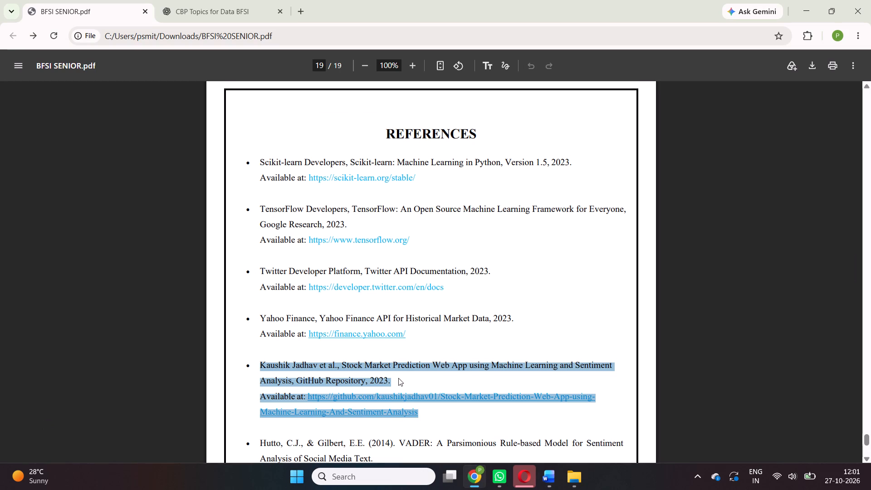
{"action": "scroll", "coordinate": [398, 378], "scroll_direction": "down", "scroll_amount": 2}
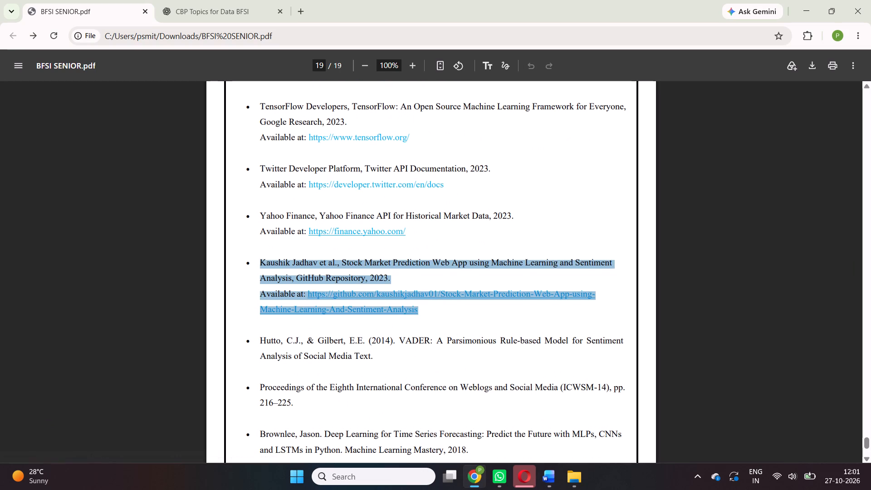
{"action": "left_click_drag", "start_coordinate": [372, 356], "coordinate": [259, 343]}
{"action": "key", "text": "ctrl+c"}
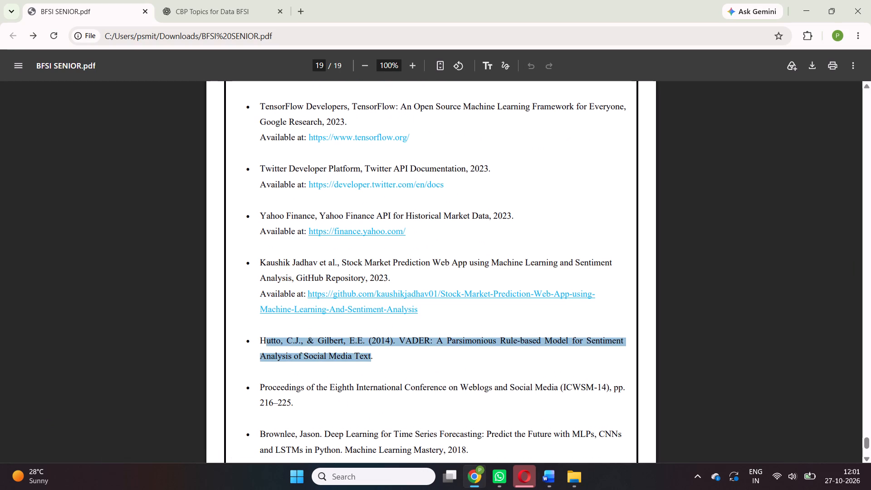
{"action": "left_click", "coordinate": [549, 479]}
{"action": "key", "text": "ctrl+v"}
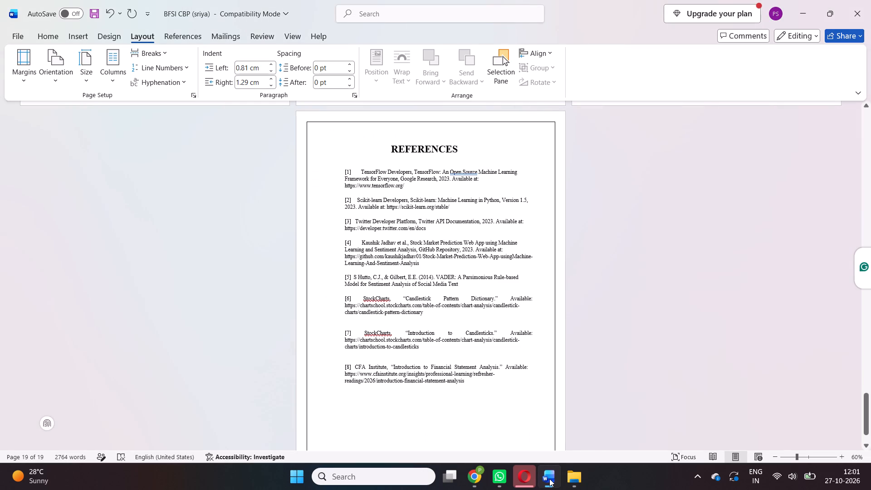
{"action": "left_click", "coordinate": [358, 279]}
{"action": "key", "text": "BackSpace"}
{"action": "key", "text": "BackSpace"}
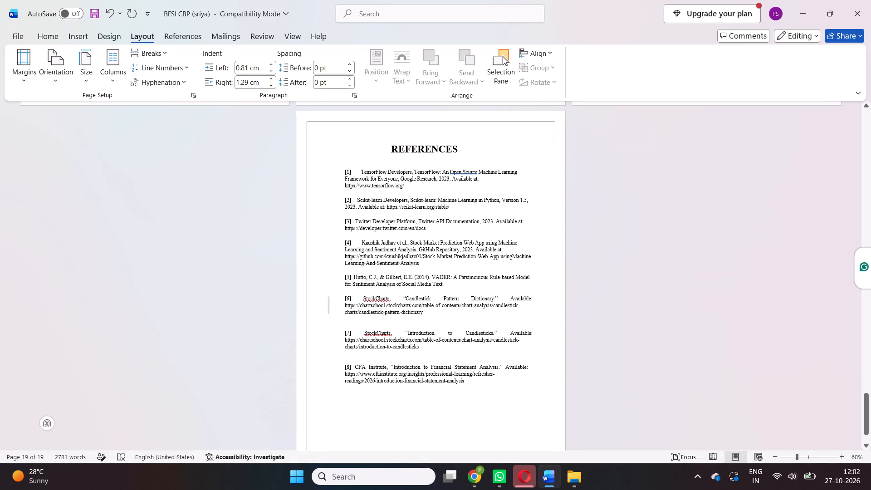
Delete the StockCharts "Candlestick Pattern Dictionary" text from reference [6], keeping its number and the initial "S" as a placeholder.
{"action": "left_click_drag", "start_coordinate": [425, 311], "coordinate": [364, 298]}
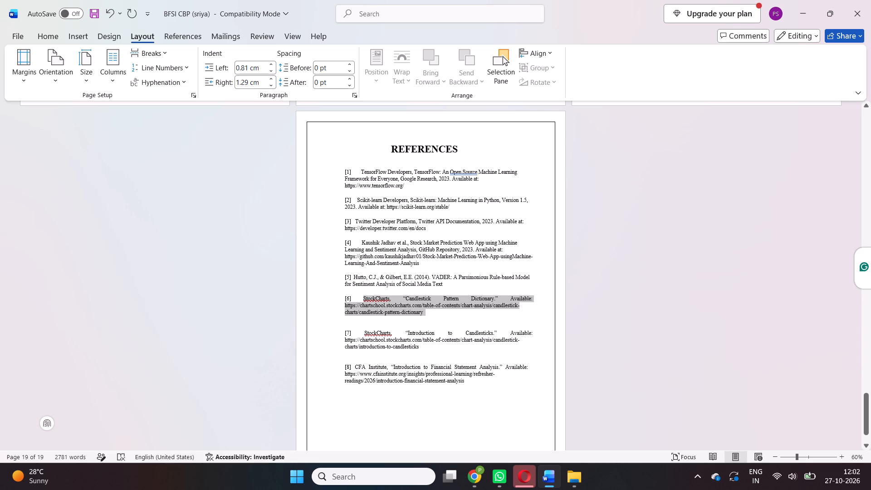
{"action": "left_click_drag", "start_coordinate": [364, 298], "coordinate": [370, 297]}
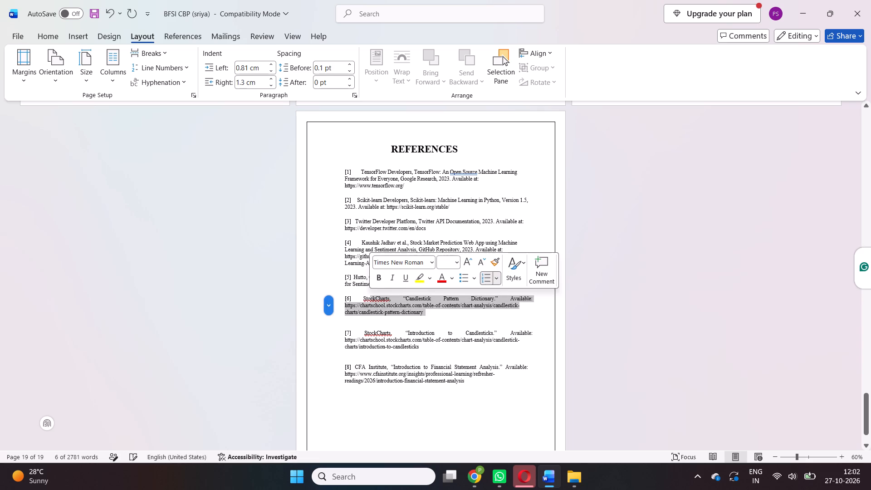
{"action": "key", "text": "BackSpace"}
{"action": "key", "text": "BackSpace"}
{"action": "key", "text": "BackSpace"}
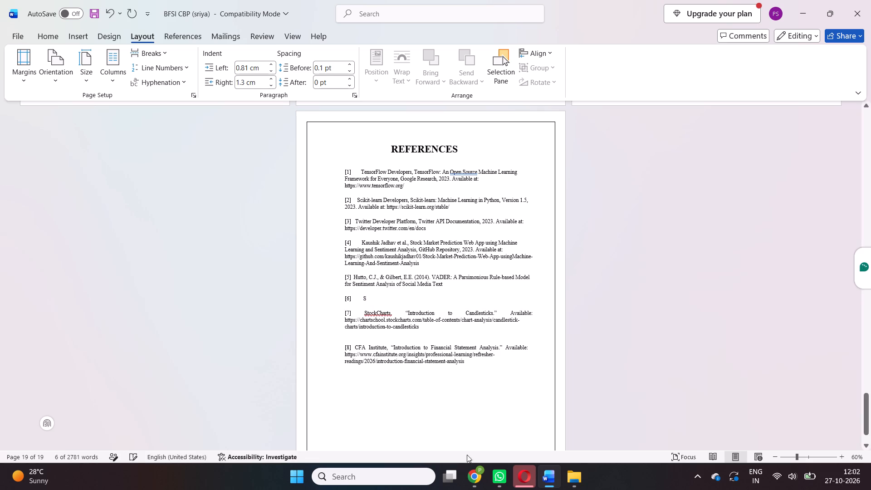
Copy the Yahoo Finance API reference with its link from BFSI SENIOR.pdf into reference [6], removing the leftover "S" and keeping the number.
{"action": "left_click", "coordinate": [471, 476]}
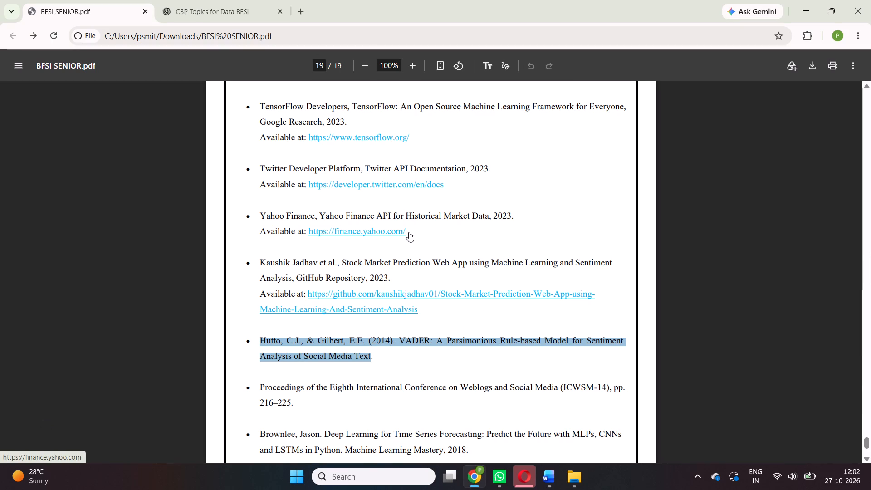
{"action": "left_click_drag", "start_coordinate": [409, 232], "coordinate": [261, 215]}
{"action": "left_click_drag", "start_coordinate": [261, 215], "coordinate": [470, 250]}
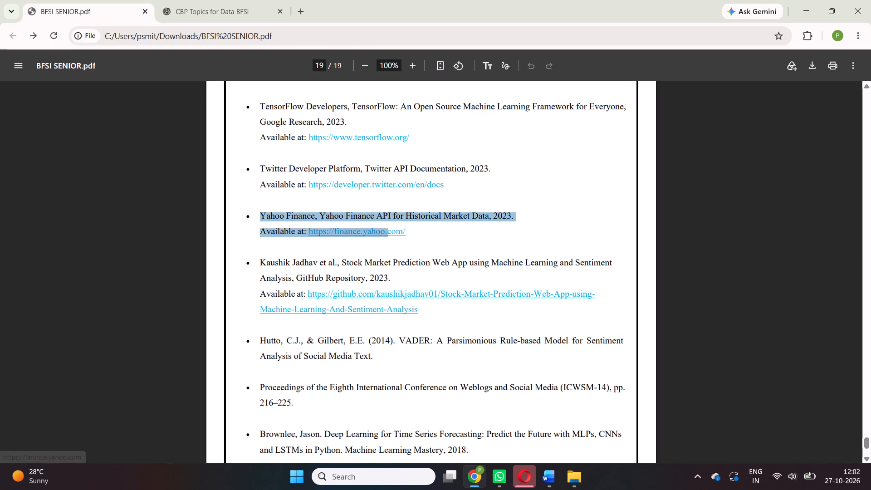
{"action": "left_click_drag", "start_coordinate": [470, 250], "coordinate": [420, 231]}
{"action": "key", "text": "ctrl+c"}
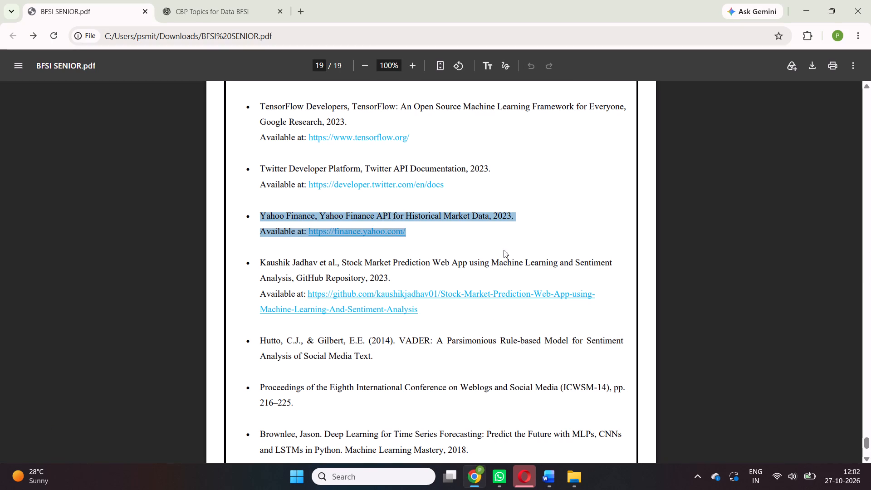
{"action": "left_click", "coordinate": [544, 482]}
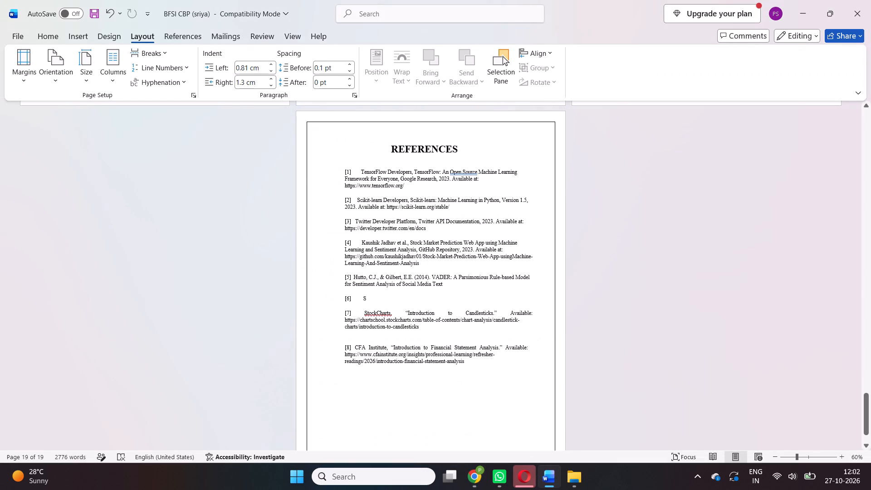
{"action": "key", "text": "ctrl+v"}
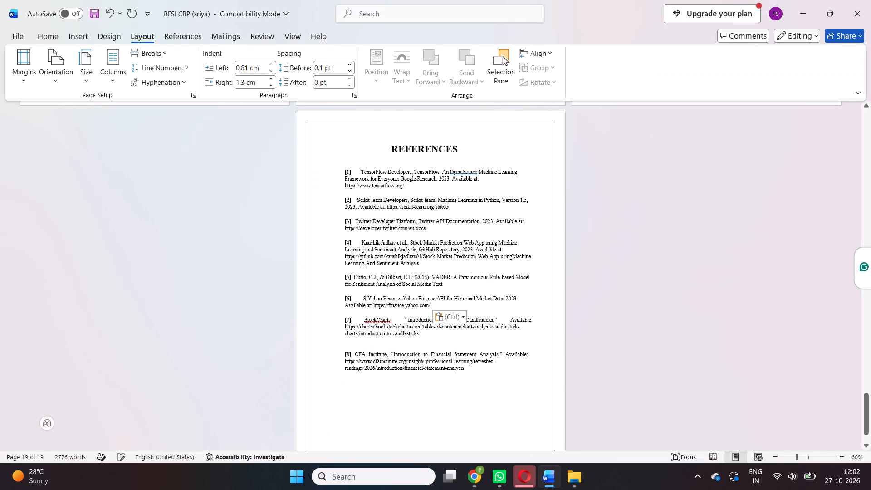
{"action": "left_click", "coordinate": [369, 298]}
{"action": "key", "text": "BackSpace"}
{"action": "key", "text": "BackSpace"}
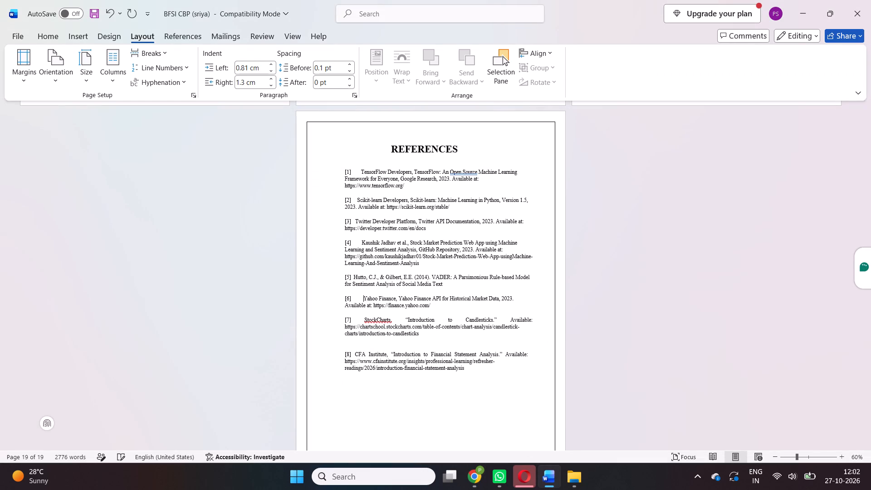
{"action": "key", "text": "BackSpace"}
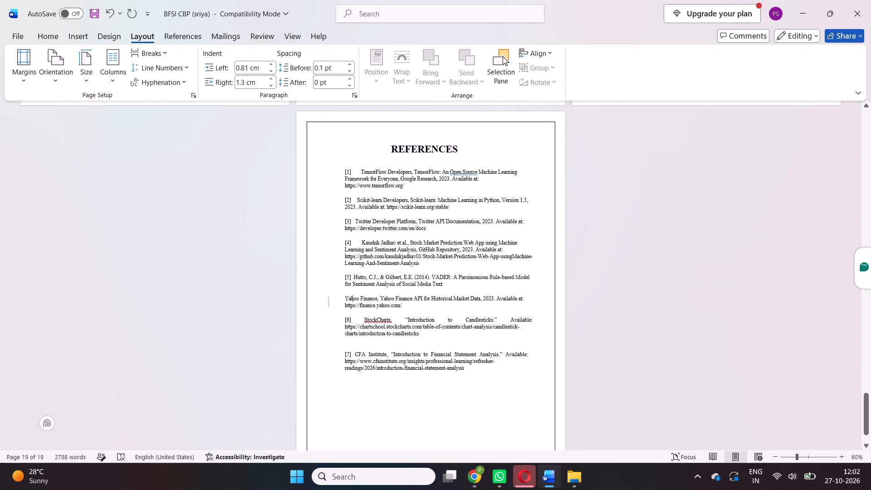
{"action": "key", "text": "ctrl+z"}
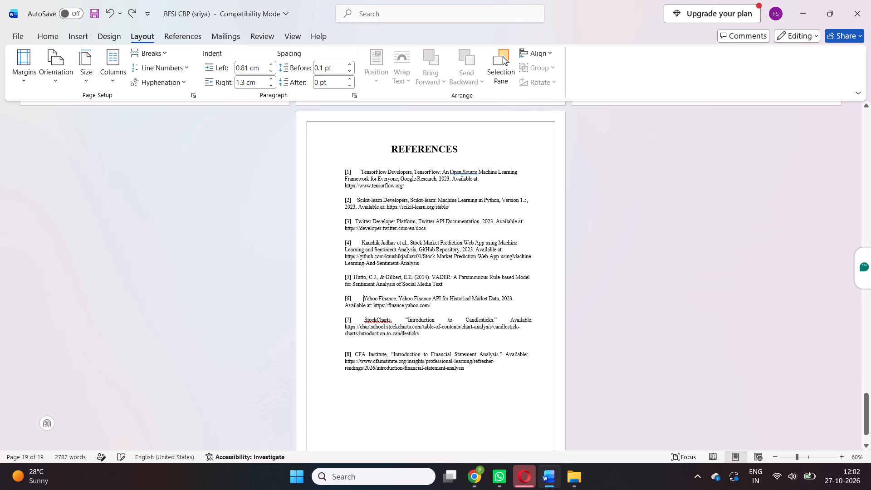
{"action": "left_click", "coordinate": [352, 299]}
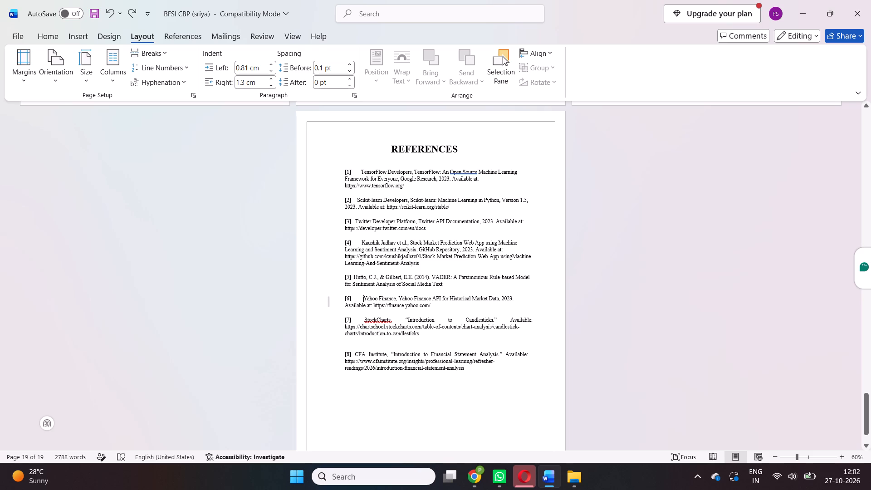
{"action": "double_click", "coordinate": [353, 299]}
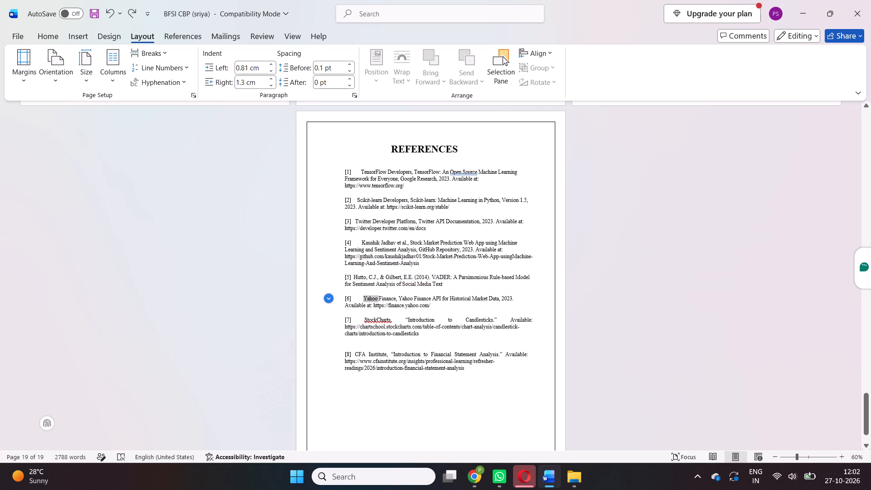
Replace the StockCharts "Introduction to Candlesticks" text of reference [7] with the ICWSM-14 Proceedings reference from BFSI SENIOR.pdf, keeping the number.
{"action": "left_click", "coordinate": [423, 335]}
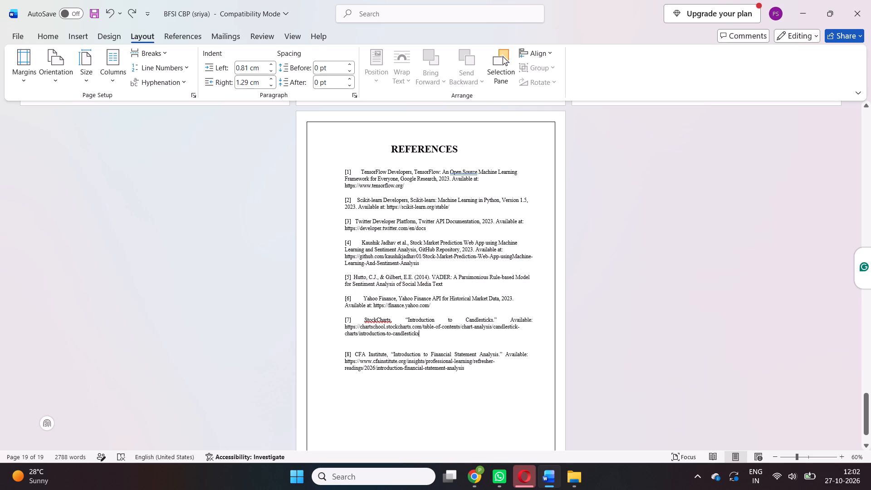
{"action": "left_click_drag", "start_coordinate": [423, 335], "coordinate": [367, 321]}
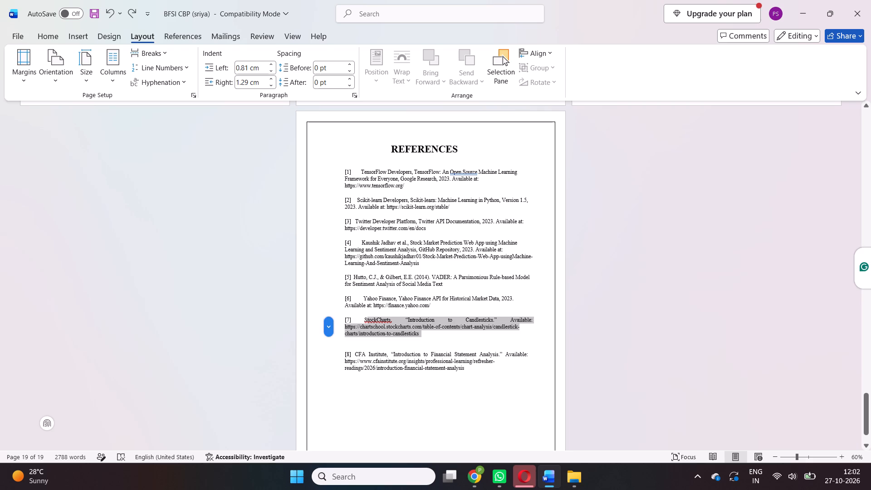
{"action": "left_click_drag", "start_coordinate": [367, 321], "coordinate": [369, 320]}
{"action": "key", "text": "BackSpace"}
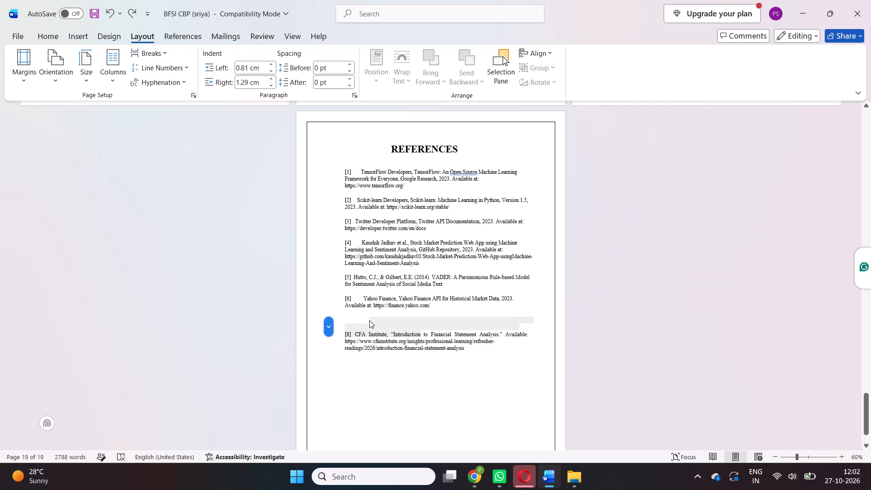
{"action": "left_click", "coordinate": [480, 479]}
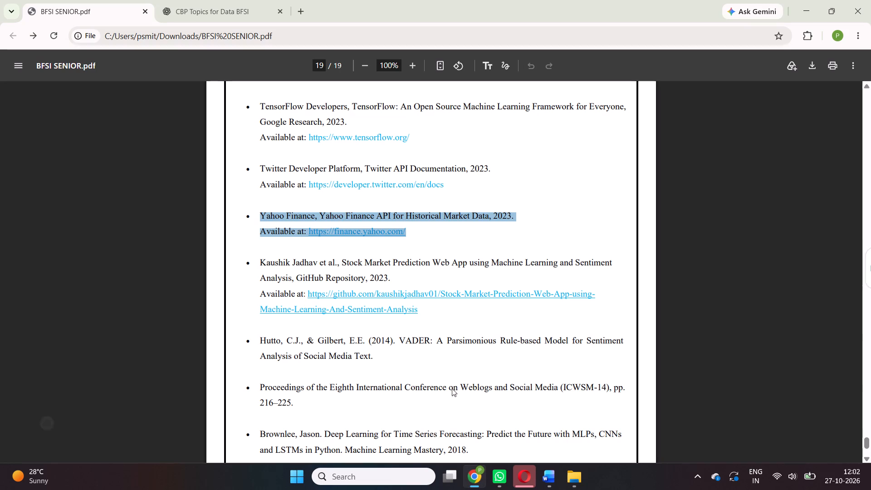
{"action": "scroll", "coordinate": [443, 343], "scroll_direction": "down", "scroll_amount": 1}
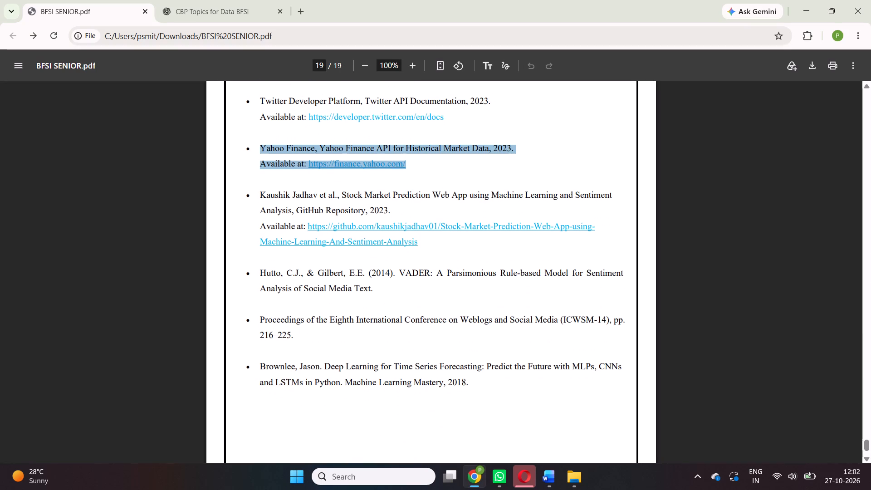
{"action": "left_click_drag", "start_coordinate": [296, 337], "coordinate": [259, 320]}
{"action": "key", "text": "ctrl+c"}
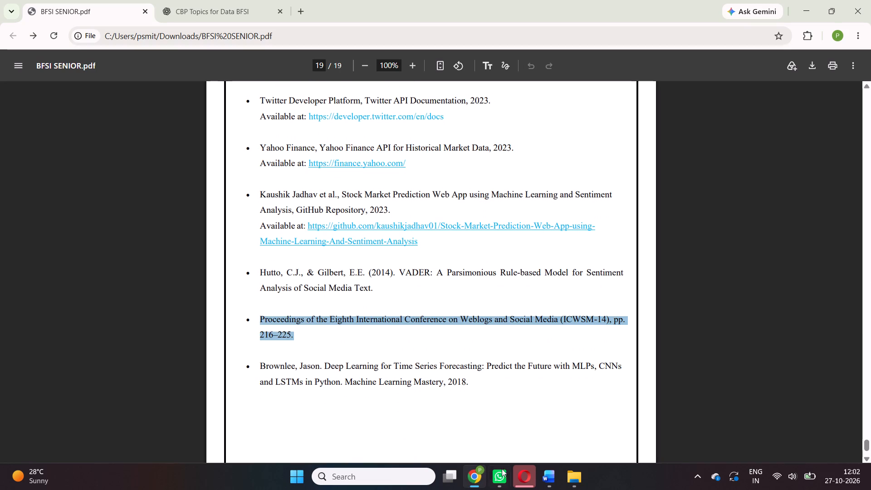
{"action": "left_click", "coordinate": [549, 474]}
{"action": "key", "text": "ctrl+v"}
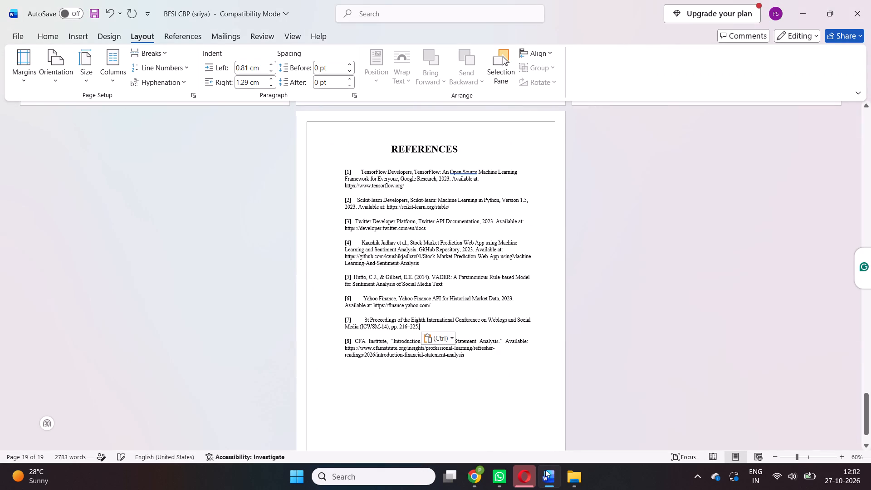
{"action": "left_click", "coordinate": [369, 319]}
{"action": "key", "text": "BackSpace"}
{"action": "key", "text": "BackSpace"}
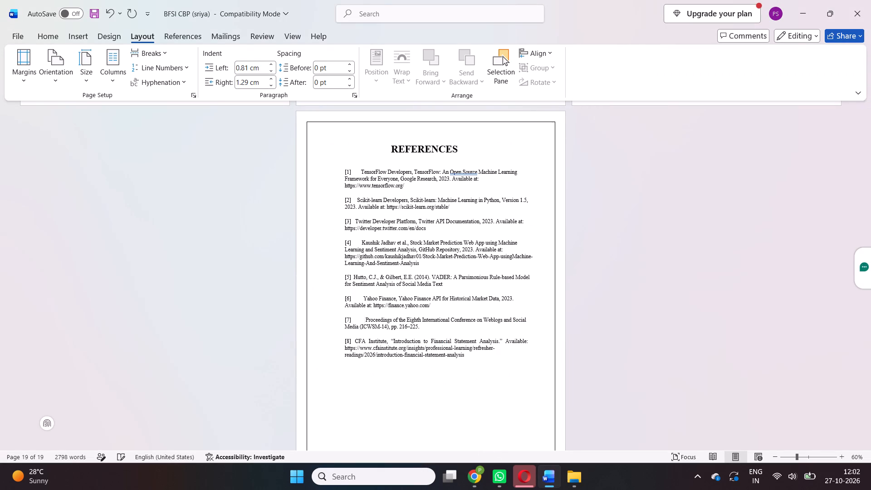
{"action": "key", "text": "Right"}
{"action": "key", "text": "BackSpace"}
Replace the CFA Institute text of reference [8] with the "Deep Learning for Time Series Forecasting" (2018) reference from BFSI SENIOR.pdf, keeping the number.
{"action": "left_click_drag", "start_coordinate": [469, 359], "coordinate": [362, 340]}
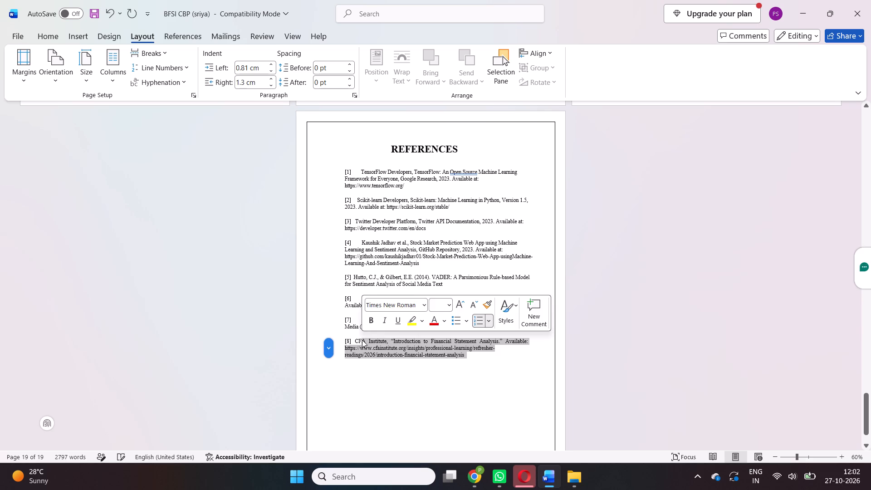
{"action": "key", "text": "BackSpace"}
{"action": "left_click", "coordinate": [472, 480]}
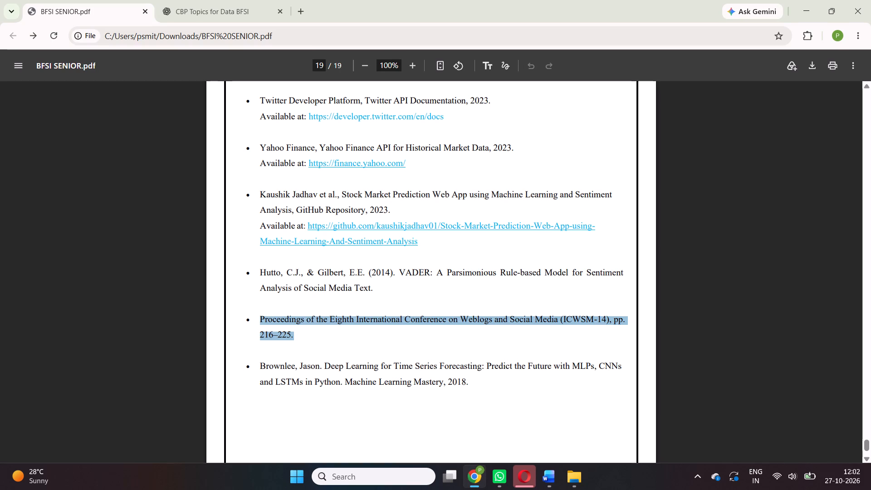
{"action": "left_click_drag", "start_coordinate": [259, 364], "coordinate": [510, 398]}
{"action": "key", "text": "ctrl+c"}
{"action": "left_click", "coordinate": [545, 480]}
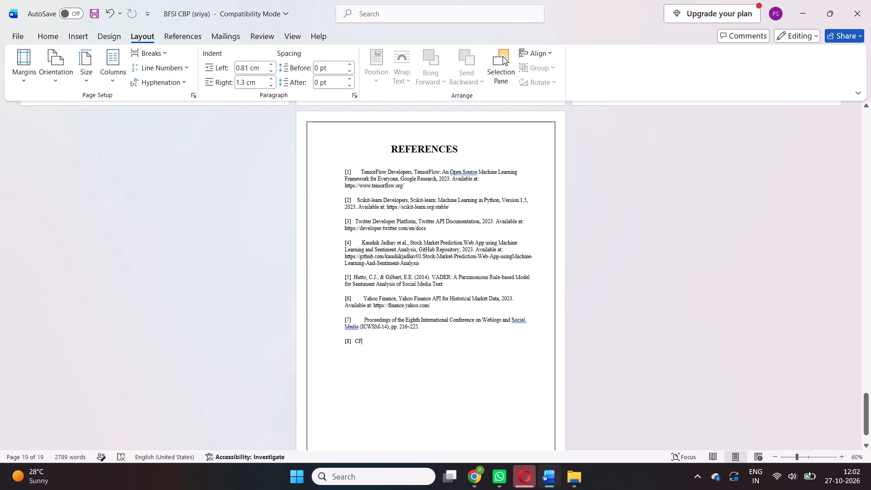
{"action": "key", "text": "BackSpace"}
{"action": "key", "text": "ctrl+v"}
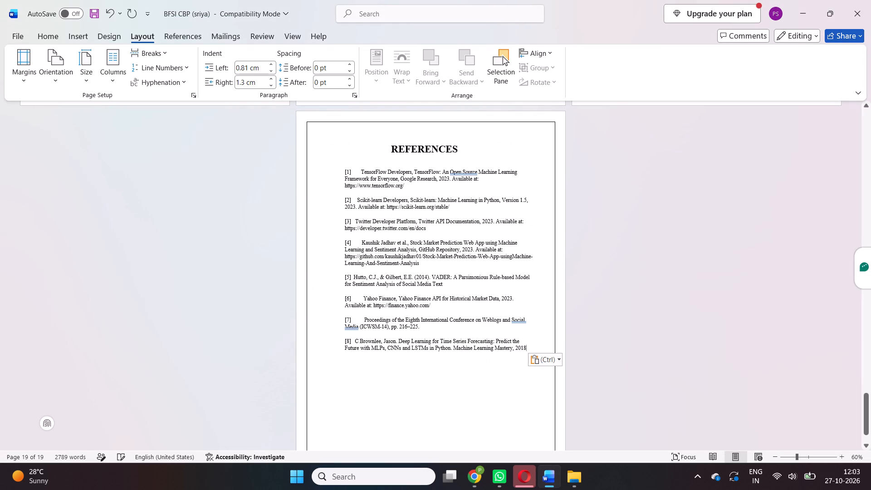
{"action": "left_click", "coordinate": [360, 340]}
{"action": "key", "text": "BackSpace"}
{"action": "key", "text": "BackSpace"}
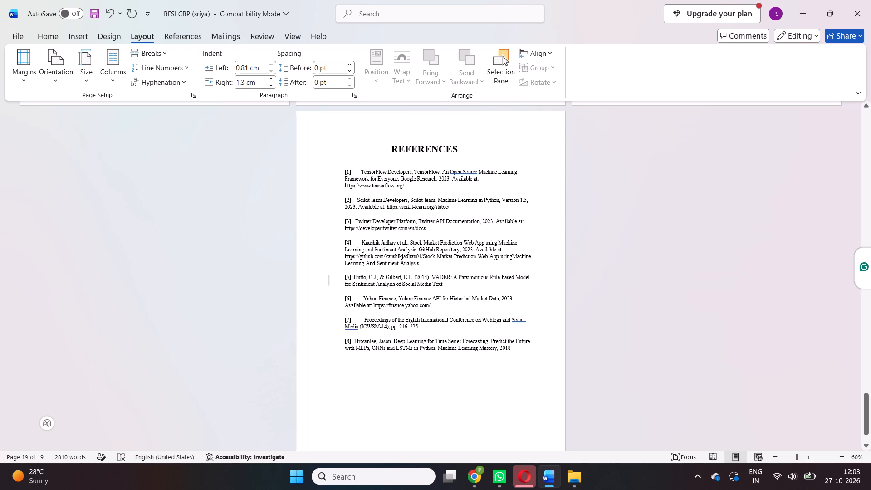
Insert a blank line between the Chapter 4 RESULTS heading and the "1.Stock Data Collection" subheading.
{"action": "scroll", "coordinate": [404, 300], "scroll_direction": "up", "scroll_amount": 4}
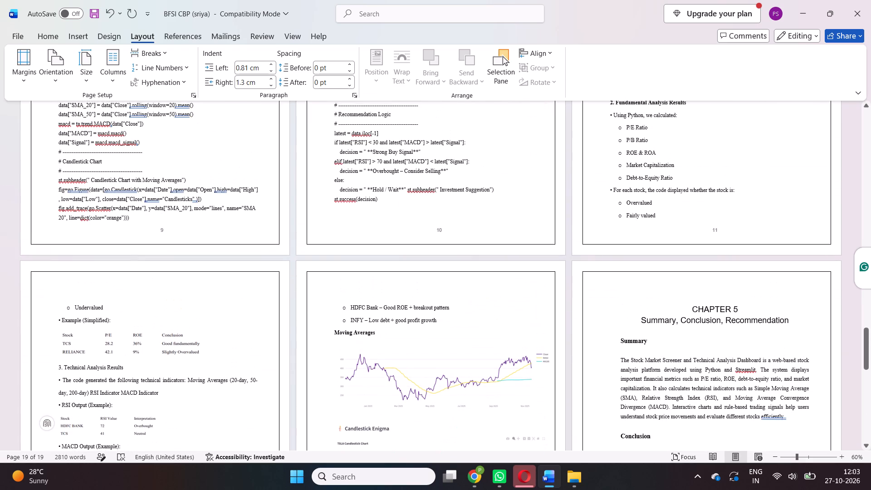
{"action": "scroll", "coordinate": [404, 300], "scroll_direction": "up", "scroll_amount": 2}
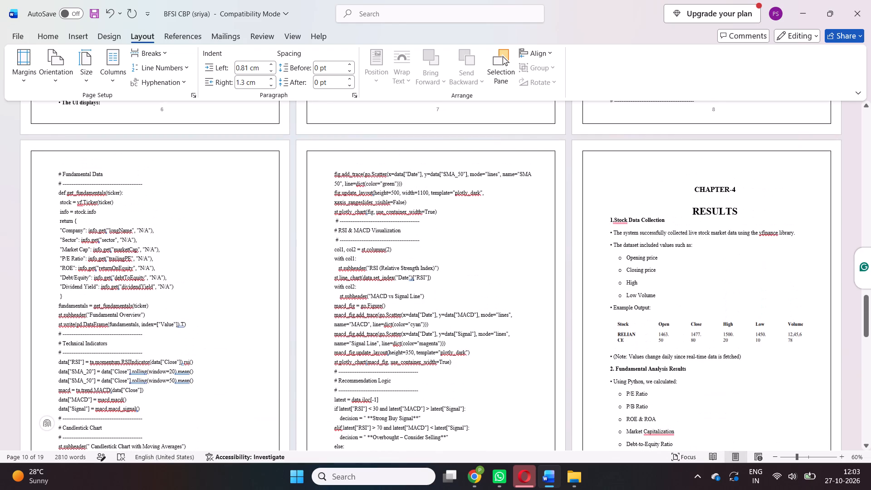
{"action": "scroll", "coordinate": [404, 300], "scroll_direction": "up", "scroll_amount": 5}
{"action": "scroll", "coordinate": [404, 300], "scroll_direction": "down", "scroll_amount": 1}
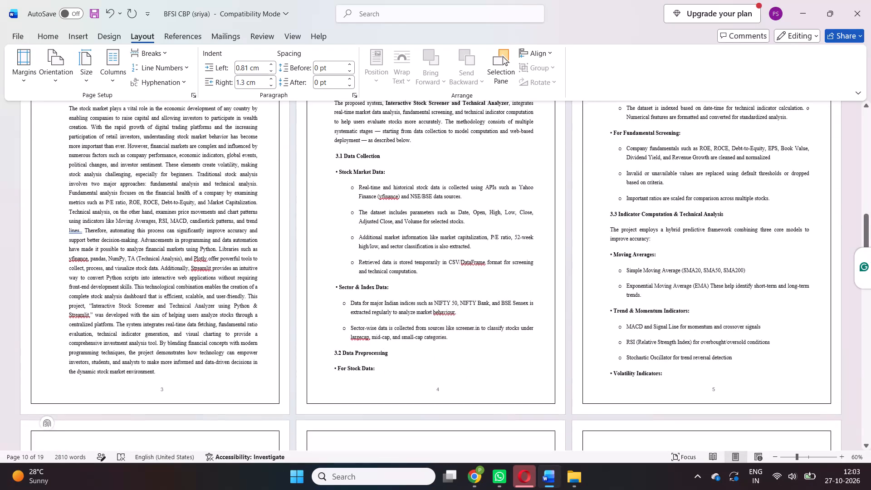
{"action": "scroll", "coordinate": [404, 300], "scroll_direction": "down", "scroll_amount": 2}
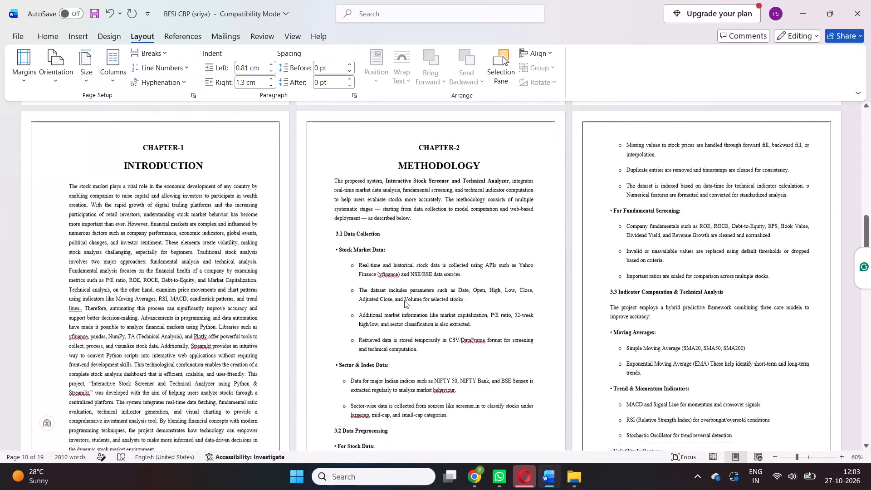
{"action": "scroll", "coordinate": [404, 300], "scroll_direction": "down", "scroll_amount": 4}
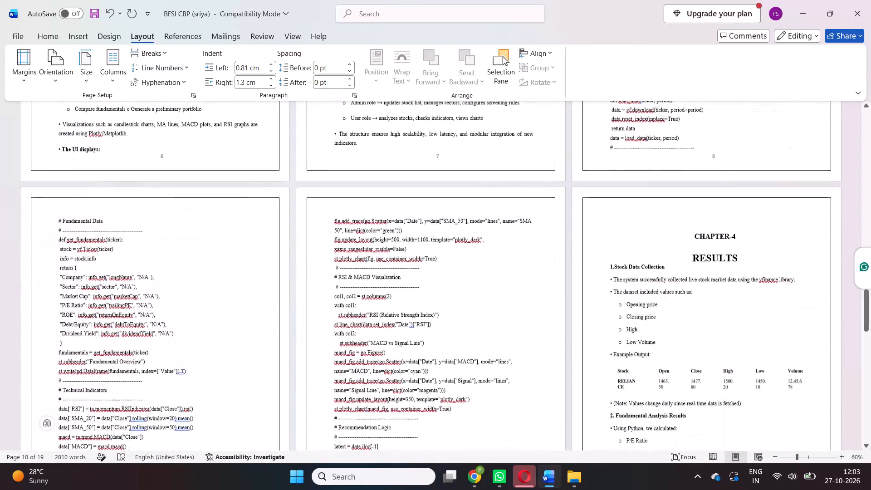
{"action": "left_click", "coordinate": [749, 259]}
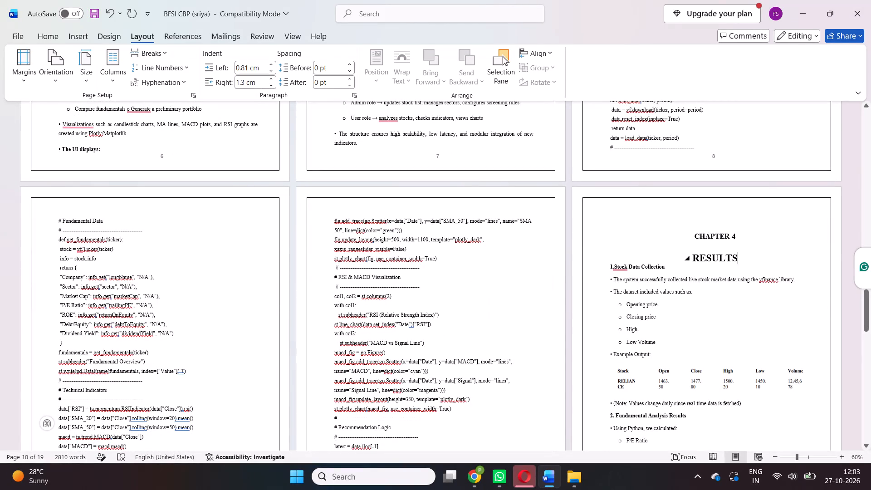
{"action": "key", "text": "Return"}
Try to remove the empty space above the CHAPTER-4 heading.
{"action": "scroll", "coordinate": [749, 259], "scroll_direction": "down", "scroll_amount": 1}
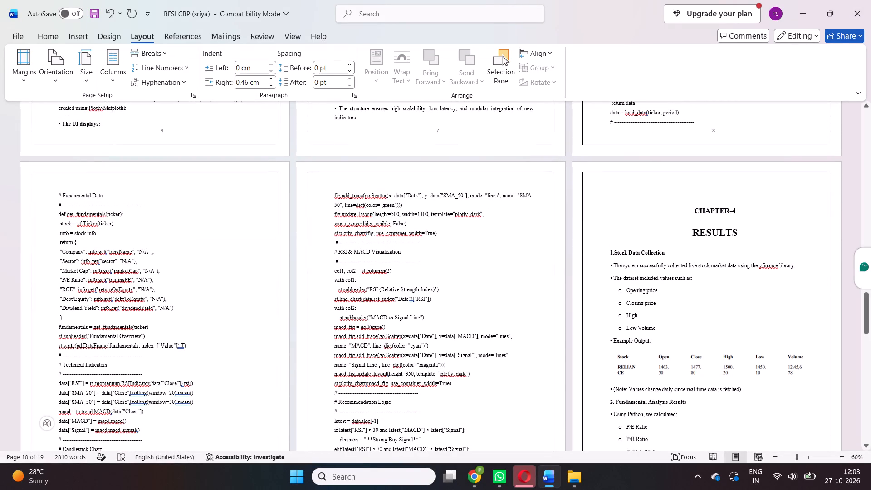
{"action": "left_click", "coordinate": [687, 195]}
{"action": "key", "text": "BackSpace"}
Review the report's pages from Chapter 4 back to the front matter, ending at the table of contents.
{"action": "scroll", "coordinate": [687, 195], "scroll_direction": "down", "scroll_amount": 1}
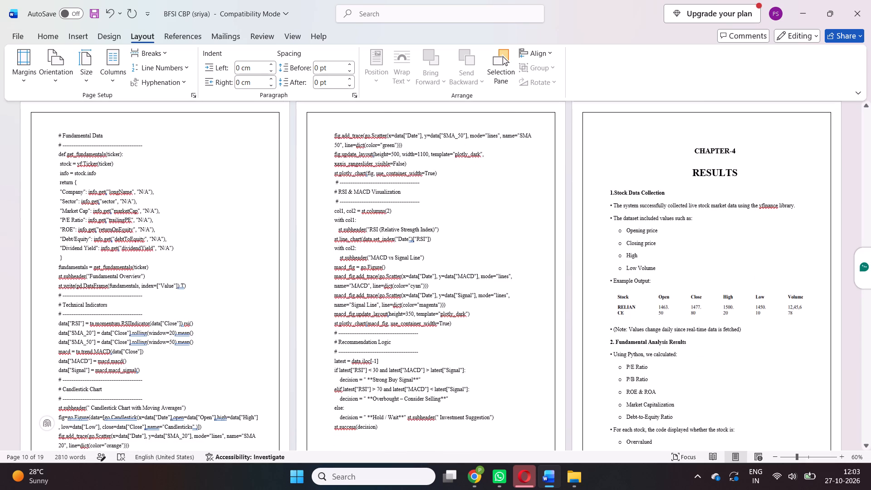
{"action": "scroll", "coordinate": [687, 195], "scroll_direction": "down", "scroll_amount": 1}
{"action": "scroll", "coordinate": [687, 195], "scroll_direction": "up", "scroll_amount": 5}
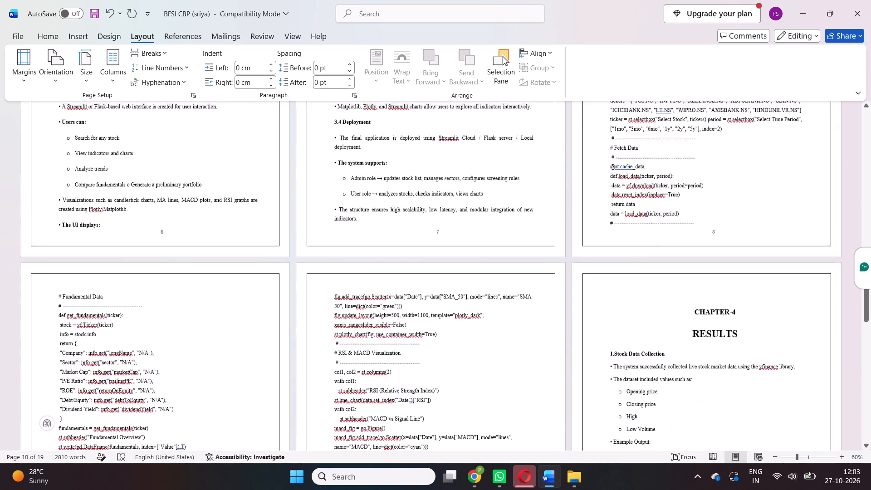
{"action": "scroll", "coordinate": [687, 195], "scroll_direction": "up", "scroll_amount": 4}
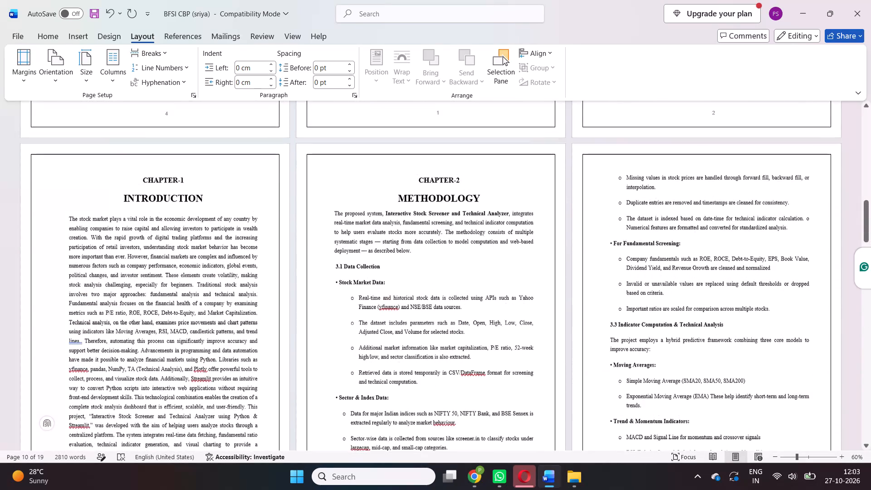
{"action": "scroll", "coordinate": [687, 195], "scroll_direction": "up", "scroll_amount": 3}
{"action": "scroll", "coordinate": [687, 195], "scroll_direction": "down", "scroll_amount": 2}
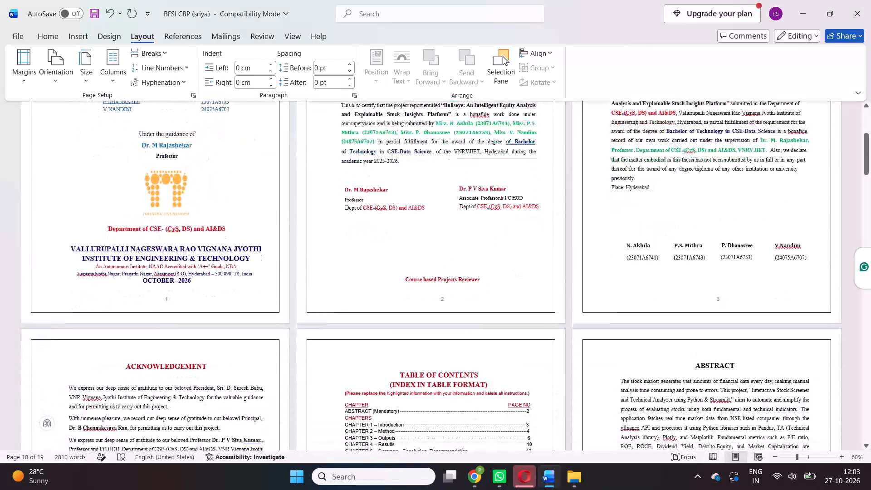
{"action": "scroll", "coordinate": [687, 195], "scroll_direction": "down", "scroll_amount": 5}
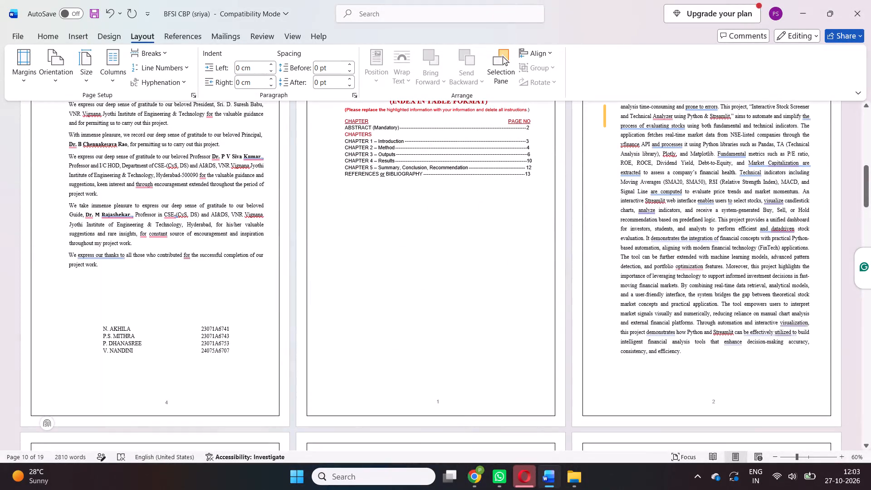
Examine the table of contents in BFSI SENIOR.pdf and compare it with the one in the Word report.
{"action": "left_click", "coordinate": [473, 470]}
{"action": "scroll", "coordinate": [459, 280], "scroll_direction": "up", "scroll_amount": 7}
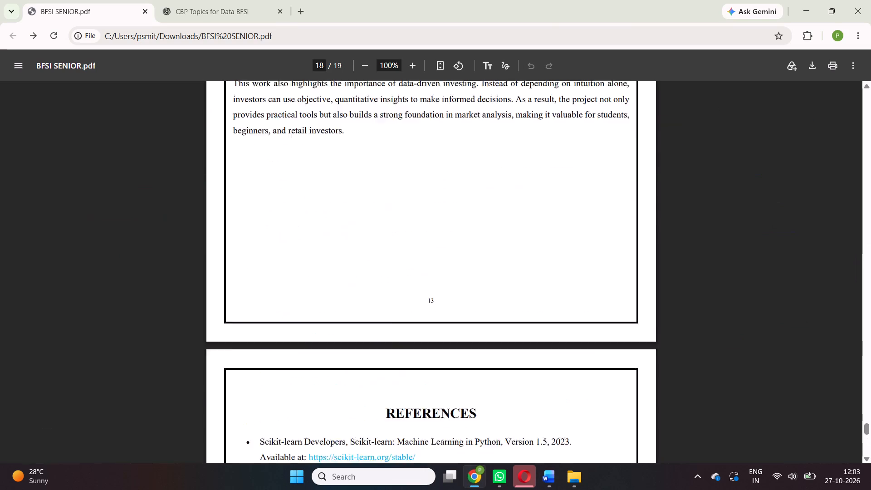
{"action": "scroll", "coordinate": [459, 280], "scroll_direction": "up", "scroll_amount": 15}
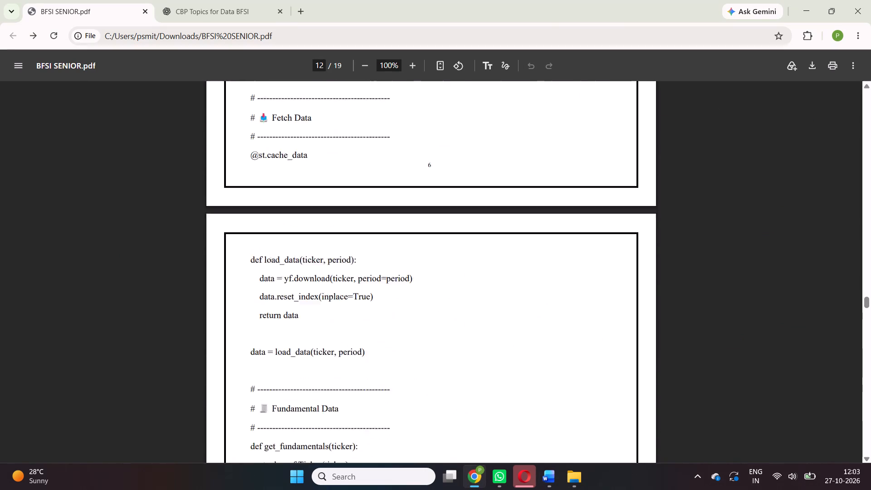
{"action": "scroll", "coordinate": [459, 280], "scroll_direction": "up", "scroll_amount": 15}
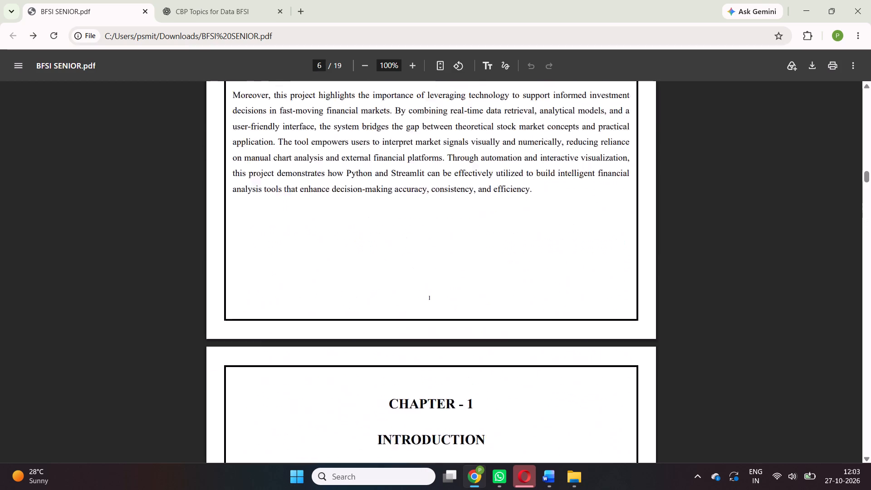
{"action": "scroll", "coordinate": [459, 280], "scroll_direction": "down", "scroll_amount": 4}
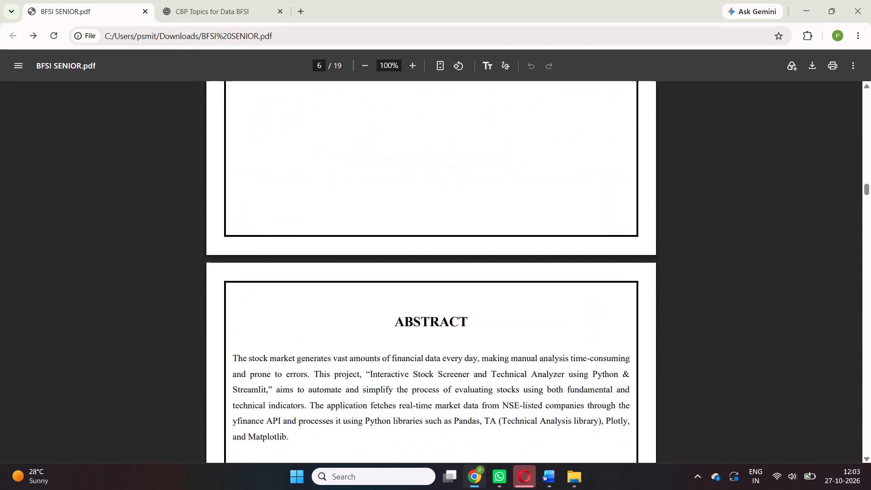
{"action": "scroll", "coordinate": [459, 280], "scroll_direction": "up", "scroll_amount": 6}
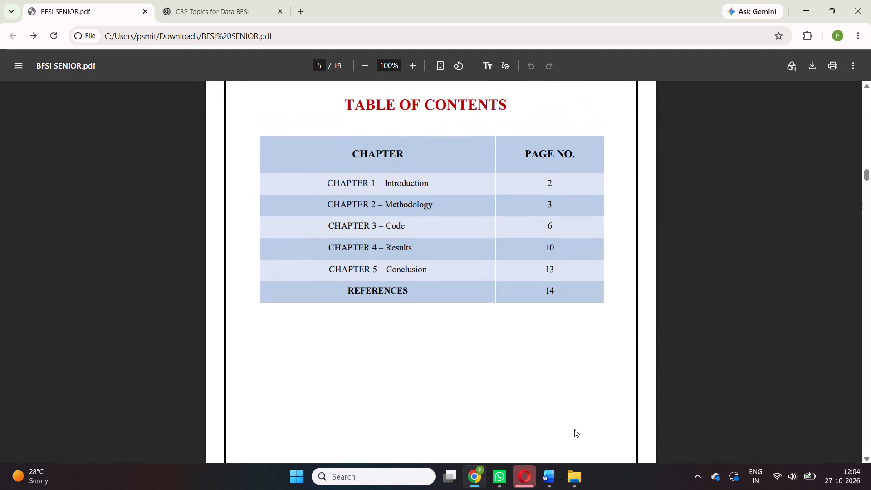
{"action": "left_click", "coordinate": [548, 488]}
{"action": "scroll", "coordinate": [478, 284], "scroll_direction": "up", "scroll_amount": 1}
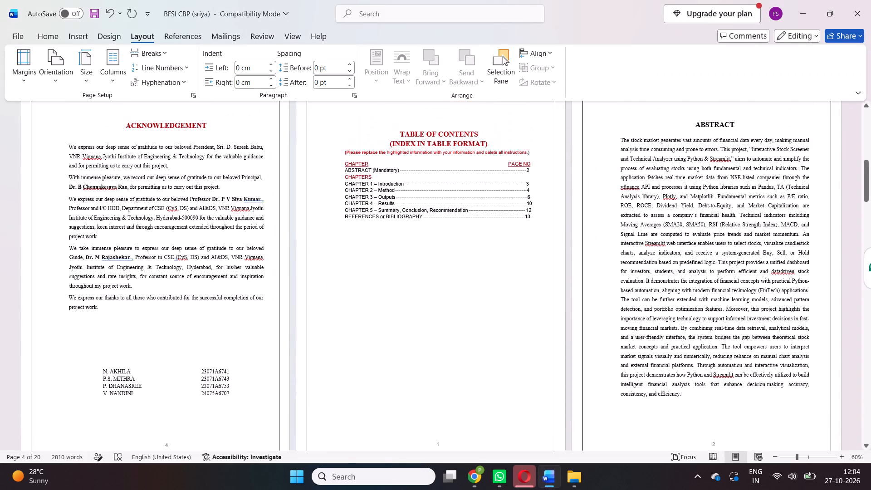
Delete the placeholder instruction line under the "(INDEX IN TABLE FORMAT)" title, leaving a blank line above the table of contents entries.
{"action": "left_click_drag", "start_coordinate": [530, 155], "coordinate": [349, 172]}
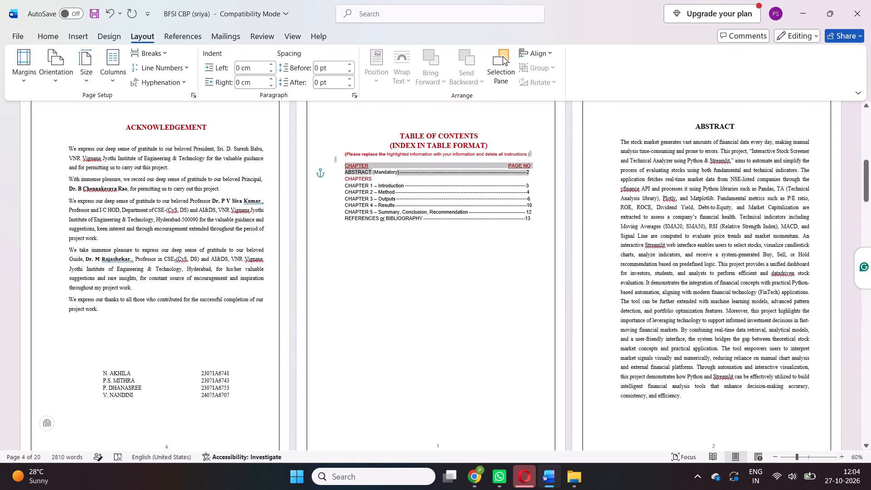
{"action": "left_click_drag", "start_coordinate": [349, 172], "coordinate": [343, 155]}
{"action": "key", "text": "BackSpace"}
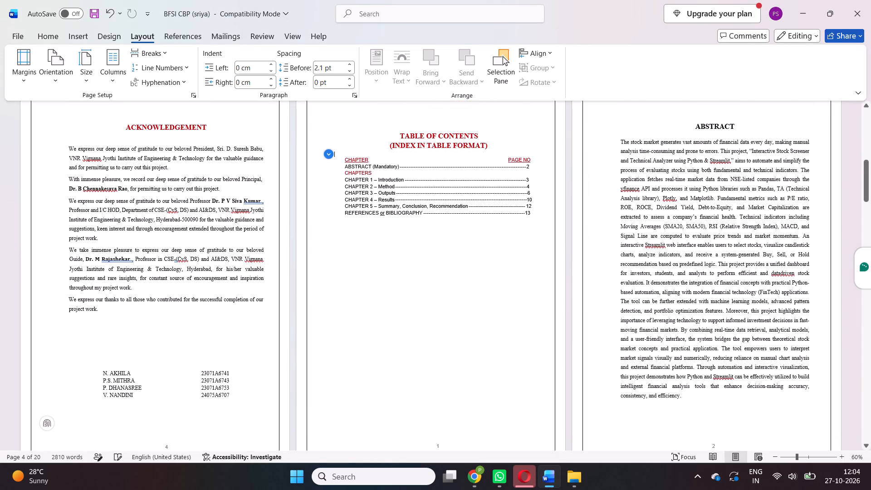
{"action": "key", "text": "Return"}
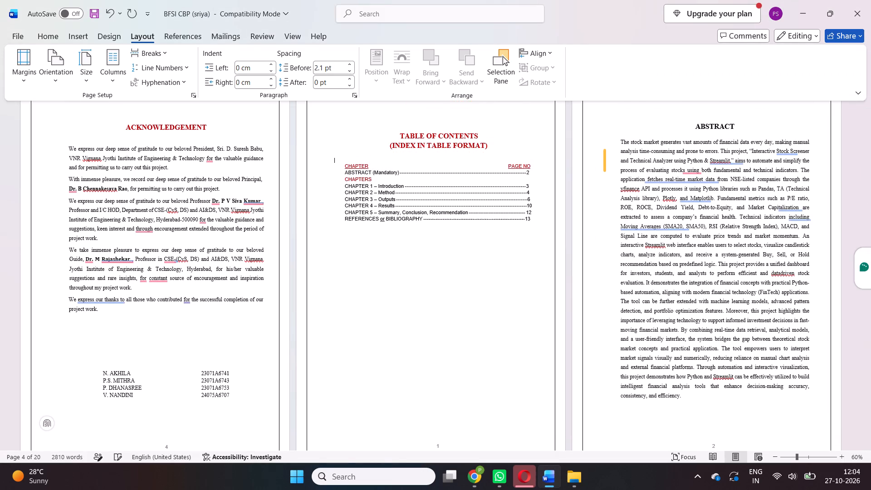
Check the page where Chapter 3 starts and set its page number in the table of contents to 8.
{"action": "scroll", "coordinate": [443, 160], "scroll_direction": "down", "scroll_amount": 1}
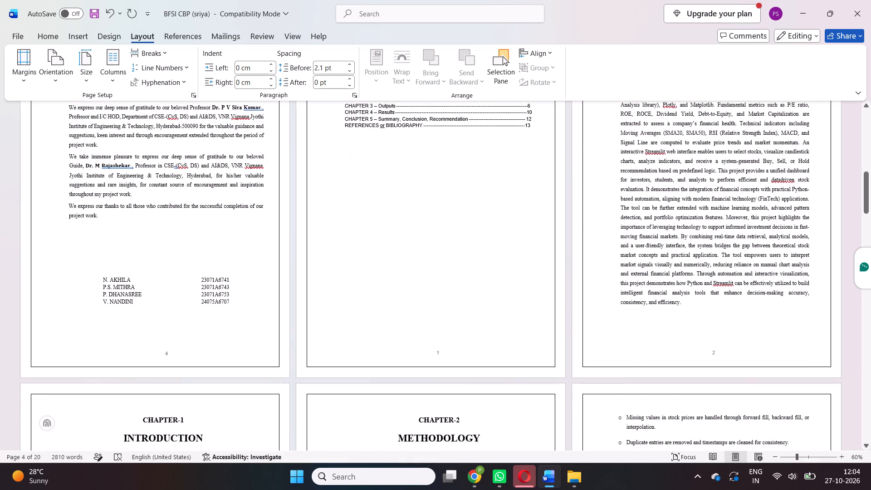
{"action": "scroll", "coordinate": [443, 160], "scroll_direction": "down", "scroll_amount": 3}
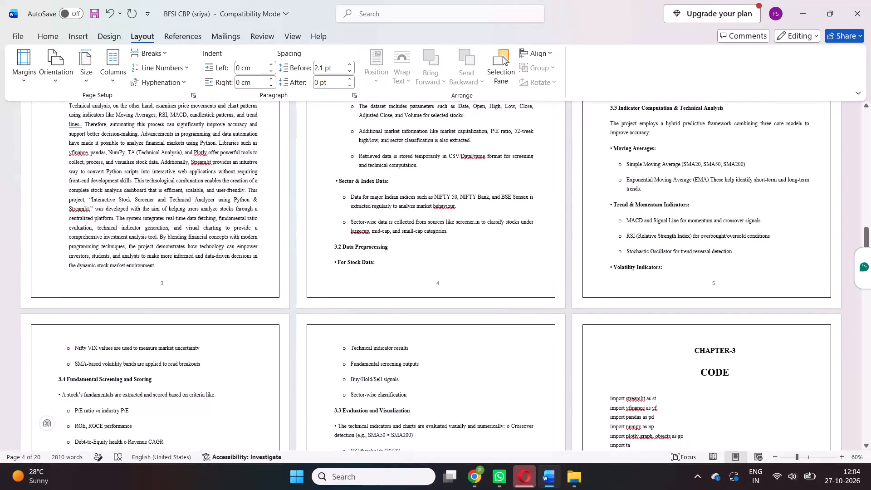
{"action": "scroll", "coordinate": [443, 160], "scroll_direction": "up", "scroll_amount": 1}
{"action": "scroll", "coordinate": [443, 160], "scroll_direction": "down", "scroll_amount": 3}
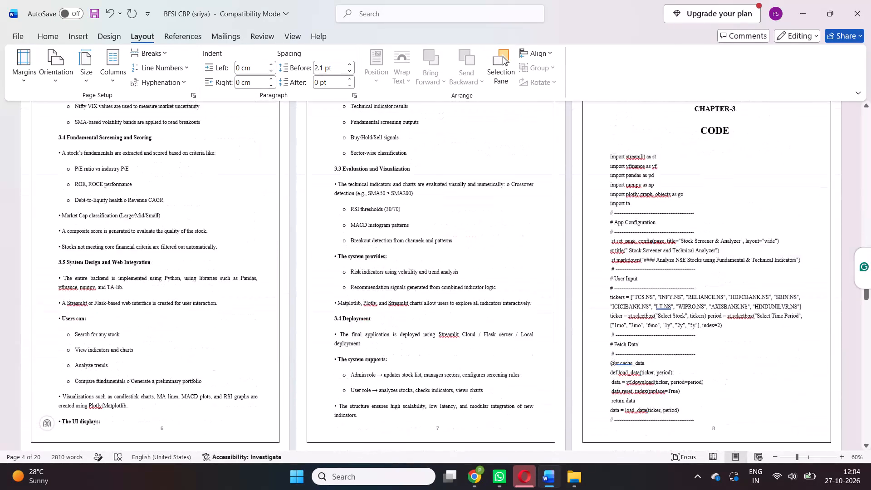
{"action": "scroll", "coordinate": [443, 160], "scroll_direction": "down", "scroll_amount": 2}
{"action": "scroll", "coordinate": [443, 160], "scroll_direction": "up", "scroll_amount": 9}
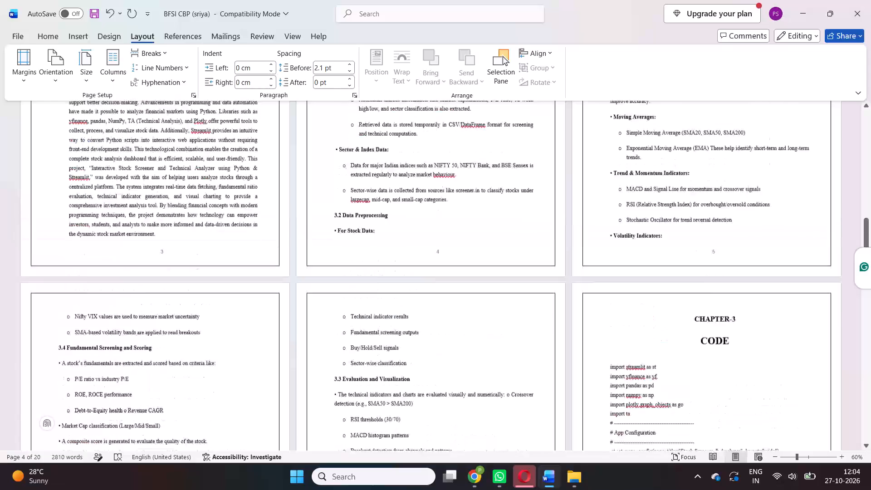
{"action": "scroll", "coordinate": [443, 160], "scroll_direction": "up", "scroll_amount": 3}
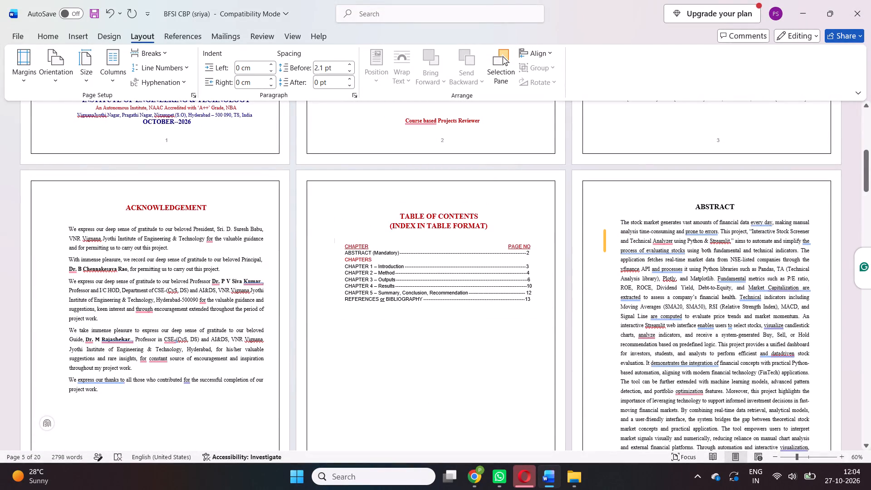
{"action": "left_click", "coordinate": [531, 278]}
{"action": "key", "text": "BackSpace"}
{"action": "key", "text": "BackSpace"}
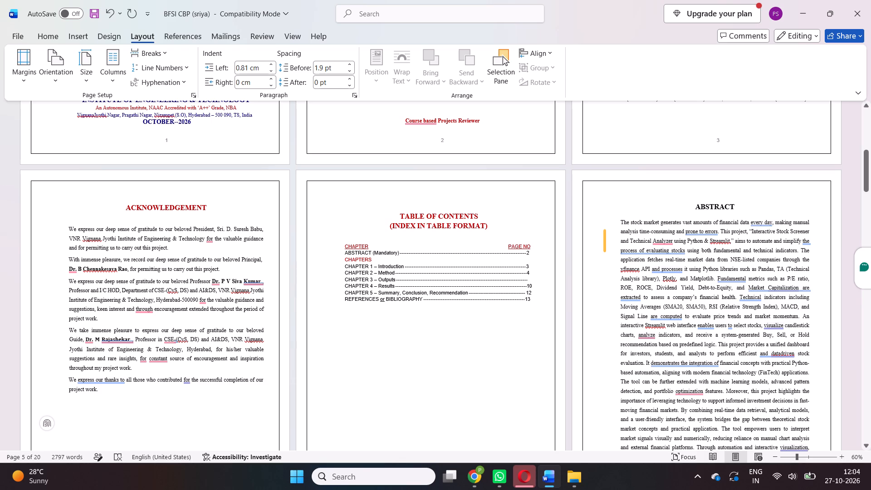
{"action": "key", "text": "ctrl+z"}
{"action": "key", "text": "8"}
{"action": "key", "text": "Left"}
{"action": "key", "text": "BackSpace"}
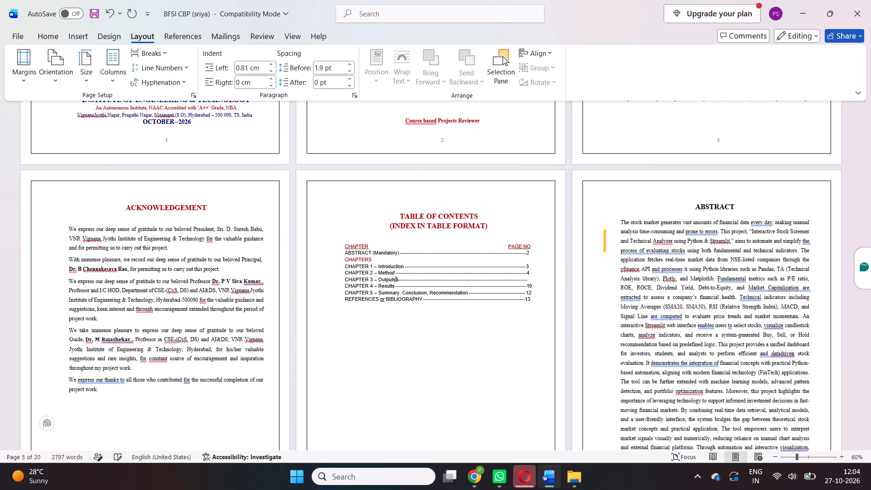
{"action": "key", "text": "ctrl+z"}
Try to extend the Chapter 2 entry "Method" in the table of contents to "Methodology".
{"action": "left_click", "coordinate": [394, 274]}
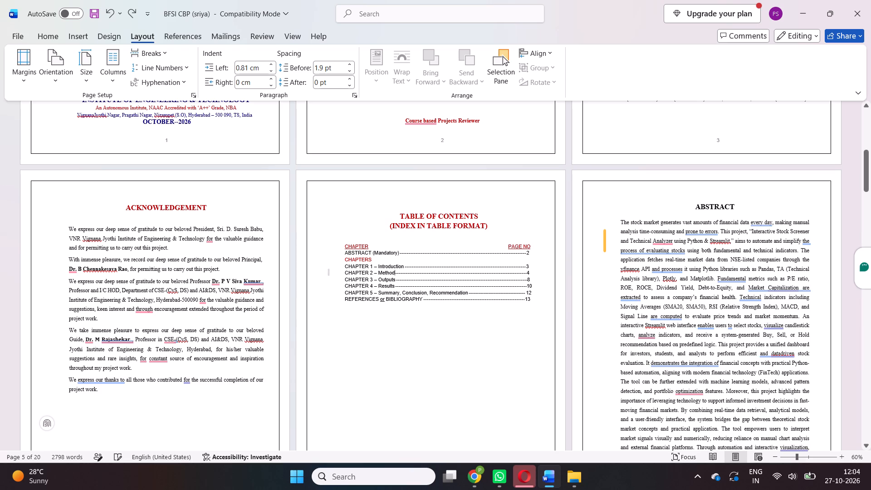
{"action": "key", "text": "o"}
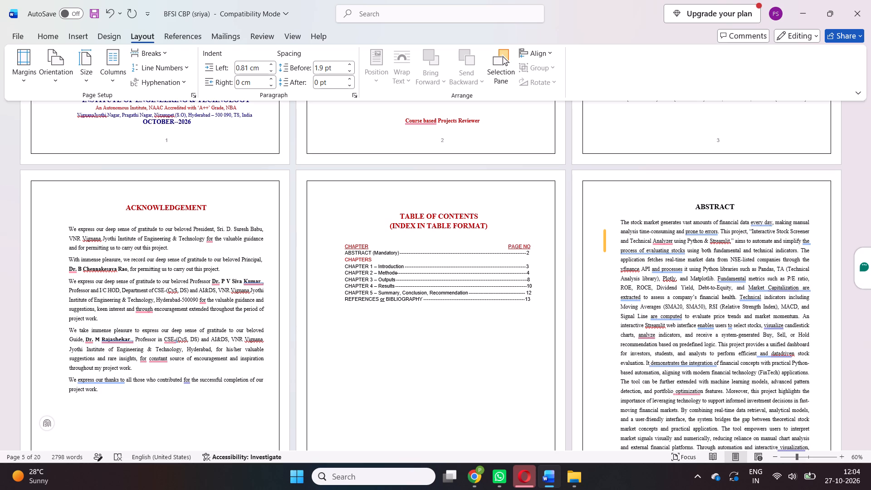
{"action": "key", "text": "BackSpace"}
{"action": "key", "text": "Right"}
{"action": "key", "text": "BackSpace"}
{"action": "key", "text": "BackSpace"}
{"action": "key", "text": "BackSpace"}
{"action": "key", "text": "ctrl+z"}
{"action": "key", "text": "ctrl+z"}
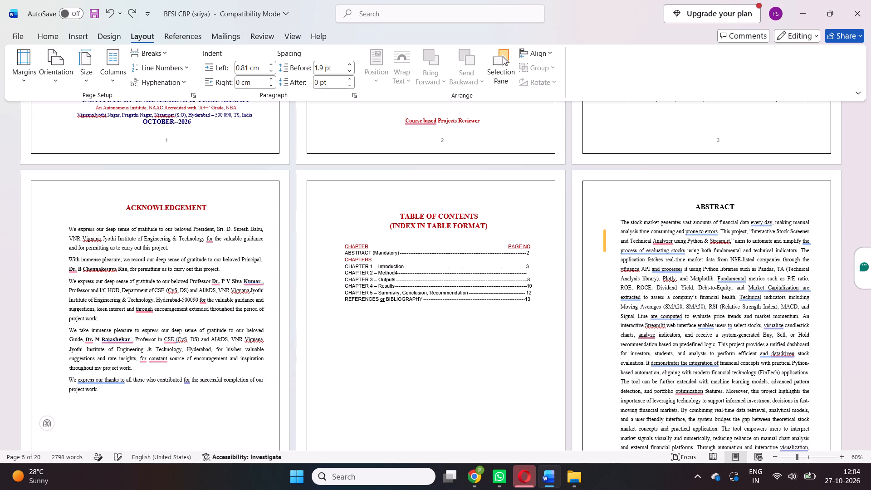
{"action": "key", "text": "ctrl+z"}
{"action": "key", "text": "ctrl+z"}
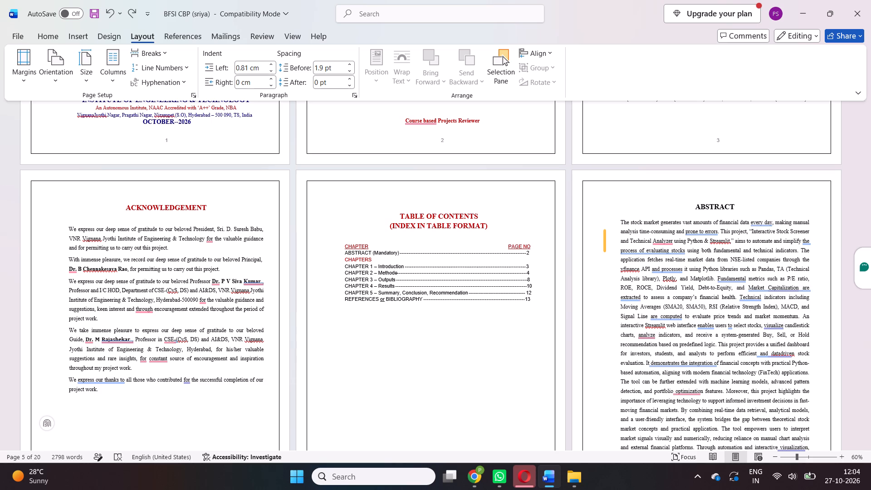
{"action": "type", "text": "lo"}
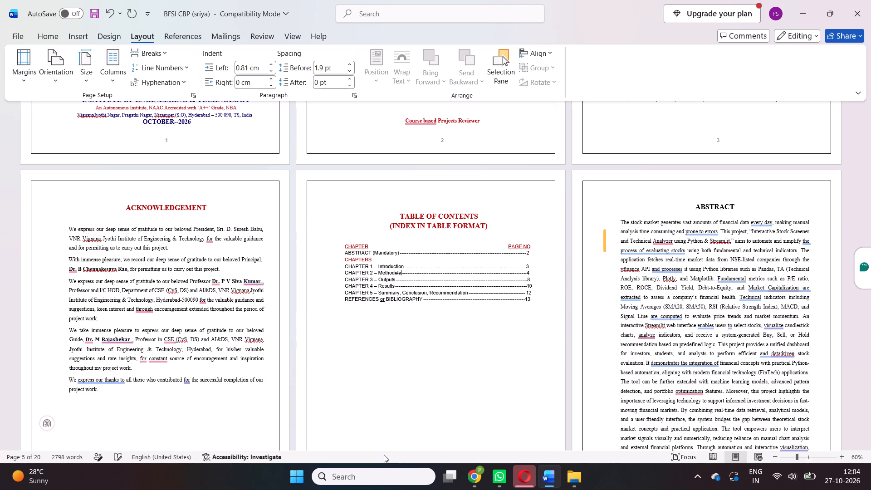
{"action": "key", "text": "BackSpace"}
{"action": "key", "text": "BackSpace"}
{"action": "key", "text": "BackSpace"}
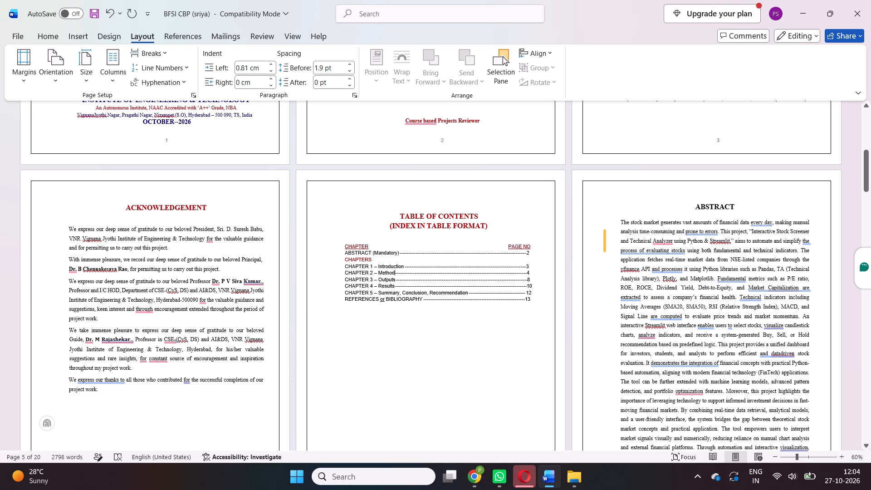
Replace the Chapter 3 title "Outputs" in the table of contents with "Code".
{"action": "left_click", "coordinate": [395, 278]}
{"action": "key", "text": "BackSpace"}
{"action": "key", "text": "BackSpace"}
{"action": "key", "text": "BackSpace"}
{"action": "key", "text": "BackSpace"}
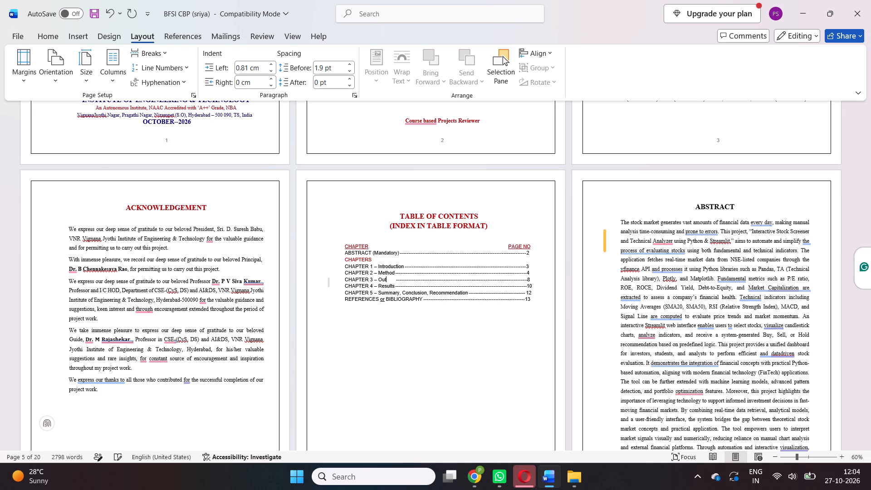
{"action": "key", "text": "BackSpace"}
{"action": "key", "text": "BackSpace"}
{"action": "key", "text": "BackSpace"}
{"action": "type", "text": "odi"}
{"action": "key", "text": "BackSpace"}
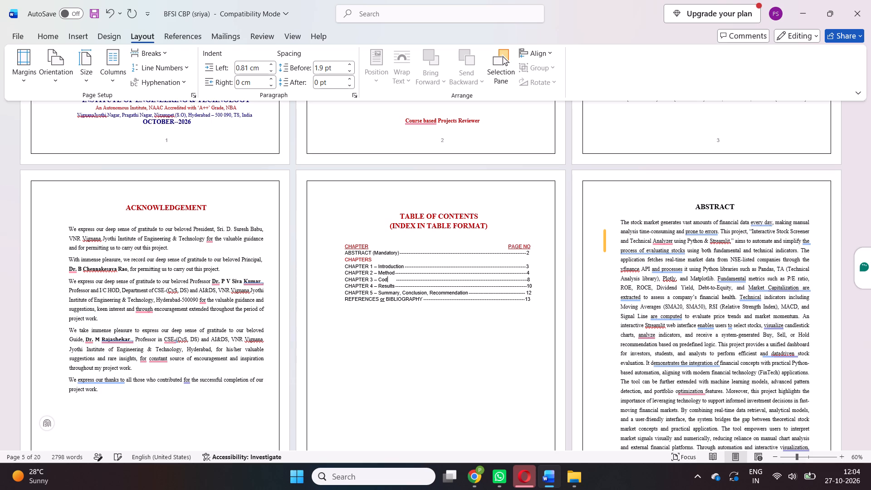
{"action": "key", "text": "e"}
Shorten the Chapter 2 page heading from "METHODOLOGY" to "METHOD" to match the table of contents.
{"action": "scroll", "coordinate": [517, 331], "scroll_direction": "down", "scroll_amount": 2}
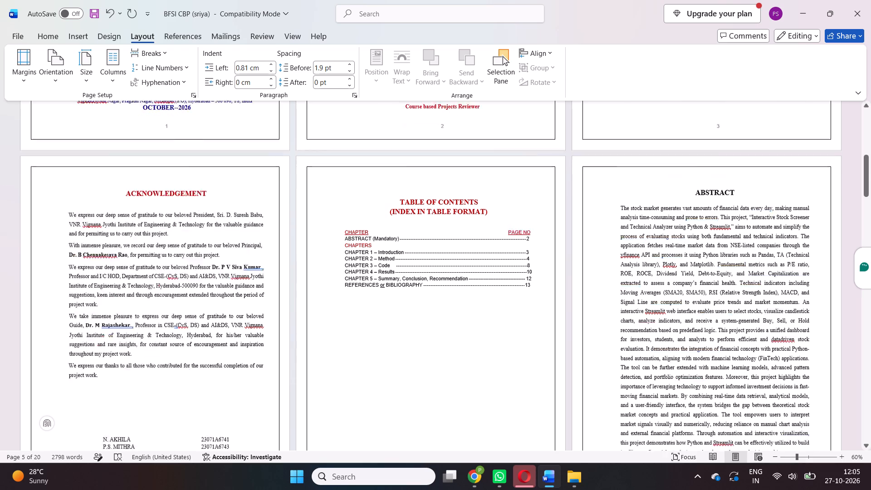
{"action": "scroll", "coordinate": [517, 331], "scroll_direction": "down", "scroll_amount": 4}
{"action": "left_click", "coordinate": [479, 145]}
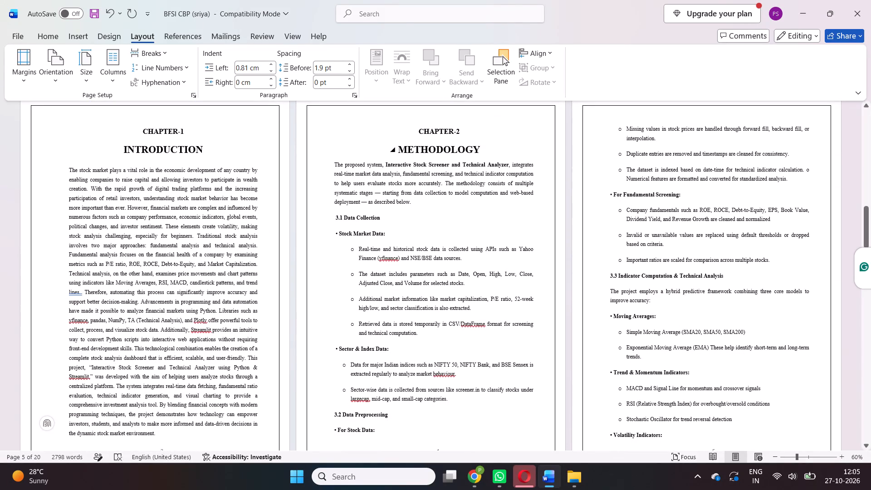
{"action": "key", "text": "BackSpace"}
{"action": "key", "text": "BackSpace"}
{"action": "key", "text": "BackSpace"}
{"action": "key", "text": "BackSpace"}
{"action": "key", "text": "BackSpace"}
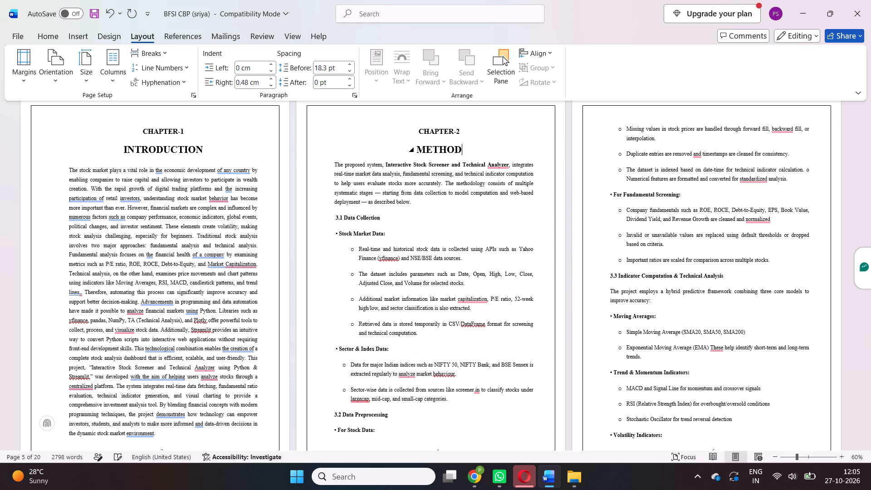
Review the pages from Chapter 2 through the Chapter 5 summary, checking where chapters start and how the result charts are placed.
{"action": "scroll", "coordinate": [479, 145], "scroll_direction": "down", "scroll_amount": 5}
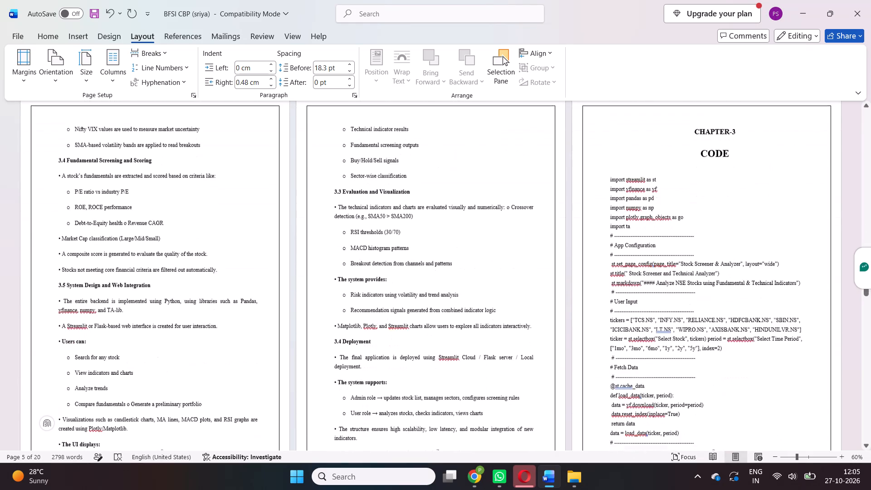
{"action": "scroll", "coordinate": [479, 145], "scroll_direction": "down", "scroll_amount": 2}
{"action": "scroll", "coordinate": [479, 145], "scroll_direction": "up", "scroll_amount": 1}
{"action": "scroll", "coordinate": [479, 145], "scroll_direction": "down", "scroll_amount": 7}
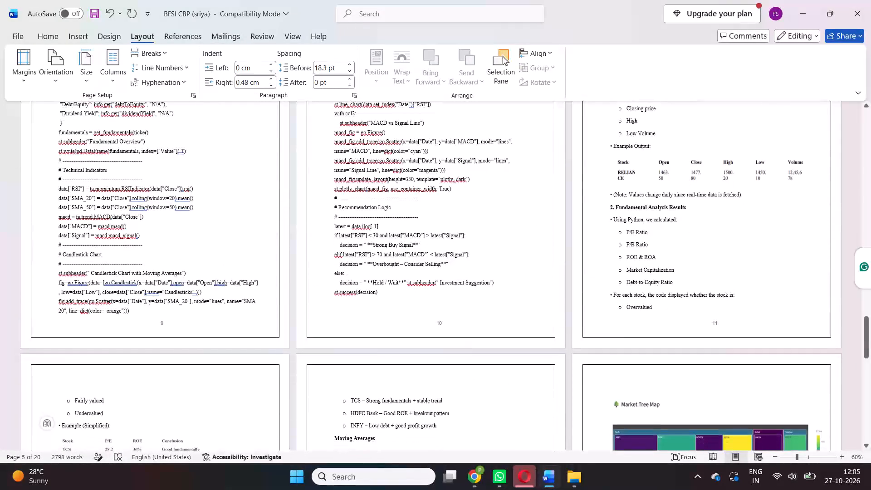
{"action": "scroll", "coordinate": [479, 145], "scroll_direction": "up", "scroll_amount": 1}
{"action": "scroll", "coordinate": [479, 145], "scroll_direction": "down", "scroll_amount": 1}
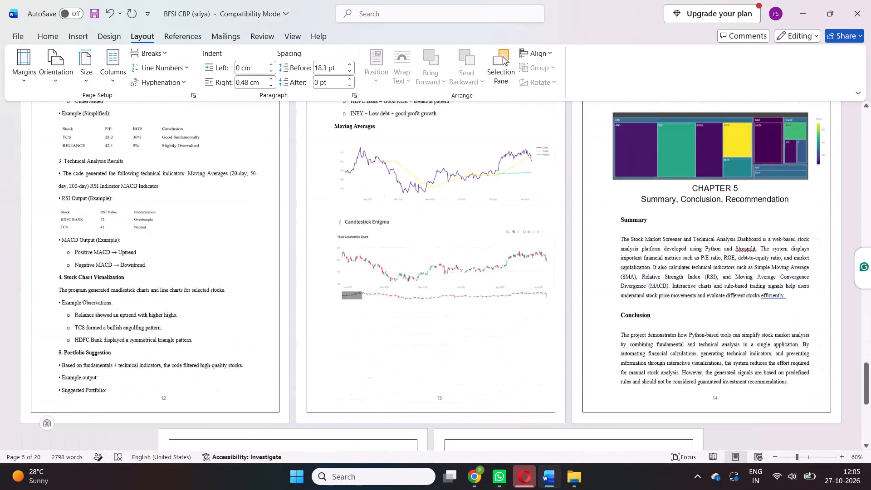
{"action": "scroll", "coordinate": [479, 145], "scroll_direction": "up", "scroll_amount": 3}
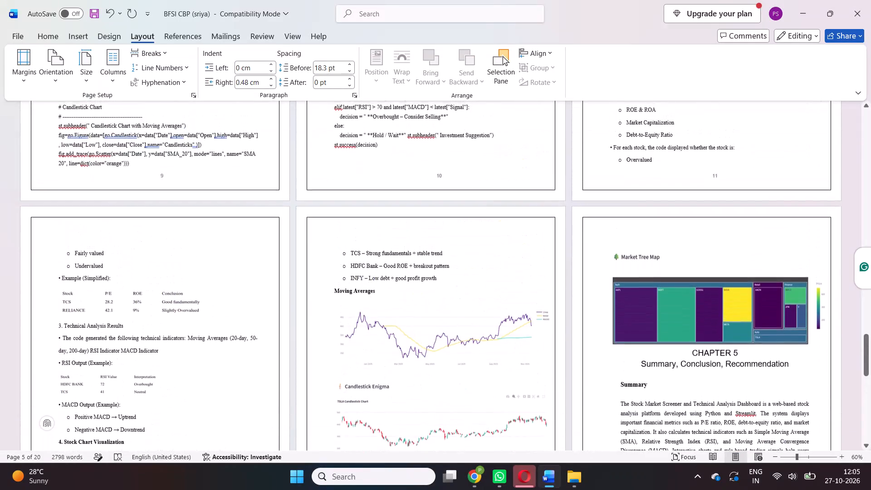
{"action": "scroll", "coordinate": [479, 145], "scroll_direction": "down", "scroll_amount": 2}
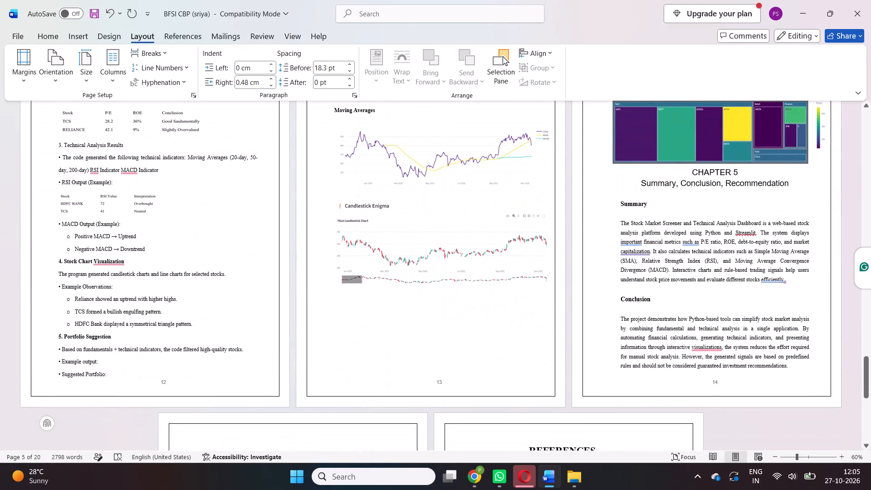
{"action": "scroll", "coordinate": [479, 145], "scroll_direction": "up", "scroll_amount": 2}
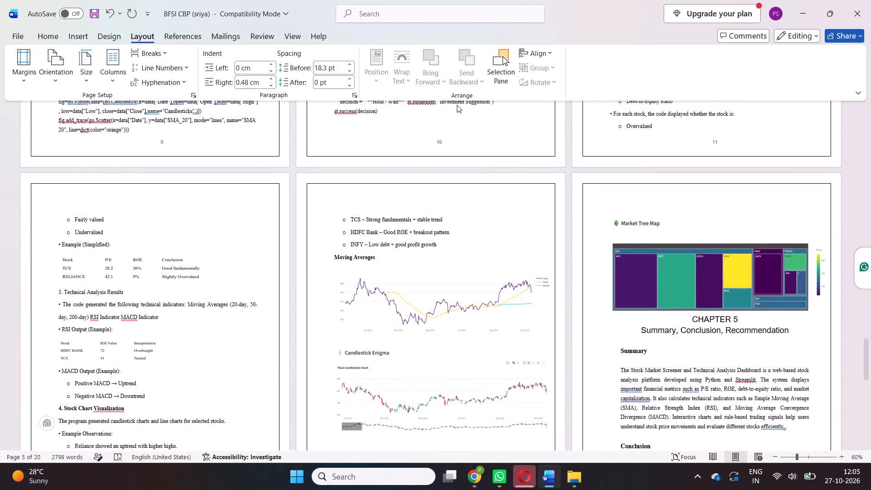
{"action": "scroll", "coordinate": [568, 276], "scroll_direction": "down", "scroll_amount": 1}
Replace the blank line between the "CHAPTER-4" and "RESULTS" headings with a more compact one.
{"action": "left_click", "coordinate": [660, 168]}
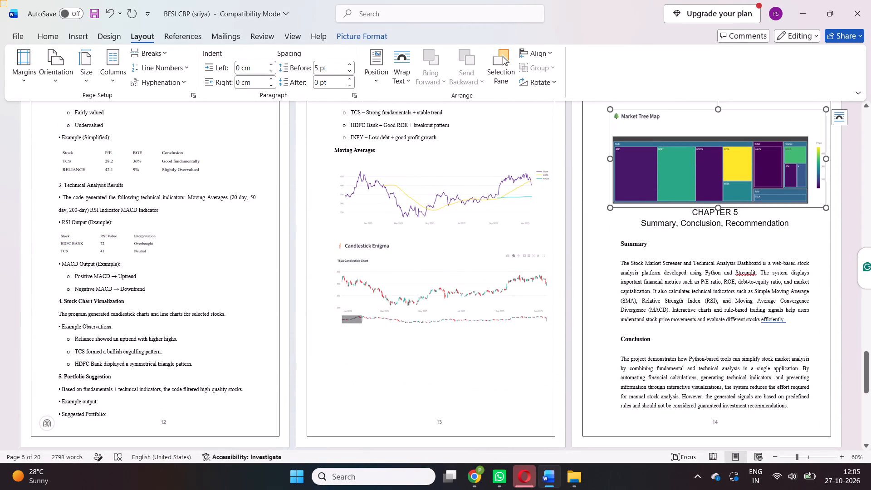
{"action": "scroll", "coordinate": [660, 168], "scroll_direction": "up", "scroll_amount": 1}
{"action": "scroll", "coordinate": [590, 289], "scroll_direction": "down", "scroll_amount": 1}
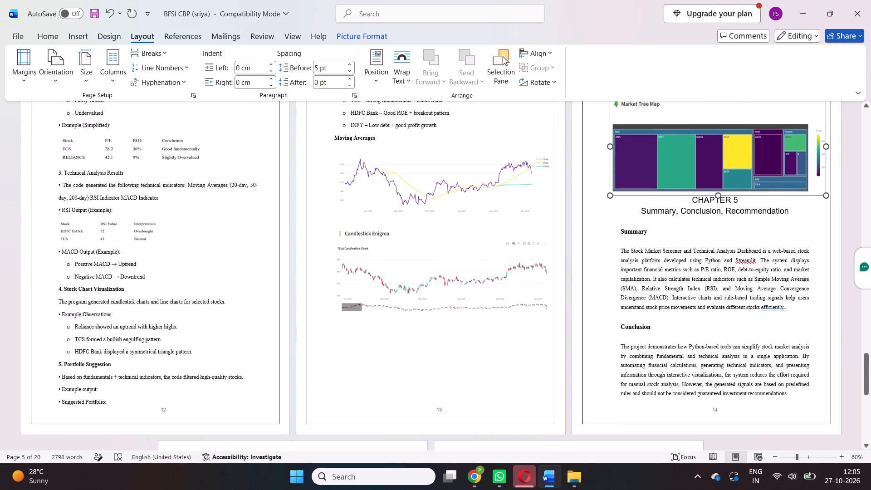
{"action": "scroll", "coordinate": [590, 289], "scroll_direction": "up", "scroll_amount": 2}
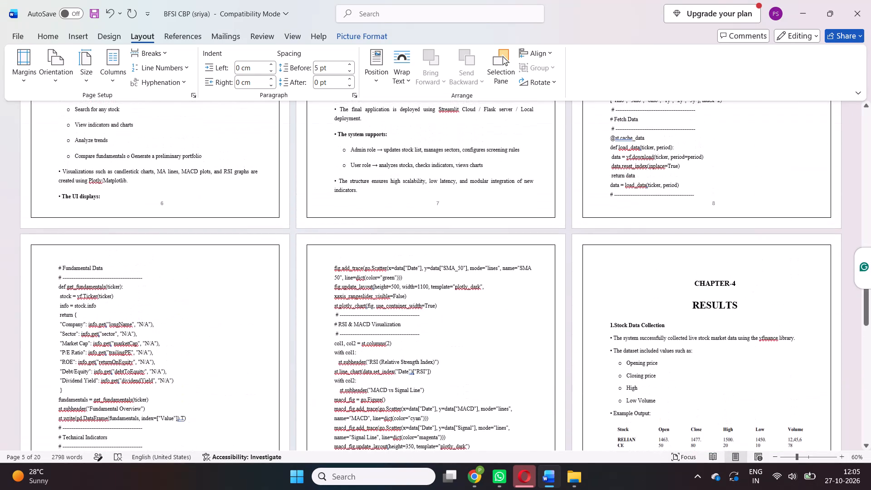
{"action": "left_click", "coordinate": [674, 317]}
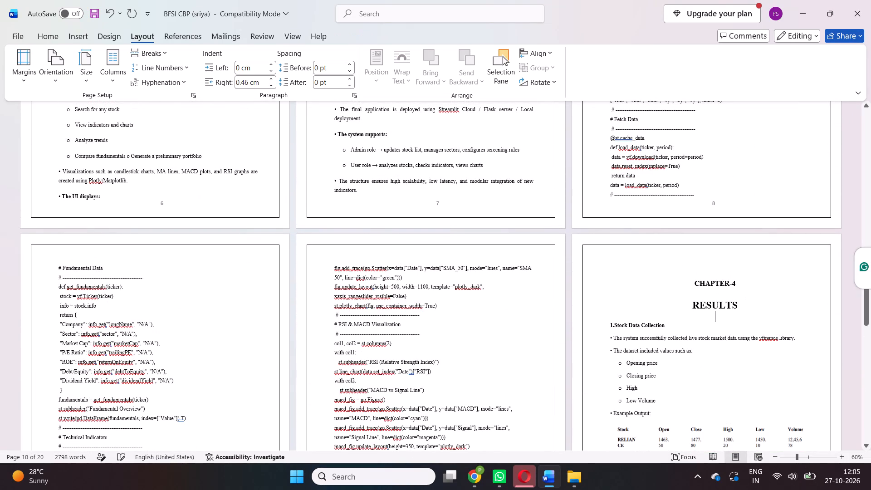
{"action": "left_click", "coordinate": [704, 290]}
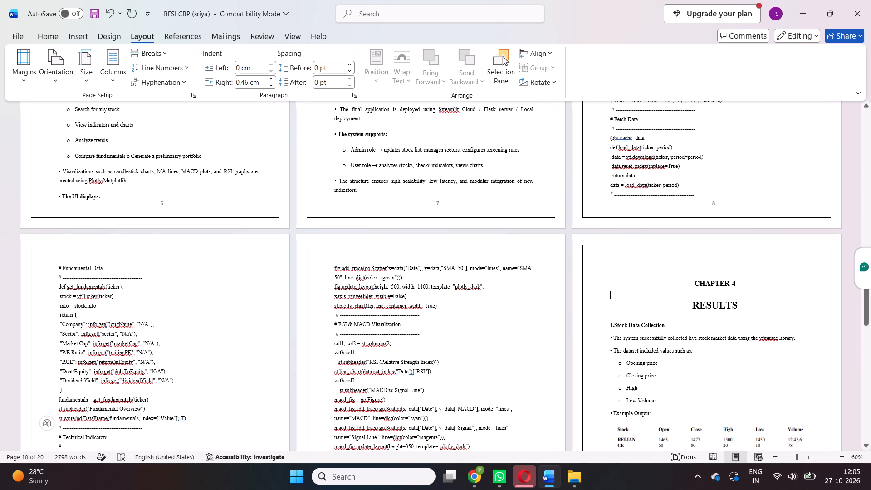
{"action": "key", "text": "BackSpace"}
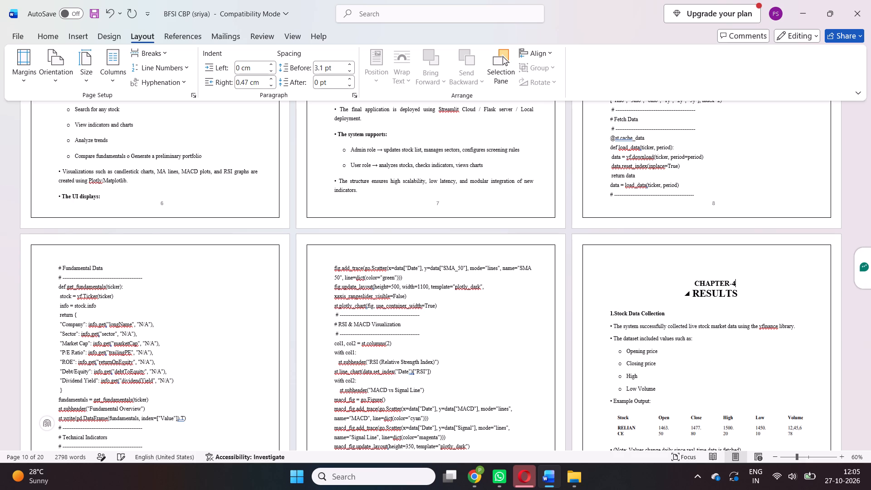
{"action": "key", "text": "Return"}
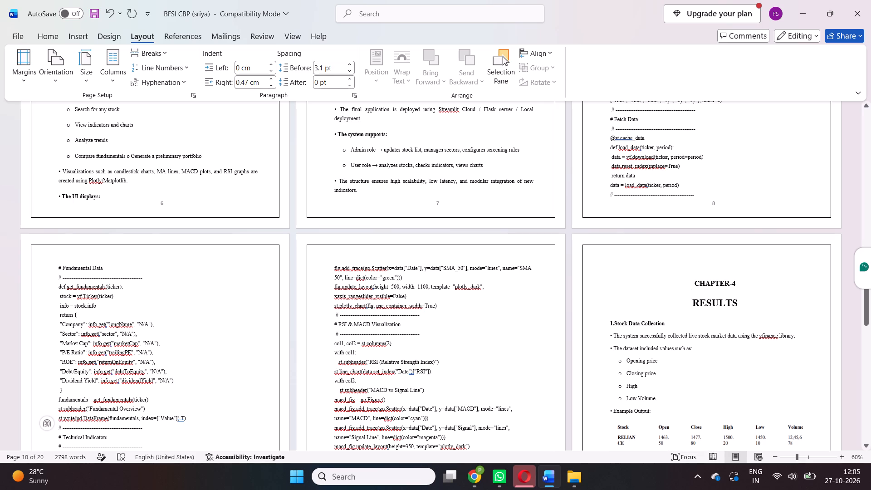
{"action": "left_click", "coordinate": [621, 315]}
Review the pages from the Chapter 3 code to References, checking the chart placement and the starting pages of Chapters 4 and 5.
{"action": "scroll", "coordinate": [612, 341], "scroll_direction": "down", "scroll_amount": 5}
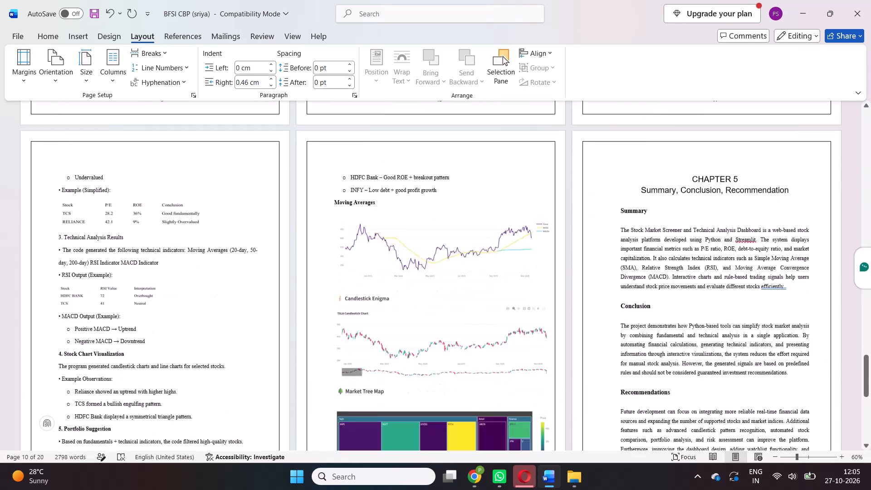
{"action": "left_click", "coordinate": [445, 229]}
{"action": "scroll", "coordinate": [445, 229], "scroll_direction": "up", "scroll_amount": 2}
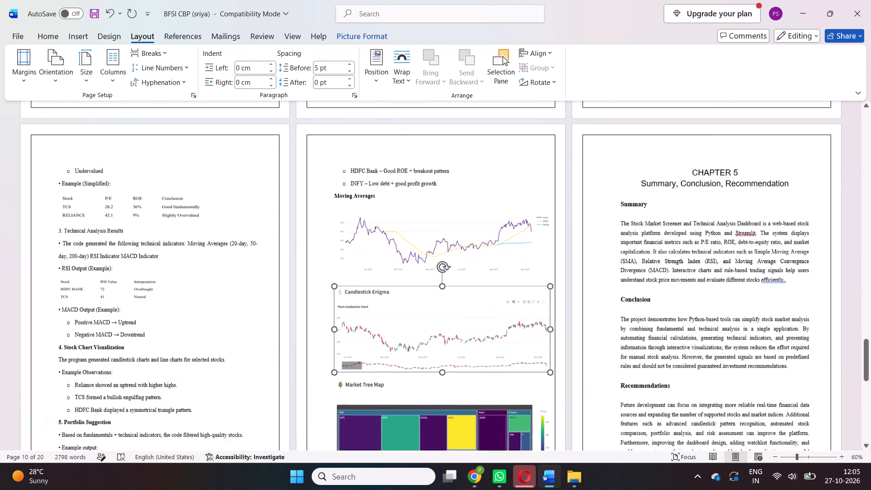
{"action": "scroll", "coordinate": [445, 229], "scroll_direction": "up", "scroll_amount": 2}
{"action": "scroll", "coordinate": [445, 229], "scroll_direction": "down", "scroll_amount": 5}
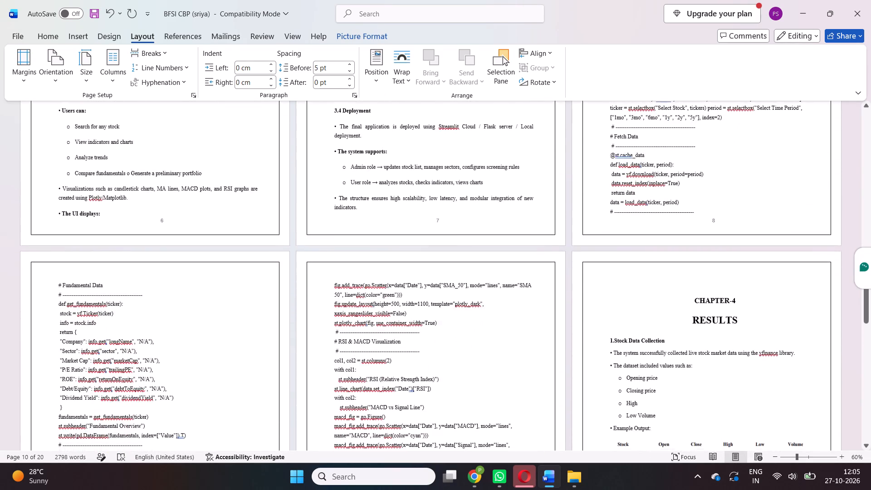
{"action": "scroll", "coordinate": [445, 229], "scroll_direction": "down", "scroll_amount": 2}
{"action": "scroll", "coordinate": [445, 229], "scroll_direction": "up", "scroll_amount": 6}
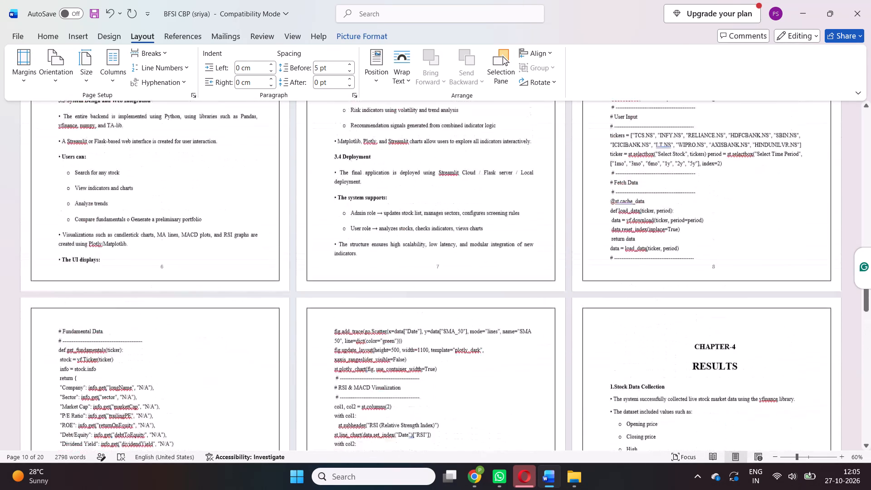
{"action": "scroll", "coordinate": [445, 229], "scroll_direction": "up", "scroll_amount": 1}
{"action": "scroll", "coordinate": [445, 229], "scroll_direction": "down", "scroll_amount": 3}
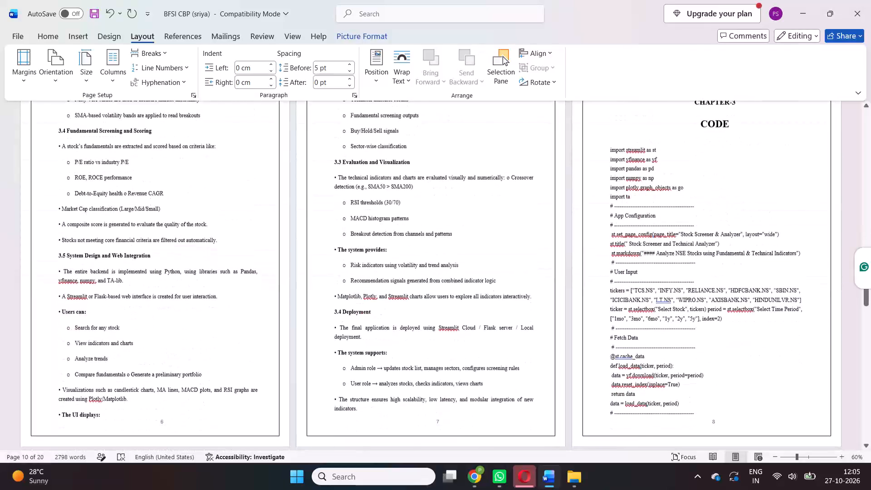
{"action": "scroll", "coordinate": [445, 229], "scroll_direction": "down", "scroll_amount": 1}
{"action": "scroll", "coordinate": [445, 229], "scroll_direction": "up", "scroll_amount": 4}
{"action": "scroll", "coordinate": [445, 229], "scroll_direction": "down", "scroll_amount": 3}
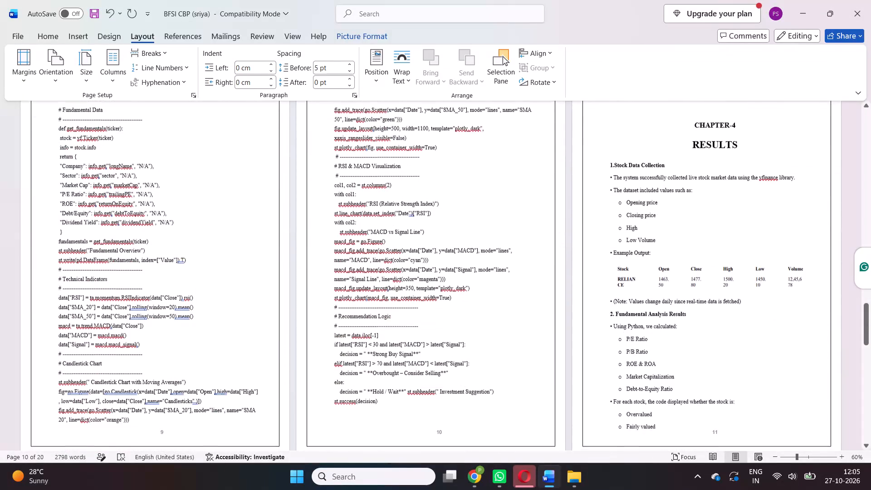
{"action": "scroll", "coordinate": [445, 229], "scroll_direction": "down", "scroll_amount": 1}
{"action": "scroll", "coordinate": [445, 229], "scroll_direction": "up", "scroll_amount": 1}
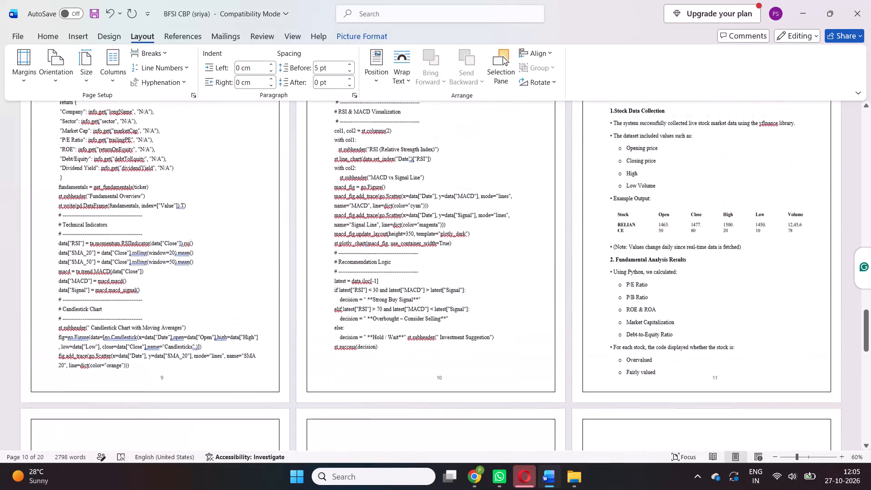
{"action": "scroll", "coordinate": [445, 229], "scroll_direction": "down", "scroll_amount": 3}
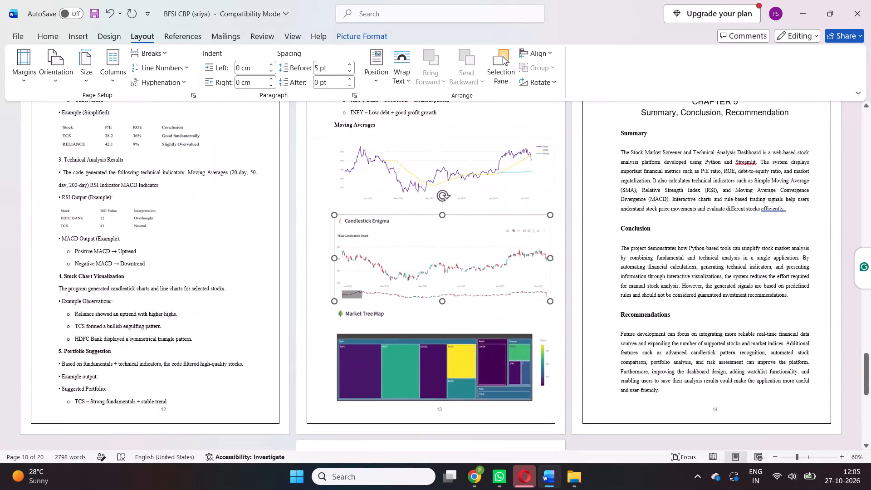
{"action": "scroll", "coordinate": [445, 229], "scroll_direction": "down", "scroll_amount": 5}
{"action": "scroll", "coordinate": [445, 229], "scroll_direction": "up", "scroll_amount": 17}
{"action": "scroll", "coordinate": [445, 229], "scroll_direction": "up", "scroll_amount": 16}
{"action": "scroll", "coordinate": [445, 229], "scroll_direction": "down", "scroll_amount": 4}
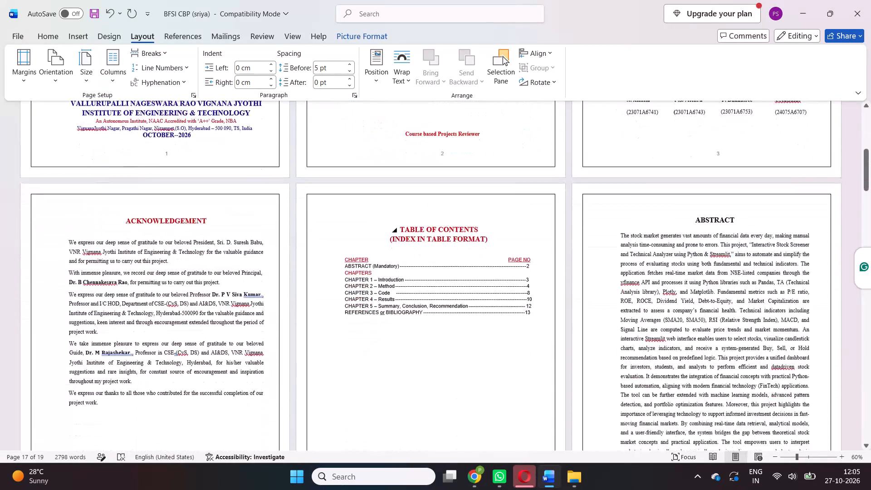
Set the Chapter 4 – Results page number in the table of contents to 11.
{"action": "left_click", "coordinate": [533, 293]}
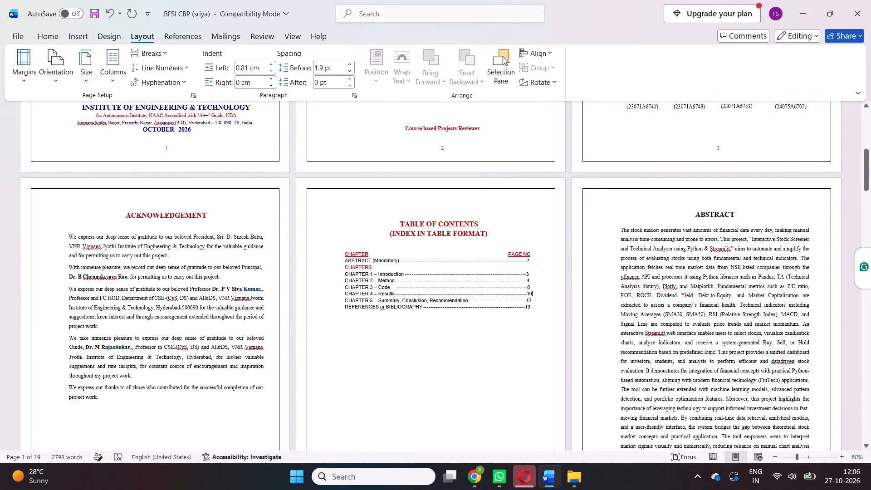
{"action": "key", "text": "BackSpace"}
{"action": "key", "text": "1"}
Check the References and Chapter 5 pages, and set the Chapter 5 page number in the table of contents to 14.
{"action": "key", "text": "Down"}
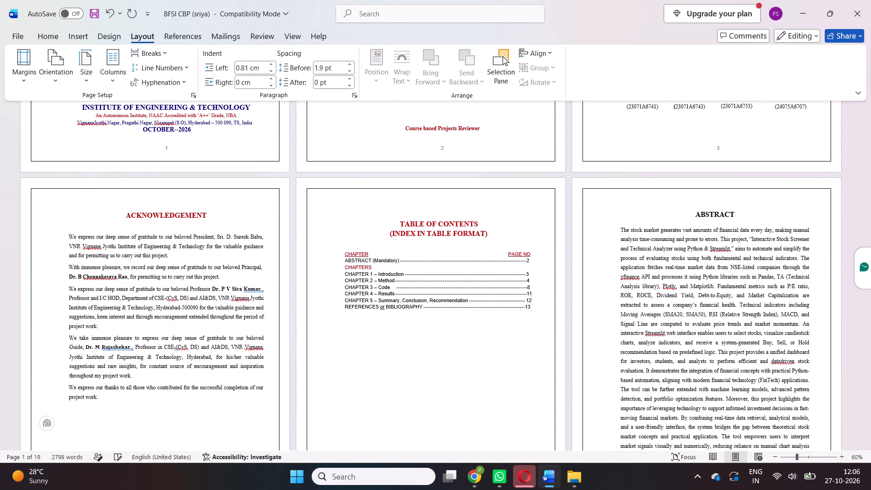
{"action": "scroll", "coordinate": [533, 293], "scroll_direction": "down", "scroll_amount": 20}
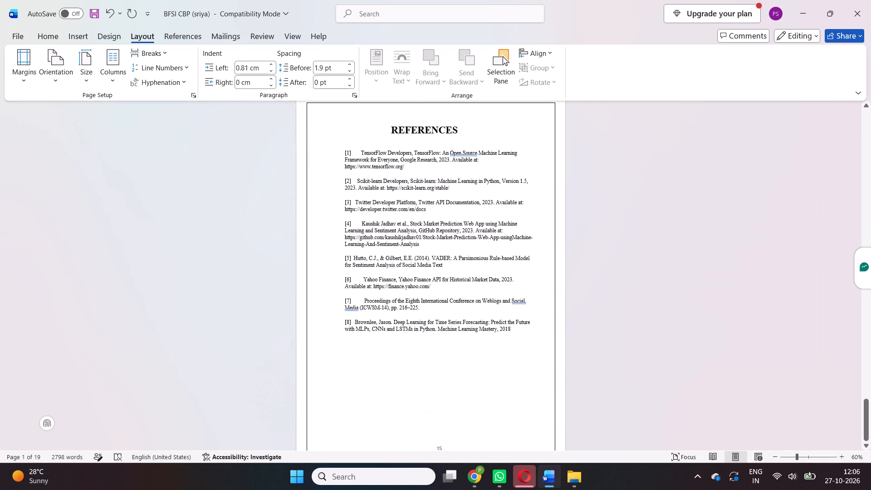
{"action": "scroll", "coordinate": [533, 293], "scroll_direction": "down", "scroll_amount": 20}
{"action": "scroll", "coordinate": [533, 293], "scroll_direction": "down", "scroll_amount": 20}
{"action": "scroll", "coordinate": [533, 293], "scroll_direction": "down", "scroll_amount": 20}
{"action": "scroll", "coordinate": [533, 293], "scroll_direction": "up", "scroll_amount": 4}
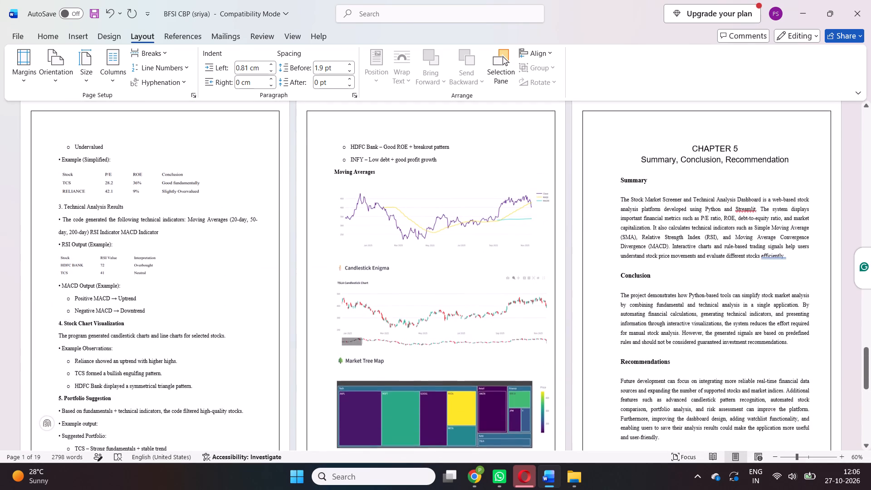
{"action": "scroll", "coordinate": [533, 293], "scroll_direction": "up", "scroll_amount": 14}
{"action": "scroll", "coordinate": [533, 293], "scroll_direction": "down", "scroll_amount": 3}
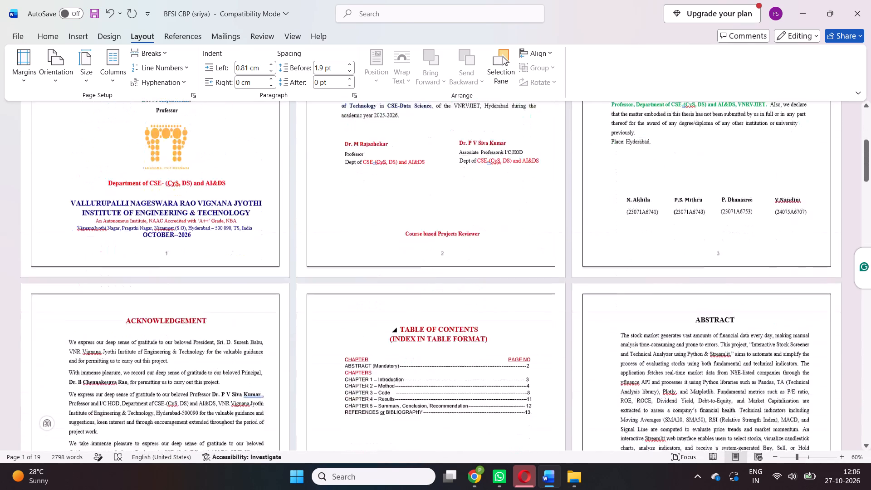
{"action": "scroll", "coordinate": [533, 293], "scroll_direction": "down", "scroll_amount": 1}
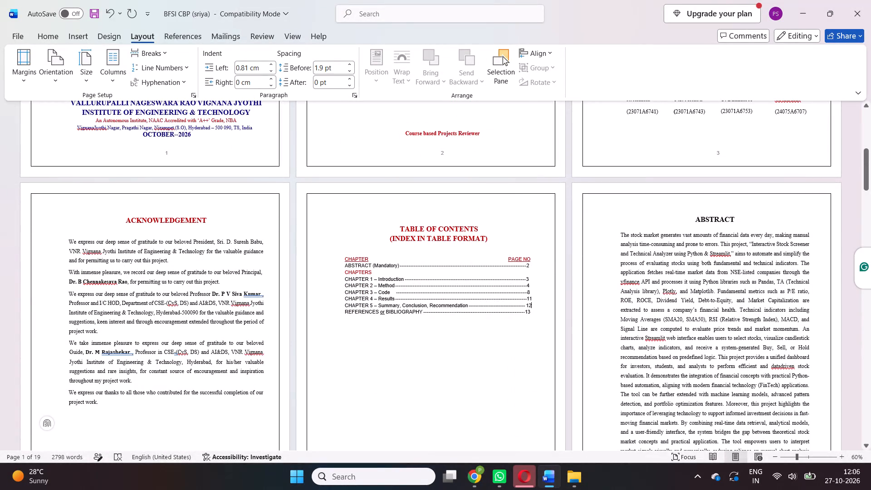
{"action": "left_click", "coordinate": [531, 305]}
{"action": "key", "text": "BackSpace"}
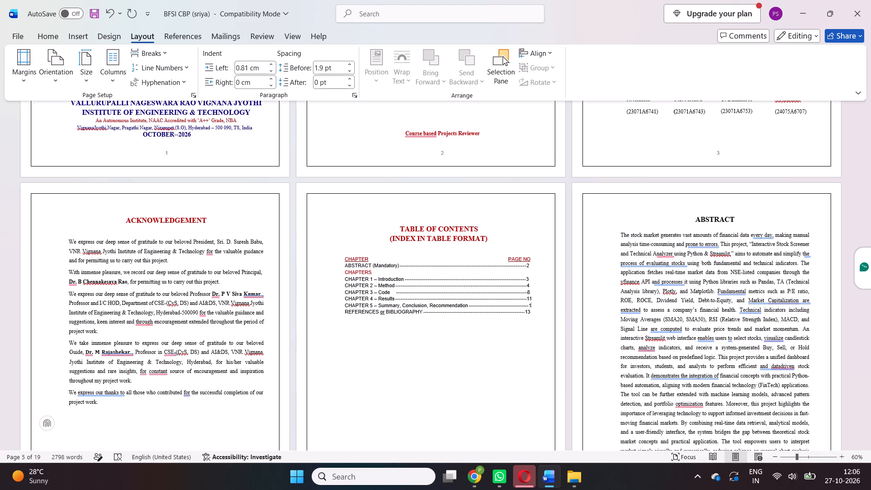
{"action": "key", "text": "4"}
Set the References or Bibliography page number in the table of contents to 15 and adjust the dashed leader before it.
{"action": "key", "text": "Down"}
{"action": "key", "text": "BackSpace"}
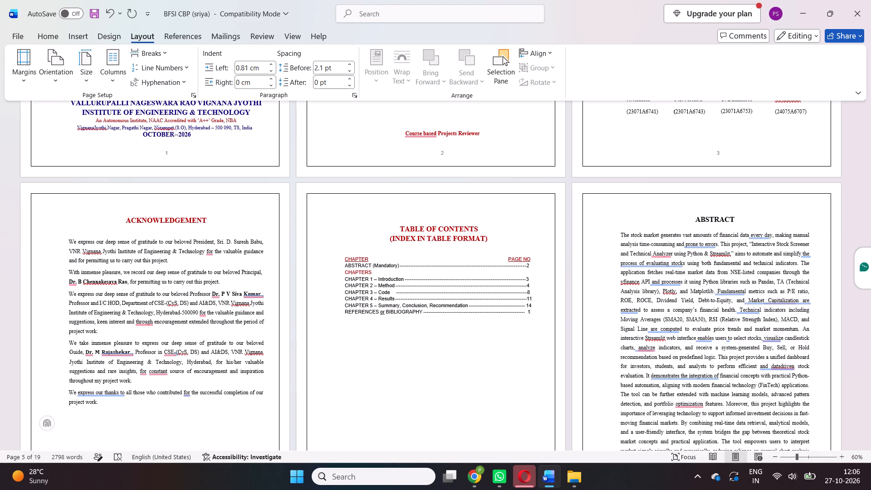
{"action": "key", "text": "5"}
{"action": "key", "text": "Left"}
{"action": "key", "text": "Left"}
{"action": "type", "text": "--"}
{"action": "key", "text": "space"}
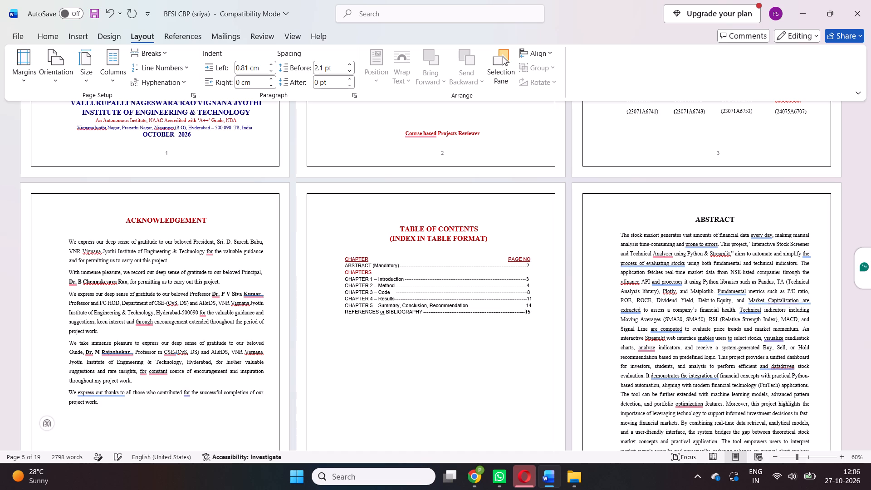
{"action": "key", "text": "space"}
{"action": "key", "text": "space"}
{"action": "key", "text": "space"}
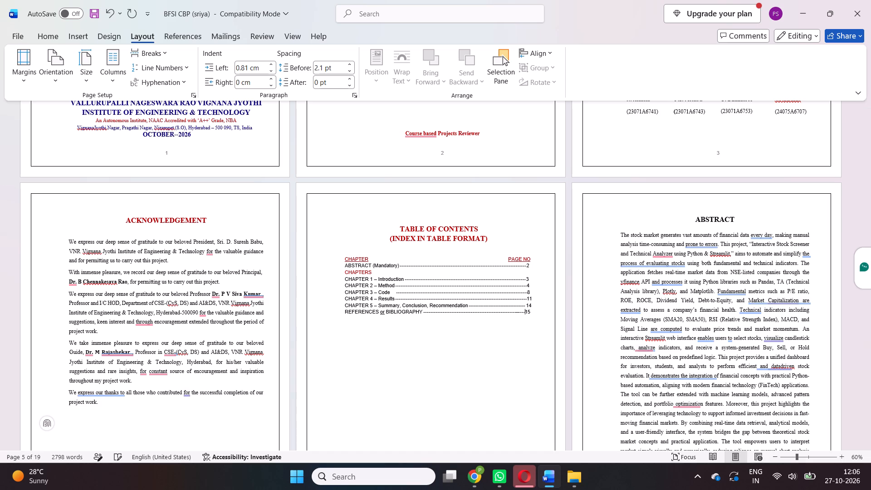
Rebuild the dashed leader between the Chapter 5 title and its page number 14 in the table of contents, aligned with the other entries.
{"action": "left_click", "coordinate": [527, 304]}
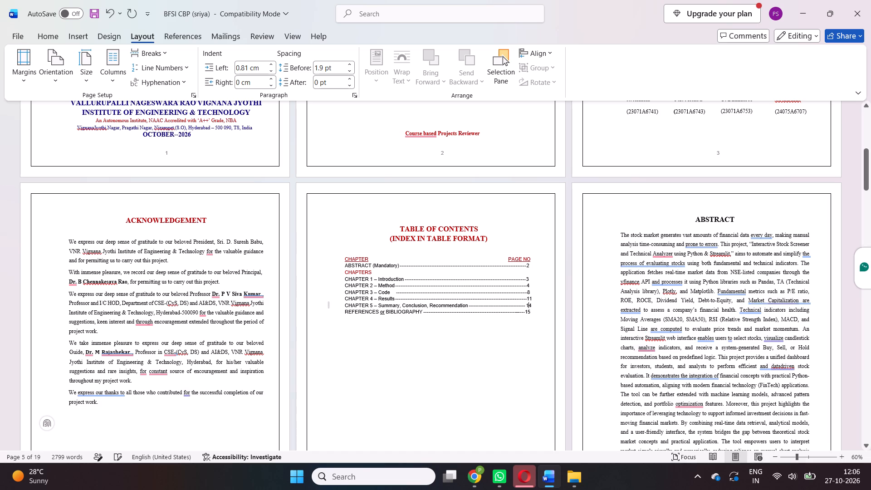
{"action": "key", "text": "Left"}
{"action": "key", "text": "BackSpace"}
{"action": "key", "text": "space"}
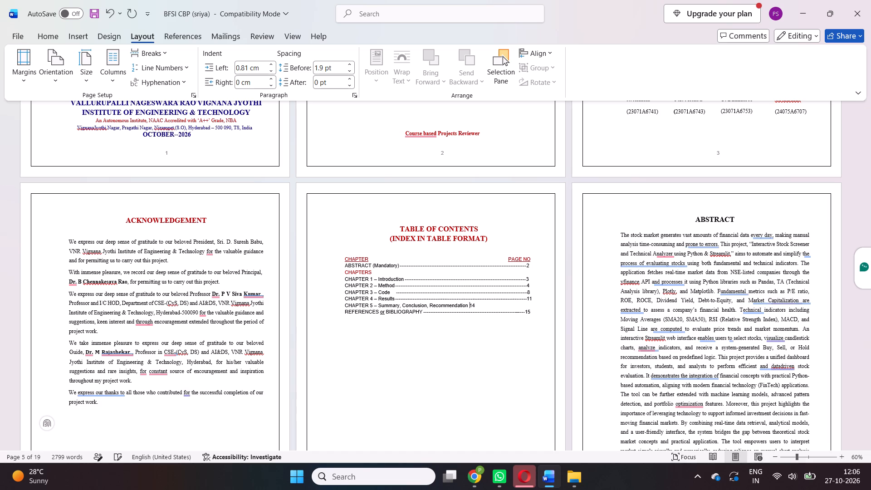
{"action": "key", "text": "BackSpace"}
{"action": "key", "text": "space"}
{"action": "type", "text": "-"}
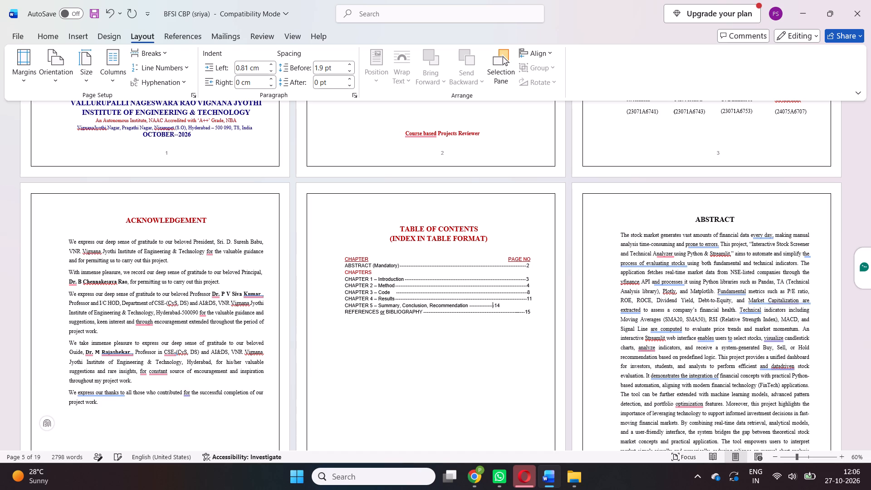
{"action": "type", "text": "---"}
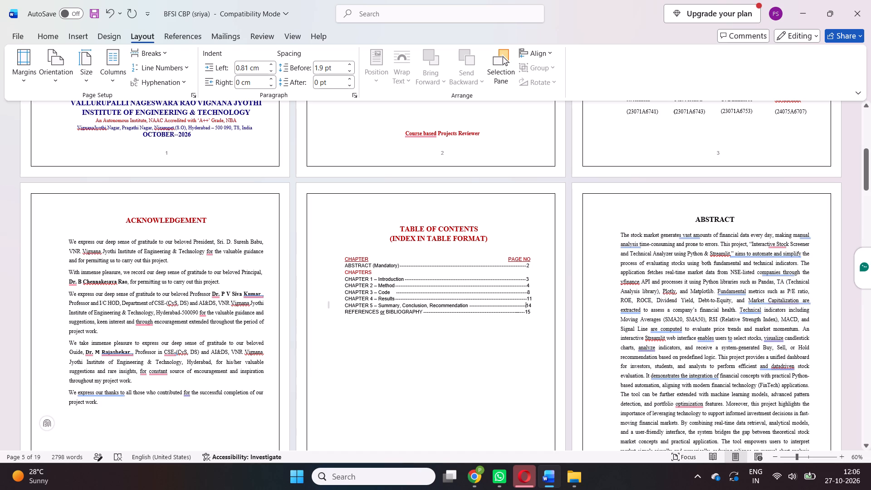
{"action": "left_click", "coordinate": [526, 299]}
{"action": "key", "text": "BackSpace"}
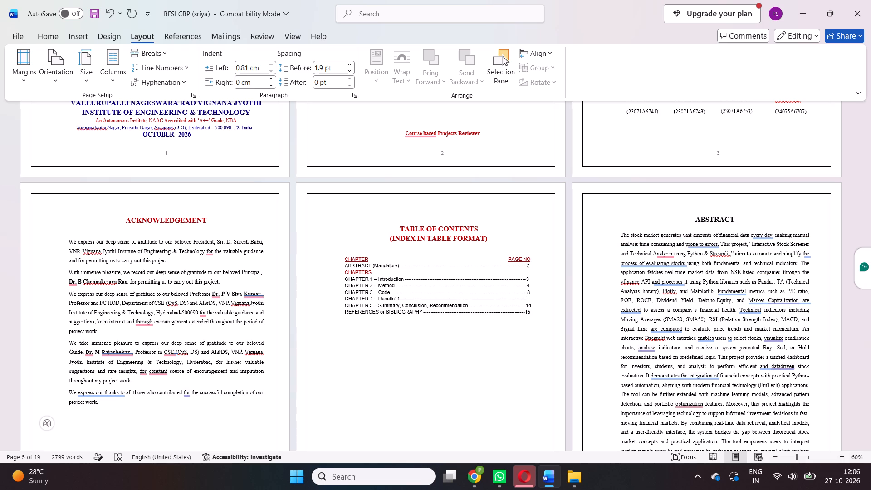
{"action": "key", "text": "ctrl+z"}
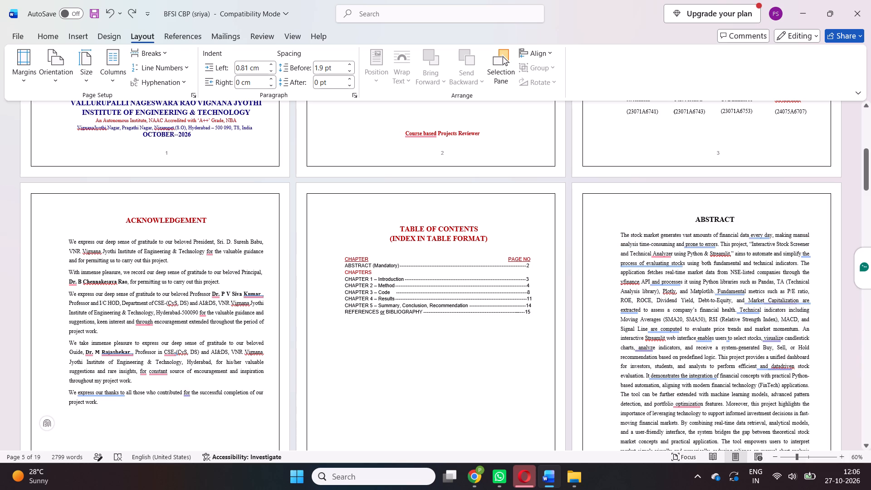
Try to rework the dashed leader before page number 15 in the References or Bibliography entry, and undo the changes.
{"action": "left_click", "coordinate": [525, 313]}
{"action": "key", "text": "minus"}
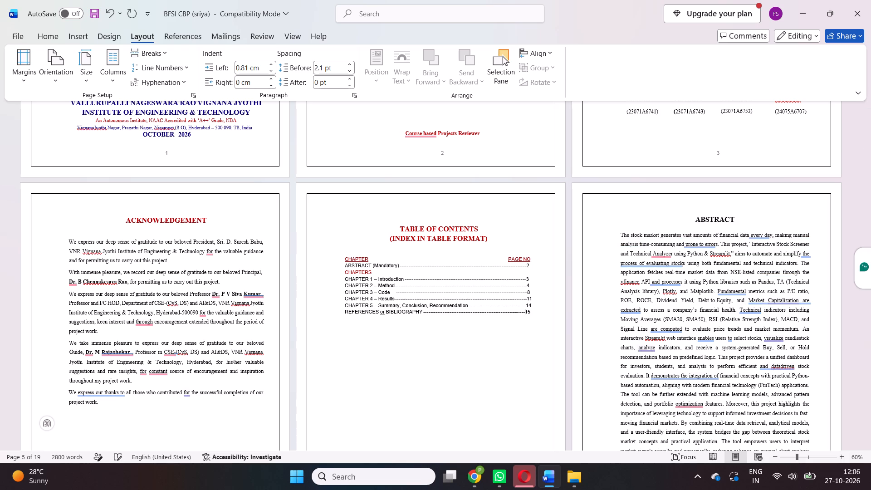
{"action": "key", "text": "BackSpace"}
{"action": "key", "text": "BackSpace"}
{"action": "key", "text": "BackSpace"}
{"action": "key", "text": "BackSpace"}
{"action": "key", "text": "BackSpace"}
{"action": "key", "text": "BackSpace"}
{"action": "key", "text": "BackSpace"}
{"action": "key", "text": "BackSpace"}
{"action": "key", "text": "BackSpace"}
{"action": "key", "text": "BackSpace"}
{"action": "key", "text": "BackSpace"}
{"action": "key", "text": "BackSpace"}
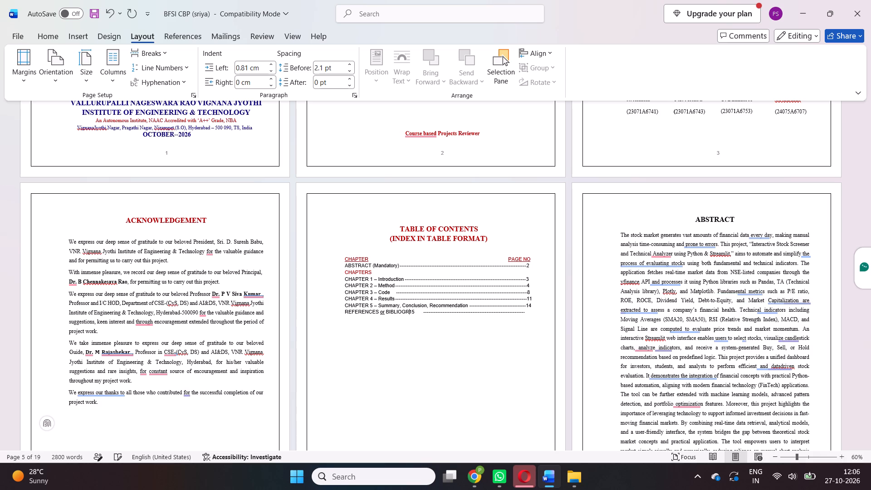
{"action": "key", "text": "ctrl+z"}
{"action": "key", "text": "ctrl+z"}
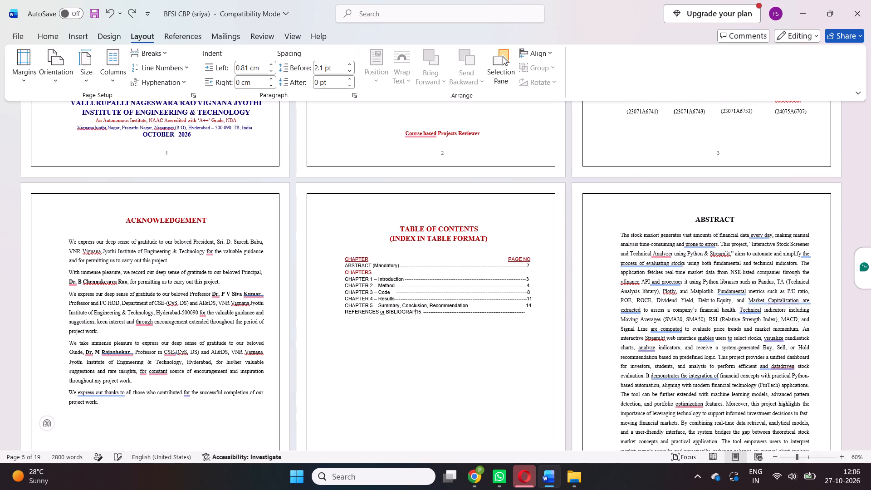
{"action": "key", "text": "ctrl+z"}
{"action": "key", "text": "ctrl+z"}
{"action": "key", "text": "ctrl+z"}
Rebuild the dashed leader of the References or Bibliography entry, with a space before page number 15 to align it with the numbers above.
{"action": "key", "text": "ctrl+y"}
{"action": "key", "text": "space"}
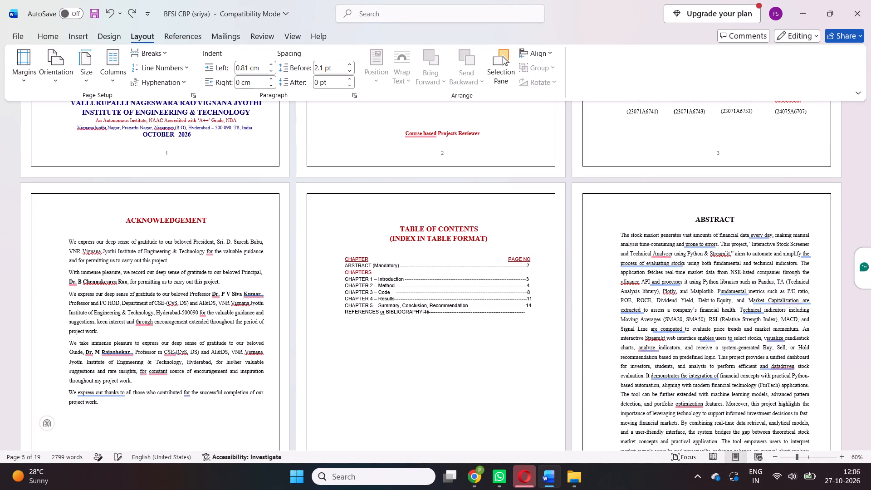
{"action": "key", "text": "space"}
{"action": "type", "text": "-"}
{"action": "key", "text": "space"}
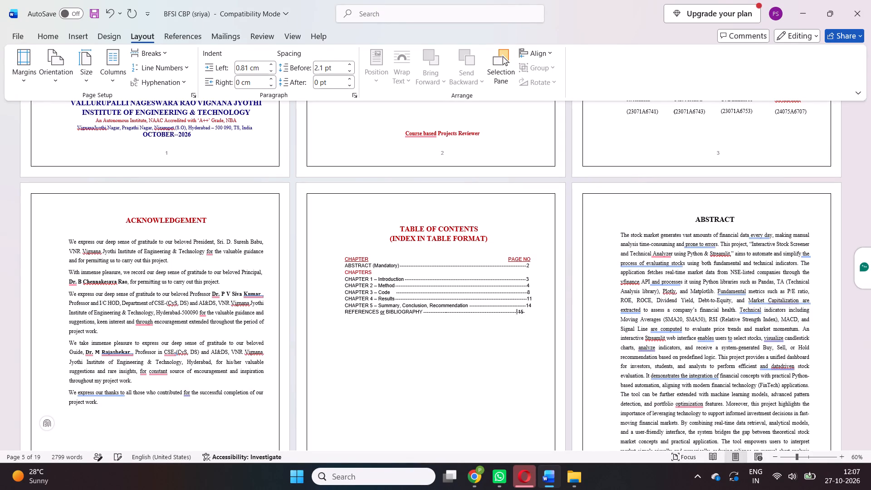
{"action": "key", "text": "space"}
{"action": "key", "text": "space"}
{"action": "key", "text": "space"}
{"action": "key", "text": "space"}
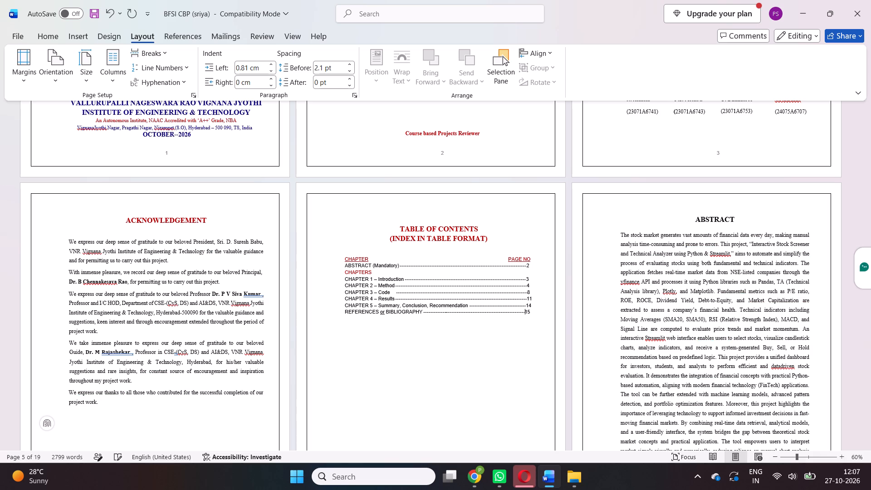
{"action": "key", "text": "space"}
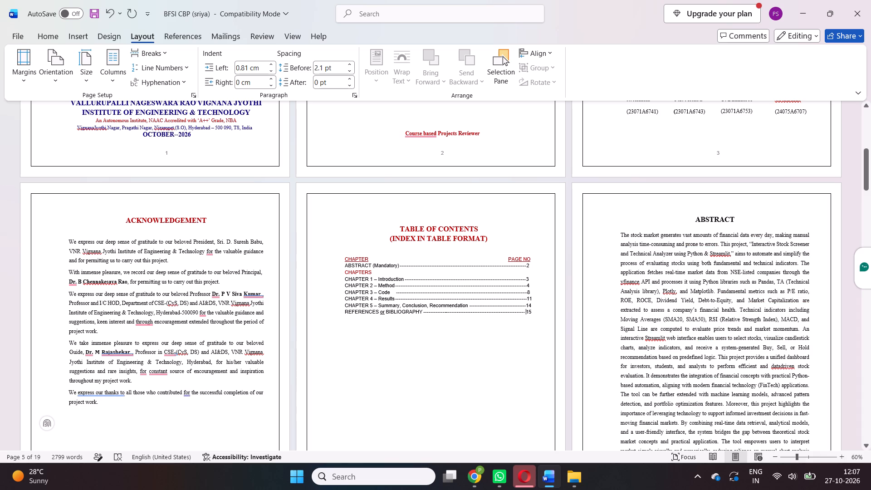
{"action": "left_click", "coordinate": [453, 360]}
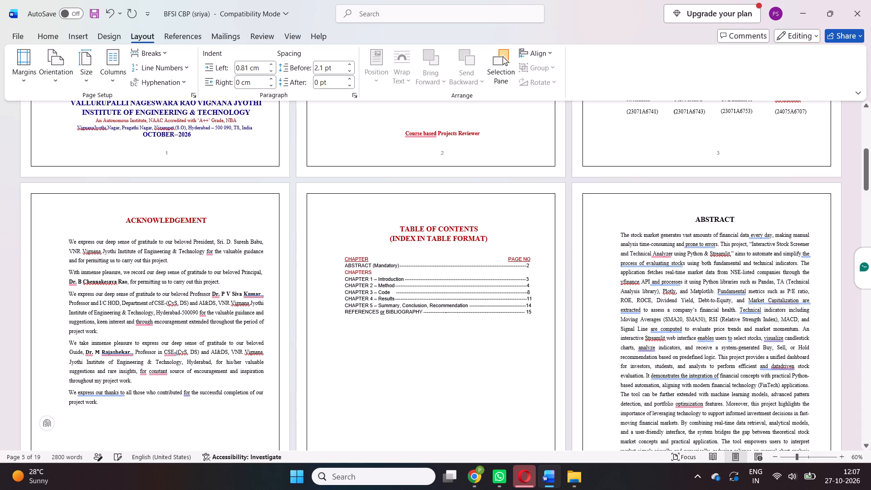
Review the report from the References page back to the cover page title, comparing chapter pages and page numbers with the table of contents.
{"action": "scroll", "coordinate": [453, 360], "scroll_direction": "down", "scroll_amount": 20}
{"action": "scroll", "coordinate": [453, 360], "scroll_direction": "down", "scroll_amount": 9}
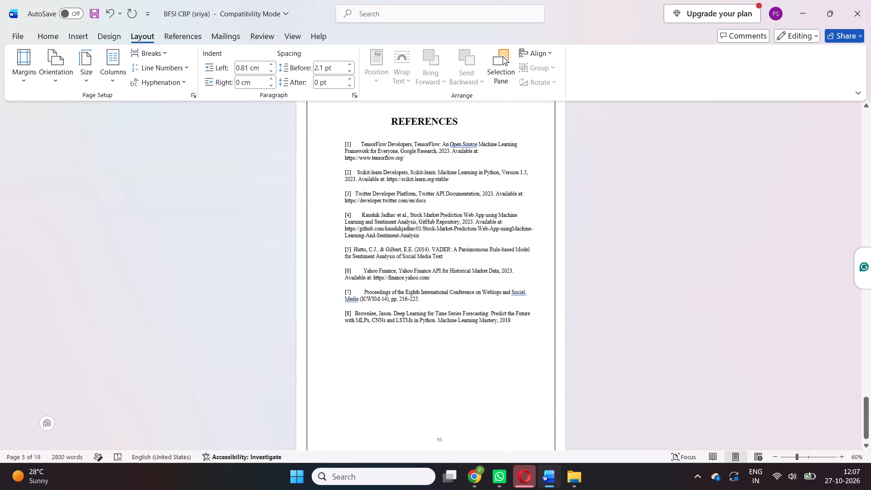
{"action": "scroll", "coordinate": [453, 360], "scroll_direction": "up", "scroll_amount": 3}
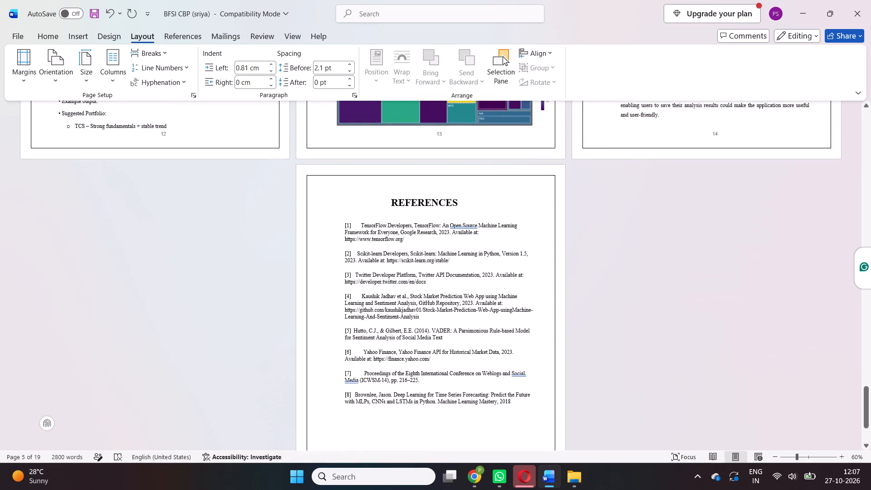
{"action": "scroll", "coordinate": [453, 360], "scroll_direction": "up", "scroll_amount": 1}
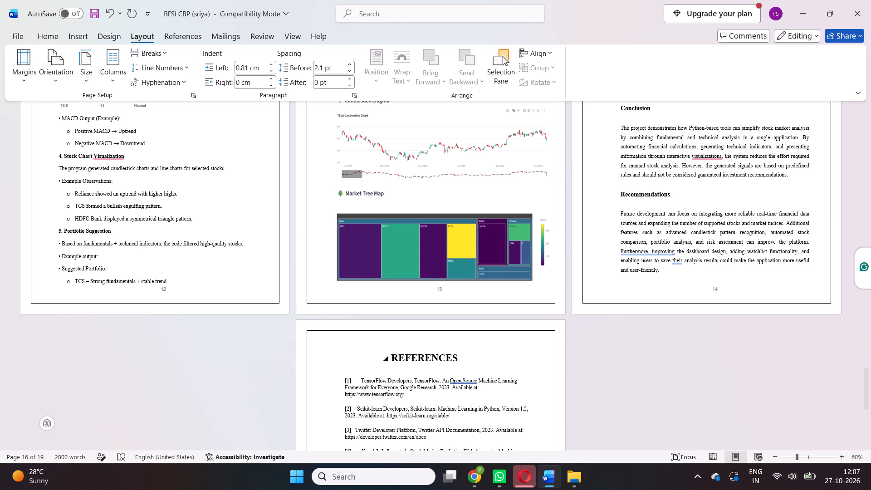
{"action": "scroll", "coordinate": [453, 360], "scroll_direction": "down", "scroll_amount": 1}
{"action": "scroll", "coordinate": [453, 360], "scroll_direction": "up", "scroll_amount": 3}
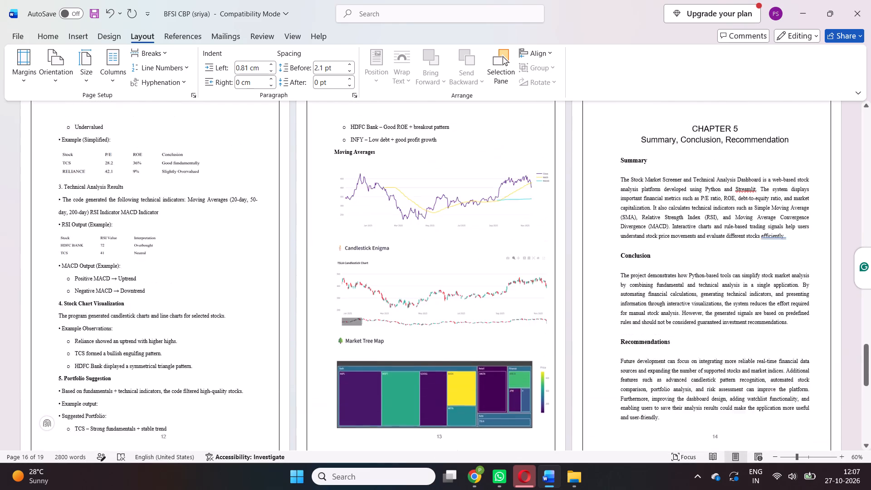
{"action": "scroll", "coordinate": [453, 360], "scroll_direction": "up", "scroll_amount": 2}
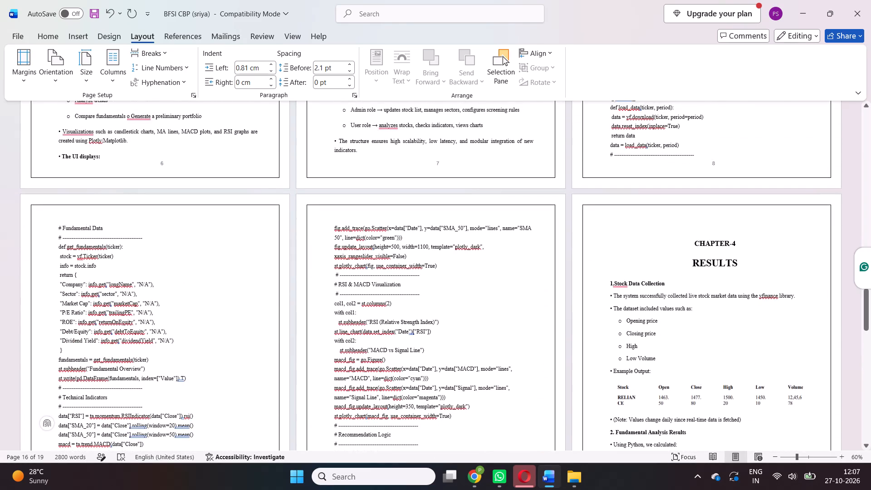
{"action": "scroll", "coordinate": [453, 360], "scroll_direction": "up", "scroll_amount": 2}
{"action": "scroll", "coordinate": [453, 360], "scroll_direction": "down", "scroll_amount": 1}
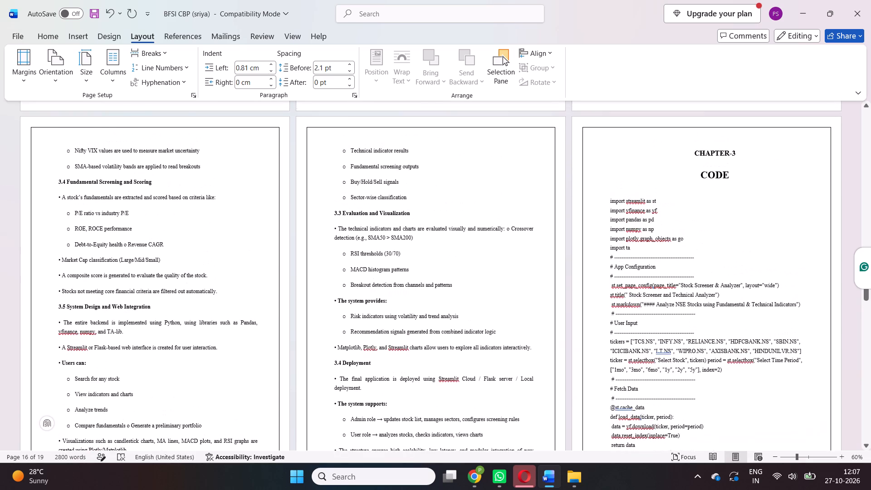
{"action": "scroll", "coordinate": [453, 360], "scroll_direction": "down", "scroll_amount": 1}
{"action": "scroll", "coordinate": [453, 360], "scroll_direction": "up", "scroll_amount": 7}
{"action": "scroll", "coordinate": [453, 360], "scroll_direction": "down", "scroll_amount": 5}
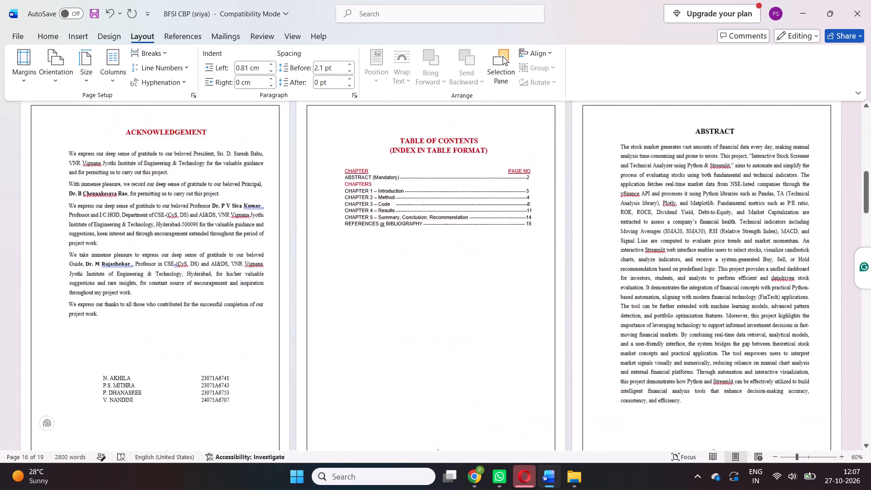
{"action": "scroll", "coordinate": [453, 360], "scroll_direction": "up", "scroll_amount": 2}
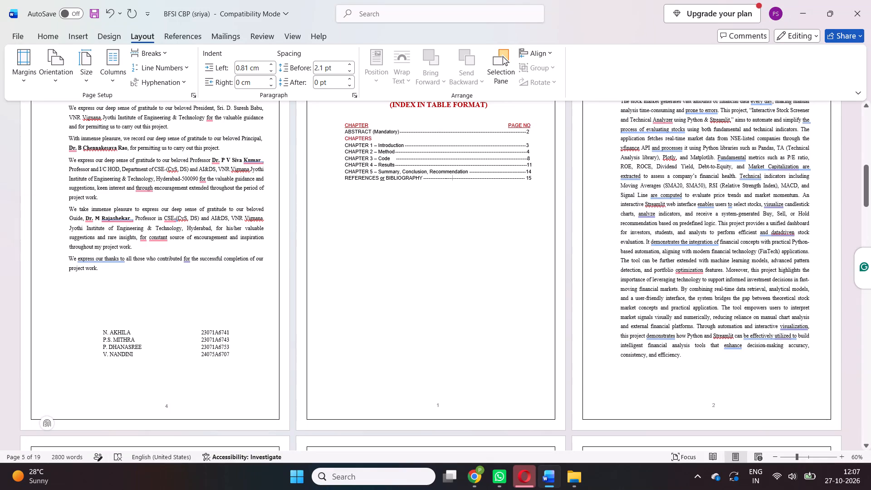
{"action": "scroll", "coordinate": [524, 288], "scroll_direction": "up", "scroll_amount": 1}
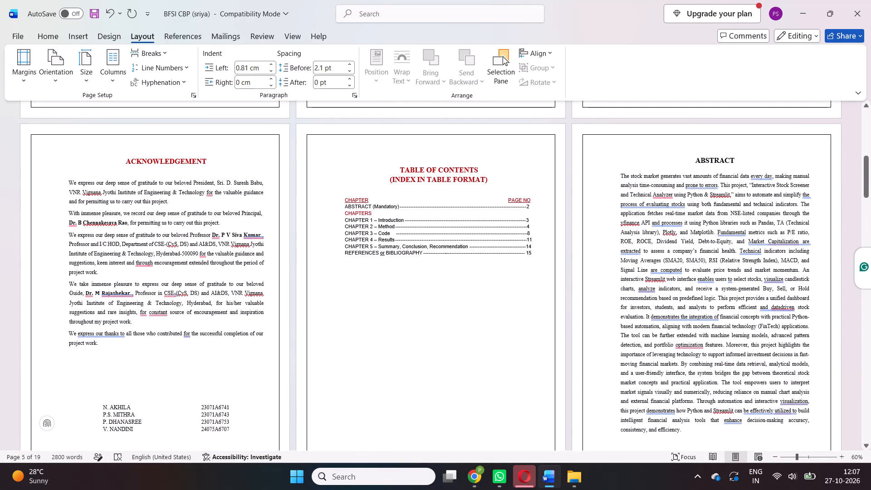
{"action": "scroll", "coordinate": [357, 304], "scroll_direction": "up", "scroll_amount": 2, "text": "ctrl"}
{"action": "scroll", "coordinate": [357, 304], "scroll_direction": "up", "scroll_amount": 3}
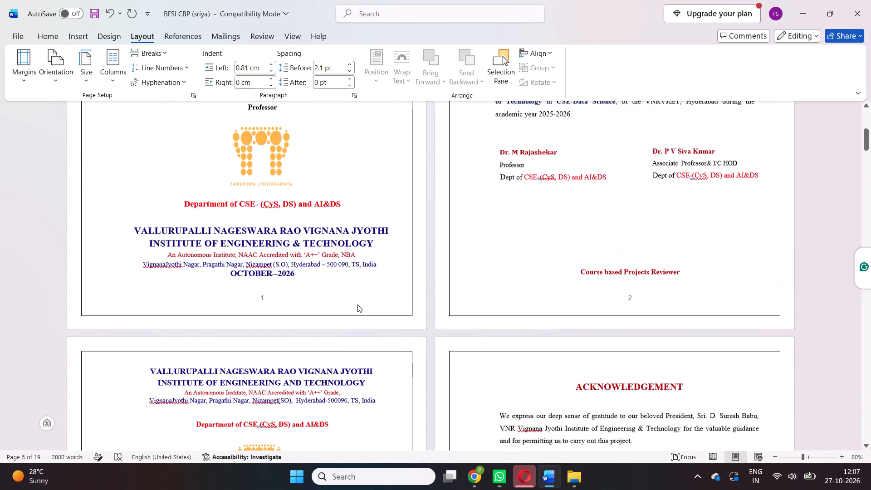
{"action": "scroll", "coordinate": [357, 304], "scroll_direction": "up", "scroll_amount": 3}
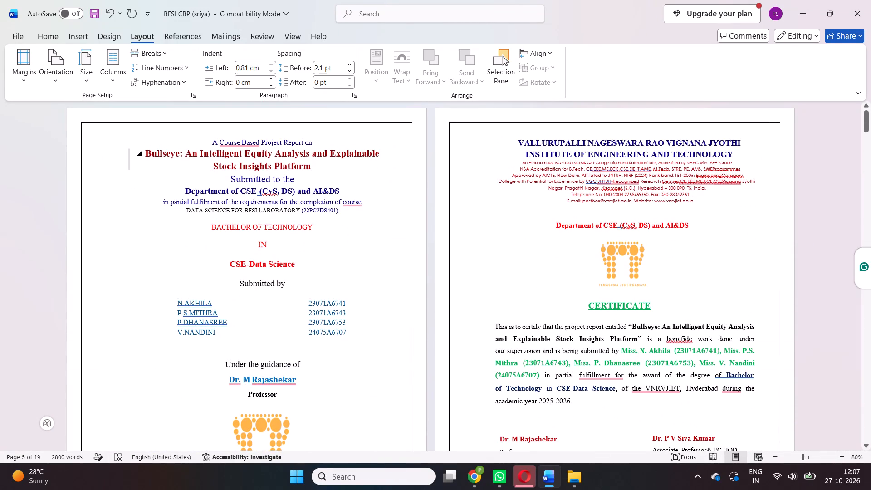
{"action": "left_click", "coordinate": [312, 168]}
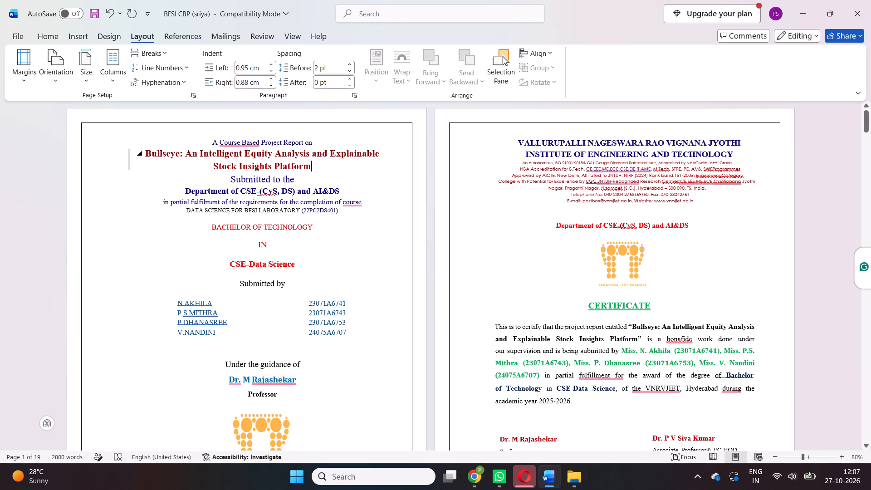
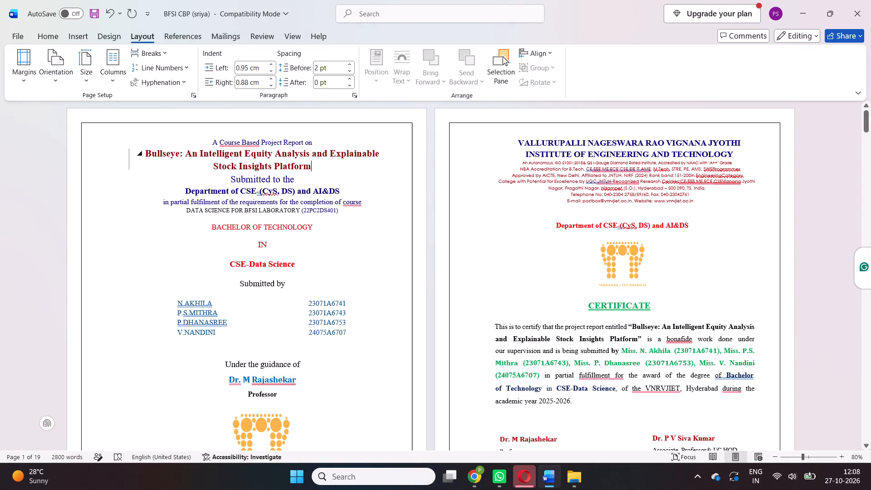
Replace the project title on the cover page with "Interactive Stock Market Analysis and Screening Tool".
{"action": "left_click_drag", "start_coordinate": [313, 164], "coordinate": [158, 156]}
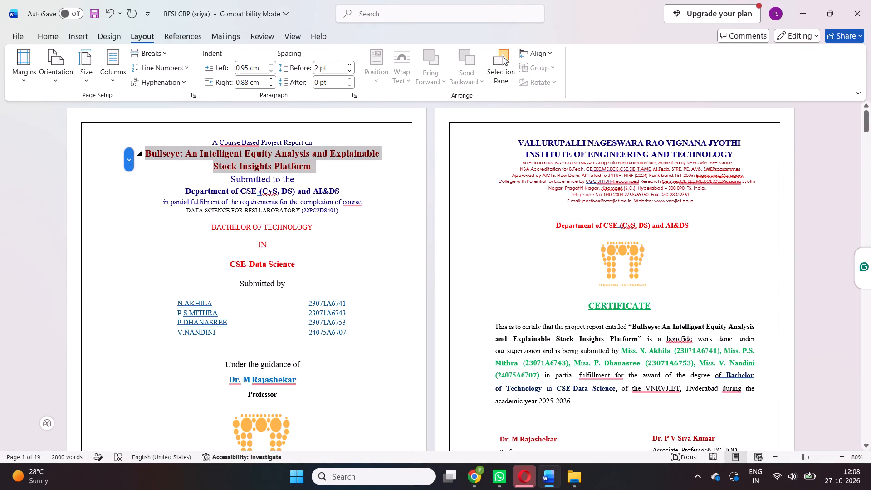
{"action": "left_click_drag", "start_coordinate": [158, 156], "coordinate": [161, 152]}
{"action": "key", "text": "BackSpace"}
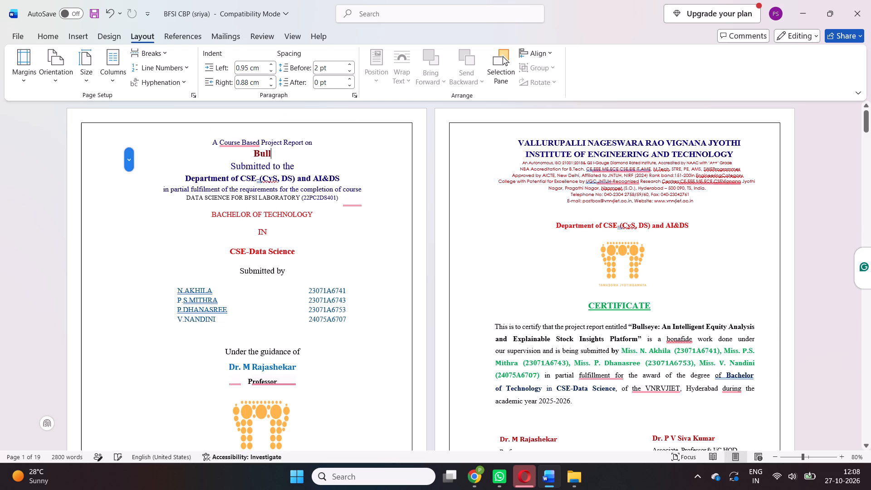
{"action": "key", "text": "BackSpace"}
{"action": "key", "text": "BackSpace"}
{"action": "key", "text": "BackSpace"}
{"action": "key", "text": "BackSpace"}
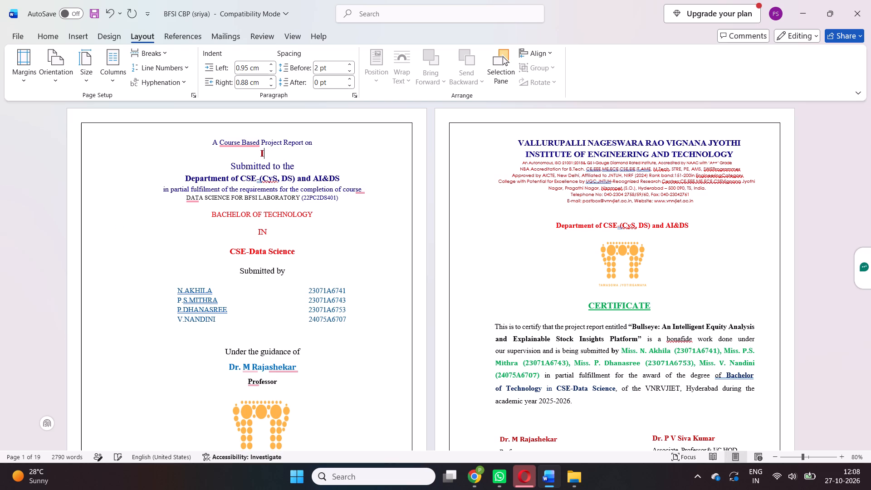
{"action": "type", "text": "ntera"}
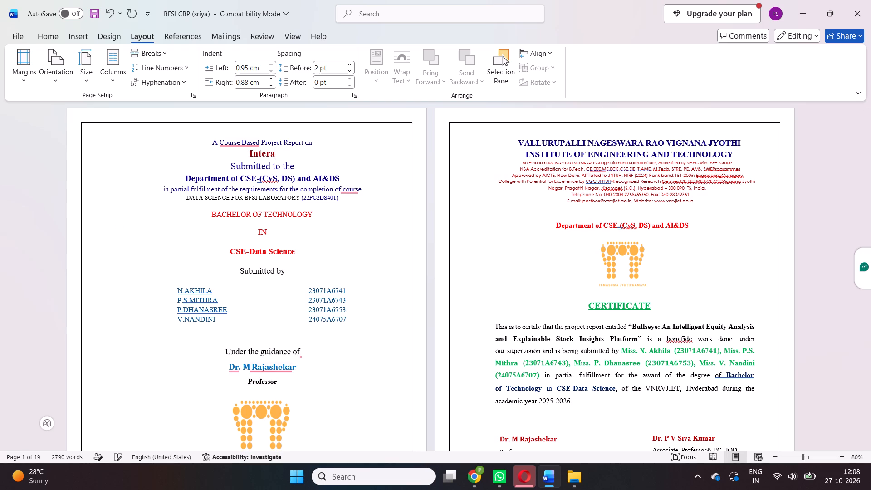
{"action": "type", "text": "ctive"}
{"action": "key", "text": "space"}
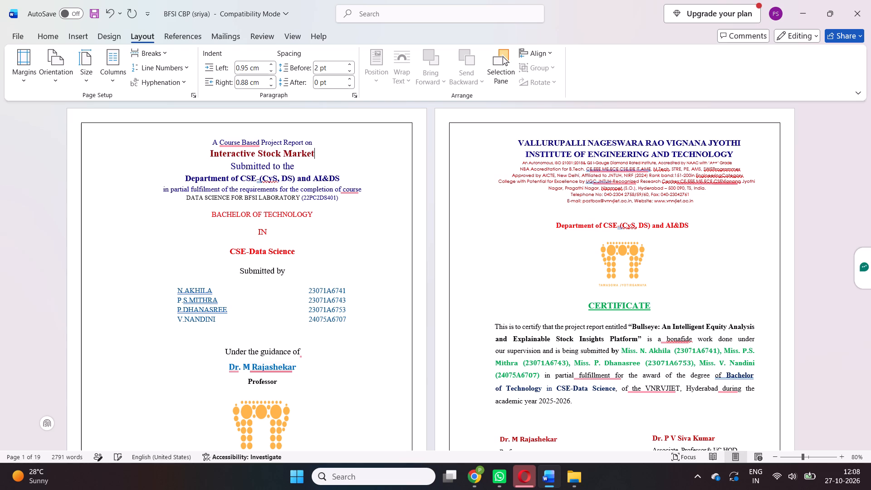
{"action": "key", "text": "space"}
{"action": "key", "text": "a"}
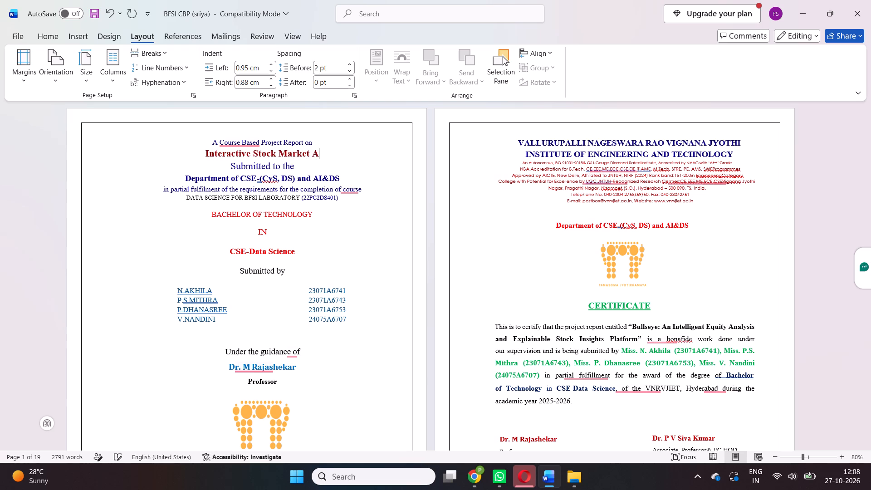
{"action": "key", "text": "space"}
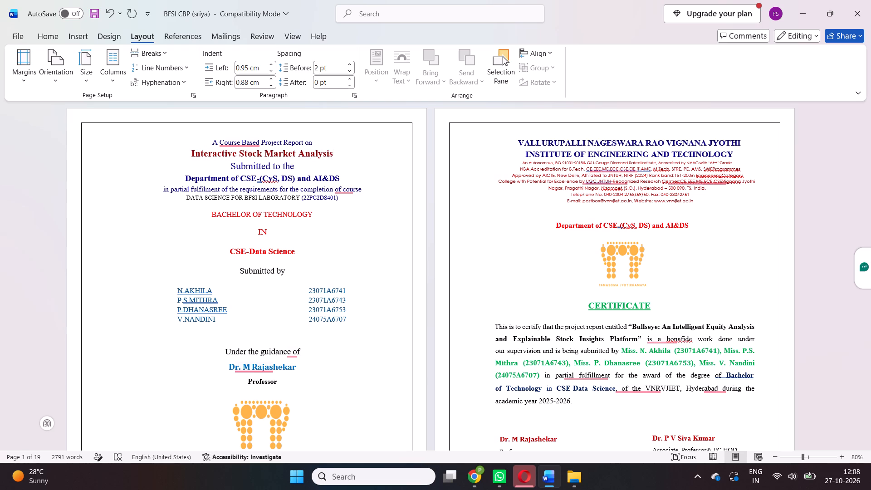
{"action": "type", "text": "and"}
{"action": "key", "text": "space"}
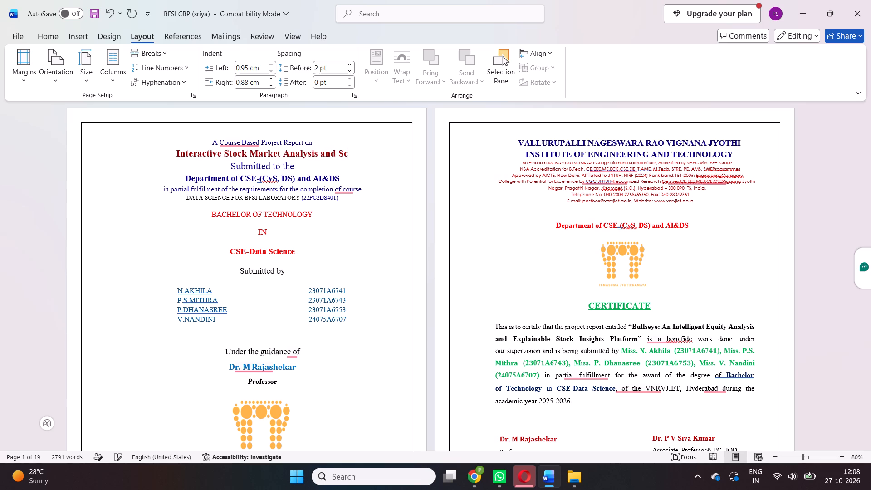
{"action": "type", "text": "ree"}
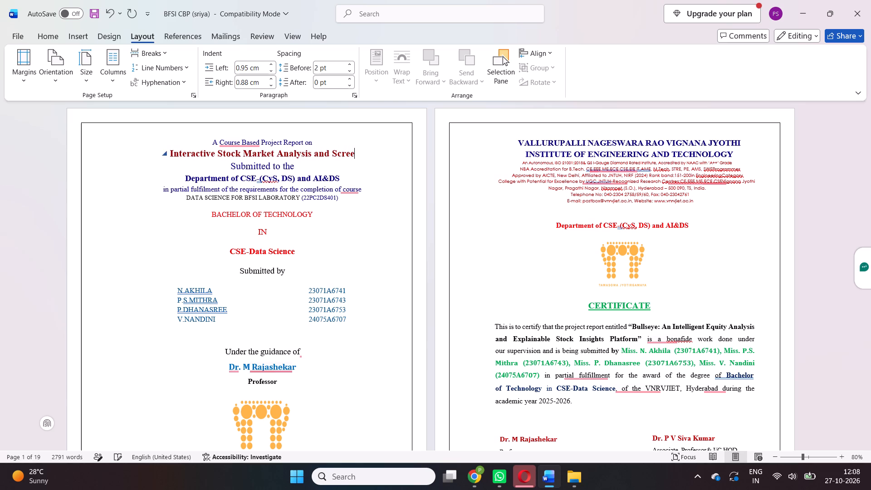
{"action": "type", "text": "ning"}
{"action": "key", "text": "space"}
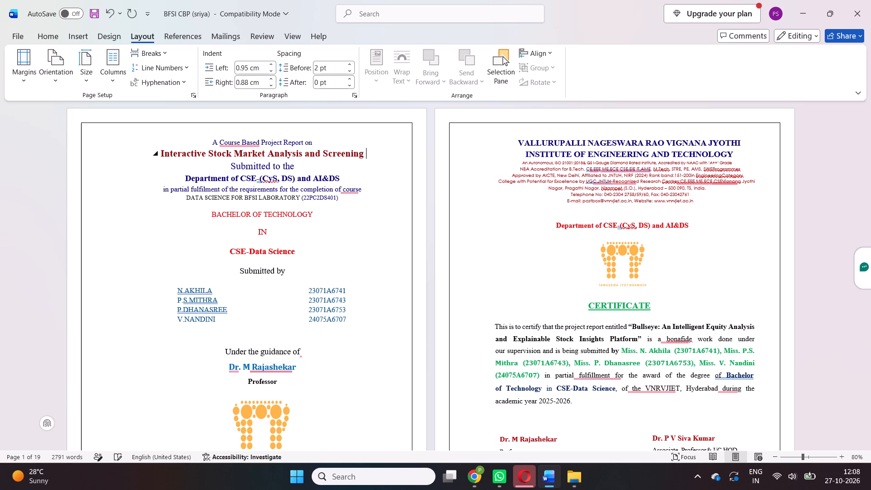
{"action": "type", "text": "ool"}
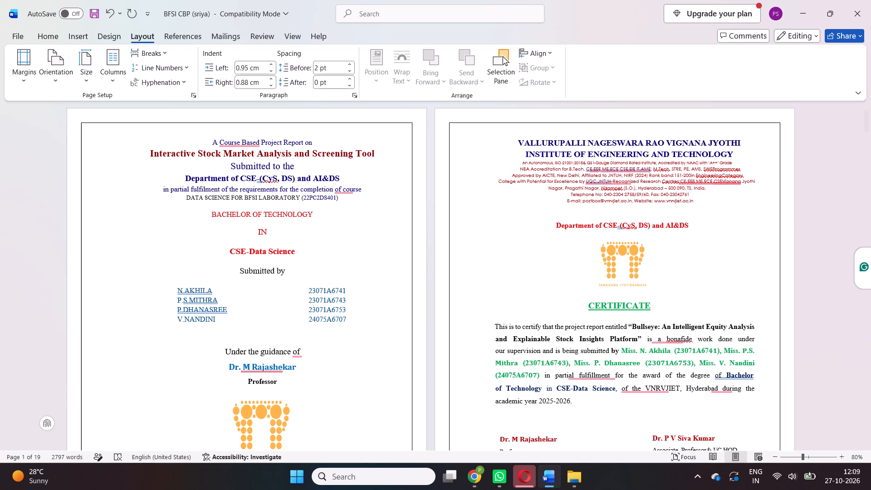
Replace the quoted project title in the certificate paragraph with "Interactive Stock Market Analysis and Screening Tool".
{"action": "scroll", "coordinate": [103, 176], "scroll_direction": "down", "scroll_amount": 1}
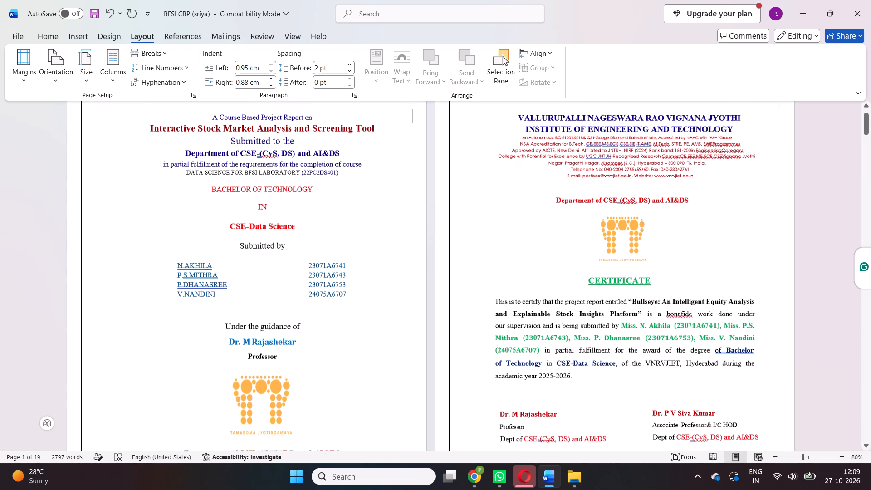
{"action": "scroll", "coordinate": [103, 176], "scroll_direction": "down", "scroll_amount": 1}
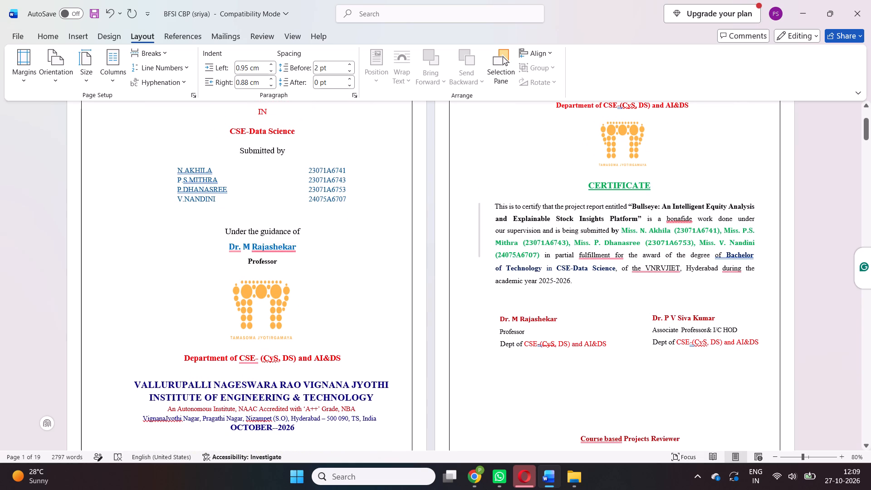
{"action": "left_click_drag", "start_coordinate": [637, 220], "coordinate": [637, 211]}
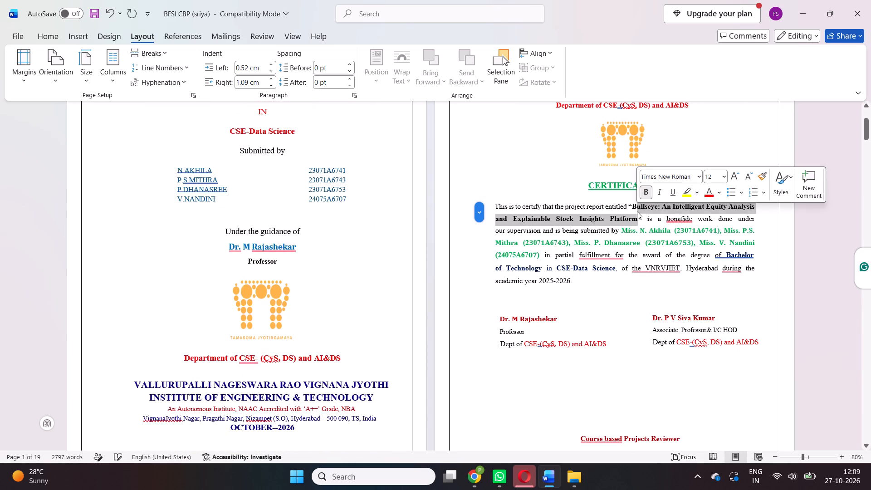
{"action": "key", "text": "BackSpace"}
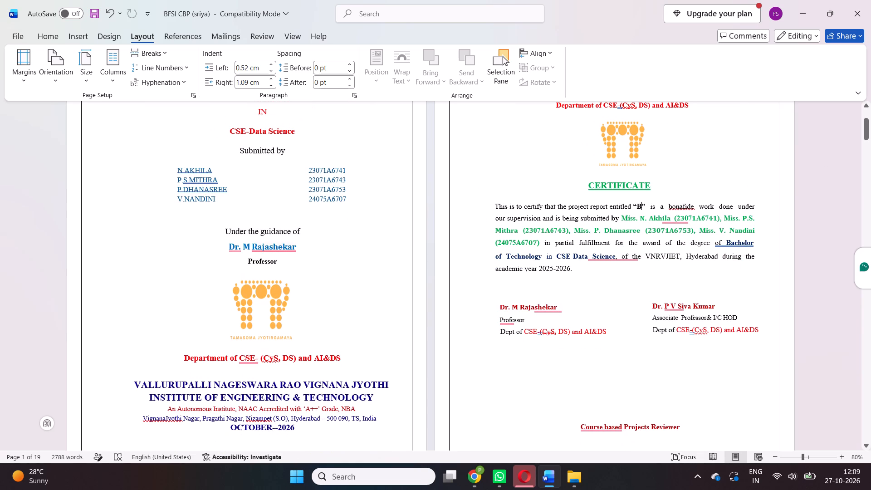
{"action": "key", "text": "Left"}
{"action": "key", "text": "BackSpace"}
{"action": "key", "text": "Right"}
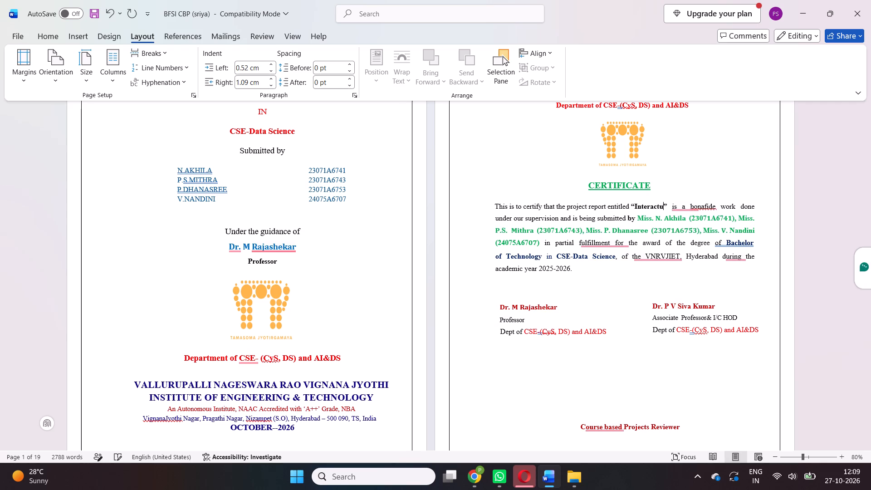
{"action": "key", "text": "BackSpace"}
{"action": "key", "text": "BackSpace"}
{"action": "key", "text": "BackSpace"}
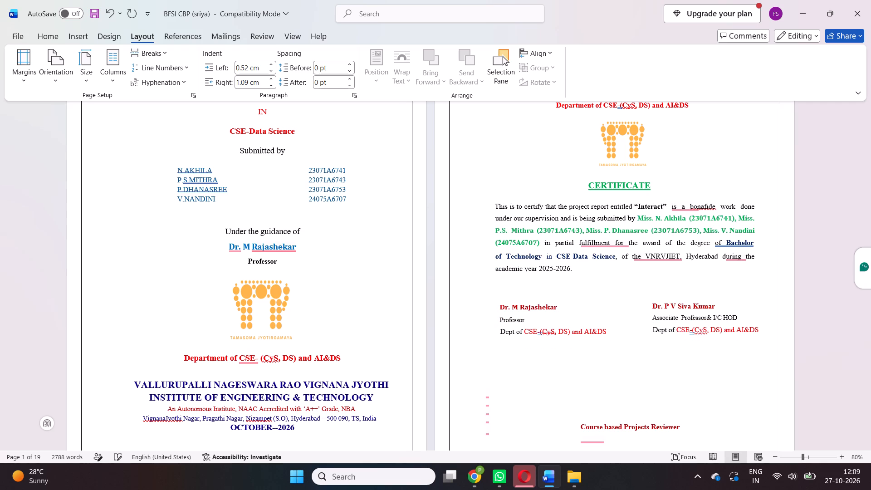
{"action": "type", "text": "ive"}
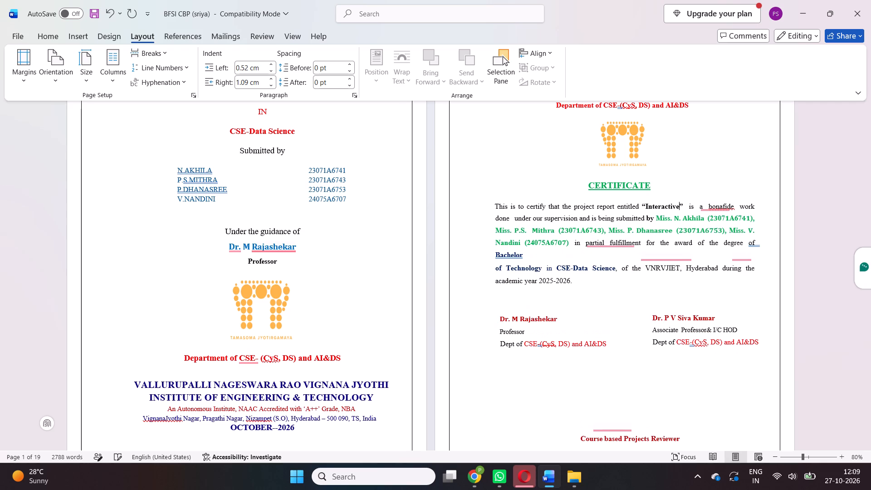
{"action": "key", "text": "space"}
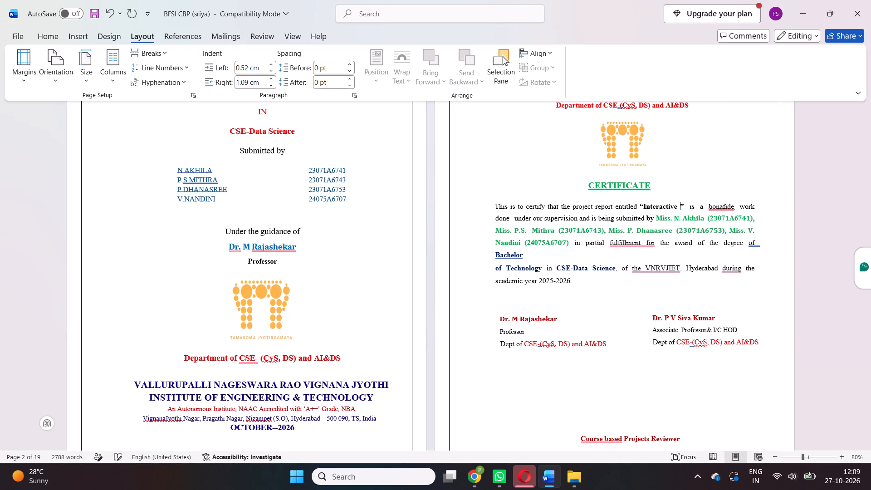
{"action": "type", "text": "tock"}
{"action": "key", "text": "space"}
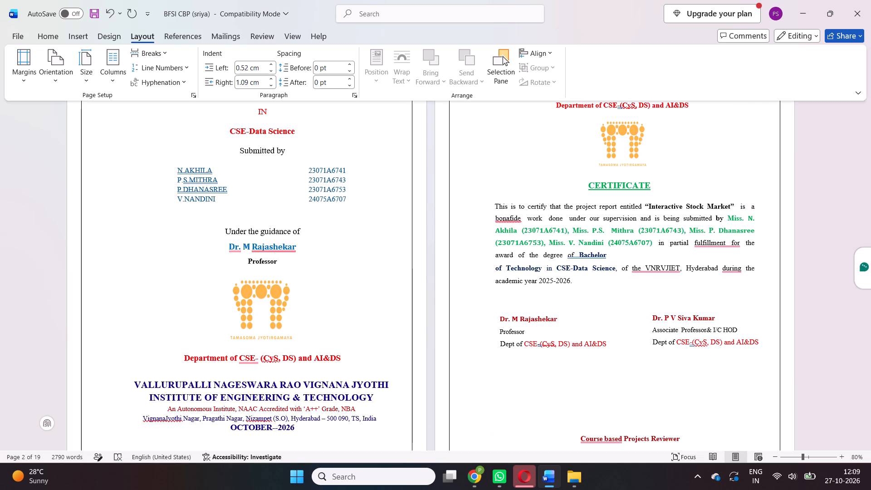
{"action": "key", "text": "a"}
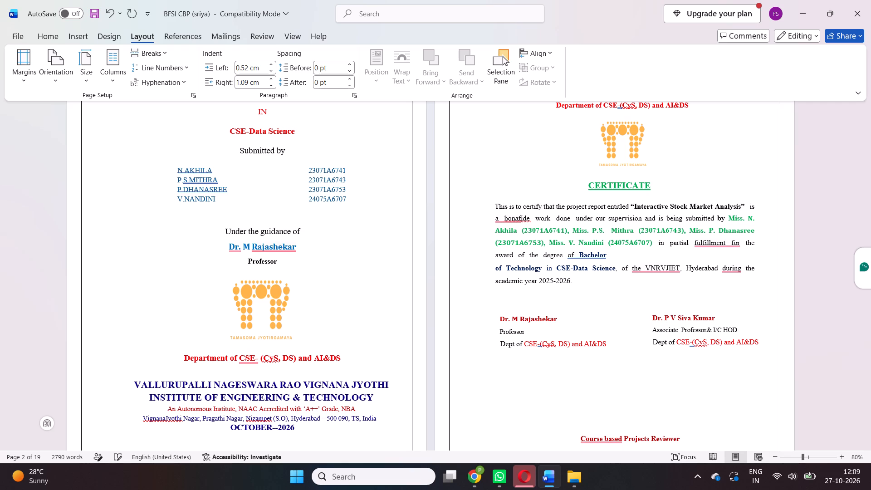
{"action": "key", "text": "space"}
{"action": "type", "text": "and"}
{"action": "key", "text": "space"}
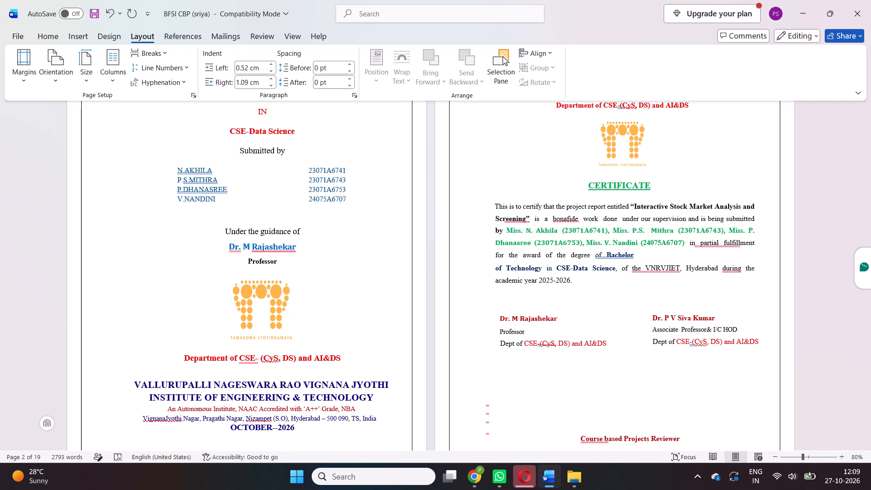
{"action": "key", "text": "space"}
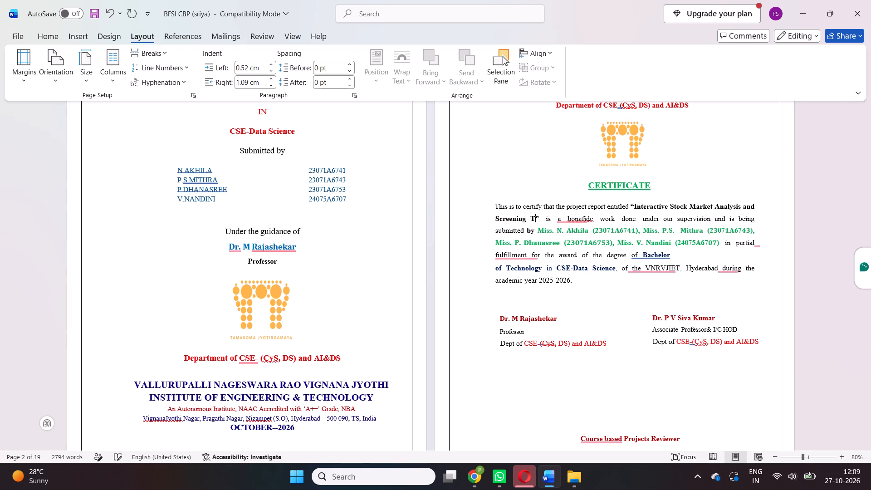
{"action": "type", "text": "ool"}
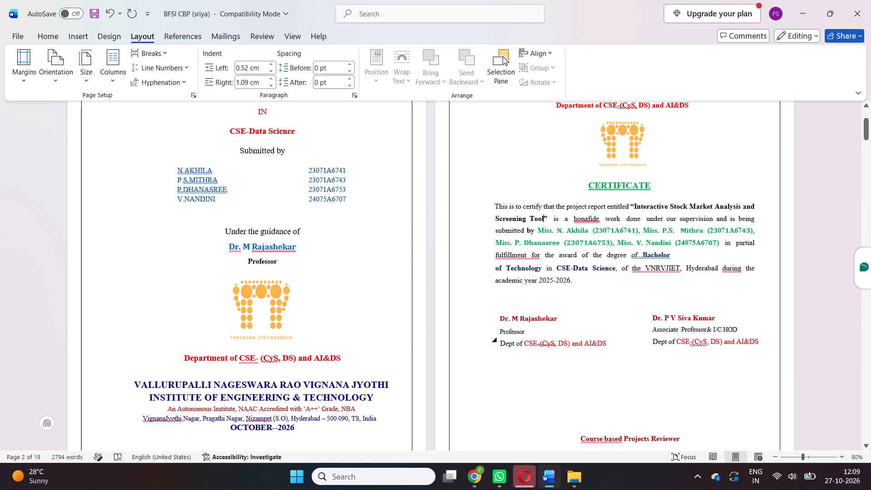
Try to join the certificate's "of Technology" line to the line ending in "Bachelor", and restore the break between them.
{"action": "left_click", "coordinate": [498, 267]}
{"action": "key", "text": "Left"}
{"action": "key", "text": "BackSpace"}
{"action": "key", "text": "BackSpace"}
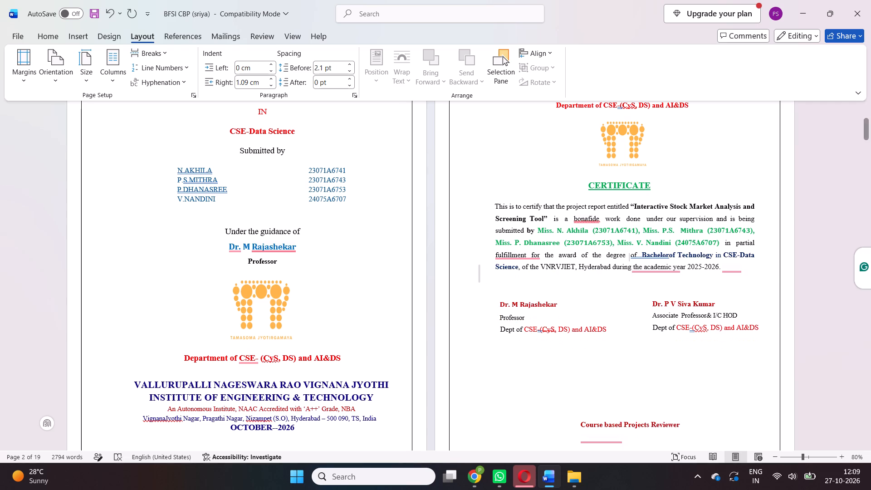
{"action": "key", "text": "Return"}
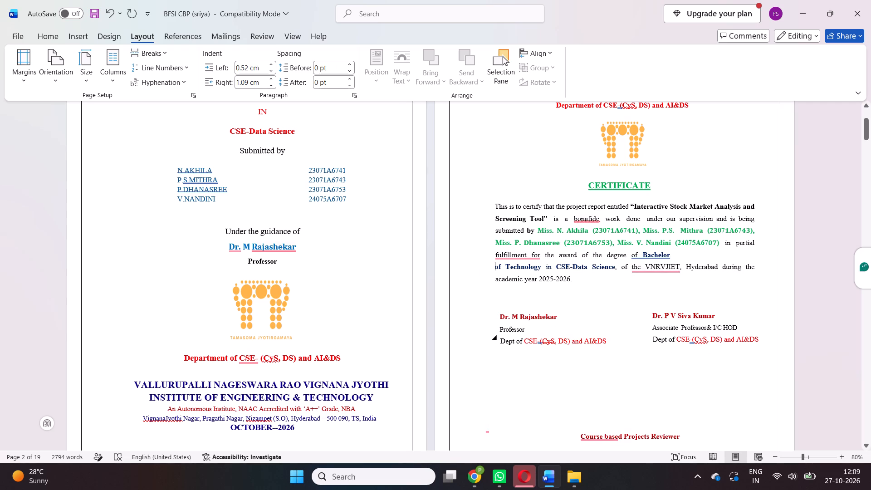
Replace the quoted project title in the declaration paragraph with "Interactive Stock Market Analysis and Screening Tool".
{"action": "scroll", "coordinate": [575, 316], "scroll_direction": "up", "scroll_amount": 2}
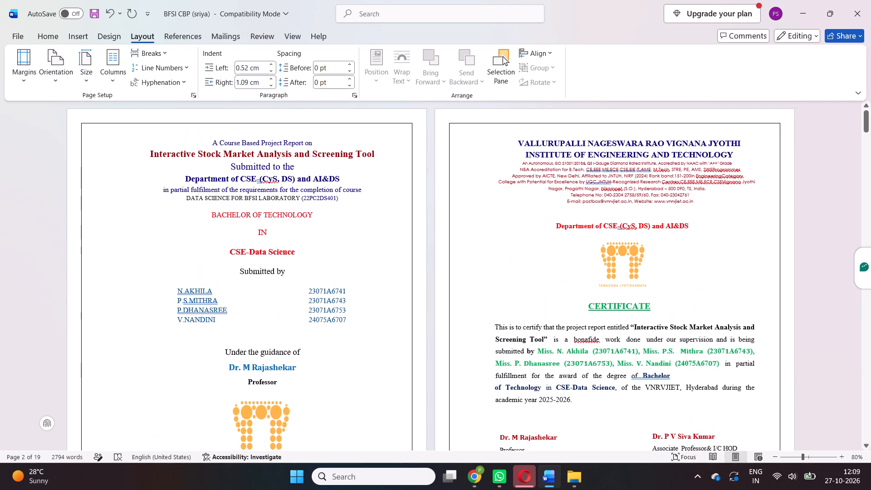
{"action": "scroll", "coordinate": [575, 316], "scroll_direction": "down", "scroll_amount": 5}
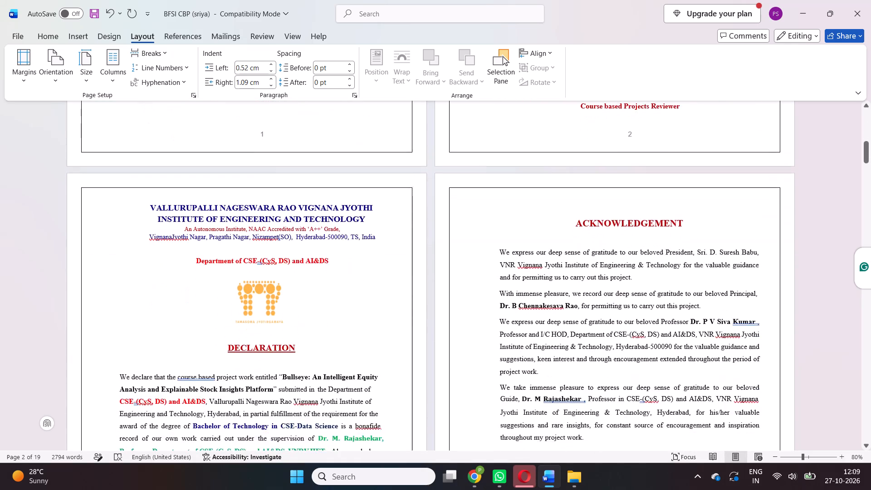
{"action": "scroll", "coordinate": [575, 316], "scroll_direction": "down", "scroll_amount": 1}
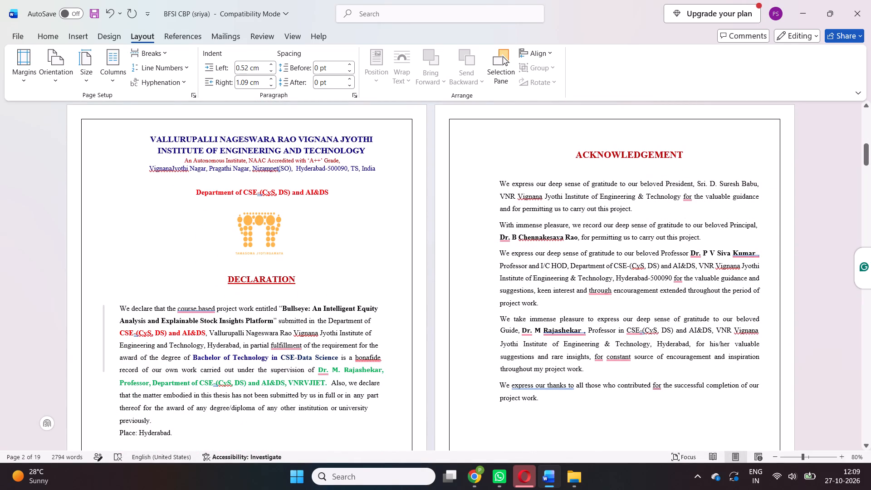
{"action": "left_click_drag", "start_coordinate": [273, 319], "coordinate": [291, 311]}
{"action": "key", "text": "BackSpace"}
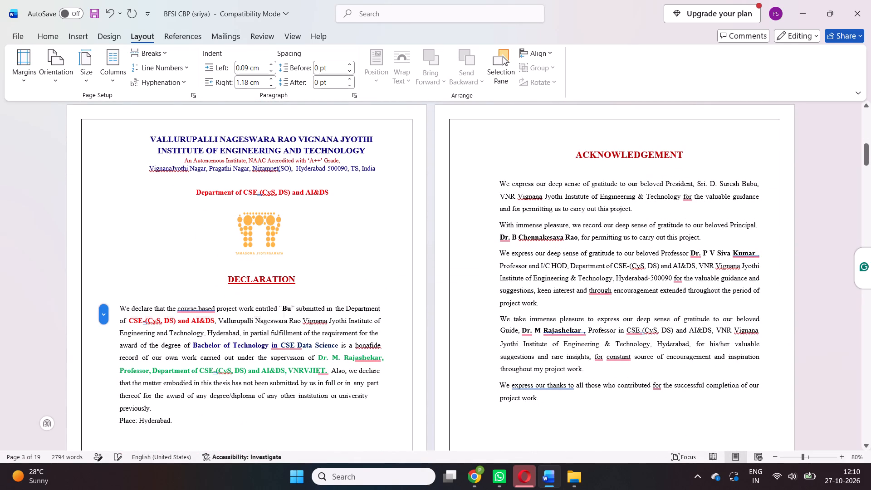
{"action": "key", "text": "Left"}
{"action": "key", "text": "Left"}
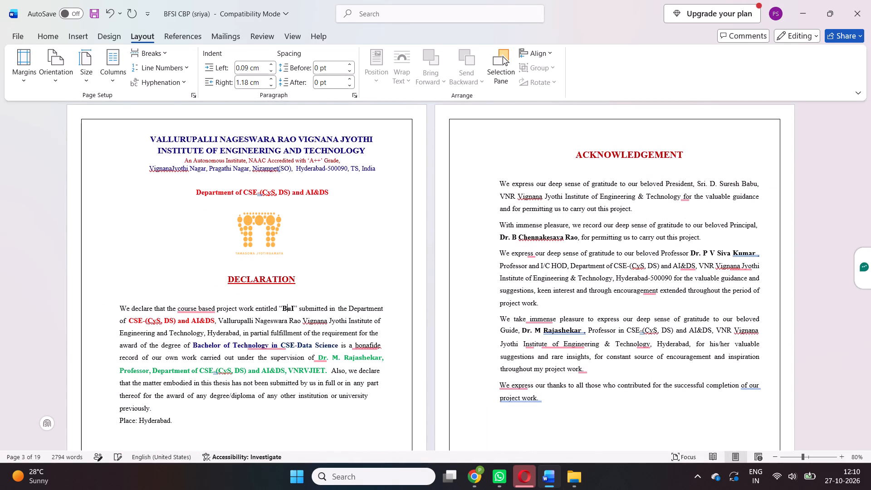
{"action": "key", "text": "Right"}
{"action": "key", "text": "BackSpace"}
{"action": "key", "text": "BackSpace"}
{"action": "key", "text": "Right"}
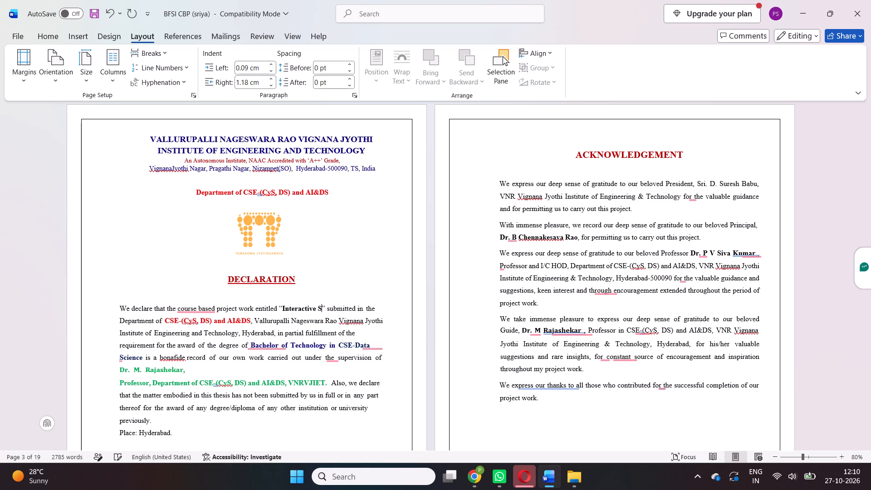
{"action": "type", "text": "arket"}
{"action": "key", "text": "space"}
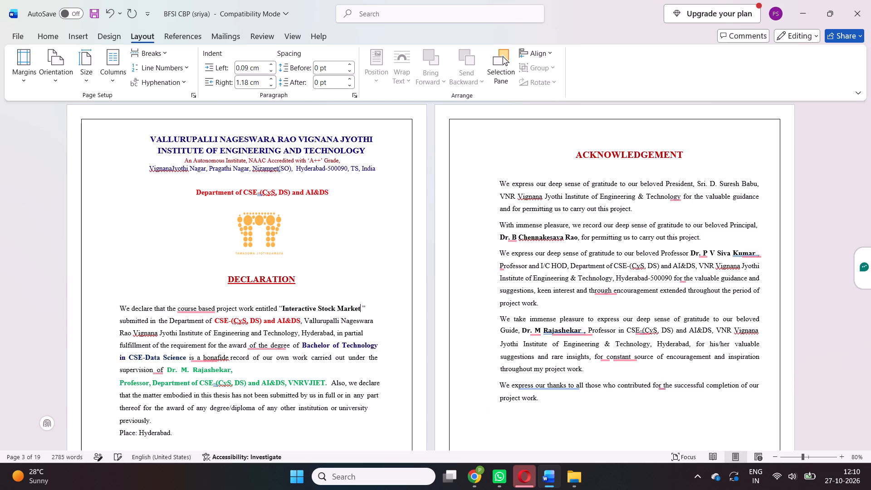
{"action": "key", "text": "a"}
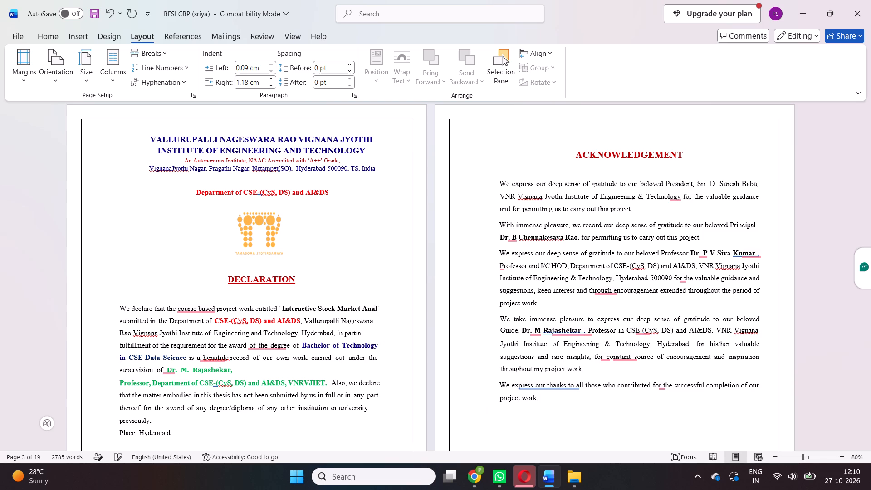
{"action": "key", "text": "space"}
{"action": "type", "text": "and"}
{"action": "key", "text": "space"}
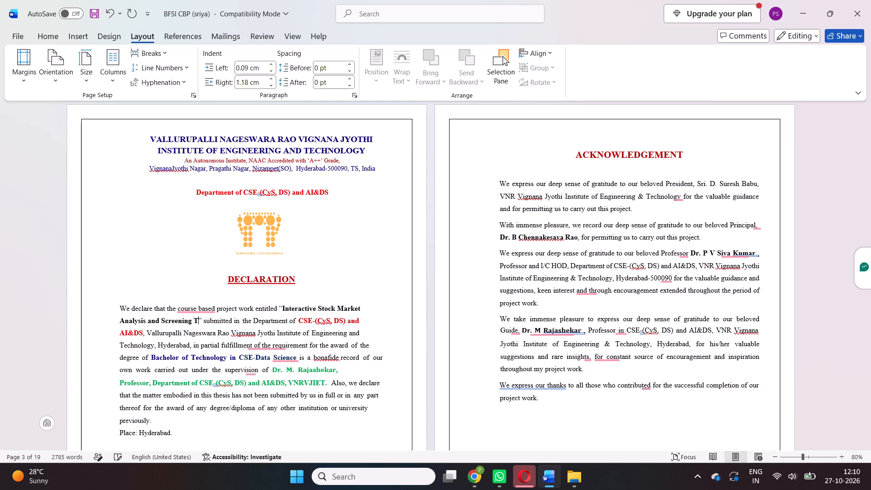
{"action": "type", "text": "ool"}
{"action": "key", "text": "space"}
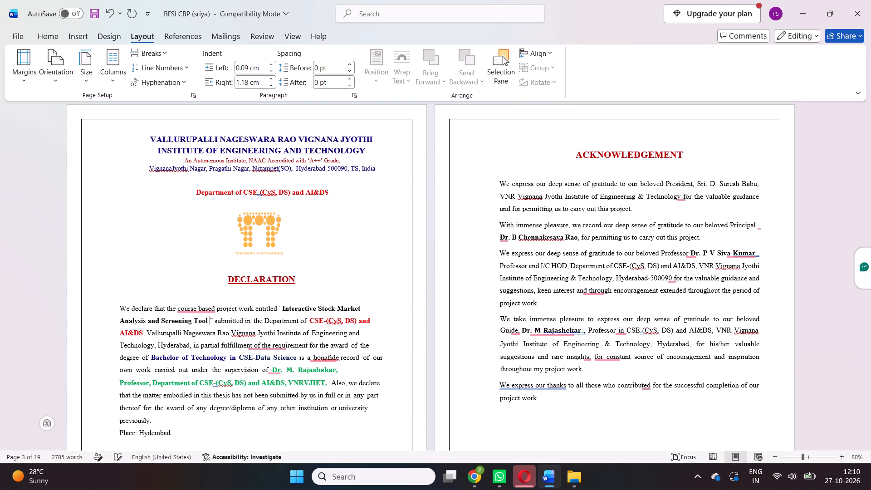
{"action": "key", "text": "BackSpace"}
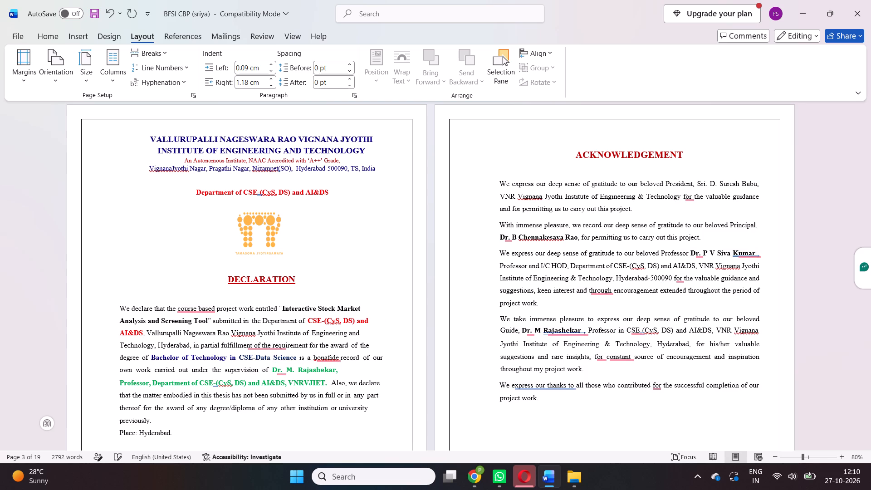
Review the declaration and acknowledgement pages, and check the cover page and certificate for title and layout.
{"action": "scroll", "coordinate": [371, 352], "scroll_direction": "down", "scroll_amount": 1}
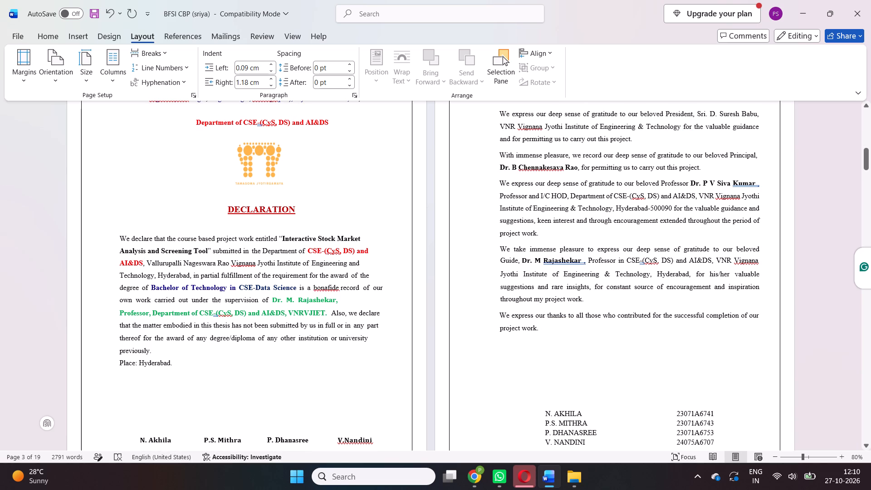
{"action": "scroll", "coordinate": [371, 352], "scroll_direction": "up", "scroll_amount": 1}
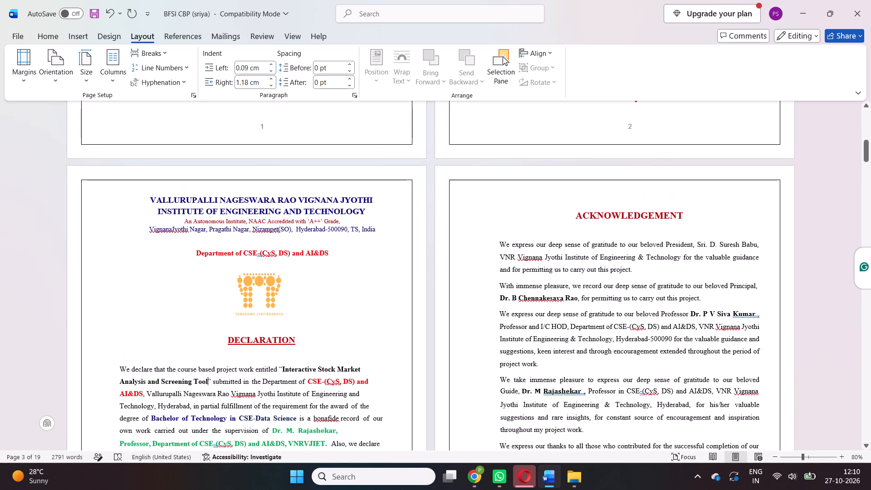
{"action": "scroll", "coordinate": [652, 316], "scroll_direction": "down", "scroll_amount": 1}
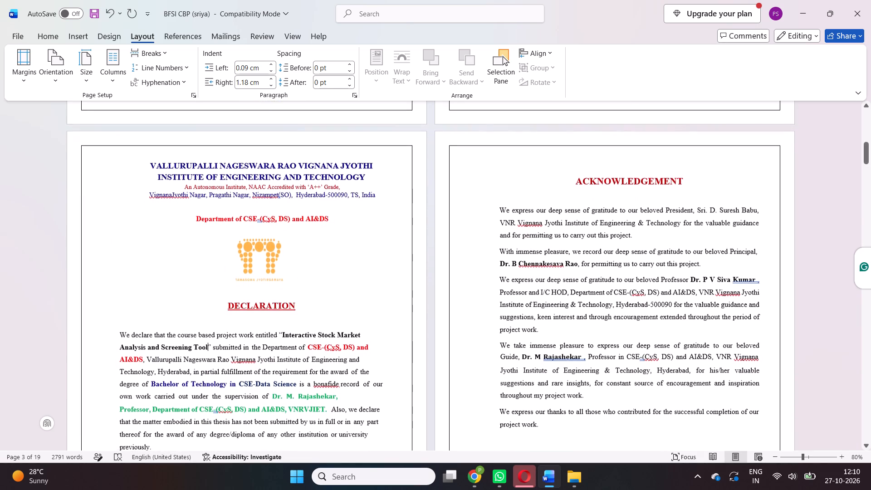
{"action": "scroll", "coordinate": [652, 316], "scroll_direction": "down", "scroll_amount": 1}
{"action": "scroll", "coordinate": [652, 316], "scroll_direction": "up", "scroll_amount": 2}
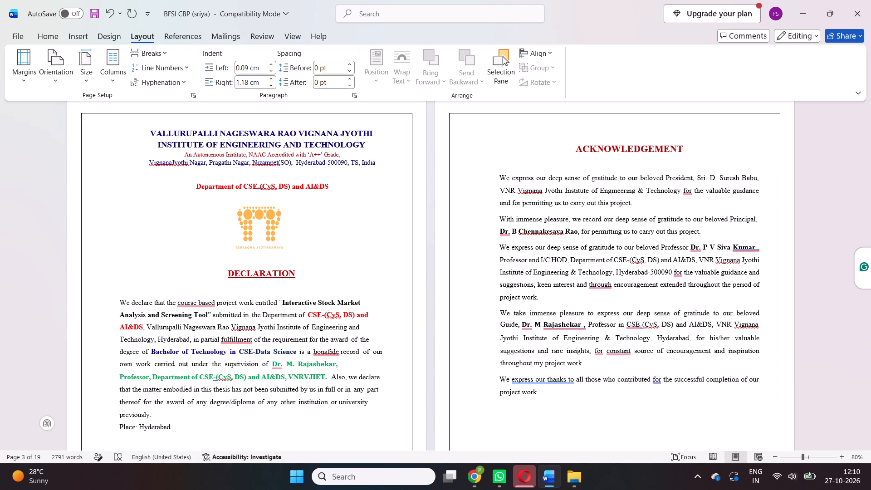
{"action": "scroll", "coordinate": [652, 316], "scroll_direction": "down", "scroll_amount": 2}
{"action": "scroll", "coordinate": [652, 316], "scroll_direction": "up", "scroll_amount": 5}
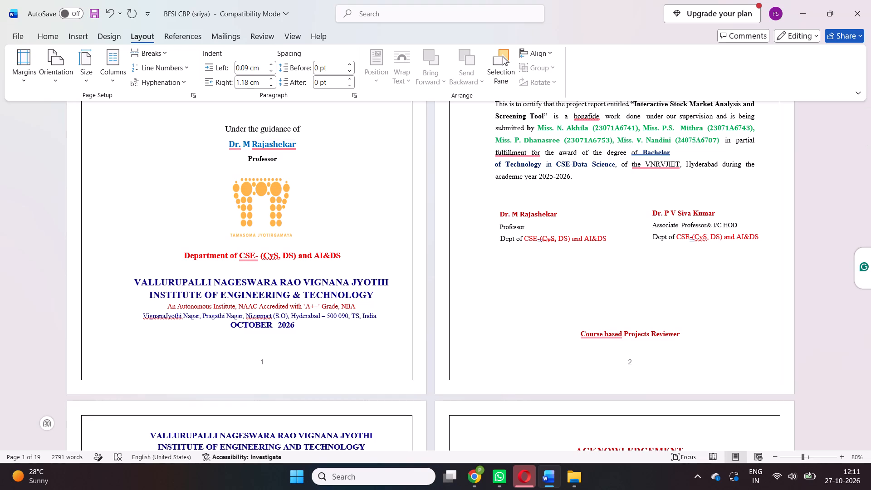
{"action": "scroll", "coordinate": [652, 316], "scroll_direction": "up", "scroll_amount": 3}
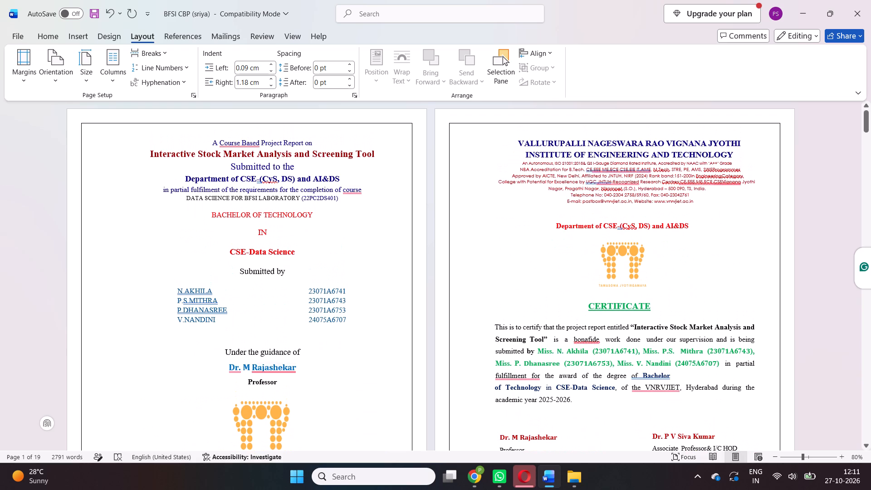
{"action": "scroll", "coordinate": [652, 316], "scroll_direction": "down", "scroll_amount": 3}
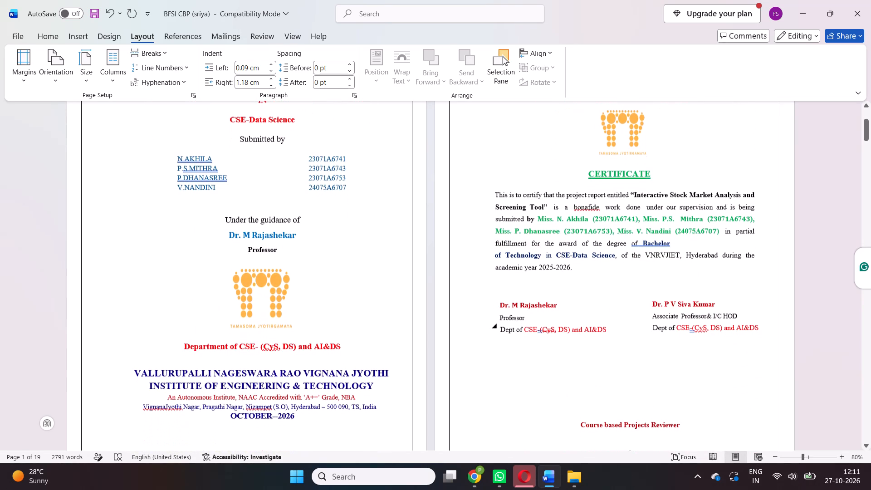
{"action": "scroll", "coordinate": [652, 316], "scroll_direction": "down", "scroll_amount": 1}
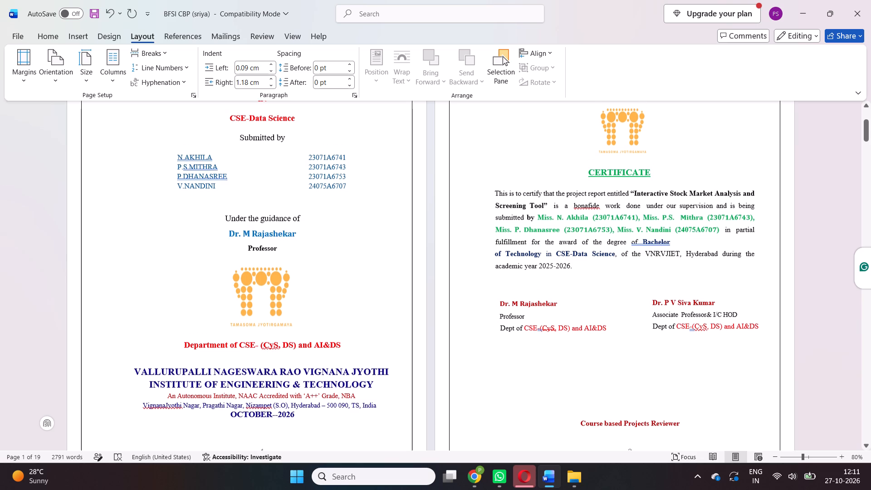
{"action": "scroll", "coordinate": [652, 316], "scroll_direction": "down", "scroll_amount": 1}
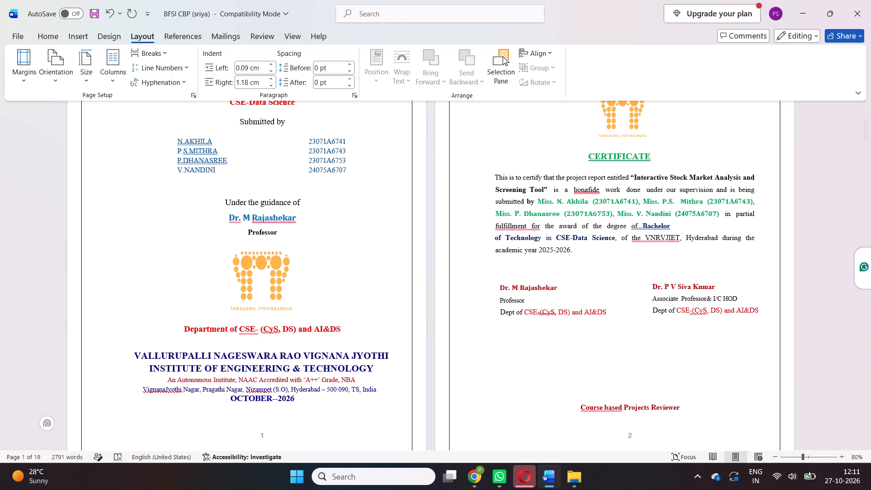
Insert a blank line above the "OCTOBER--2026" date at the bottom of the cover page.
{"action": "scroll", "coordinate": [652, 316], "scroll_direction": "down", "scroll_amount": 1}
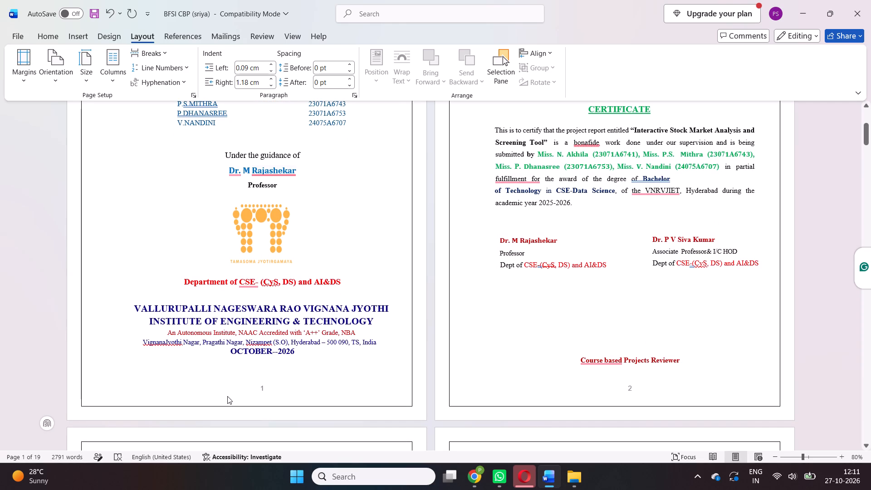
{"action": "left_click", "coordinate": [230, 349]}
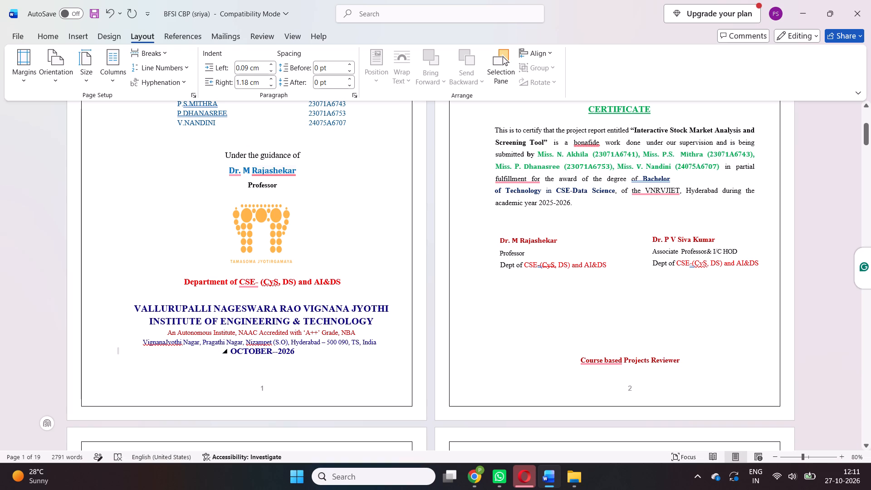
{"action": "key", "text": "Return"}
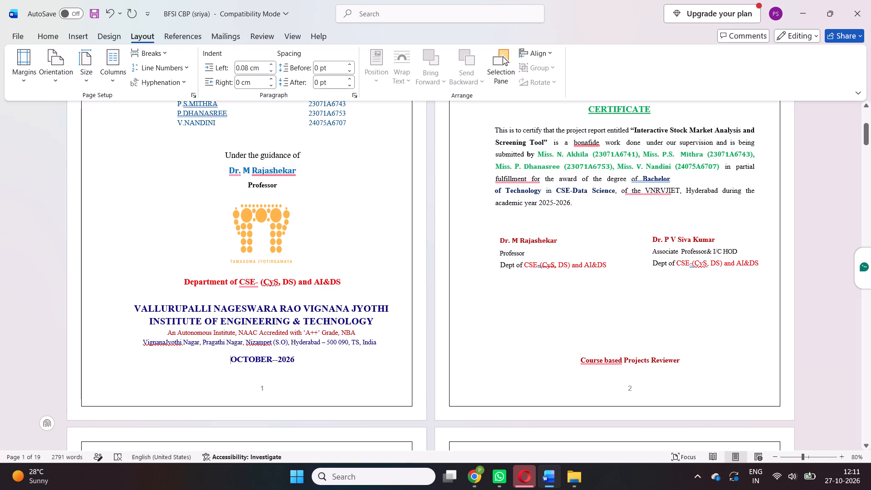
Review the report from the cover page and certificate through the declaration and acknowledgement to the table of contents and abstract.
{"action": "scroll", "coordinate": [396, 296], "scroll_direction": "up", "scroll_amount": 2}
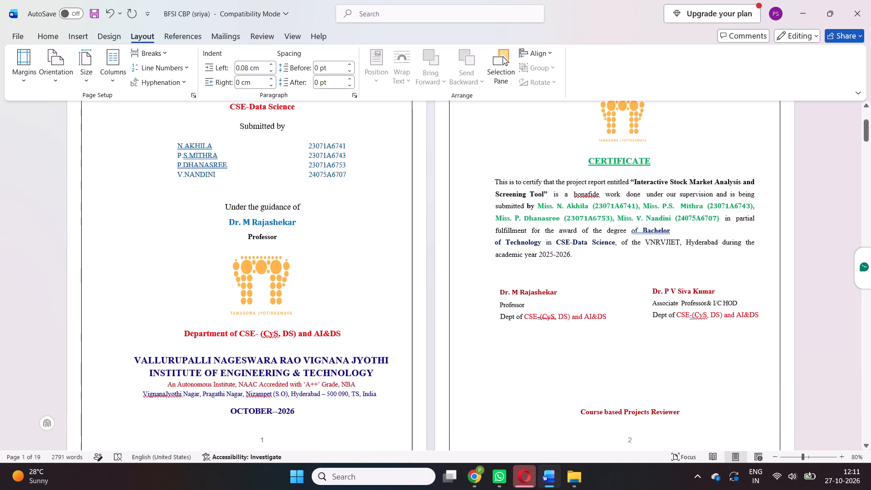
{"action": "scroll", "coordinate": [396, 296], "scroll_direction": "up", "scroll_amount": 2}
{"action": "scroll", "coordinate": [396, 296], "scroll_direction": "right", "scroll_amount": 1}
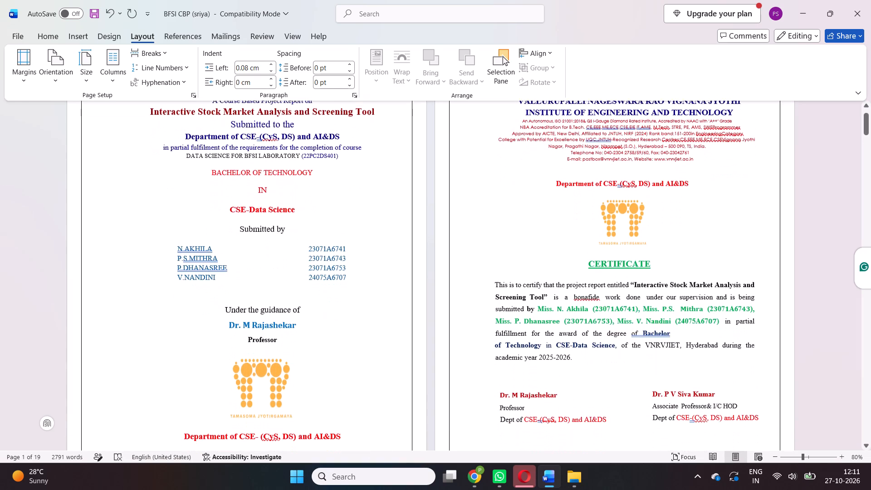
{"action": "scroll", "coordinate": [396, 296], "scroll_direction": "right", "scroll_amount": 3}
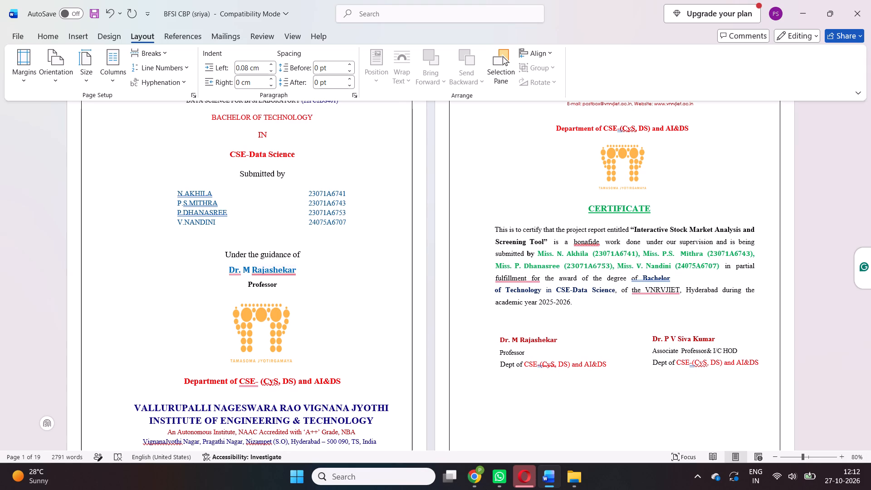
{"action": "scroll", "coordinate": [396, 296], "scroll_direction": "down", "scroll_amount": 3}
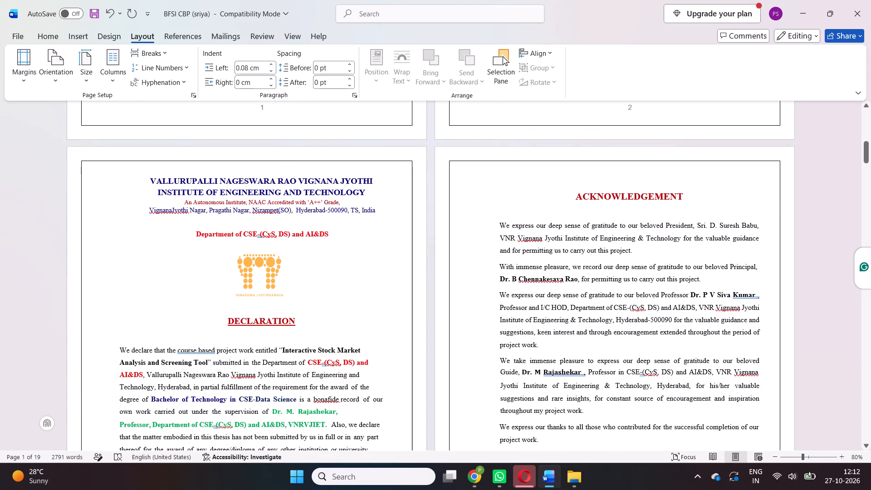
{"action": "scroll", "coordinate": [396, 296], "scroll_direction": "down", "scroll_amount": 1}
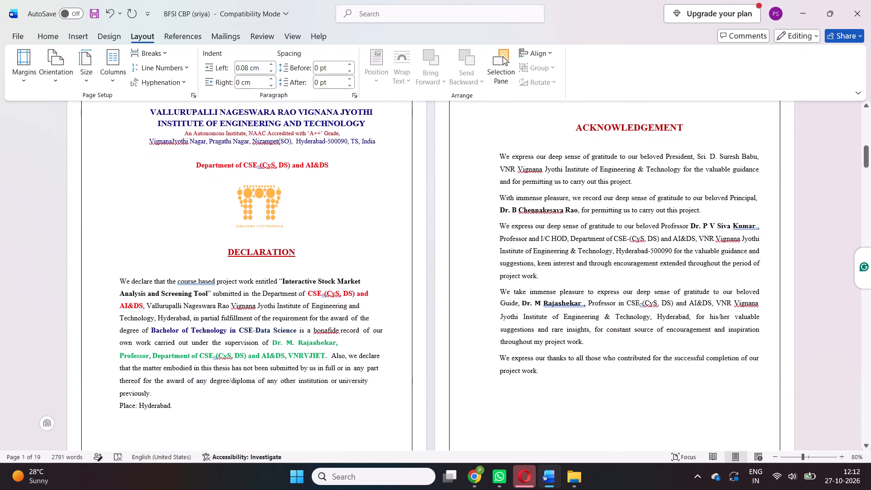
{"action": "scroll", "coordinate": [396, 296], "scroll_direction": "down", "scroll_amount": 2}
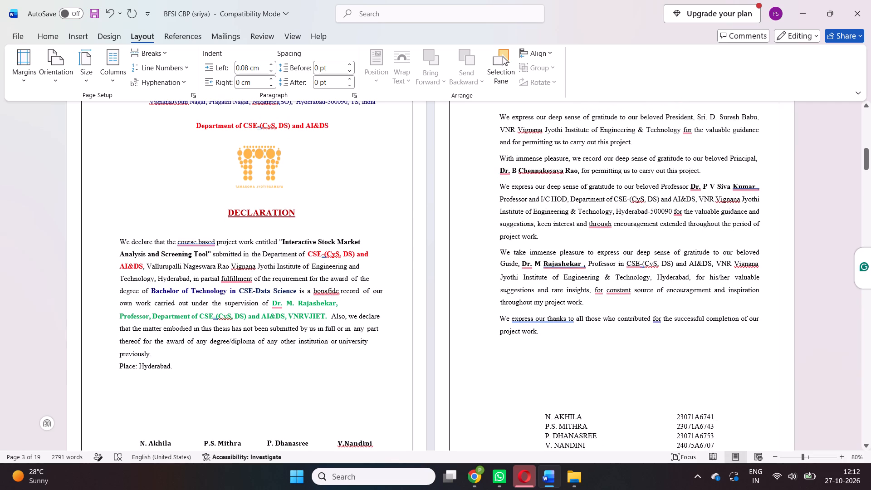
{"action": "scroll", "coordinate": [396, 296], "scroll_direction": "down", "scroll_amount": 1}
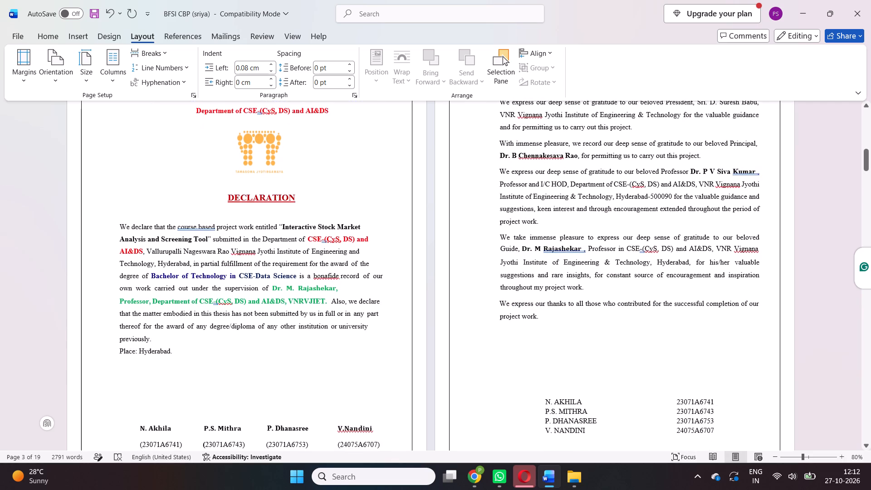
{"action": "scroll", "coordinate": [396, 296], "scroll_direction": "down", "scroll_amount": 1}
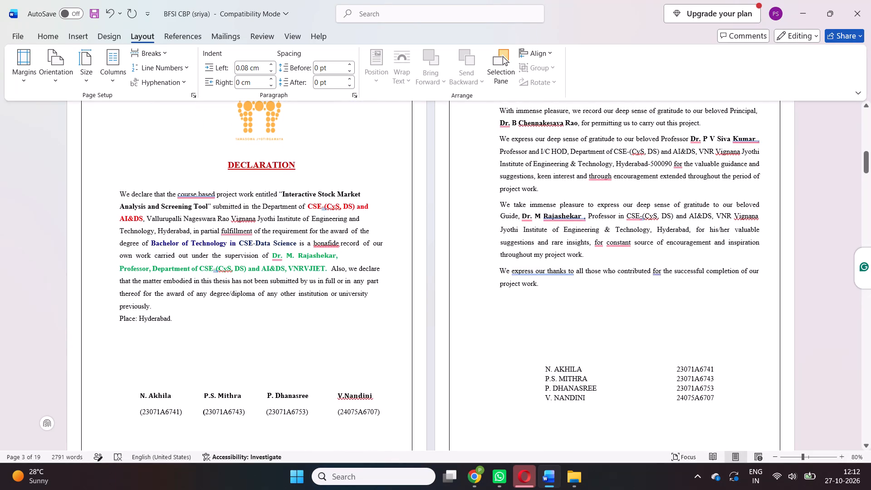
{"action": "scroll", "coordinate": [396, 296], "scroll_direction": "up", "scroll_amount": 2}
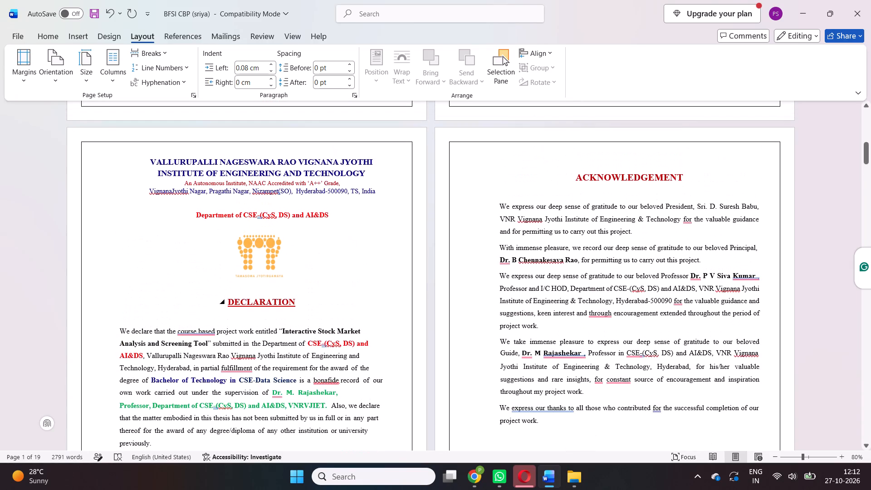
{"action": "scroll", "coordinate": [396, 296], "scroll_direction": "down", "scroll_amount": 5}
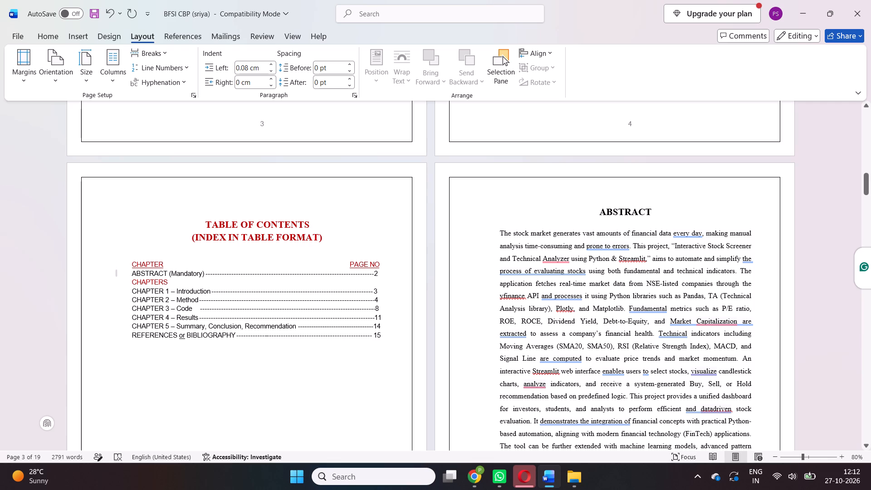
{"action": "scroll", "coordinate": [204, 274], "scroll_direction": "down", "scroll_amount": 1}
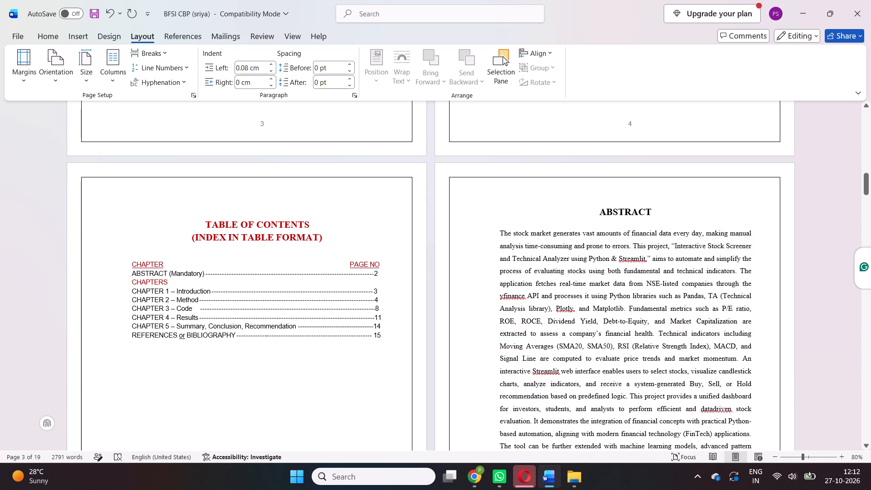
{"action": "scroll", "coordinate": [204, 274], "scroll_direction": "down", "scroll_amount": 1}
{"action": "scroll", "coordinate": [204, 274], "scroll_direction": "up", "scroll_amount": 1}
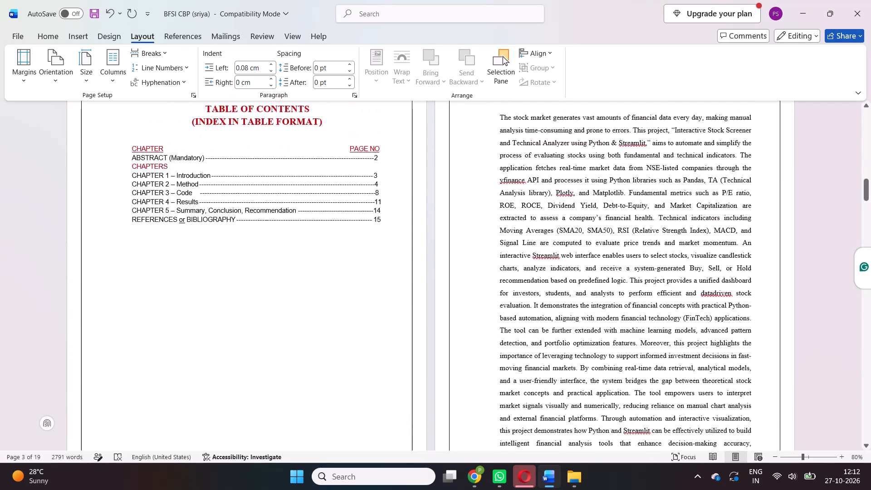
Review the report's layout from the table of contents and abstract through the Introduction, Method and Code chapters to Results.
{"action": "scroll", "coordinate": [204, 274], "scroll_direction": "down", "scroll_amount": 1}
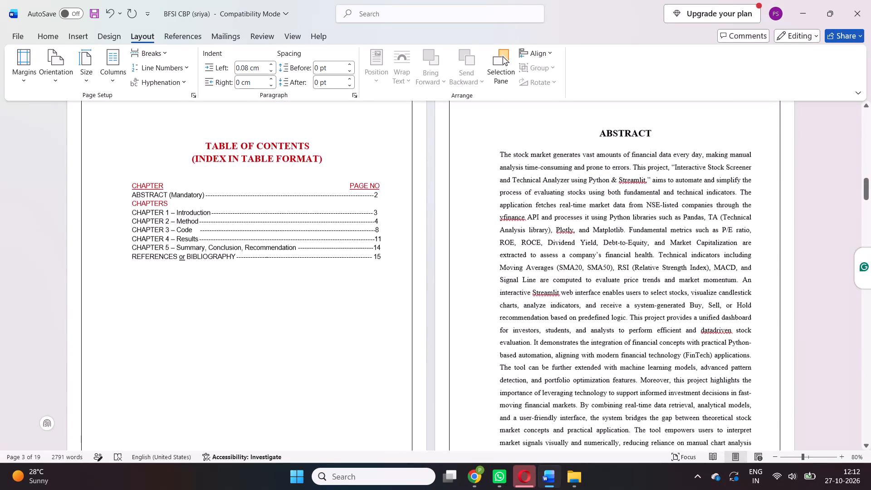
{"action": "scroll", "coordinate": [204, 274], "scroll_direction": "down", "scroll_amount": 2}
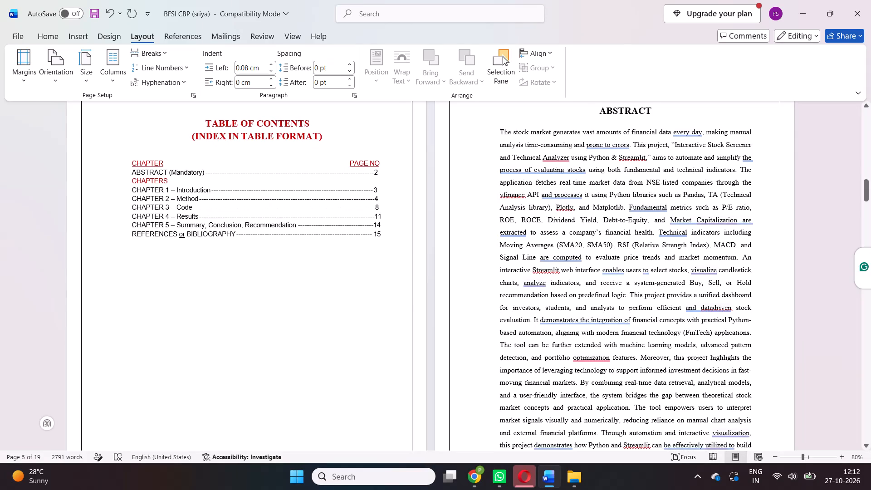
{"action": "scroll", "coordinate": [204, 274], "scroll_direction": "down", "scroll_amount": 6}
{"action": "scroll", "coordinate": [204, 274], "scroll_direction": "up", "scroll_amount": 9}
{"action": "scroll", "coordinate": [204, 274], "scroll_direction": "down", "scroll_amount": 3}
{"action": "scroll", "coordinate": [204, 274], "scroll_direction": "up", "scroll_amount": 1}
{"action": "scroll", "coordinate": [204, 274], "scroll_direction": "down", "scroll_amount": 4}
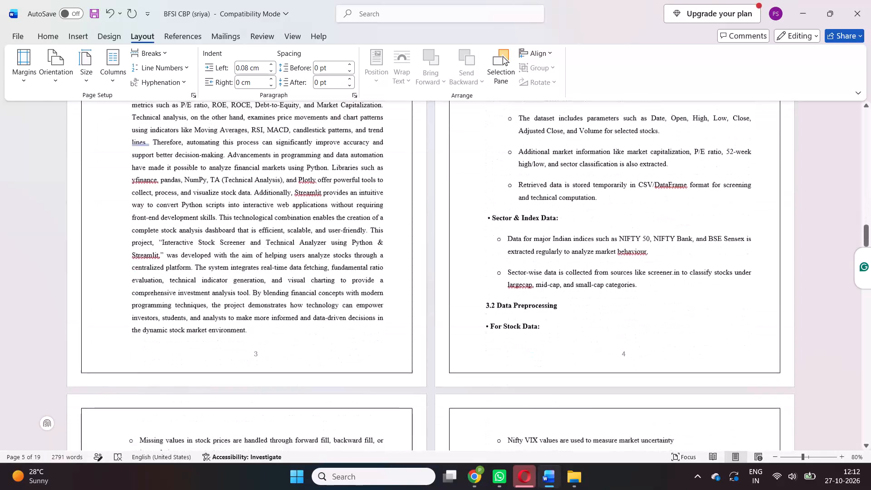
{"action": "scroll", "coordinate": [204, 274], "scroll_direction": "up", "scroll_amount": 1}
{"action": "scroll", "coordinate": [204, 274], "scroll_direction": "down", "scroll_amount": 3}
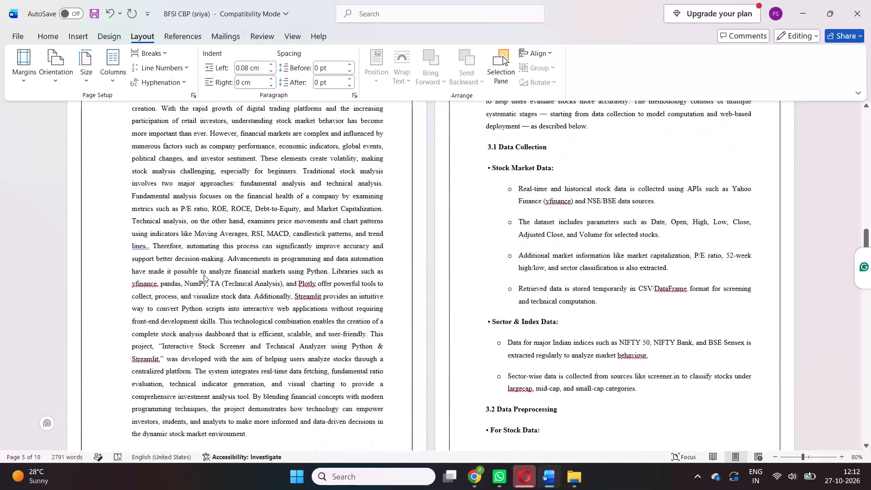
{"action": "scroll", "coordinate": [204, 274], "scroll_direction": "down", "scroll_amount": 3}
{"action": "scroll", "coordinate": [204, 274], "scroll_direction": "up", "scroll_amount": 1}
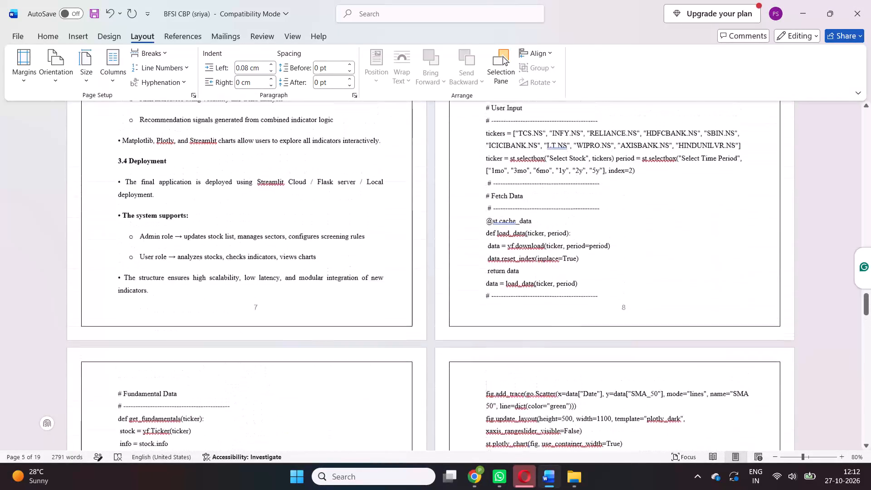
{"action": "scroll", "coordinate": [204, 274], "scroll_direction": "up", "scroll_amount": 1}
{"action": "scroll", "coordinate": [204, 274], "scroll_direction": "down", "scroll_amount": 1}
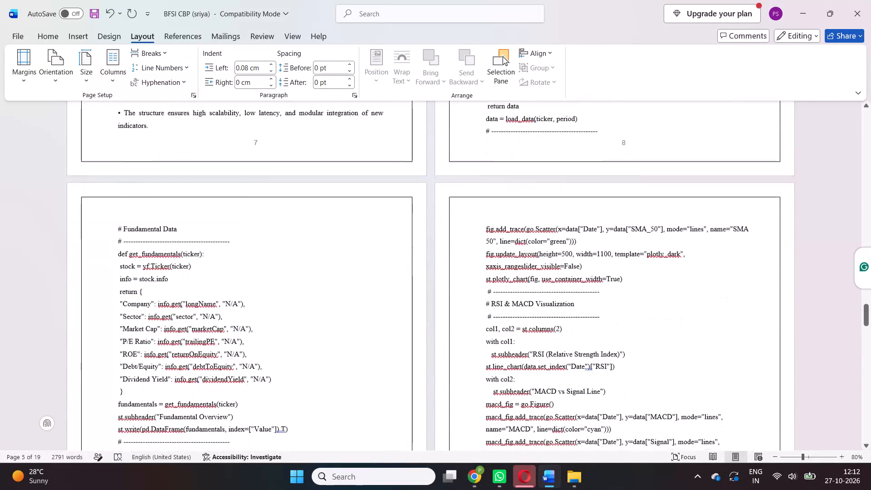
{"action": "scroll", "coordinate": [204, 274], "scroll_direction": "down", "scroll_amount": 3}
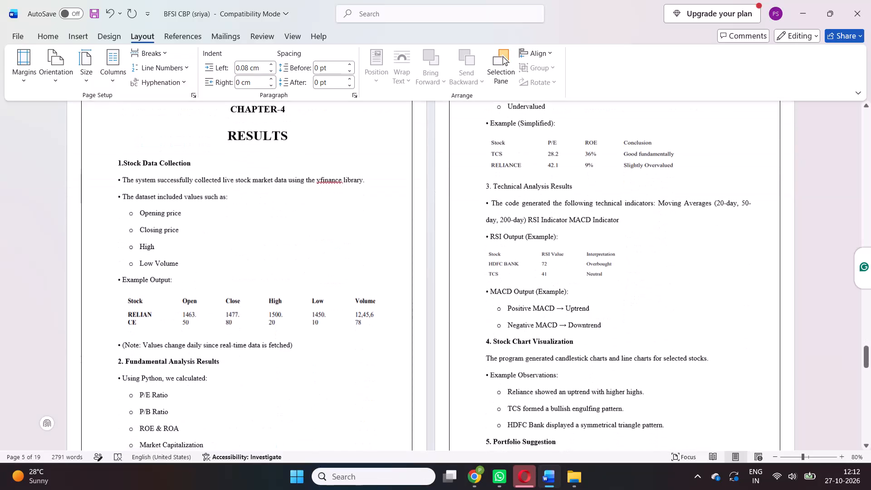
{"action": "scroll", "coordinate": [204, 274], "scroll_direction": "up", "scroll_amount": 1}
{"action": "scroll", "coordinate": [228, 276], "scroll_direction": "down", "scroll_amount": 1}
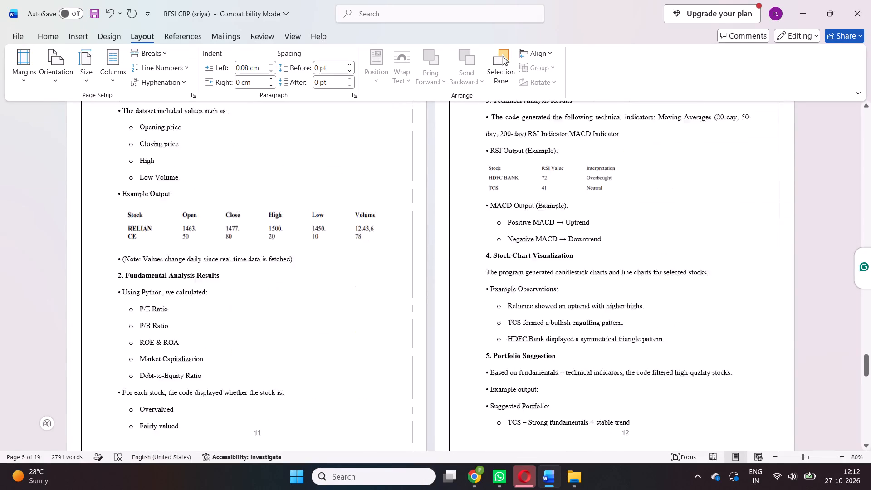
{"action": "scroll", "coordinate": [228, 276], "scroll_direction": "down", "scroll_amount": 2}
{"action": "scroll", "coordinate": [228, 276], "scroll_direction": "up", "scroll_amount": 9}
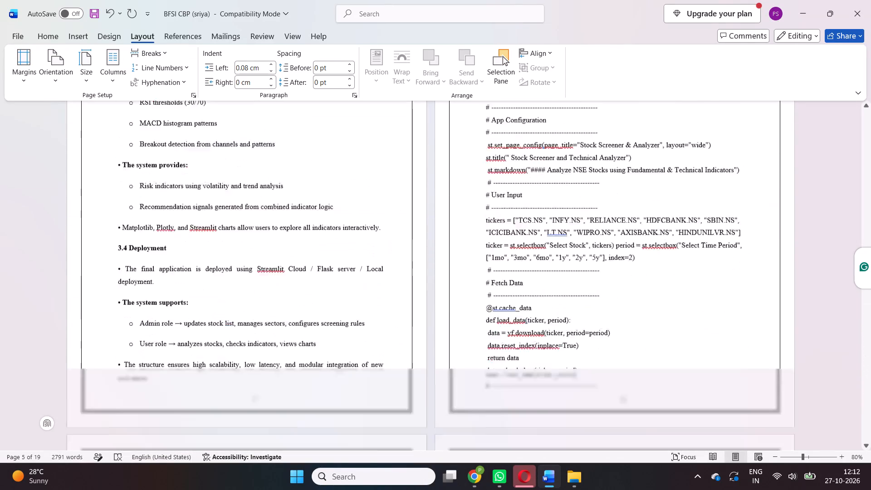
{"action": "scroll", "coordinate": [228, 276], "scroll_direction": "up", "scroll_amount": 4}
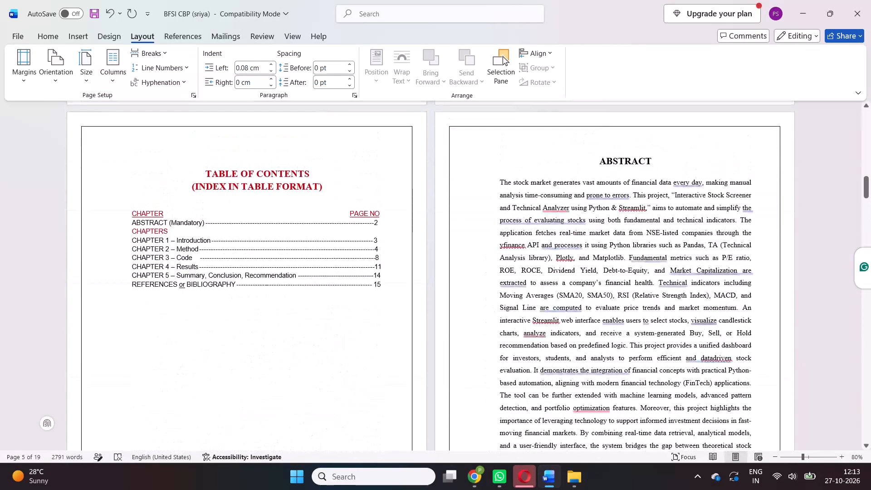
Replace the blank line between the Chapter 3 CODE heading and the first import statement with a fresh one.
{"action": "scroll", "coordinate": [228, 276], "scroll_direction": "down", "scroll_amount": 5}
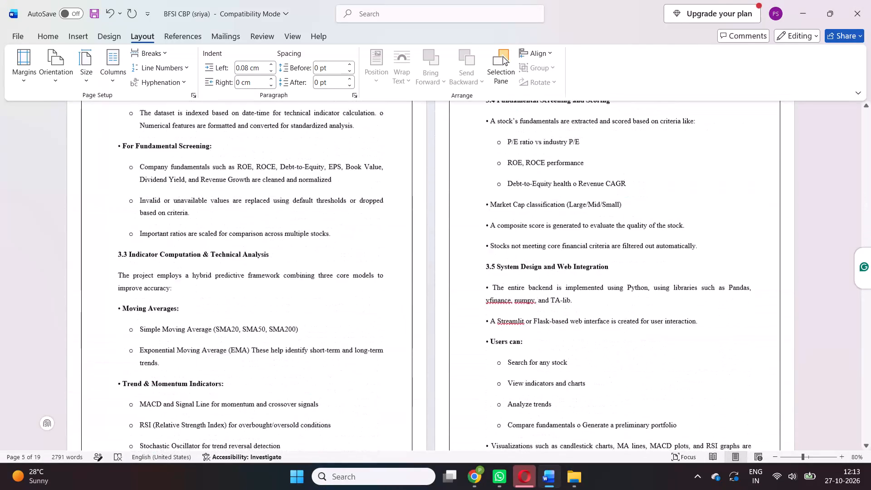
{"action": "scroll", "coordinate": [228, 276], "scroll_direction": "down", "scroll_amount": 1}
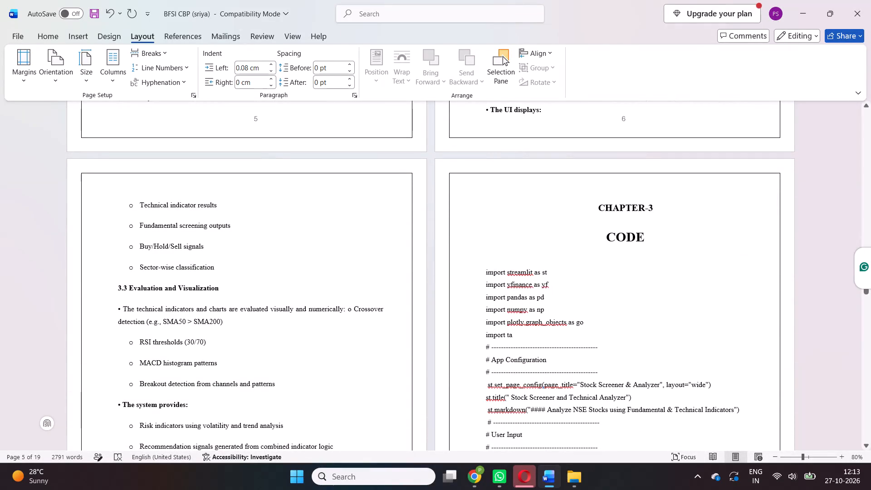
{"action": "left_click", "coordinate": [493, 262]}
{"action": "key", "text": "BackSpace"}
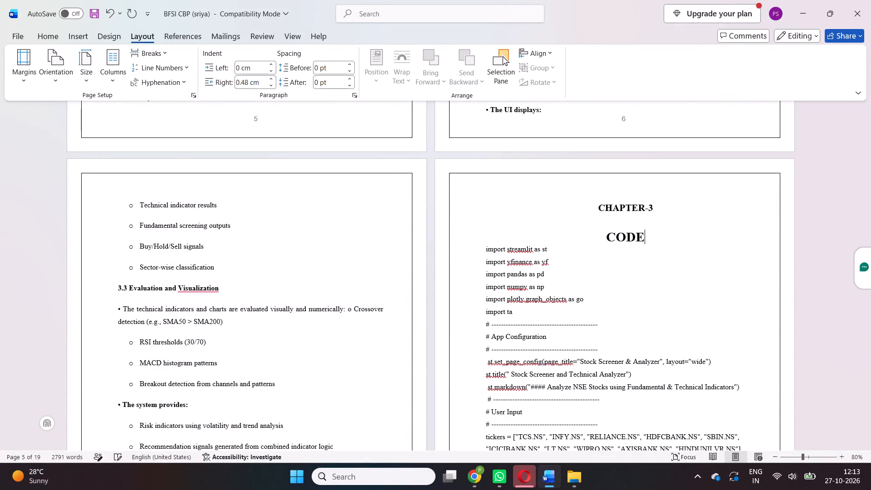
{"action": "key", "text": "Return"}
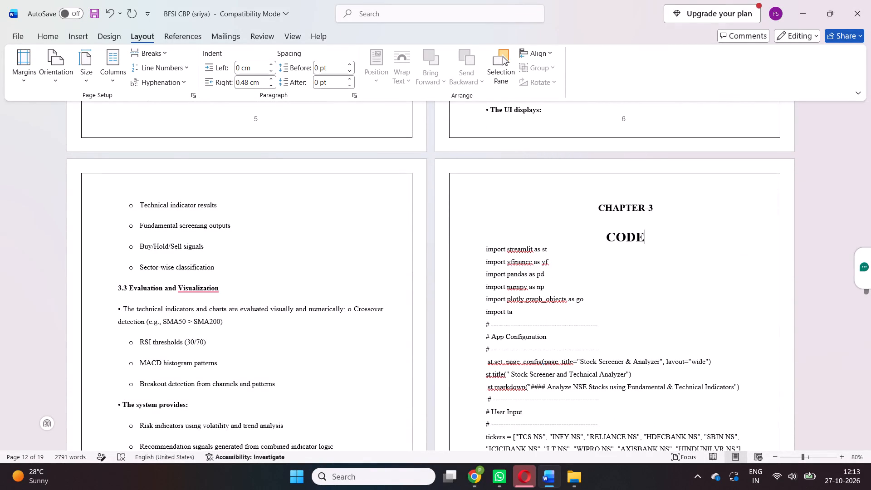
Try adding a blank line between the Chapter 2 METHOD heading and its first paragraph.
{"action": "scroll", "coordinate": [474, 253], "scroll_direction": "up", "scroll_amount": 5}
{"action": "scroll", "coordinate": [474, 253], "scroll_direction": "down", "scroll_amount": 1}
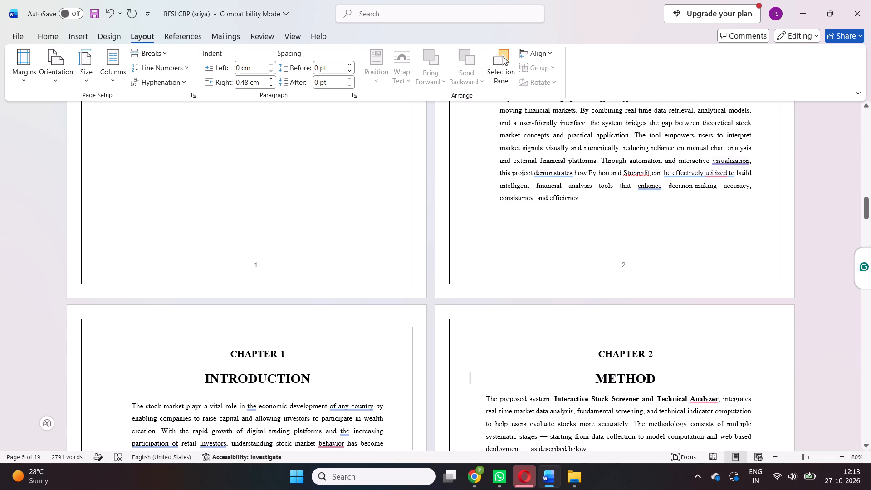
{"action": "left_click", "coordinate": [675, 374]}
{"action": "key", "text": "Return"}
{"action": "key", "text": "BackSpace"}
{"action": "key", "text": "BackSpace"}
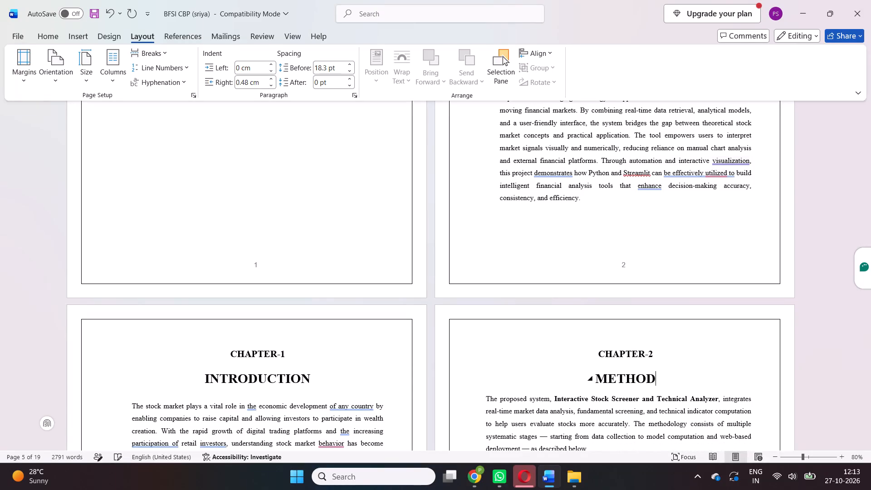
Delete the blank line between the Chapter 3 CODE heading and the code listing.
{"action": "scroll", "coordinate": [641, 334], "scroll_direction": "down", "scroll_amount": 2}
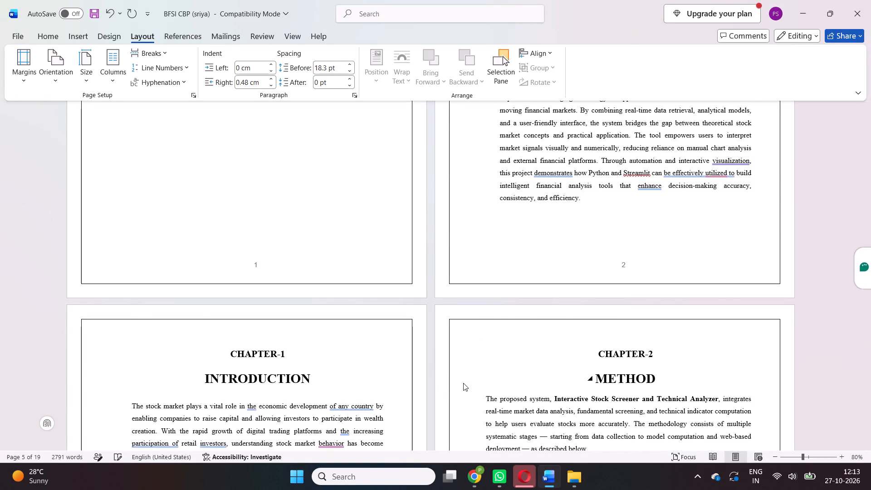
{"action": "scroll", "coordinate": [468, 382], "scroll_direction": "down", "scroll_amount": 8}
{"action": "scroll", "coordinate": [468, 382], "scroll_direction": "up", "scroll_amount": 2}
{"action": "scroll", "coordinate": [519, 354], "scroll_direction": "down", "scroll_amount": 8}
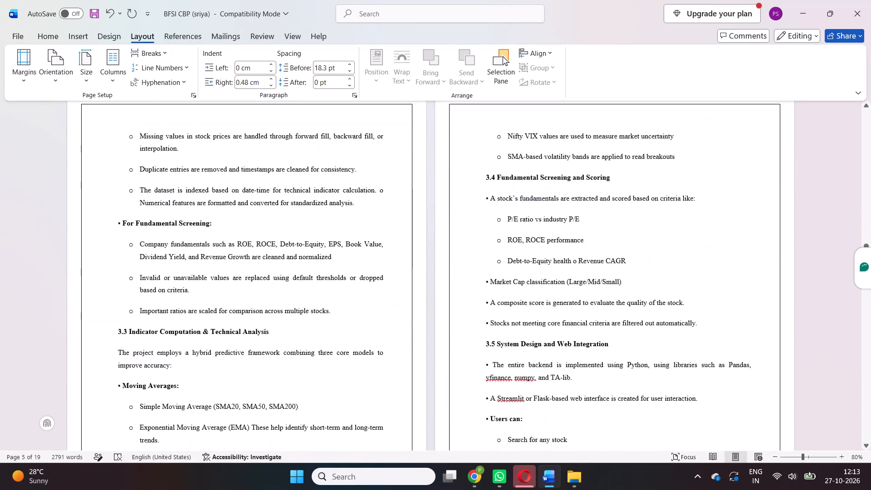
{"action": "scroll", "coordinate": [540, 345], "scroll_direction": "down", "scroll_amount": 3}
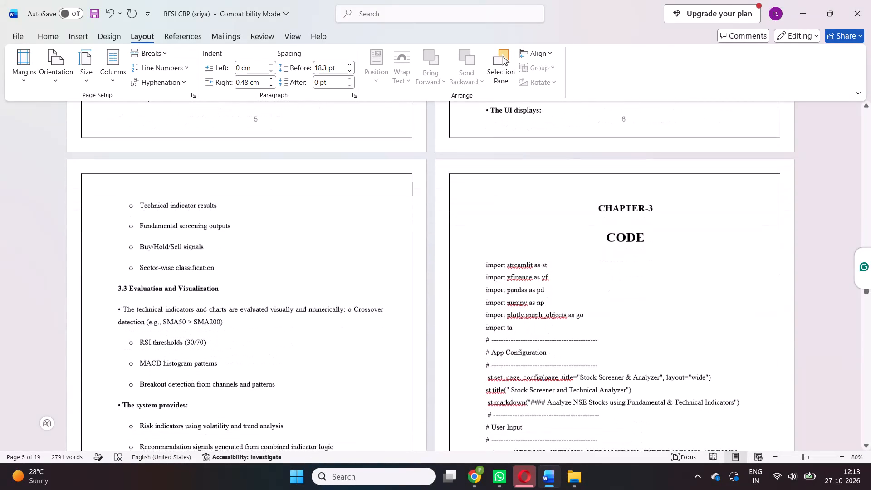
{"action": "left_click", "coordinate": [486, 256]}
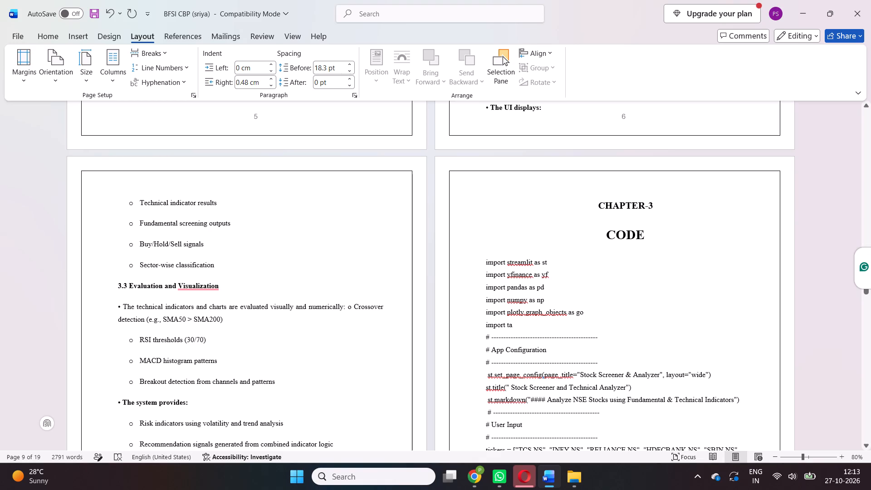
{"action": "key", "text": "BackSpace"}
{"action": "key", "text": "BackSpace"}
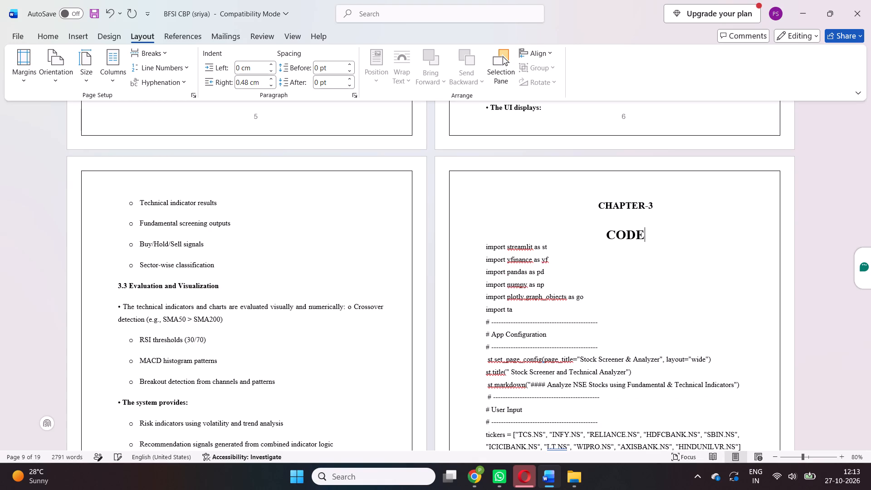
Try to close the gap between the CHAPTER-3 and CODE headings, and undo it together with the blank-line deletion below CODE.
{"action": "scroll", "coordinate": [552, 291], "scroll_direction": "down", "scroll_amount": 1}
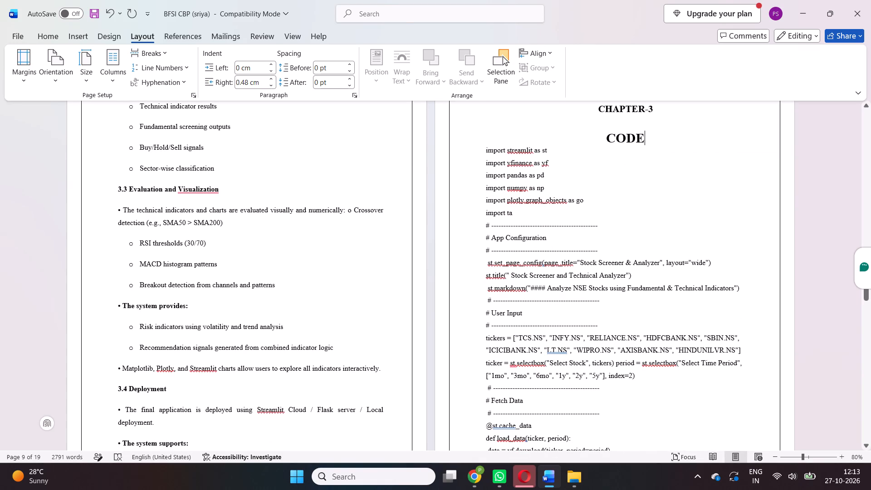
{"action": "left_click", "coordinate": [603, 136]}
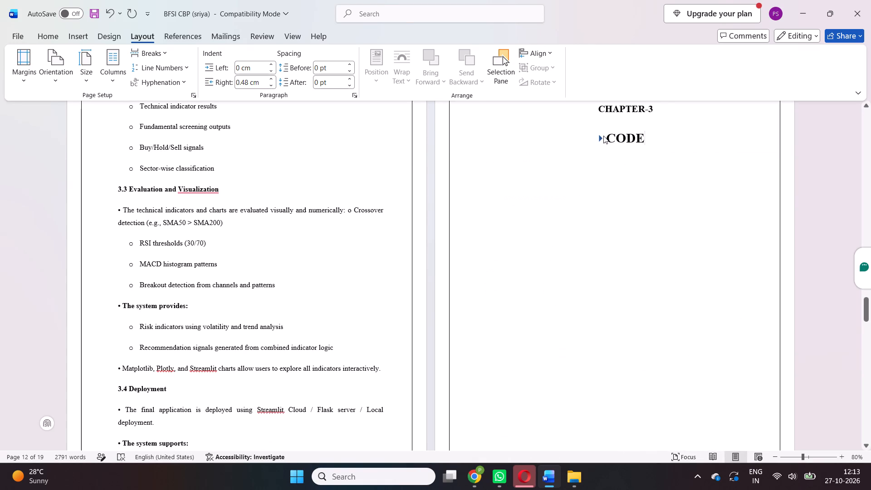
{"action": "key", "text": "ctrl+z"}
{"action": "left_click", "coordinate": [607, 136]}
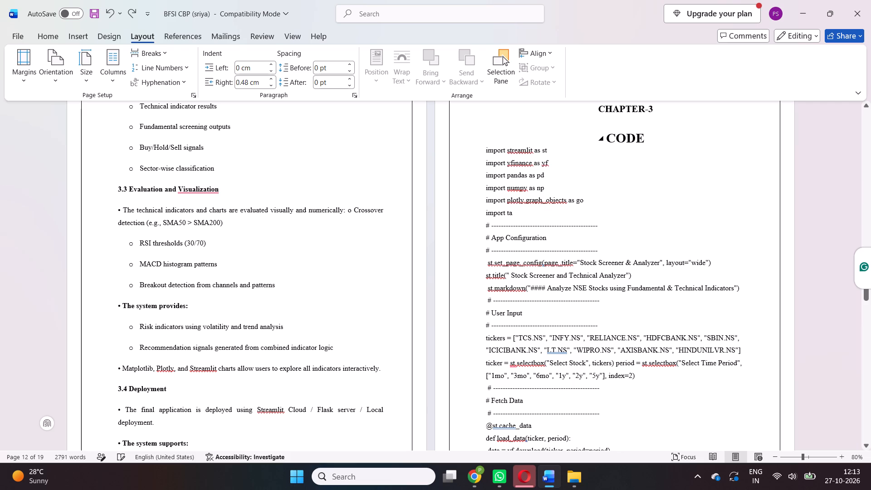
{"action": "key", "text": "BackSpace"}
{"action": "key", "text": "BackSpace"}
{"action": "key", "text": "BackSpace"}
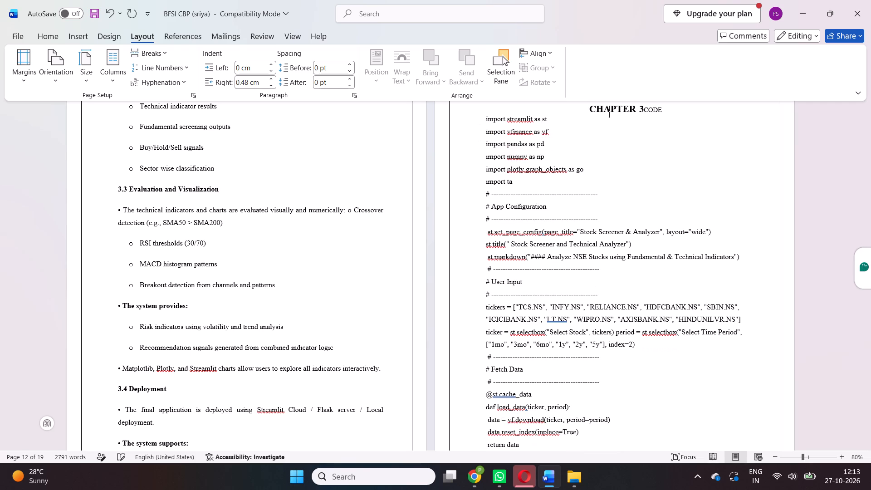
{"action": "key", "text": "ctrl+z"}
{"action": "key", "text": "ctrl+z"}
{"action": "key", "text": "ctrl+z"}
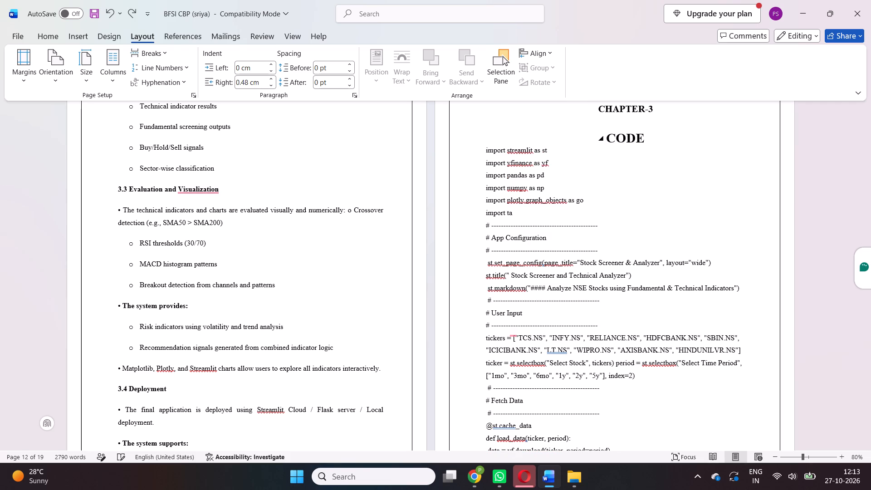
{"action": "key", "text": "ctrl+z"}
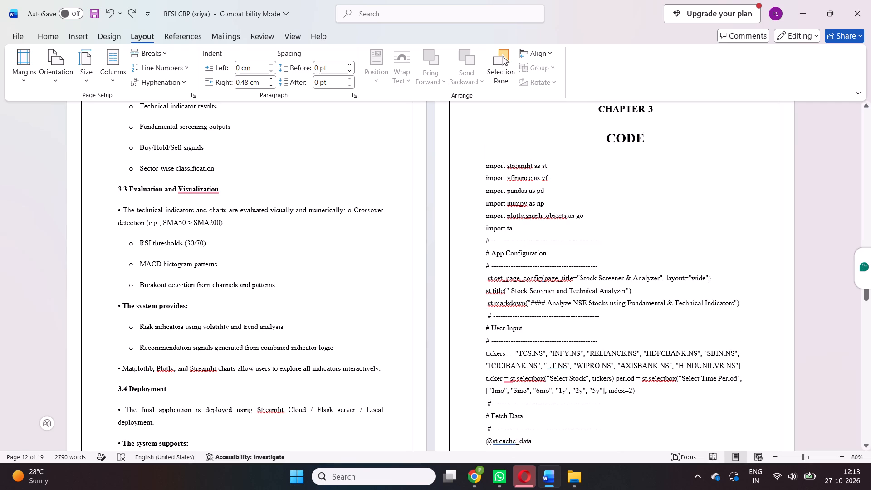
Compare the position and spacing of the Chapter 4 RESULTS heading with the Chapter 1 and Chapter 2 headings.
{"action": "scroll", "coordinate": [607, 246], "scroll_direction": "down", "scroll_amount": 6}
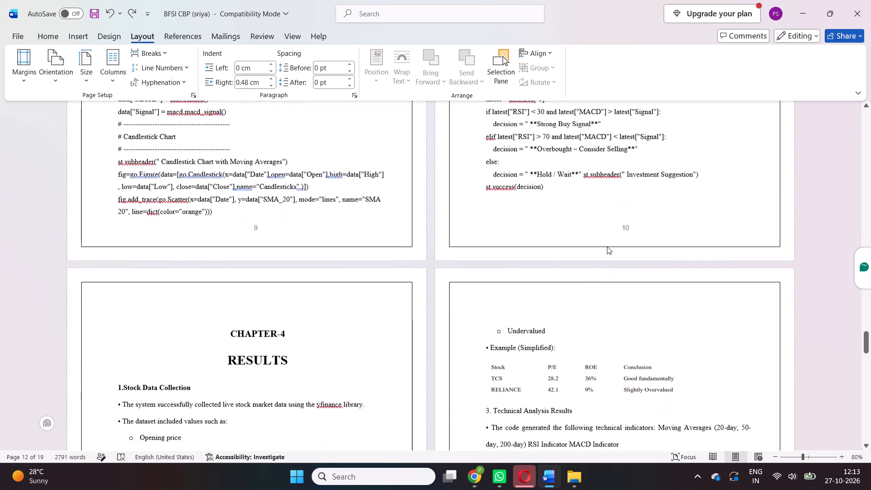
{"action": "scroll", "coordinate": [607, 246], "scroll_direction": "down", "scroll_amount": 1}
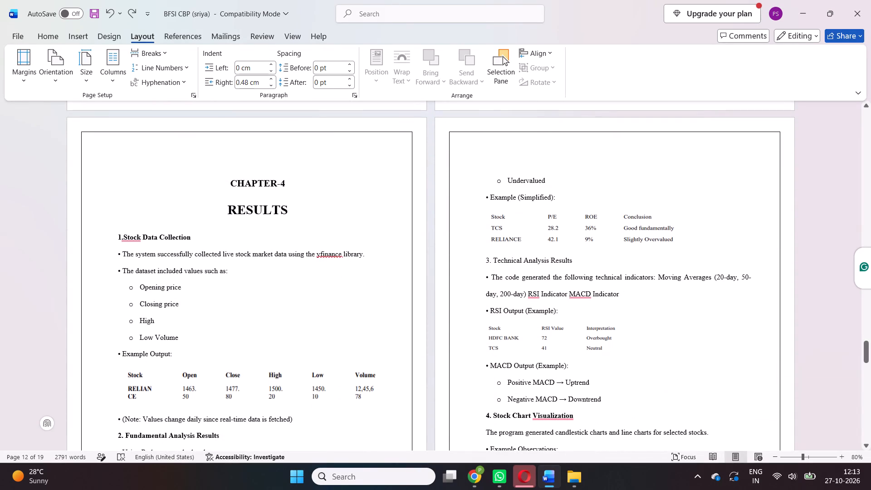
{"action": "left_click", "coordinate": [259, 164]}
{"action": "scroll", "coordinate": [259, 164], "scroll_direction": "up", "scroll_amount": 13}
{"action": "scroll", "coordinate": [259, 164], "scroll_direction": "down", "scroll_amount": 1}
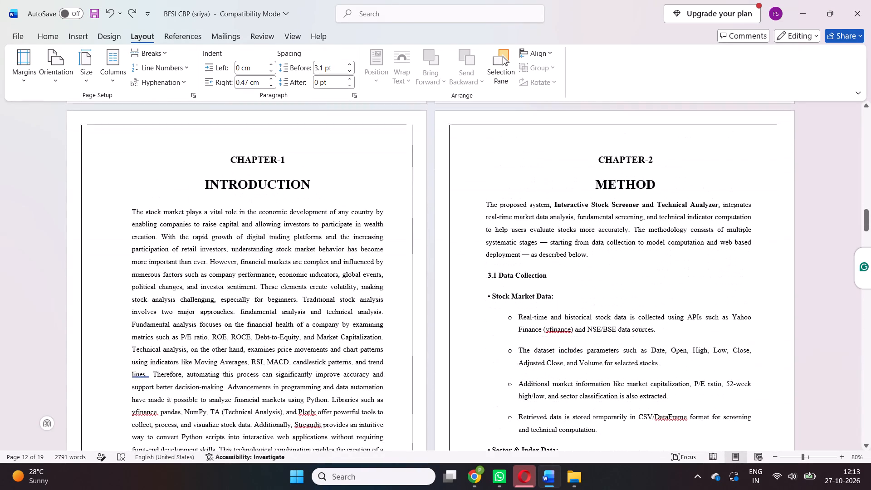
{"action": "scroll", "coordinate": [259, 164], "scroll_direction": "down", "scroll_amount": 10}
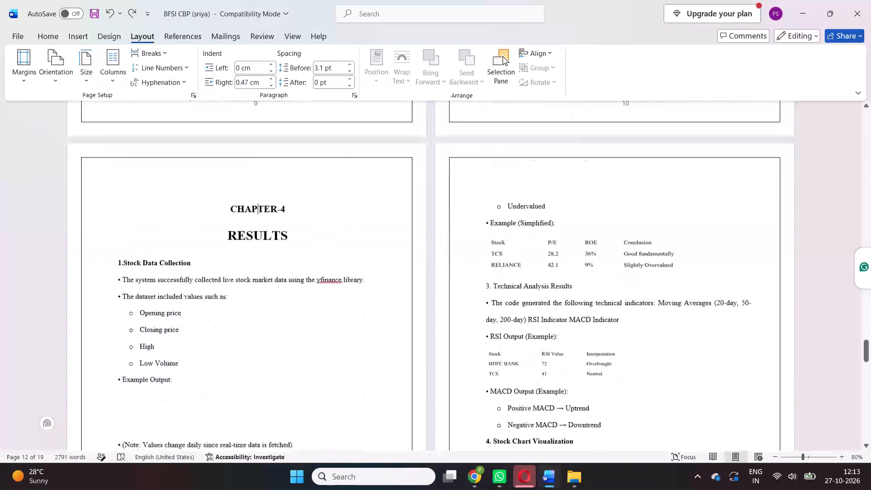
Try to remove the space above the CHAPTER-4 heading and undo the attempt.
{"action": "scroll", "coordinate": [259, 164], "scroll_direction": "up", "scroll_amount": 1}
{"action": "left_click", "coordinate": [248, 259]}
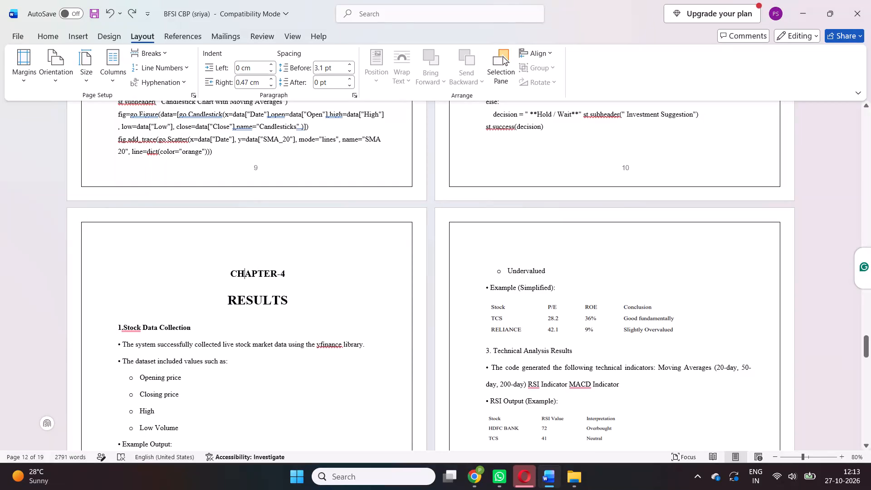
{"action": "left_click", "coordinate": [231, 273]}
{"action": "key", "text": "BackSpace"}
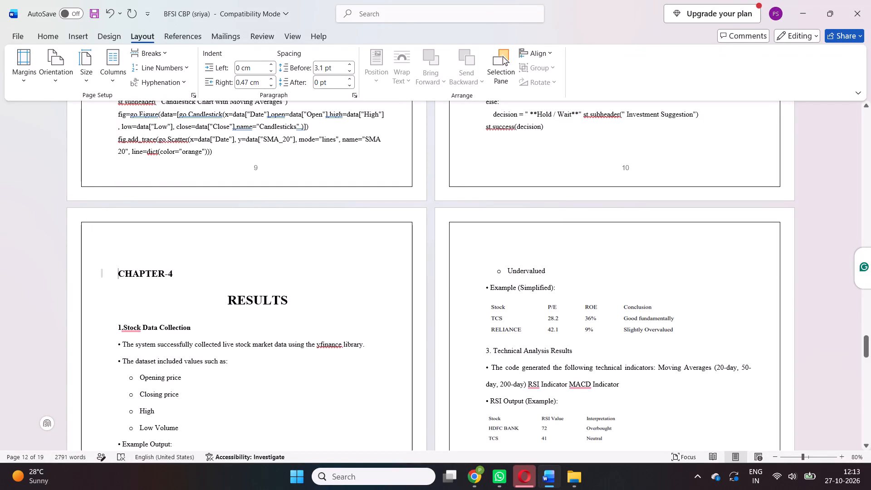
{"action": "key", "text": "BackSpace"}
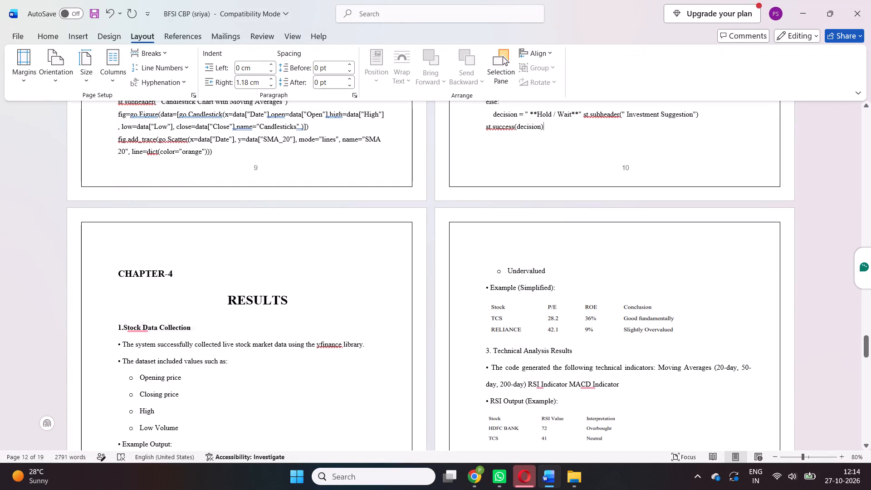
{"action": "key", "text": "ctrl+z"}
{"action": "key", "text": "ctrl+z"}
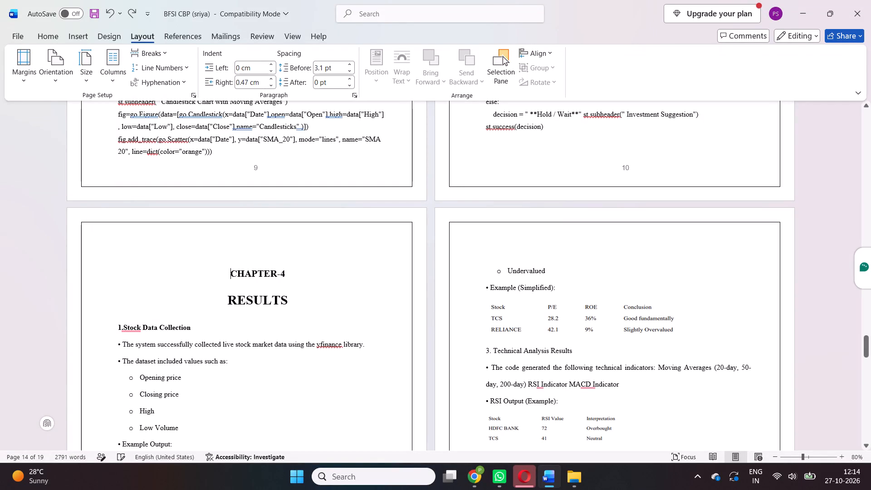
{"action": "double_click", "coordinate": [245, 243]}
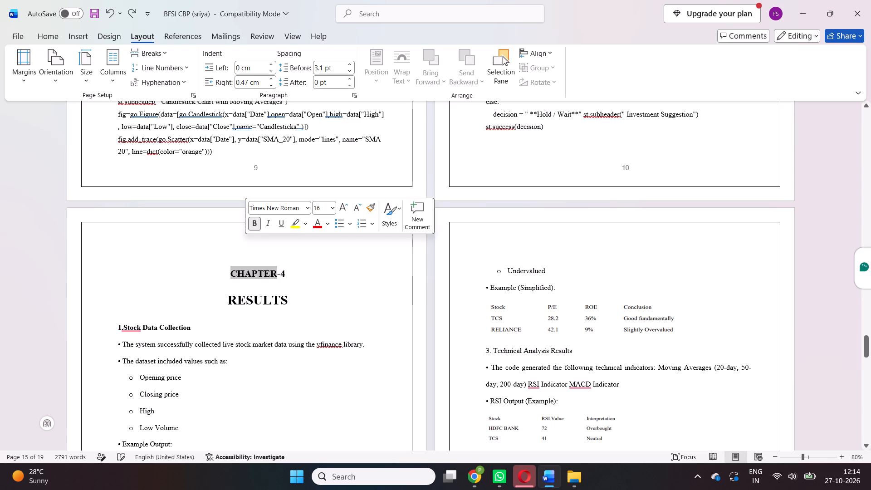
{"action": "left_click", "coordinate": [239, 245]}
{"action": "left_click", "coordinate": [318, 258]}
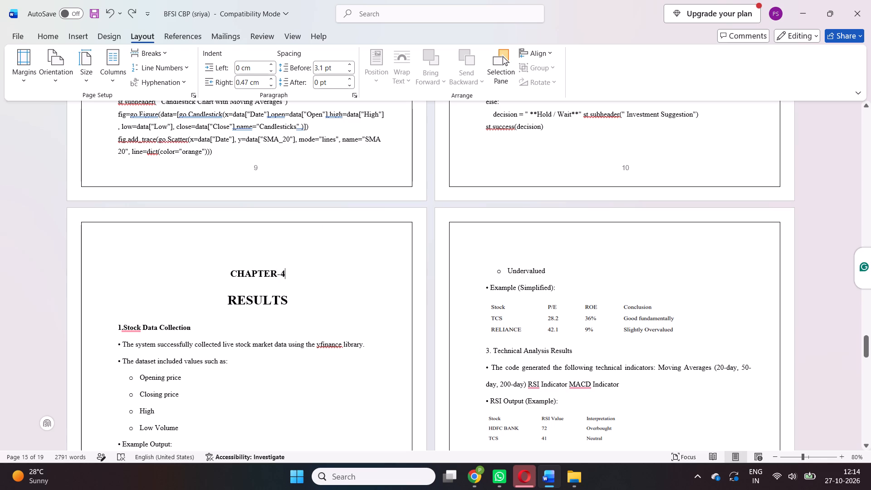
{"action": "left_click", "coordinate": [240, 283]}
Review the pages from Chapter 3 through Chapter 5 and the References for heading style and layout consistency.
{"action": "scroll", "coordinate": [482, 332], "scroll_direction": "down", "scroll_amount": 1}
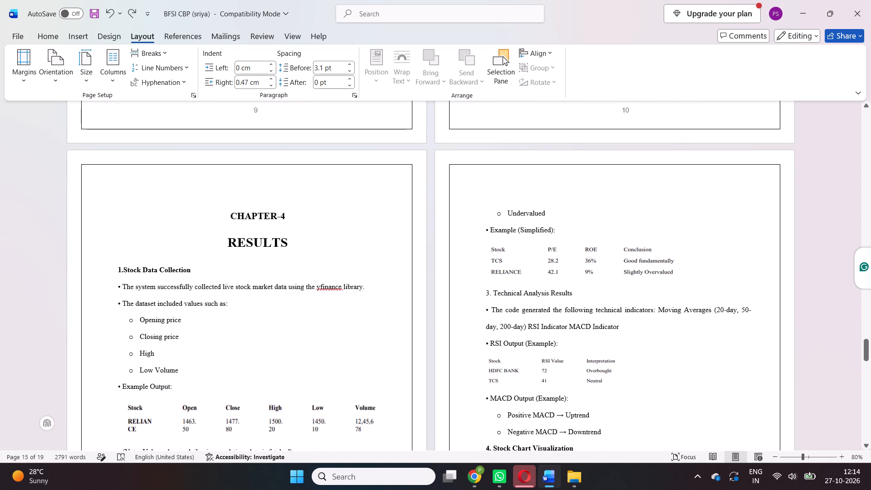
{"action": "scroll", "coordinate": [373, 205], "scroll_direction": "up", "scroll_amount": 6}
{"action": "scroll", "coordinate": [373, 205], "scroll_direction": "down", "scroll_amount": 1}
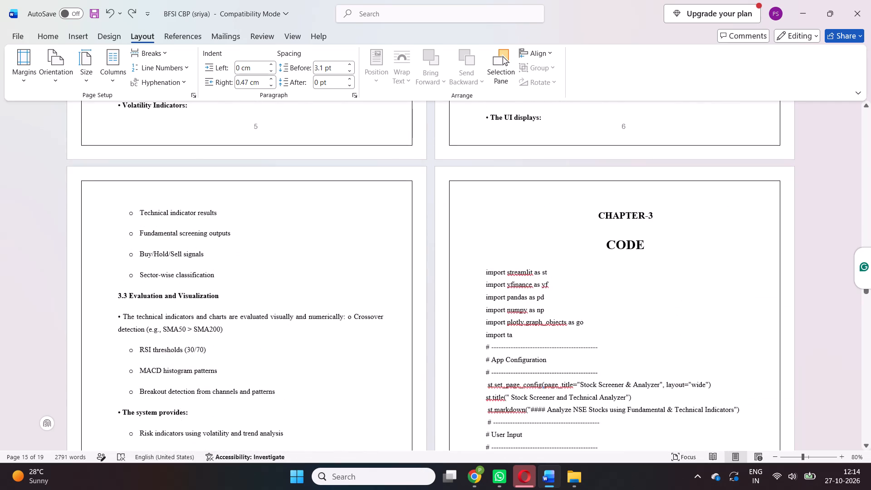
{"action": "scroll", "coordinate": [373, 205], "scroll_direction": "down", "scroll_amount": 2}
{"action": "scroll", "coordinate": [373, 205], "scroll_direction": "up", "scroll_amount": 2}
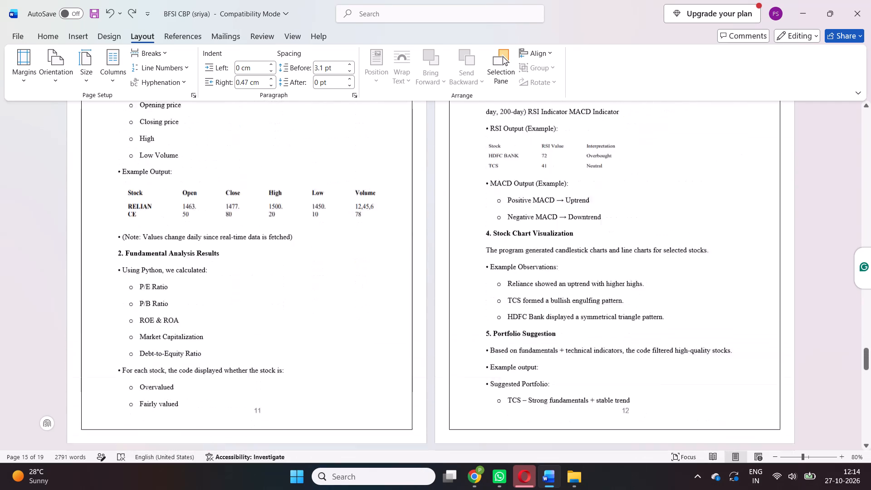
{"action": "scroll", "coordinate": [373, 205], "scroll_direction": "right", "scroll_amount": 1}
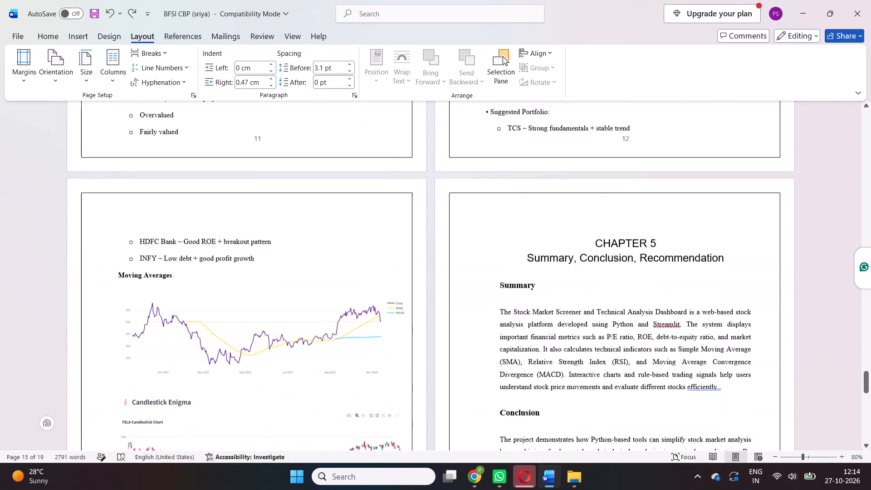
{"action": "scroll", "coordinate": [373, 205], "scroll_direction": "down", "scroll_amount": 2}
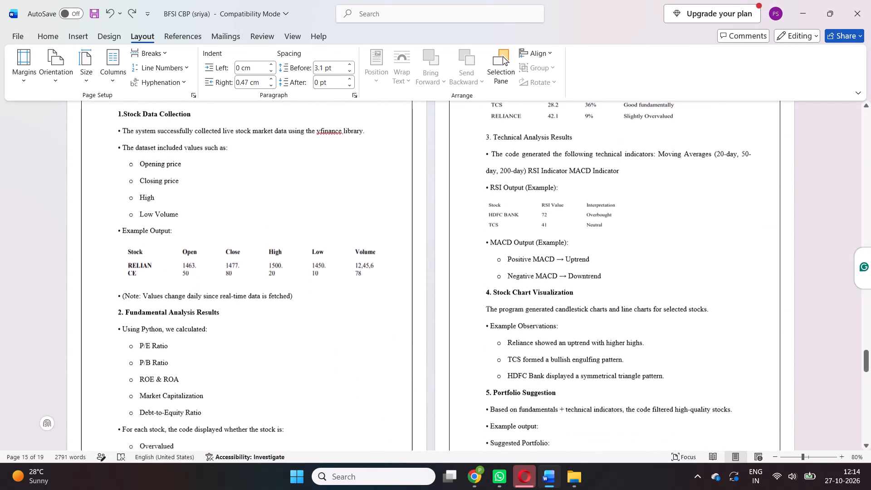
{"action": "scroll", "coordinate": [373, 205], "scroll_direction": "down", "scroll_amount": 4}
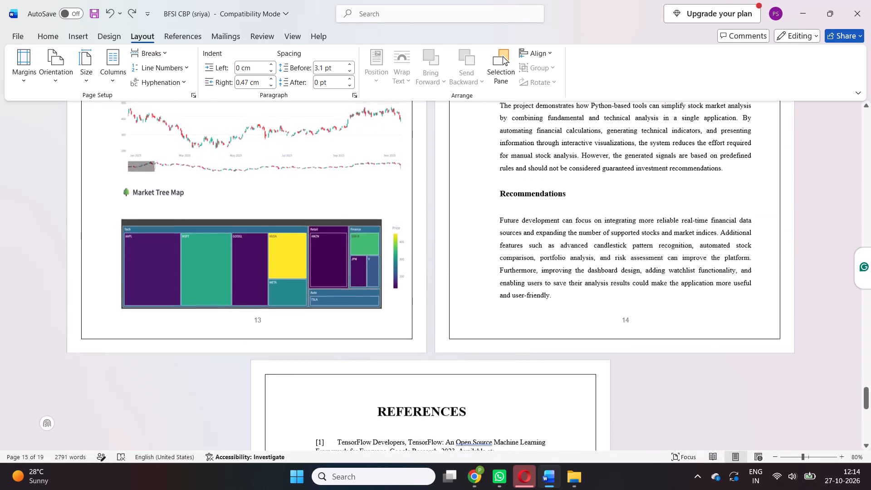
{"action": "scroll", "coordinate": [373, 205], "scroll_direction": "down", "scroll_amount": 2}
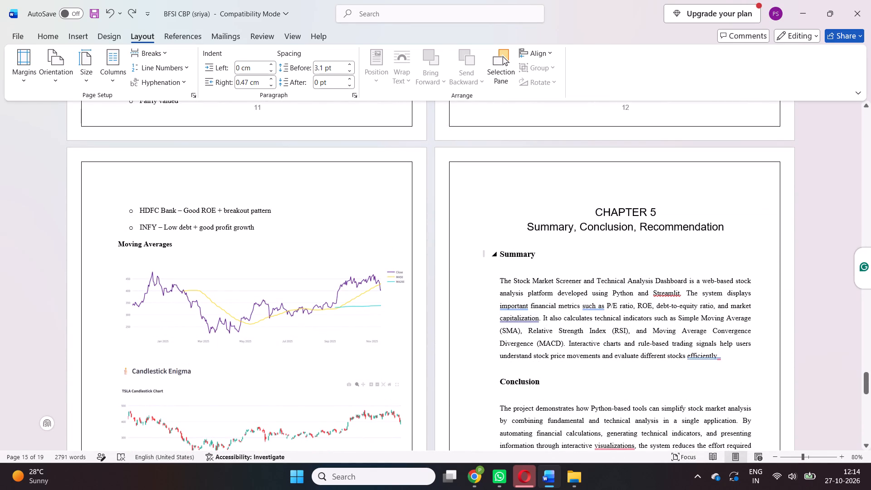
{"action": "scroll", "coordinate": [526, 250], "scroll_direction": "down", "scroll_amount": 3}
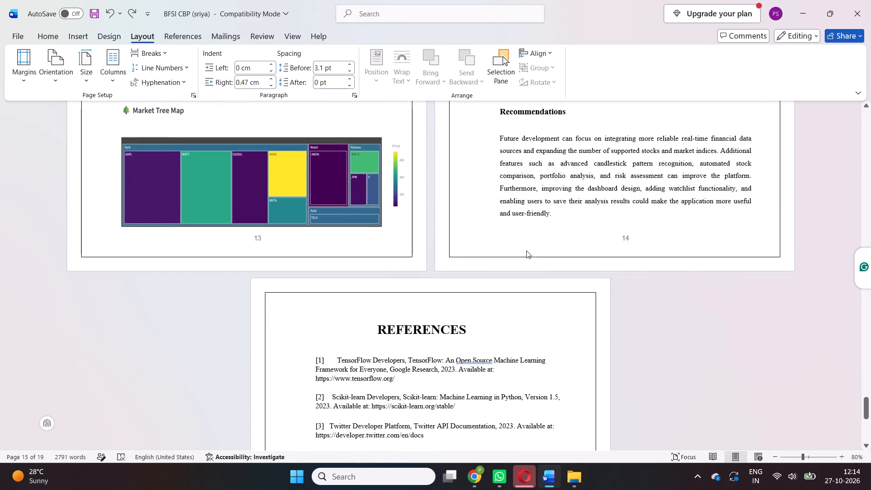
Replace the CHAPTER 5 heading text with a copy of the formatted REFERENCES heading.
{"action": "scroll", "coordinate": [526, 250], "scroll_direction": "up", "scroll_amount": 1}
{"action": "left_click_drag", "start_coordinate": [467, 391], "coordinate": [411, 387]}
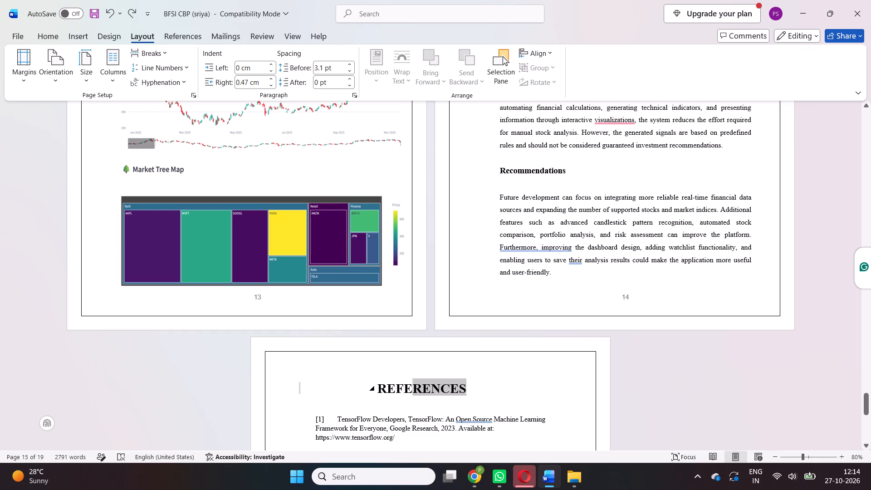
{"action": "left_click_drag", "start_coordinate": [411, 387], "coordinate": [379, 393]}
{"action": "key", "text": "ctrl+c"}
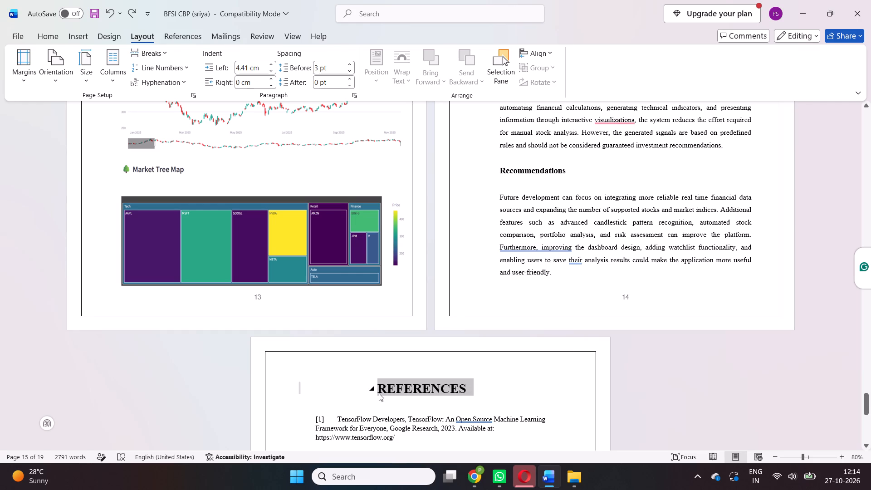
{"action": "left_click", "coordinate": [631, 289]}
{"action": "scroll", "coordinate": [631, 289], "scroll_direction": "up", "scroll_amount": 3}
{"action": "scroll", "coordinate": [651, 237], "scroll_direction": "up", "scroll_amount": 1}
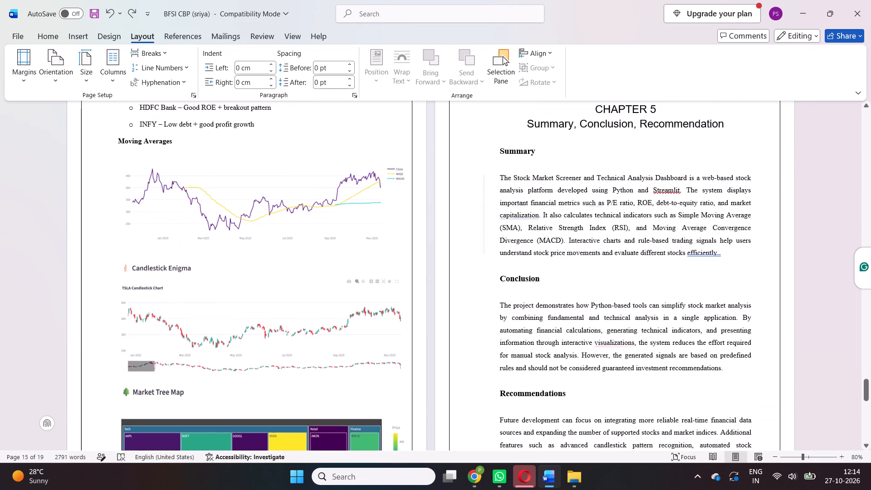
{"action": "scroll", "coordinate": [651, 237], "scroll_direction": "up", "scroll_amount": 1}
{"action": "left_click", "coordinate": [657, 228]}
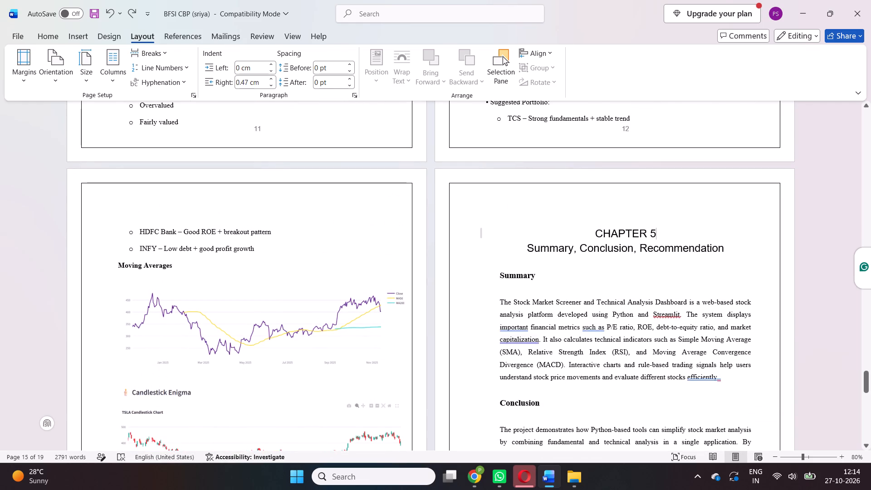
{"action": "key", "text": "BackSpace"}
{"action": "key", "text": "BackSpace"}
{"action": "key", "text": "BackSpace"}
{"action": "key", "text": "BackSpace"}
{"action": "key", "text": "BackSpace"}
{"action": "key", "text": "BackSpace"}
{"action": "key", "text": "BackSpace"}
{"action": "key", "text": "BackSpace"}
{"action": "key", "text": "BackSpace"}
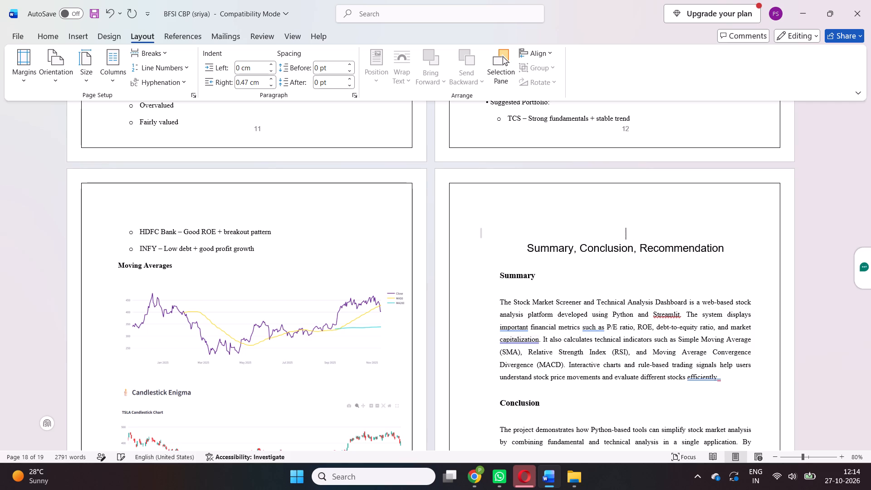
{"action": "key", "text": "ctrl+v"}
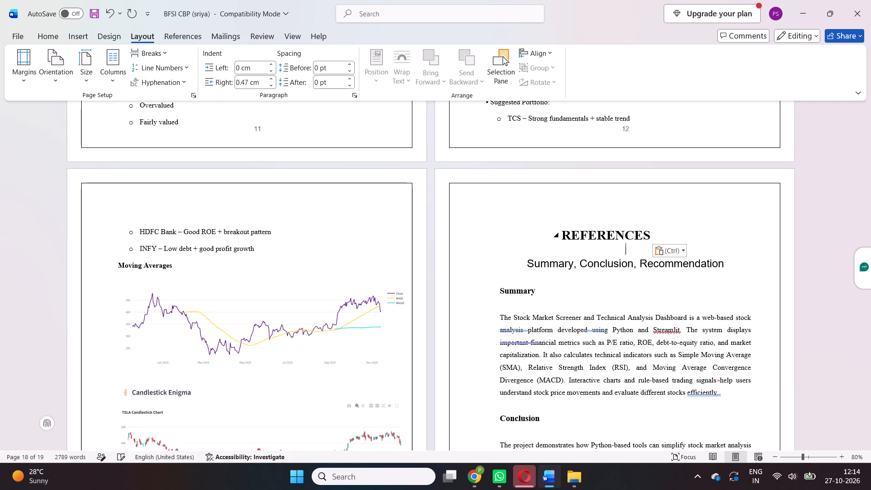
Replace the "Summary, Conclusion, Recommendation" title line with another copy of the REFERENCES heading.
{"action": "left_click_drag", "start_coordinate": [728, 264], "coordinate": [628, 267]}
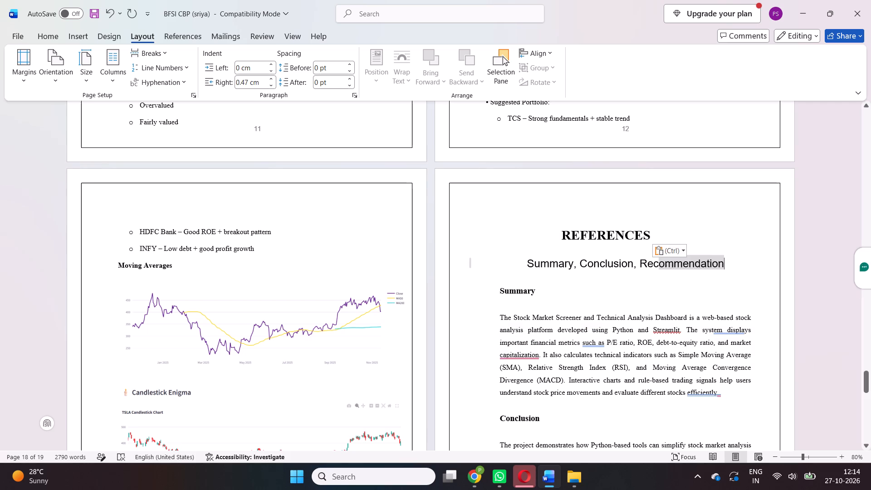
{"action": "left_click_drag", "start_coordinate": [628, 267], "coordinate": [555, 263]}
{"action": "key", "text": "BackSpace"}
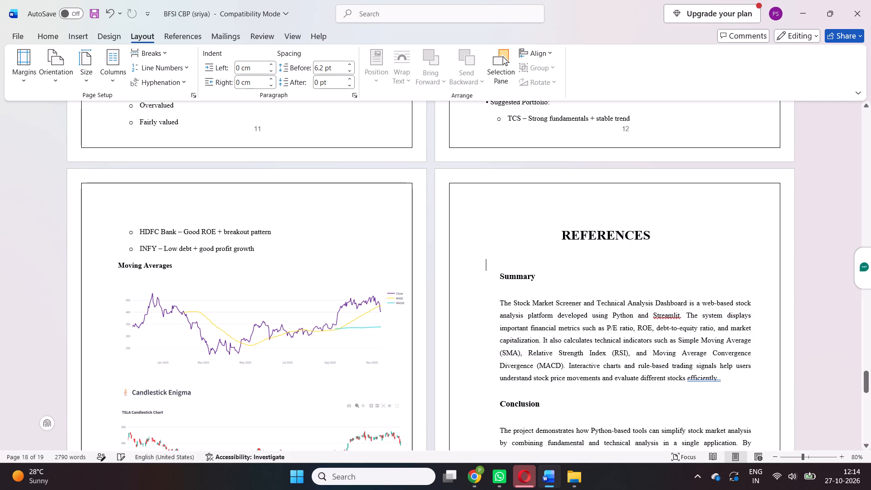
{"action": "key", "text": "ctrl+v"}
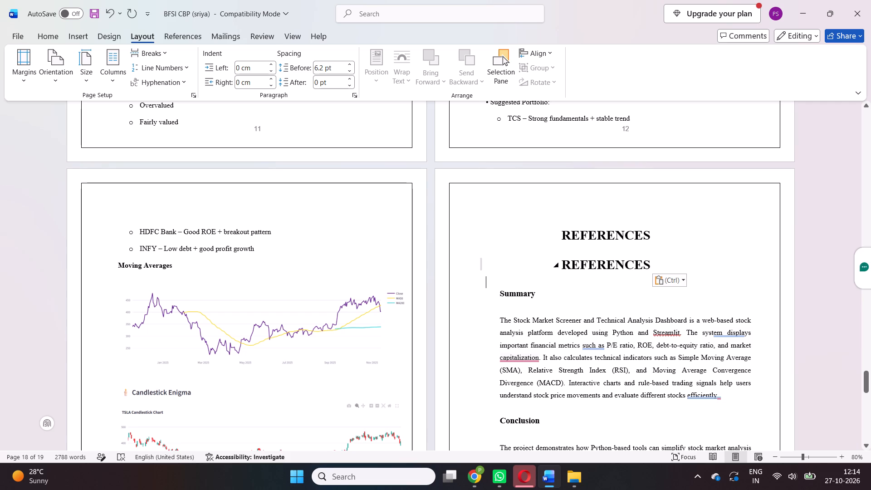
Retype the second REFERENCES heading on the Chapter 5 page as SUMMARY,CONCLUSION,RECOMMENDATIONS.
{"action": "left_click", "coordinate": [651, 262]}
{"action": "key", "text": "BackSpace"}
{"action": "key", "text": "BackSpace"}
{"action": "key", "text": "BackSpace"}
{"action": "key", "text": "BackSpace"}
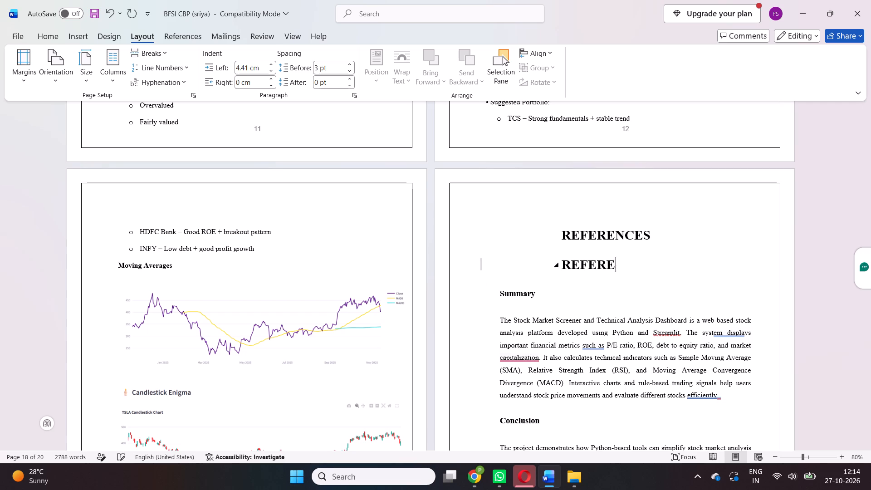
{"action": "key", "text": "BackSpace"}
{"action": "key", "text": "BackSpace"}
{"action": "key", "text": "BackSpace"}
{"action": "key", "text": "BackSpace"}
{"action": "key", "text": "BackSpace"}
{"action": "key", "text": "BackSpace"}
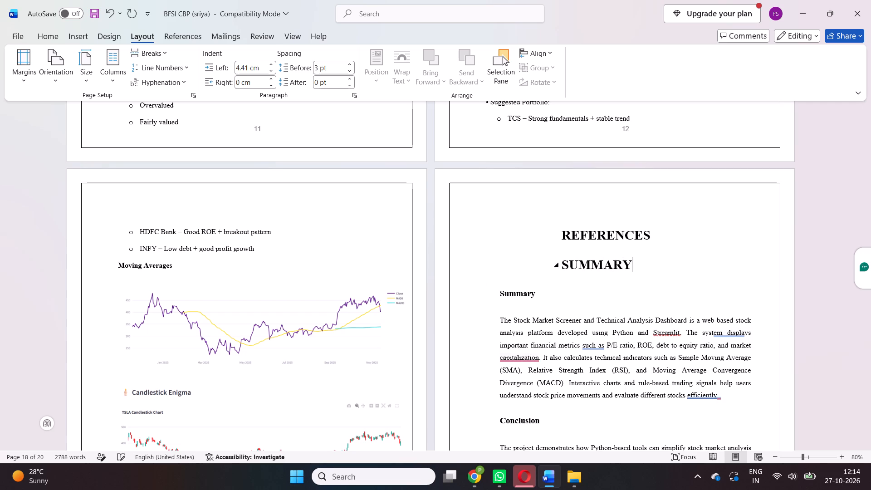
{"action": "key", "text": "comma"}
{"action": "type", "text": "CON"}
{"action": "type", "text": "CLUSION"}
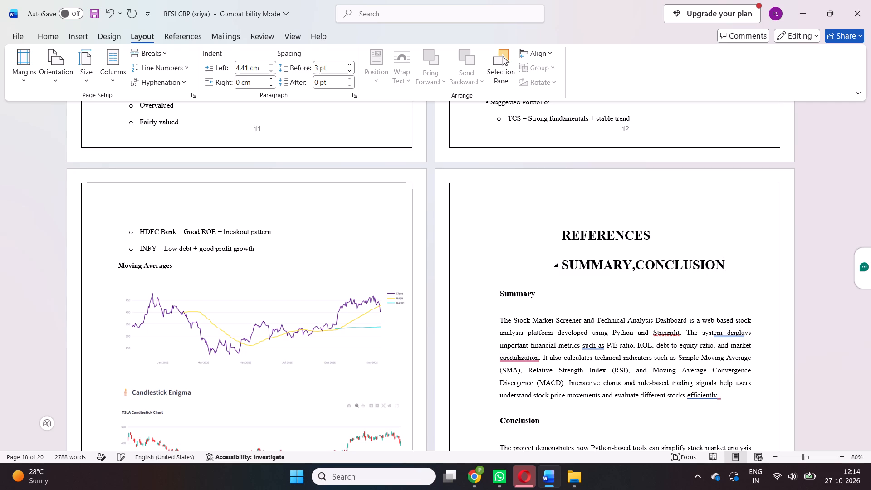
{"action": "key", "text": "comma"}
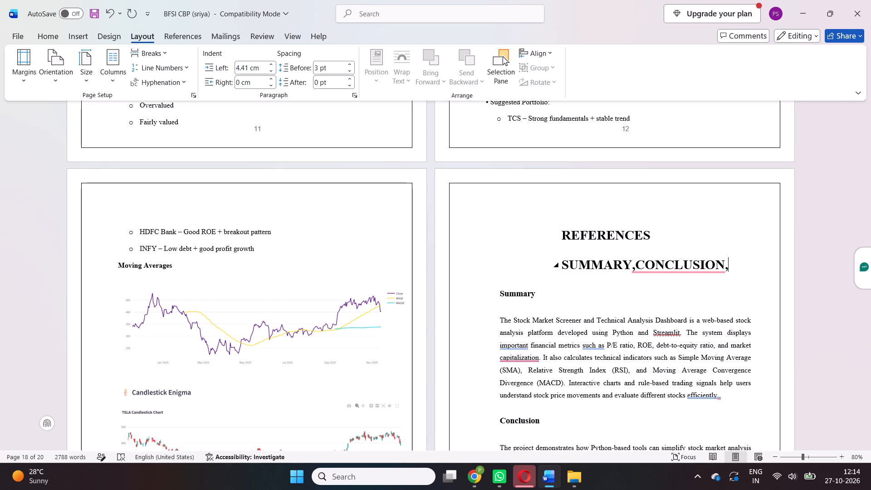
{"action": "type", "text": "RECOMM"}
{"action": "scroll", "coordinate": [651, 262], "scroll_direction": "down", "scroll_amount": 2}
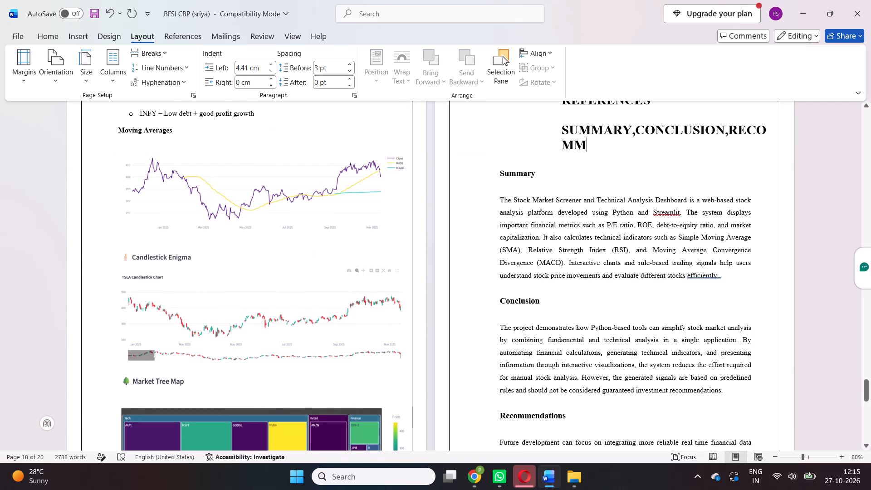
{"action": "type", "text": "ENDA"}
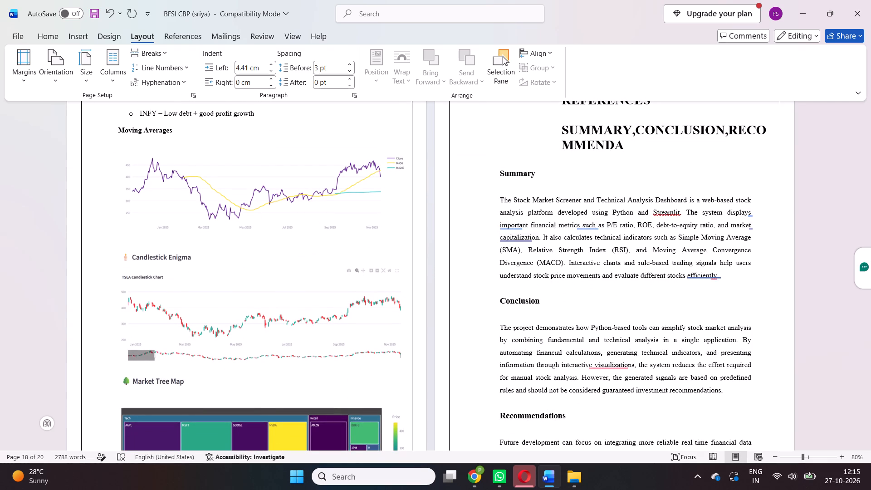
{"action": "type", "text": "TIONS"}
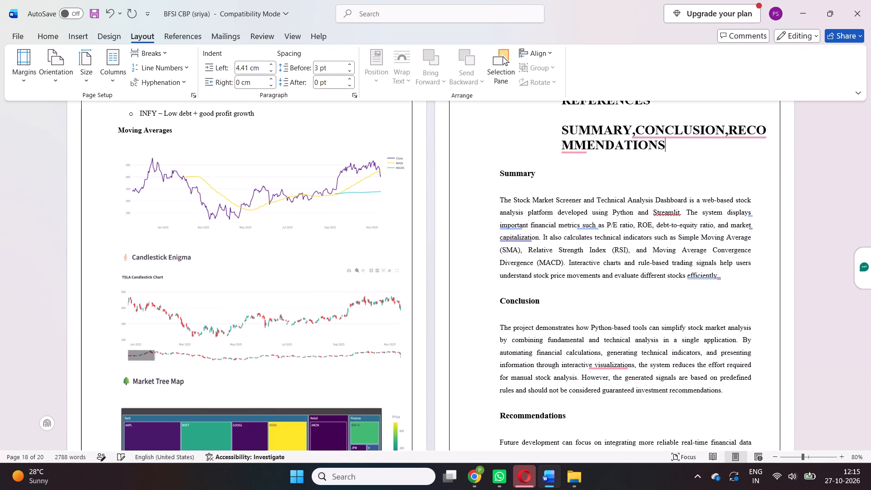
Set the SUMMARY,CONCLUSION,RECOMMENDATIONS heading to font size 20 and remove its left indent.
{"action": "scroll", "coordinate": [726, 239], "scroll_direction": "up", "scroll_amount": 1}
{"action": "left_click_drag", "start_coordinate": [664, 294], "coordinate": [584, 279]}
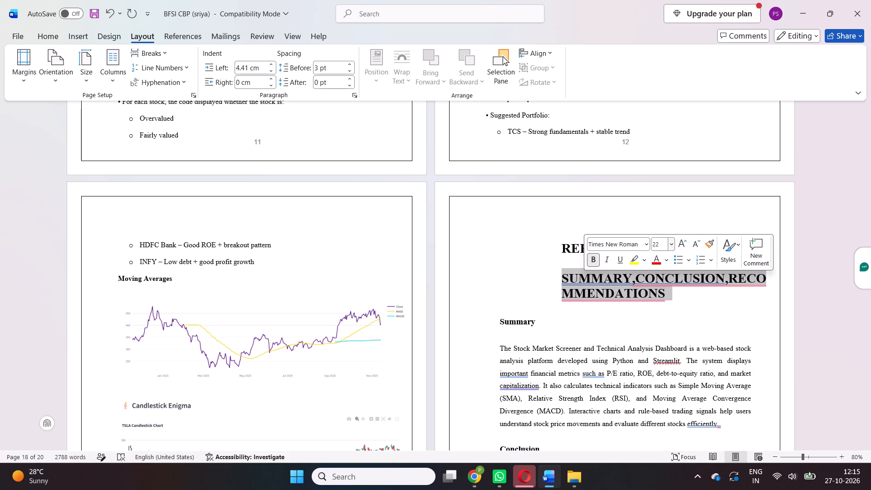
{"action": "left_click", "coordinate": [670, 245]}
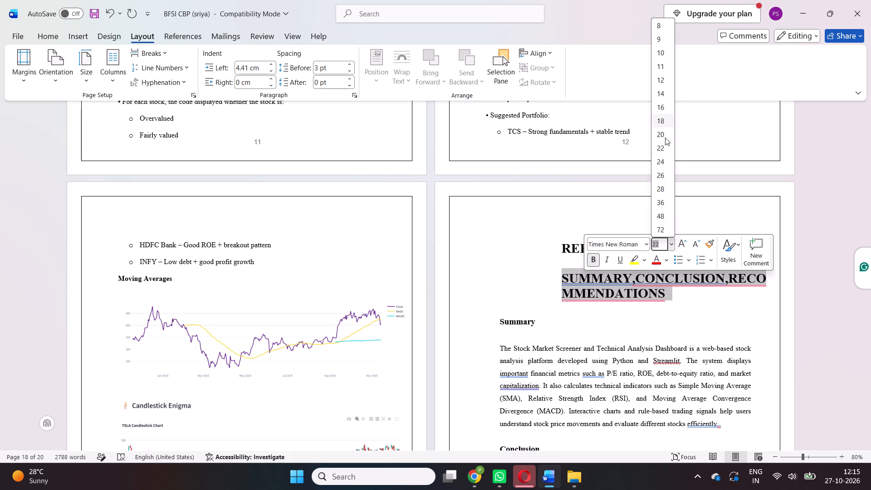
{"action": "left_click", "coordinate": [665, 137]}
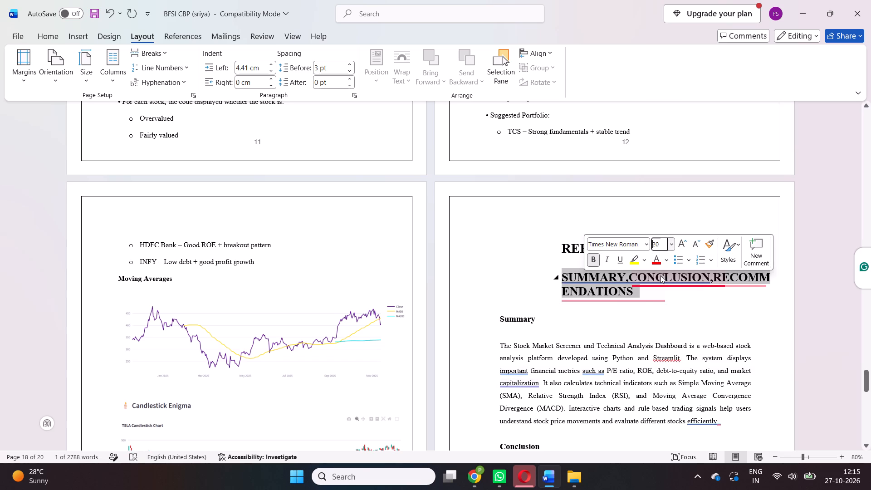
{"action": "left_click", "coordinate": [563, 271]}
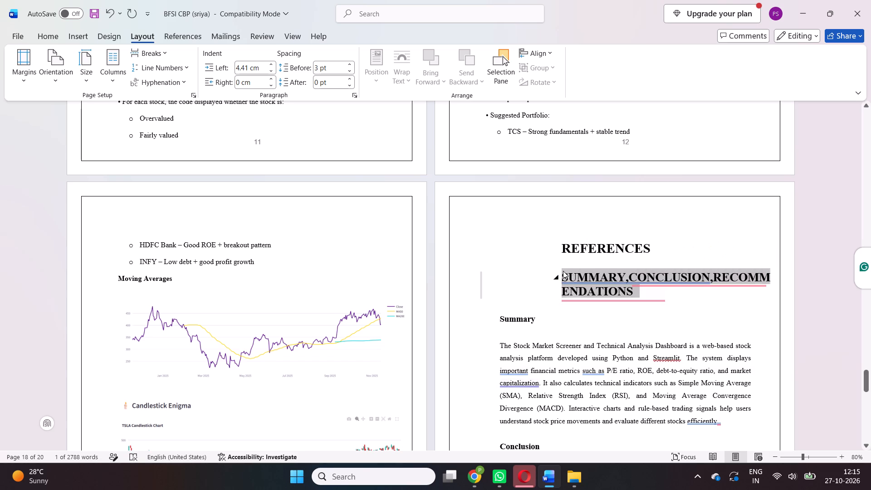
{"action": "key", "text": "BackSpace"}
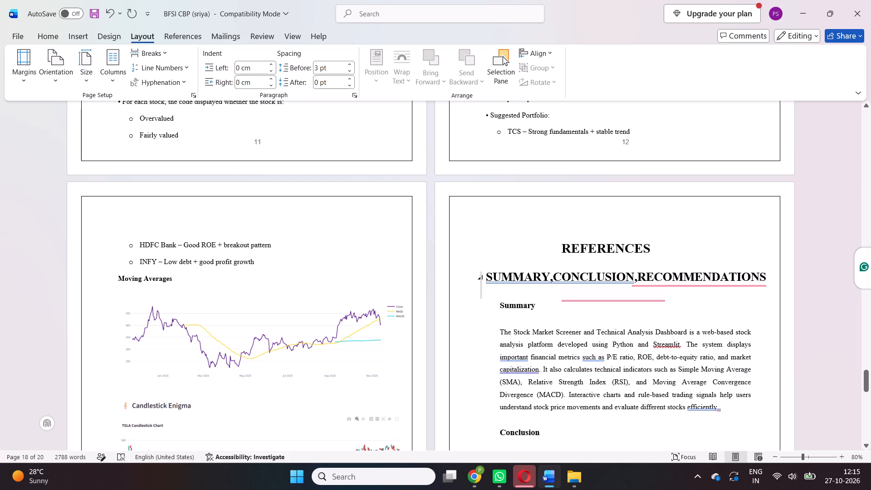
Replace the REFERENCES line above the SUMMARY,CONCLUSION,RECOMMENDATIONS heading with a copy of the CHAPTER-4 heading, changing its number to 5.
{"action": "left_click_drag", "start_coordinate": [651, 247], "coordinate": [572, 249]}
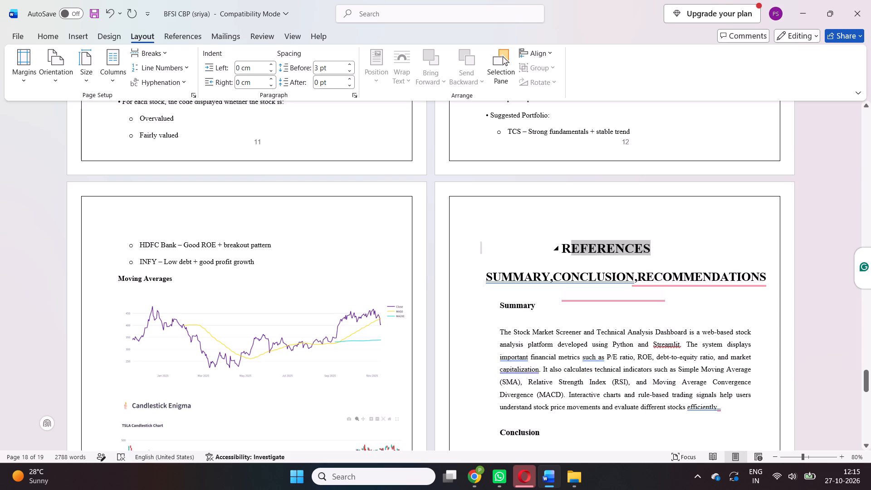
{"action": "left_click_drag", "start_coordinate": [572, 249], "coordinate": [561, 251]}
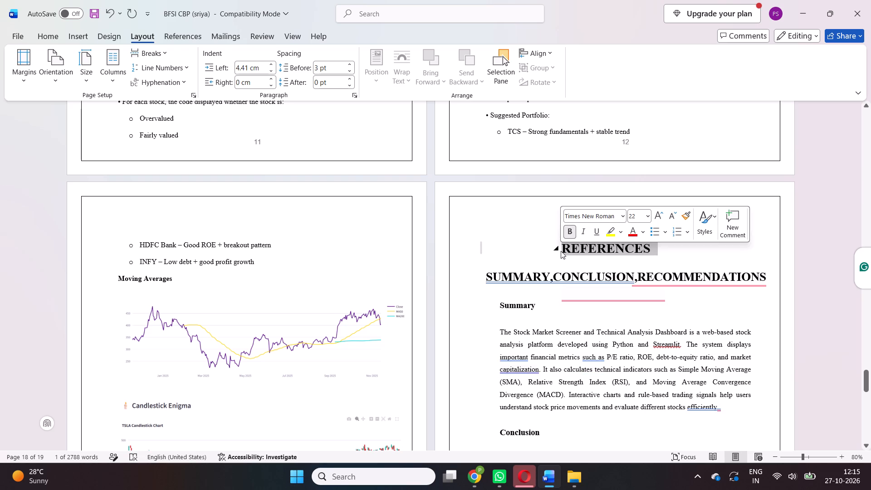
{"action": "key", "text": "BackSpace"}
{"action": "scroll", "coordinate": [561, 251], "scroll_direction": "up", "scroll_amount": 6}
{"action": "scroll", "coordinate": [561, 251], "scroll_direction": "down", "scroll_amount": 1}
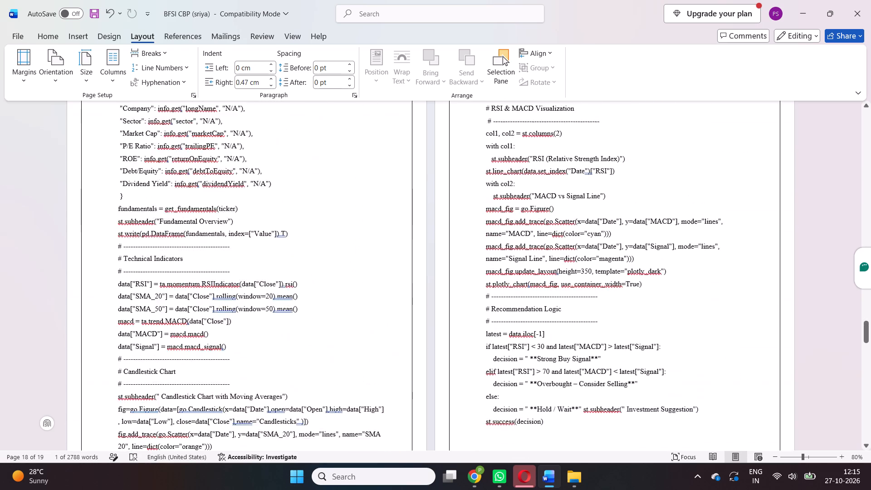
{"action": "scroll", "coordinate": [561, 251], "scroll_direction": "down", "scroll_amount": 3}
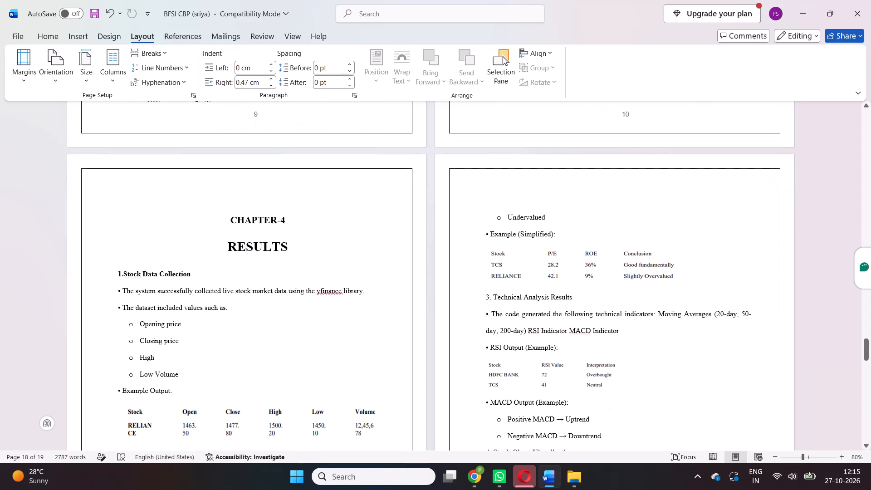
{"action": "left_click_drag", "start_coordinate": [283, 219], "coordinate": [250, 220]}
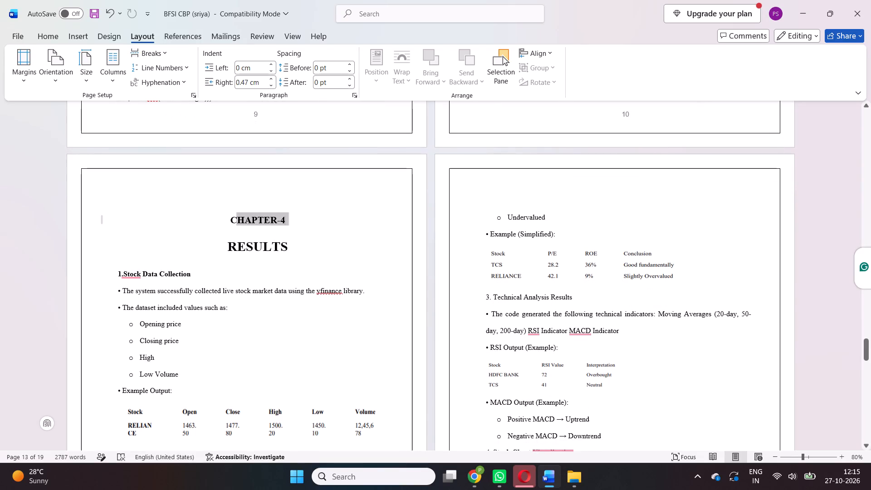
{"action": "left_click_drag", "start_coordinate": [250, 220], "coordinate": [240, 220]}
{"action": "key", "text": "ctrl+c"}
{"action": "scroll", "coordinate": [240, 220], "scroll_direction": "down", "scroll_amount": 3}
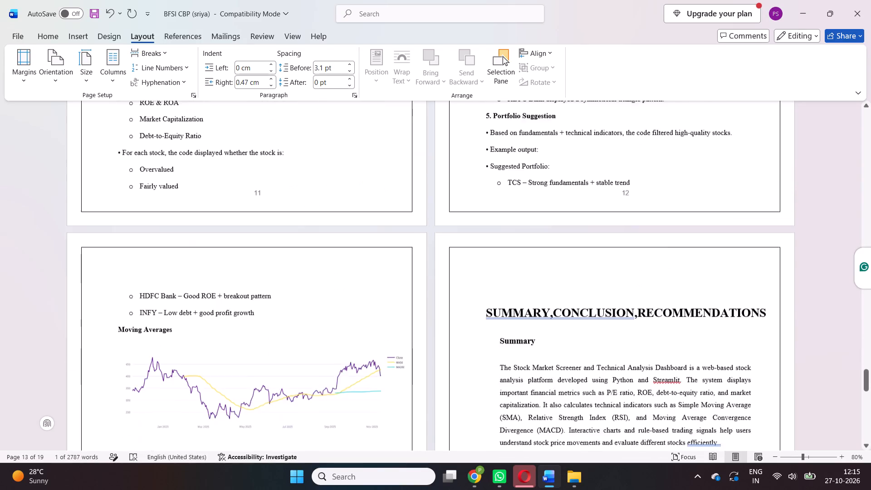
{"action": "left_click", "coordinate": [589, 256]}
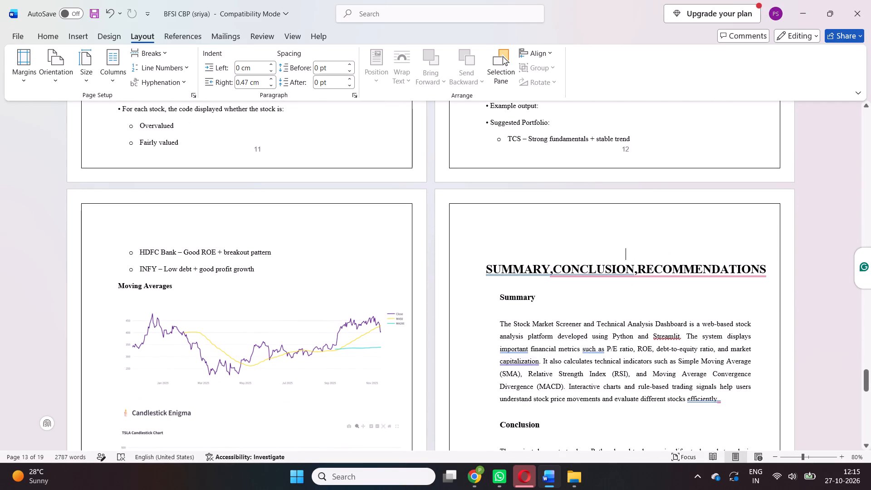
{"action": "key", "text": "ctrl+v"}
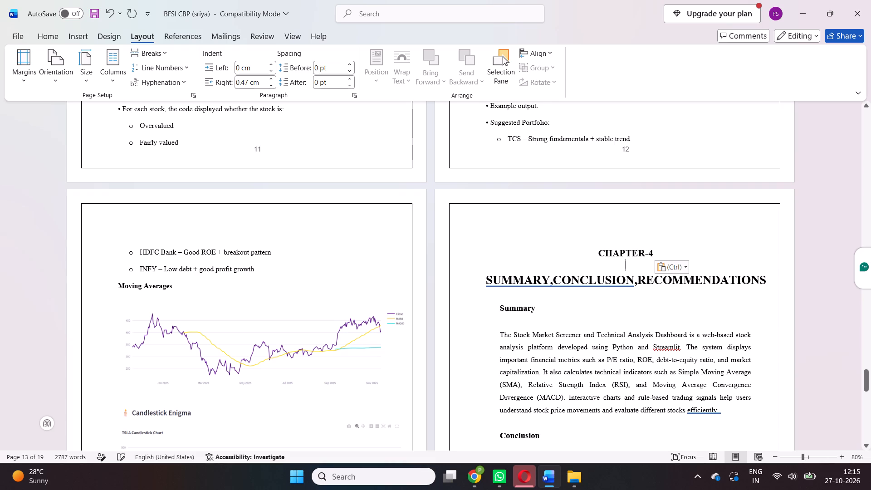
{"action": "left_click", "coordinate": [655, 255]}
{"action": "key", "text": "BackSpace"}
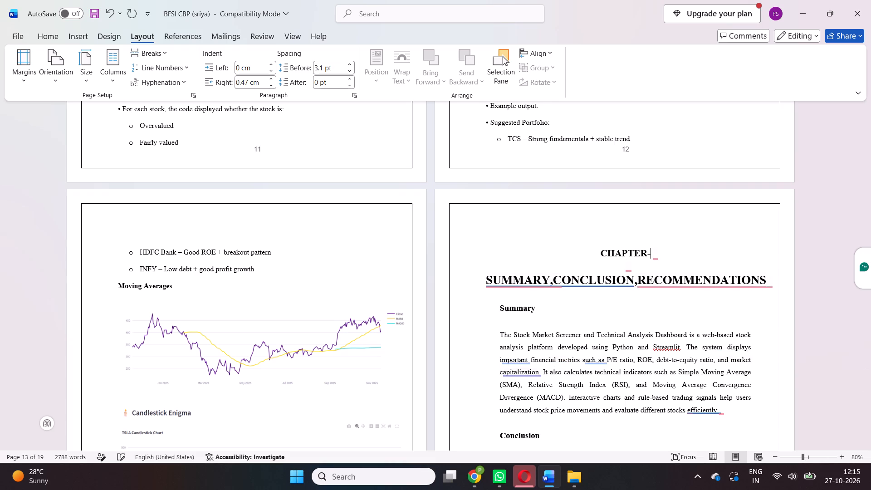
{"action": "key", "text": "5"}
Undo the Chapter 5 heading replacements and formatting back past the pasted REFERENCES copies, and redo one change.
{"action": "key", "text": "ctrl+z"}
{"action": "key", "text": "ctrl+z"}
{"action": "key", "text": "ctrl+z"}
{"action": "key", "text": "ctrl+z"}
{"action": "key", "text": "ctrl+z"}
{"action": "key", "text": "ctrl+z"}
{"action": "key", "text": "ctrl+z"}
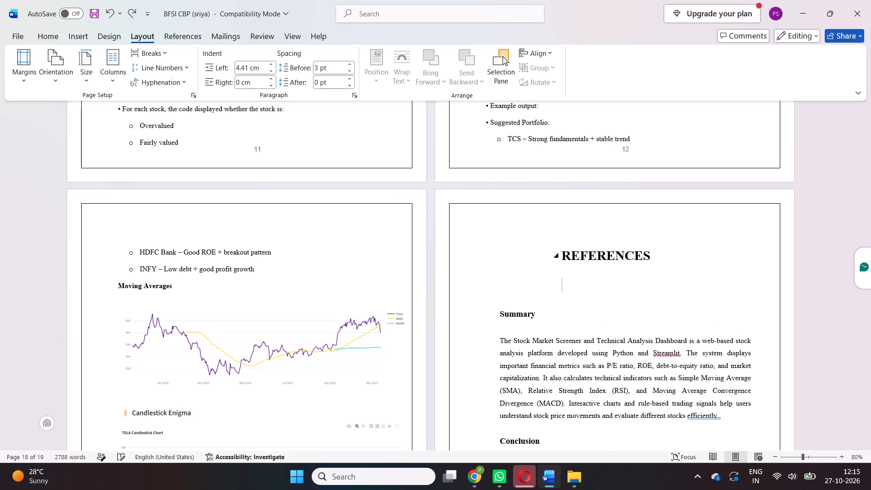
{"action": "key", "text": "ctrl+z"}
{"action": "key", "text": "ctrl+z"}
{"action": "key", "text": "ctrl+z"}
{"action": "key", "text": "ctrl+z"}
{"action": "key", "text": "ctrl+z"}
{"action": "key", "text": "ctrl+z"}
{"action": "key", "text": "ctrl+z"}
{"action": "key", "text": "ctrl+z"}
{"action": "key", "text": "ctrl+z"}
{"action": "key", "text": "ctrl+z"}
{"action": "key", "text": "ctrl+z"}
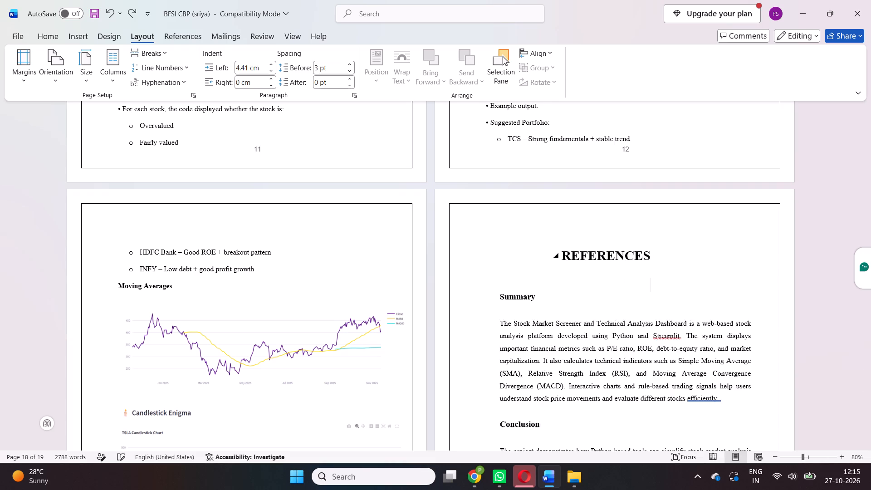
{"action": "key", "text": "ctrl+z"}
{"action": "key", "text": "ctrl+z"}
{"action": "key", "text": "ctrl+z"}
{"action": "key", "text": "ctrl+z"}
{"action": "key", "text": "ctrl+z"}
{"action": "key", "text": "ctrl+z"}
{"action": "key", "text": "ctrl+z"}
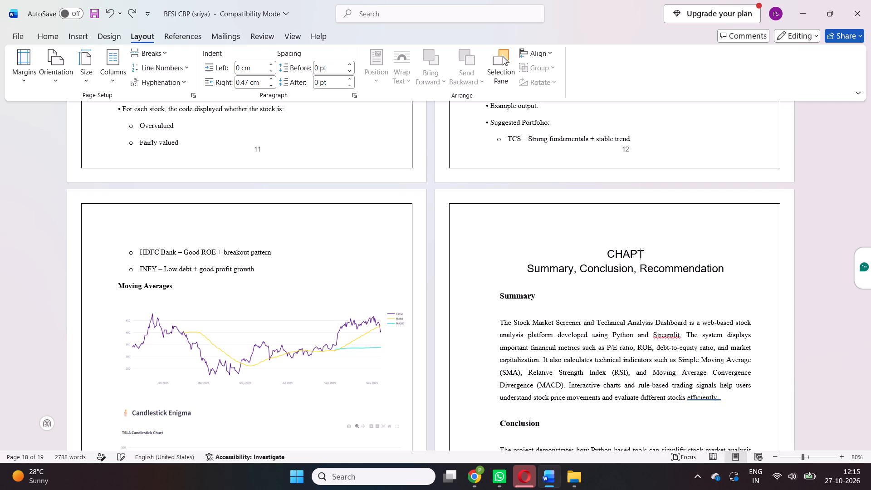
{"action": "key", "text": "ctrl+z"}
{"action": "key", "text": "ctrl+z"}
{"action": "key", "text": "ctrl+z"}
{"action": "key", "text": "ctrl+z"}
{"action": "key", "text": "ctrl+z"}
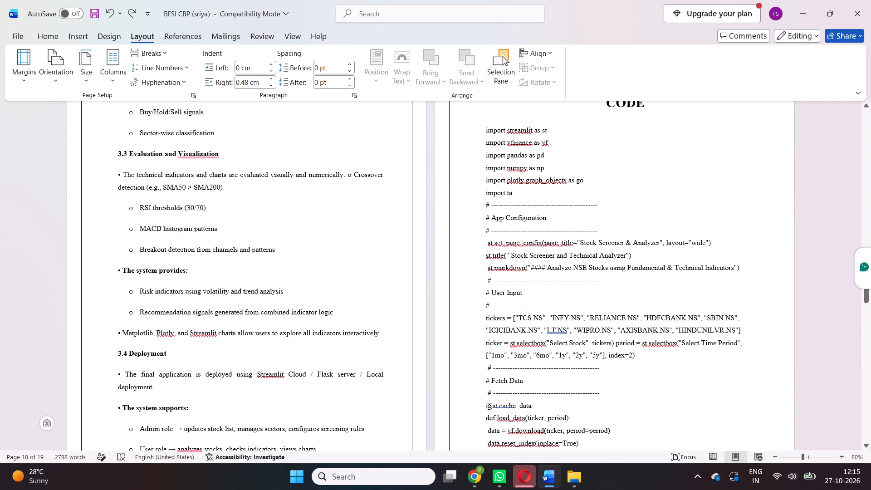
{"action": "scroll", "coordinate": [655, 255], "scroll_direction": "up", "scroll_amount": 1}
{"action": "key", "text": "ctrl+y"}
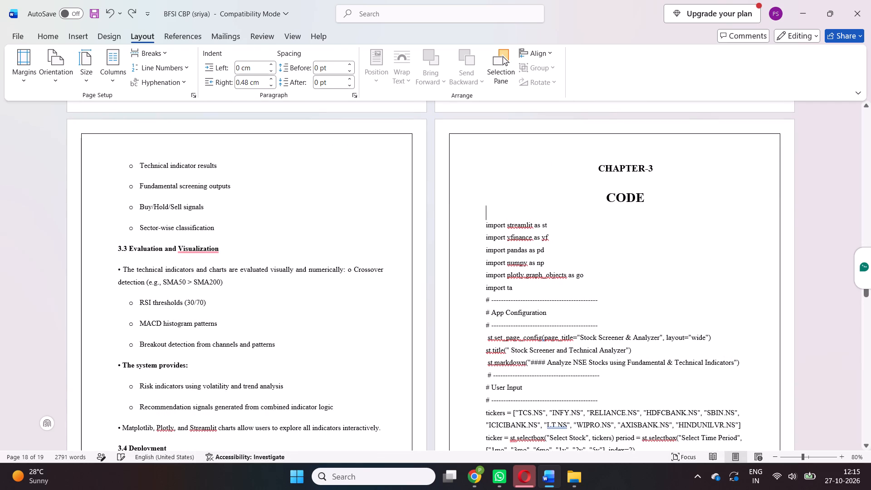
Review the report's pages from Chapter 3 through the References, and return to the title page.
{"action": "scroll", "coordinate": [655, 255], "scroll_direction": "down", "scroll_amount": 7}
{"action": "scroll", "coordinate": [655, 255], "scroll_direction": "up", "scroll_amount": 1}
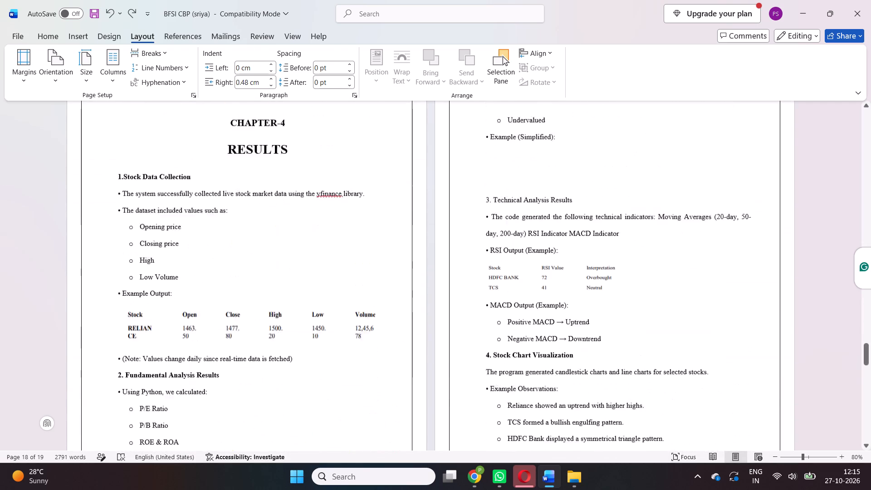
{"action": "scroll", "coordinate": [655, 255], "scroll_direction": "down", "scroll_amount": 8}
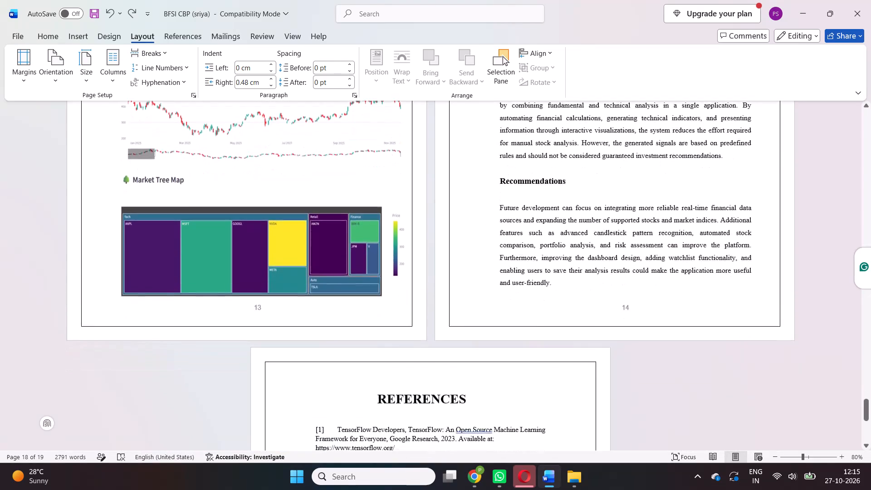
{"action": "scroll", "coordinate": [655, 255], "scroll_direction": "down", "scroll_amount": 2}
{"action": "scroll", "coordinate": [655, 255], "scroll_direction": "up", "scroll_amount": 5}
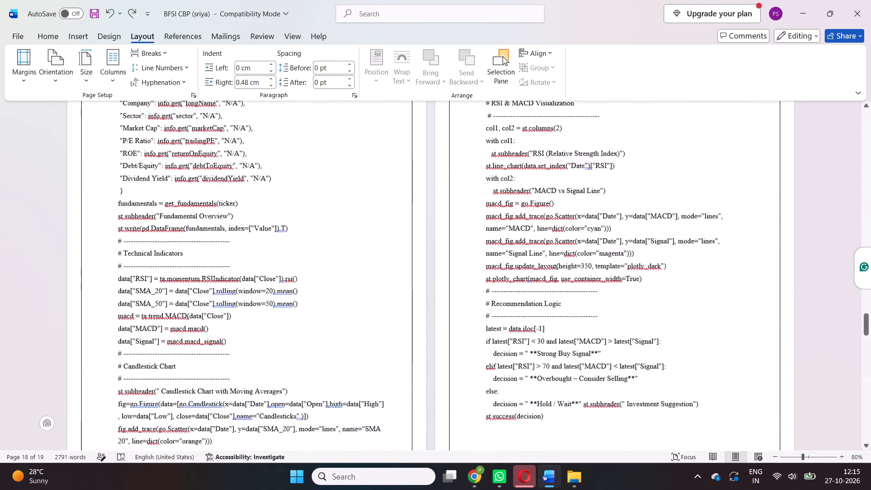
{"action": "scroll", "coordinate": [655, 255], "scroll_direction": "up", "scroll_amount": 14}
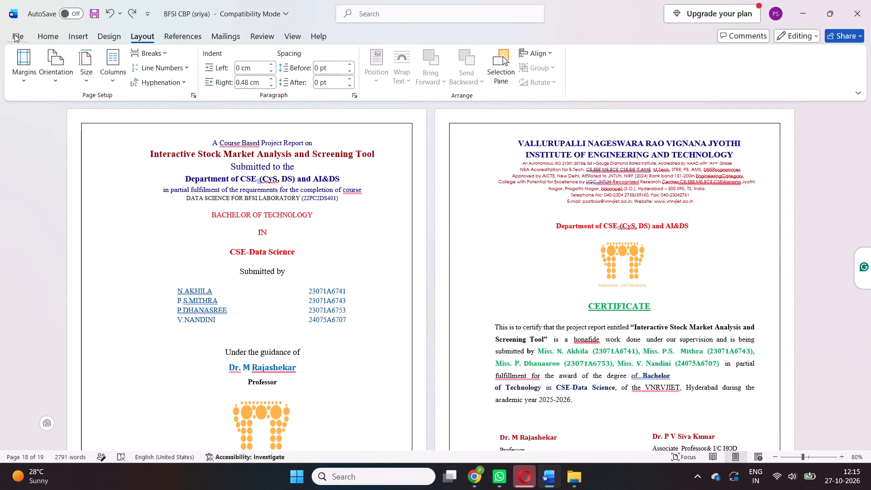
Save a copy of the report in Downloads as "BFSI CBP FINAL (41,43,53,LE7)", upgrading it to the newest Word file format.
{"action": "left_click", "coordinate": [15, 35]}
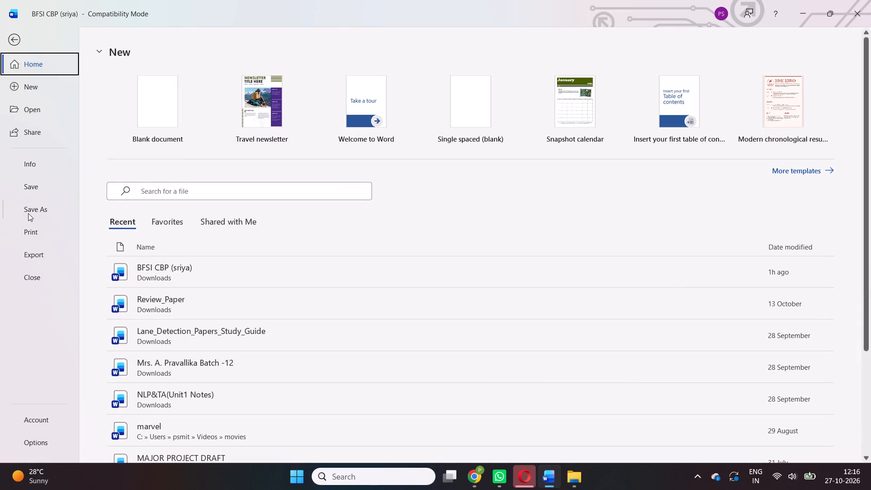
{"action": "left_click", "coordinate": [28, 214]}
{"action": "left_click", "coordinate": [131, 303]}
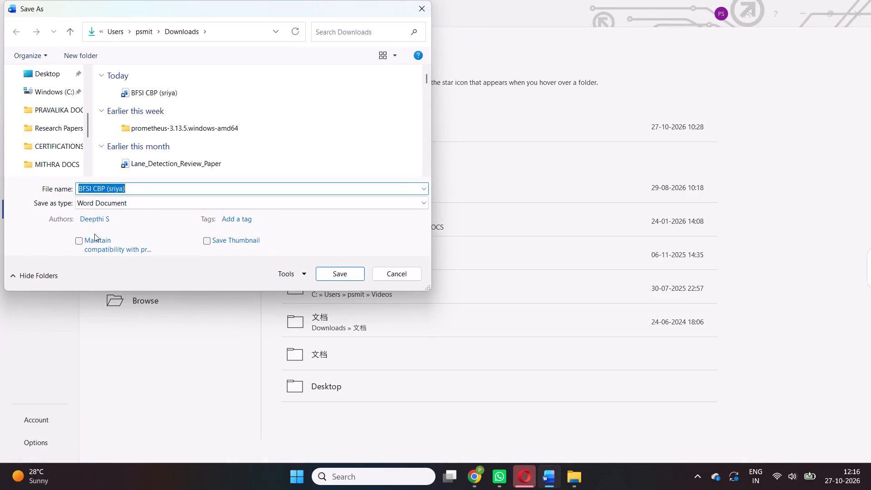
{"action": "scroll", "coordinate": [52, 103], "scroll_direction": "up", "scroll_amount": 6}
{"action": "left_click", "coordinate": [64, 150]}
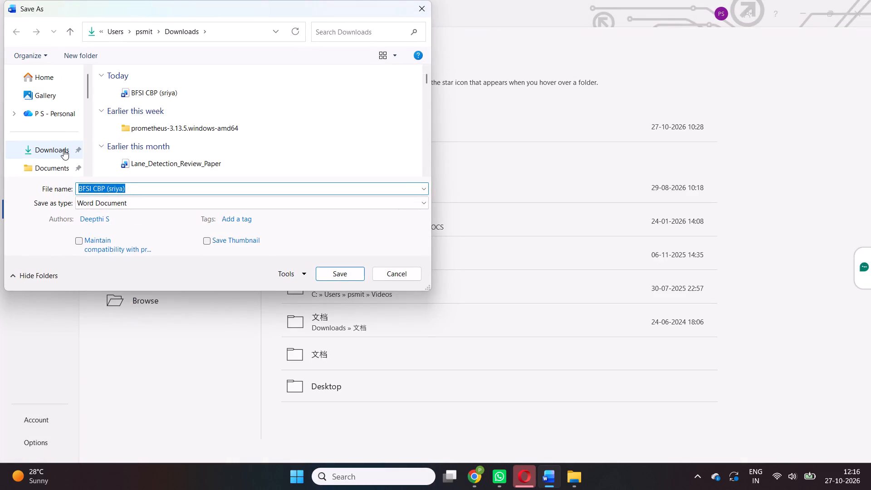
{"action": "left_click", "coordinate": [131, 187]}
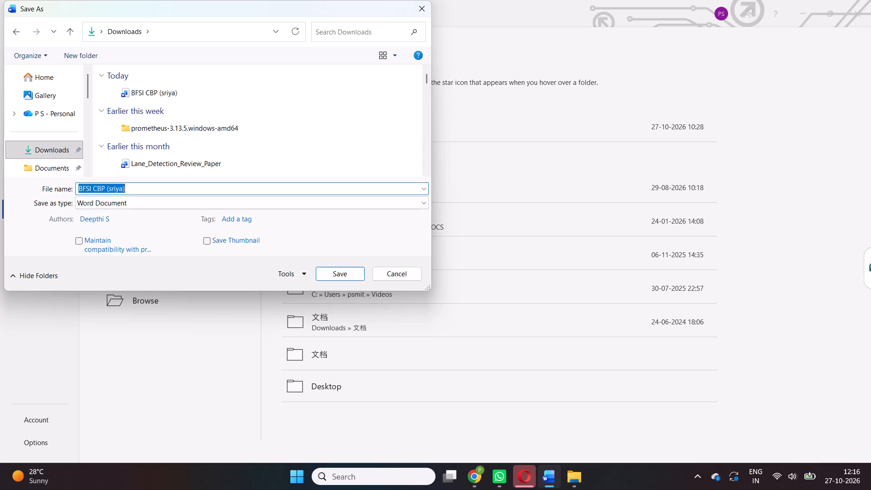
{"action": "key", "text": "BackSpace"}
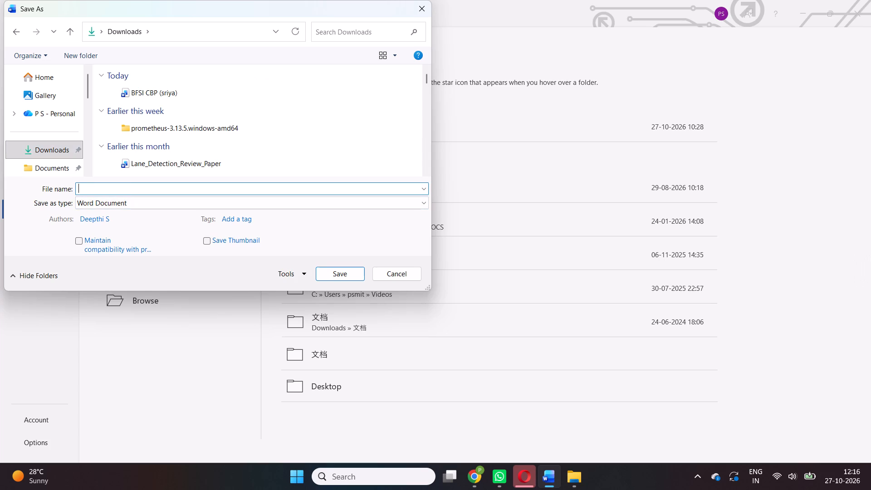
{"action": "type", "text": "BFSI"}
{"action": "key", "text": "space"}
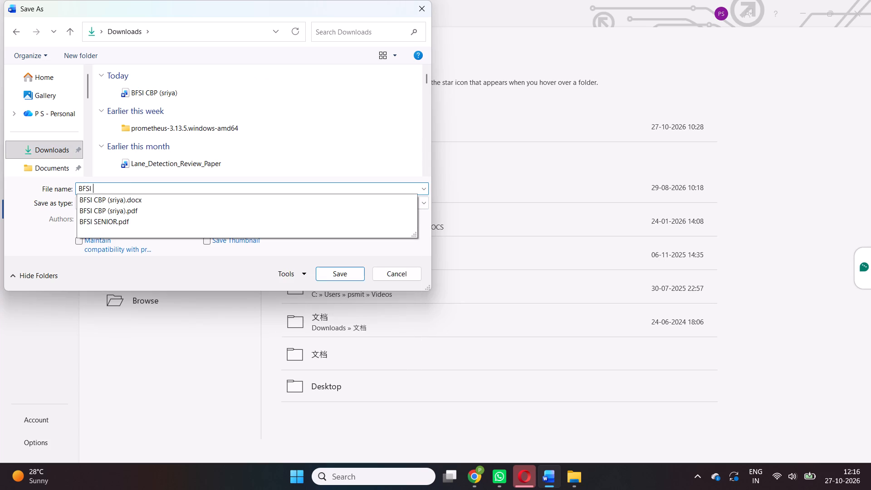
{"action": "type", "text": "CBP FINAL"}
{"action": "key", "text": "space"}
{"action": "key", "text": "shift+parenleft"}
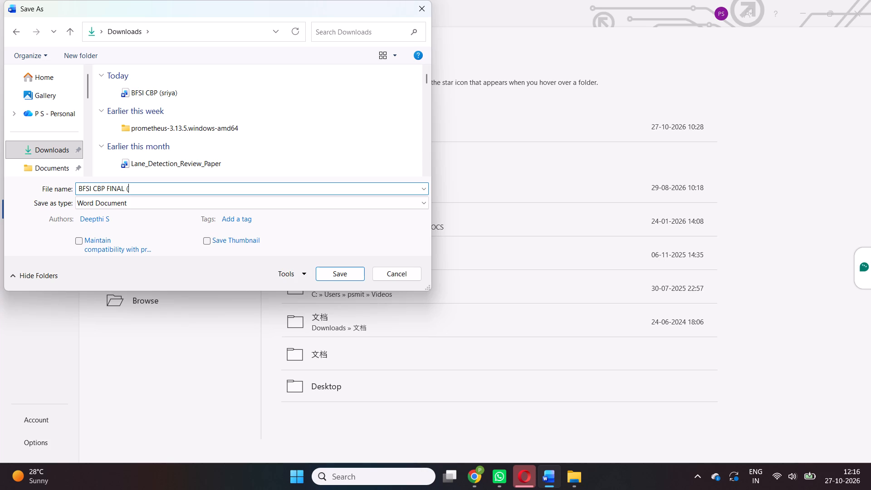
{"action": "type", "text": "41,43,5"}
{"action": "type", "text": "3,"}
{"action": "type", "text": "LE7"}
{"action": "key", "text": "shift+parenright"}
{"action": "key", "text": "Return"}
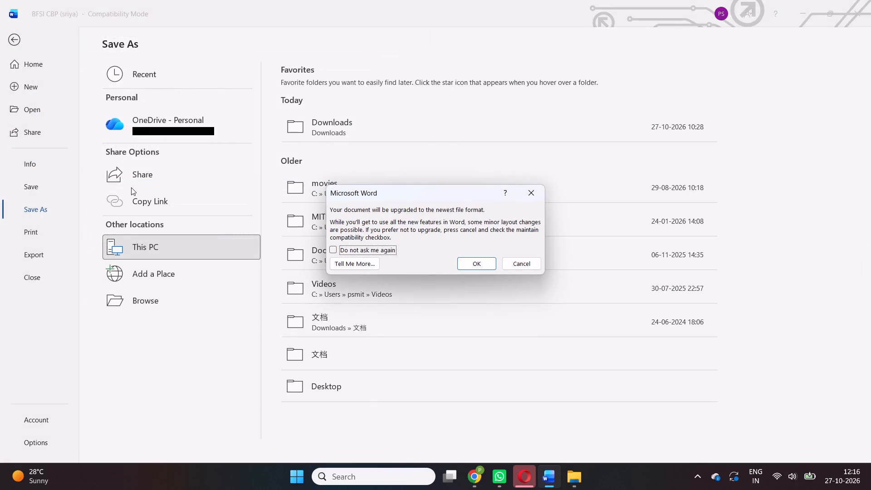
{"action": "left_click", "coordinate": [480, 264]}
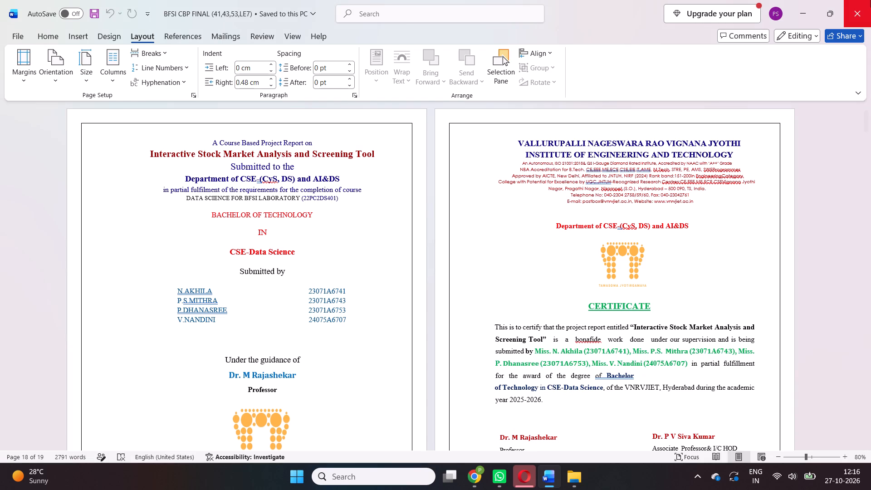
Close the saved report and the Chrome window showing BFSI SENIOR.pdf.
{"action": "left_click", "coordinate": [870, 0]}
{"action": "left_click", "coordinate": [866, 3]}
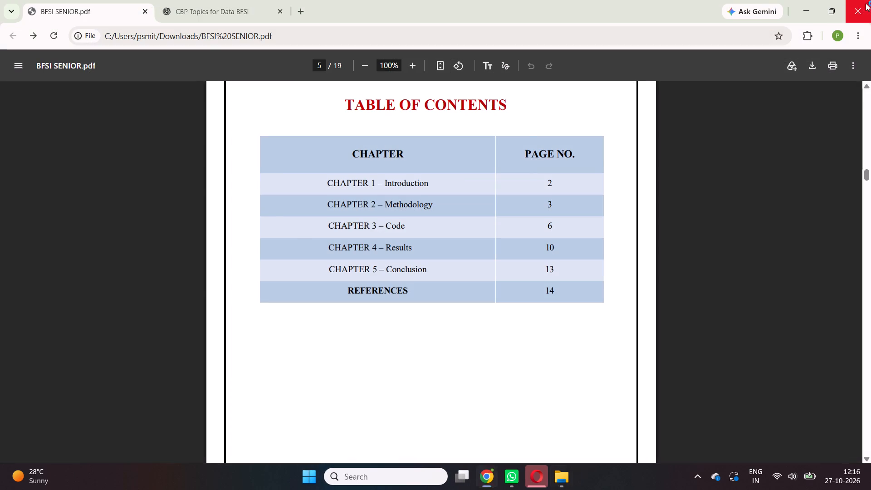
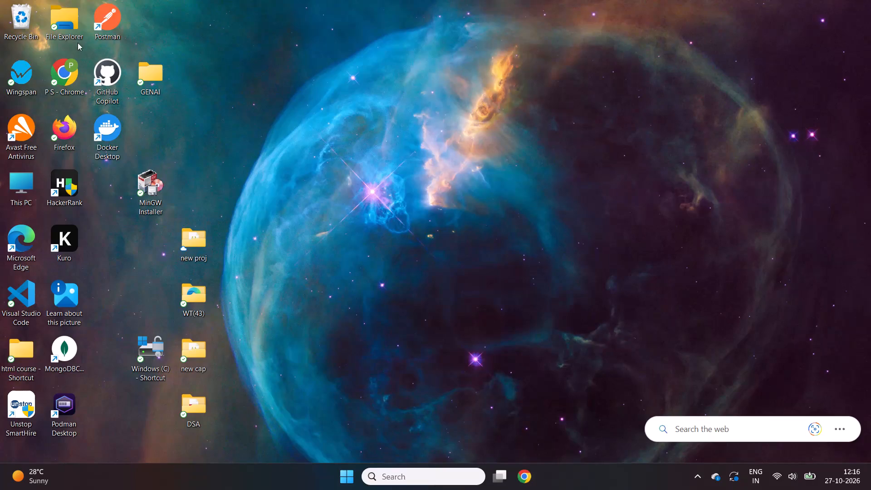
Open File Explorer from the desktop.
{"action": "double_click", "coordinate": [65, 27]}
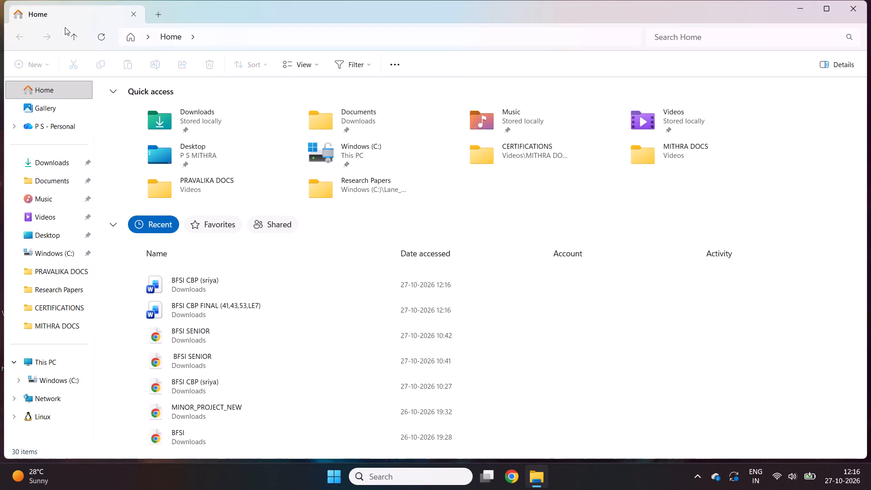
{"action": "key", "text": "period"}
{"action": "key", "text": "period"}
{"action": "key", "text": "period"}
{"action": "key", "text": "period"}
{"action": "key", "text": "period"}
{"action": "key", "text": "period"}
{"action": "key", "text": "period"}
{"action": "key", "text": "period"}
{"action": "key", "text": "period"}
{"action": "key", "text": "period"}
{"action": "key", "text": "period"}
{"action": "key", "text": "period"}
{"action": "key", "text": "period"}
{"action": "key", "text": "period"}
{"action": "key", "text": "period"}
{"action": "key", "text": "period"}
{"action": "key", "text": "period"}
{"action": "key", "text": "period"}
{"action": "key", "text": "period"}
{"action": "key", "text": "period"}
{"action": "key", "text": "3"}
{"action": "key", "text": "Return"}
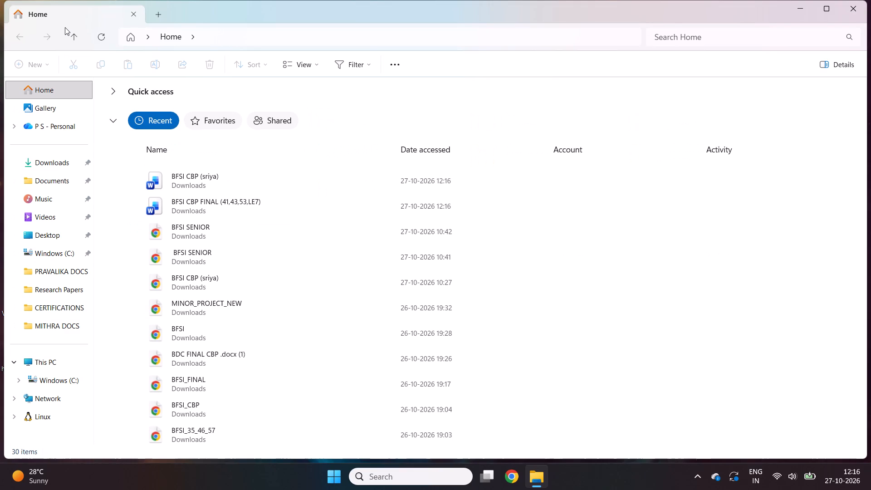
Open the Word document BFSI CBP FINAL (41,43,53,LE7) from the Downloads folder and view its opening pages.
{"action": "left_click", "coordinate": [50, 163]}
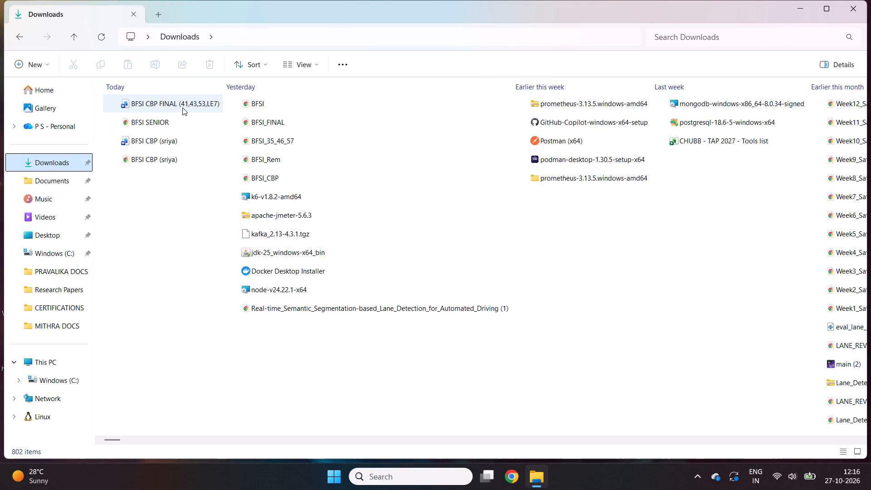
{"action": "double_click", "coordinate": [182, 108]}
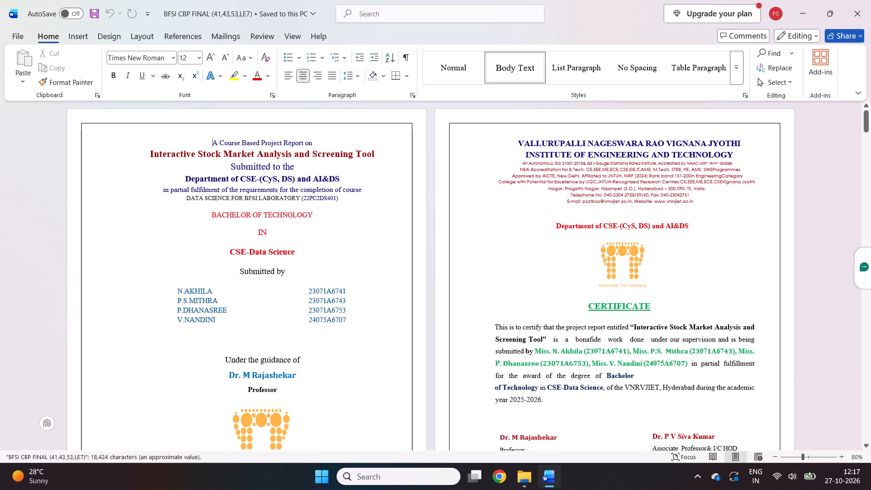
{"action": "scroll", "coordinate": [349, 231], "scroll_direction": "down", "scroll_amount": 1}
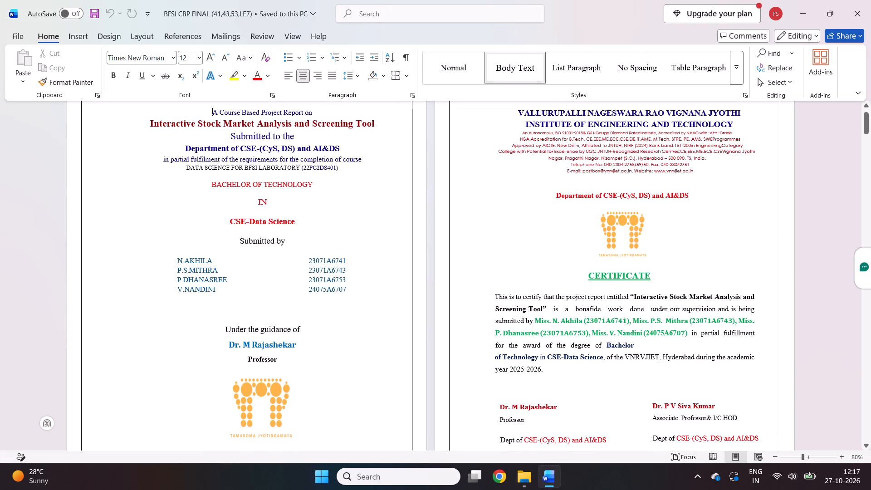
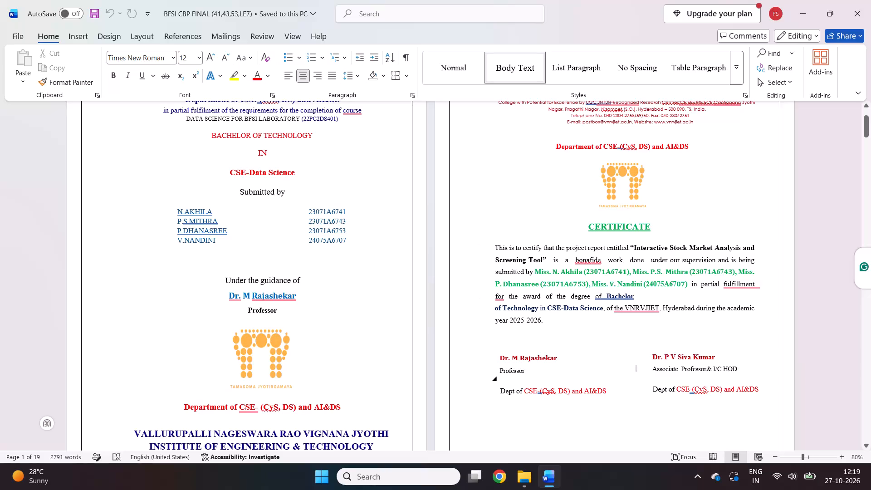
Search Downloads in File Explorer for BDC, open the PDF BDC FINAL CBP .docx (1), view its opening pages and close it.
{"action": "left_click", "coordinate": [514, 474]}
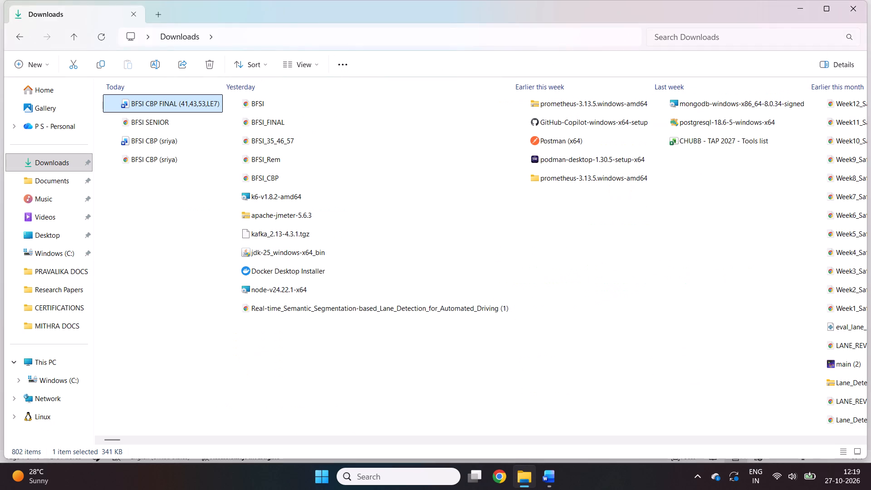
{"action": "left_click", "coordinate": [769, 29]}
{"action": "key", "text": "b"}
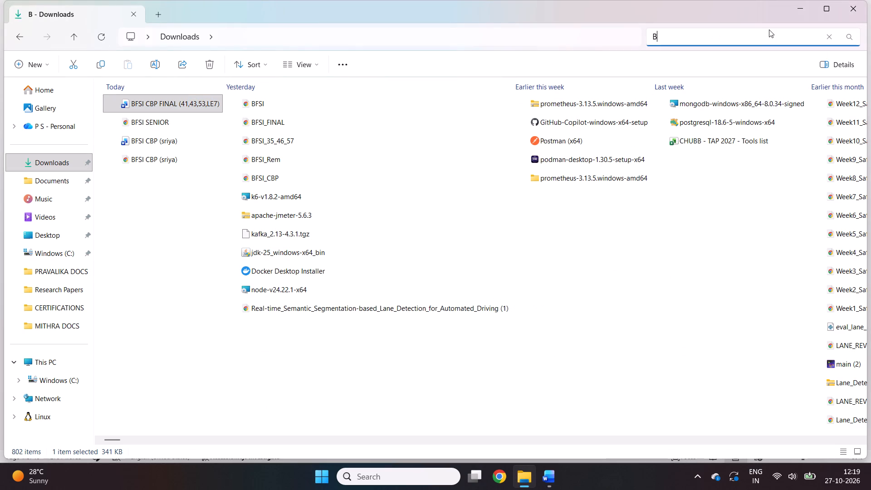
{"action": "type", "text": "DC"}
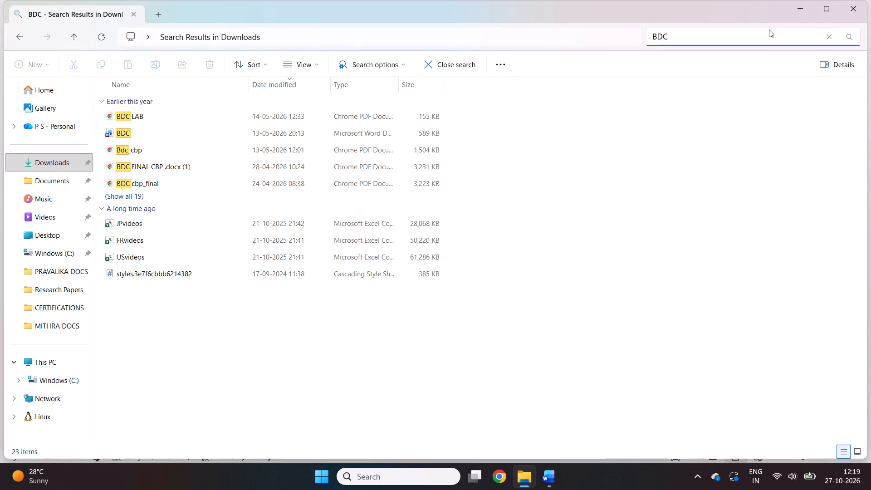
{"action": "double_click", "coordinate": [408, 167]}
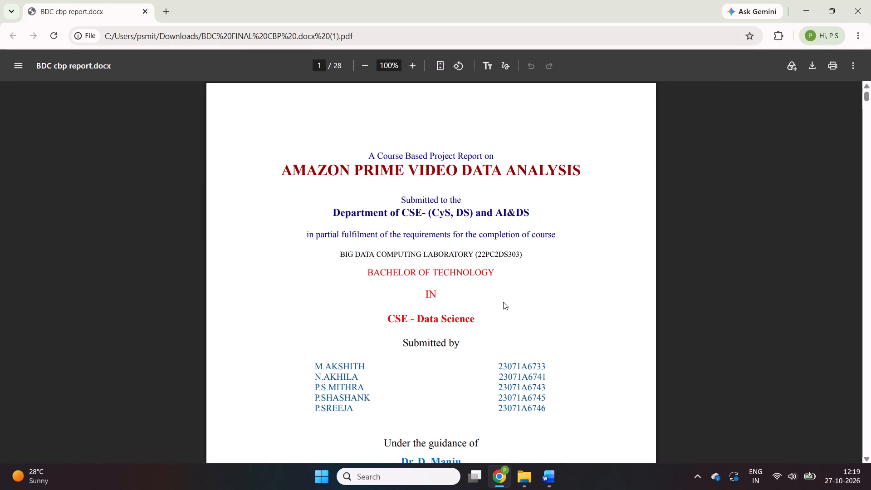
{"action": "scroll", "coordinate": [503, 302], "scroll_direction": "down", "scroll_amount": 6}
{"action": "scroll", "coordinate": [503, 302], "scroll_direction": "up", "scroll_amount": 1}
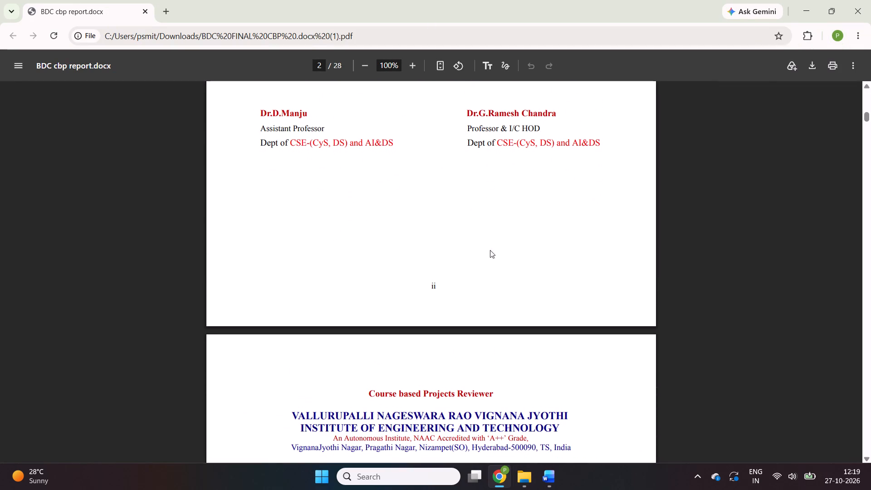
{"action": "left_click", "coordinate": [870, 2]}
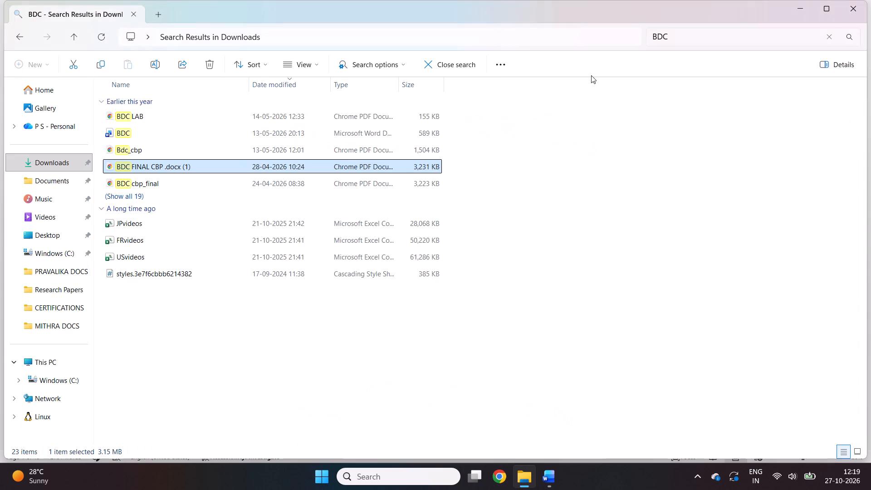
Search Downloads for cneh, open the PDF CNEH FINAL CBP and view its certificate page for the HOD designation.
{"action": "left_click", "coordinate": [739, 42]}
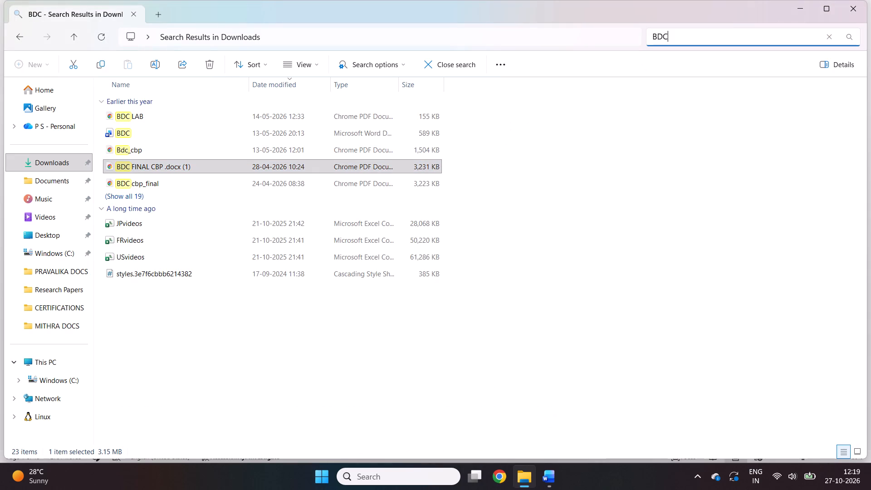
{"action": "key", "text": "BackSpace"}
{"action": "key", "text": "BackSpace"}
{"action": "key", "text": "BackSpace"}
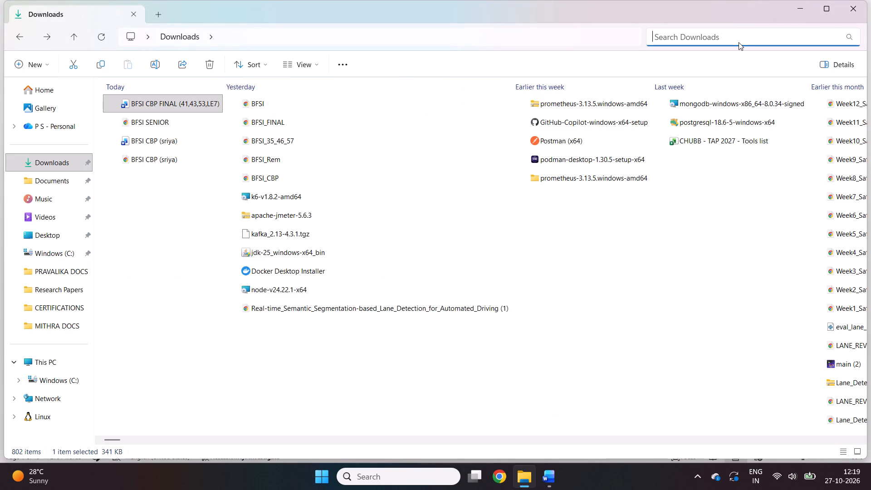
{"action": "type", "text": "cneh"}
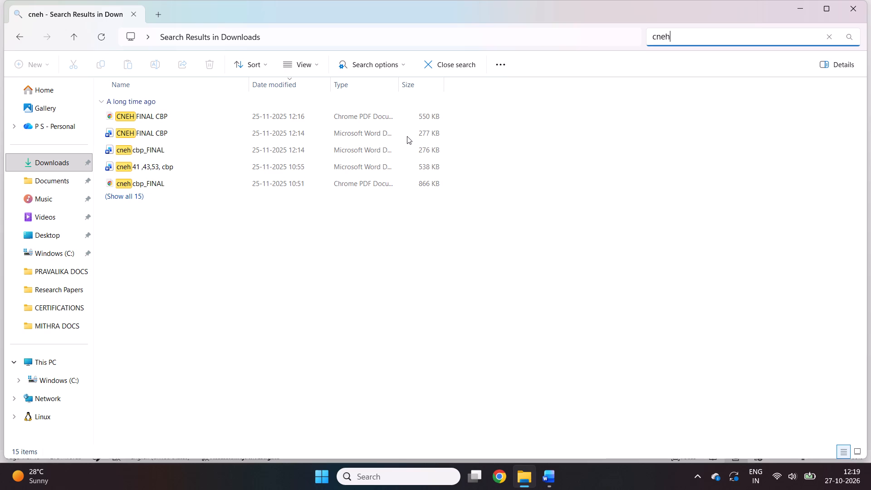
{"action": "double_click", "coordinate": [406, 121]}
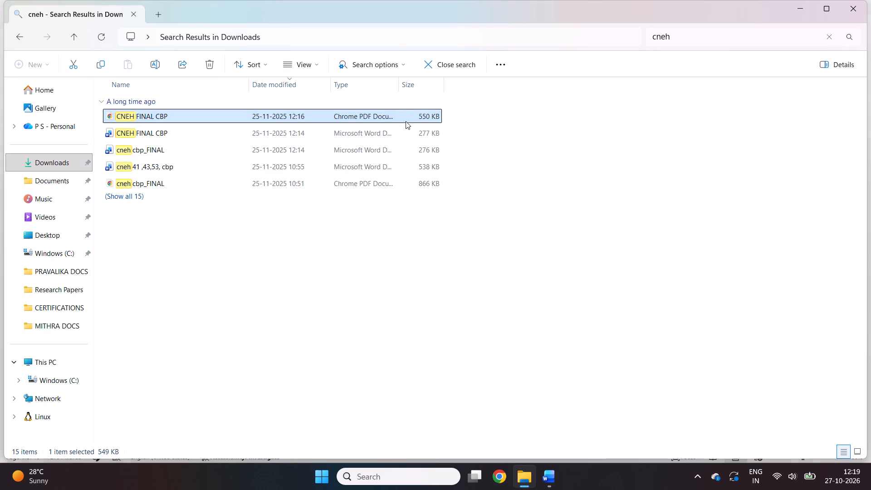
{"action": "scroll", "coordinate": [476, 238], "scroll_direction": "down", "scroll_amount": 1}
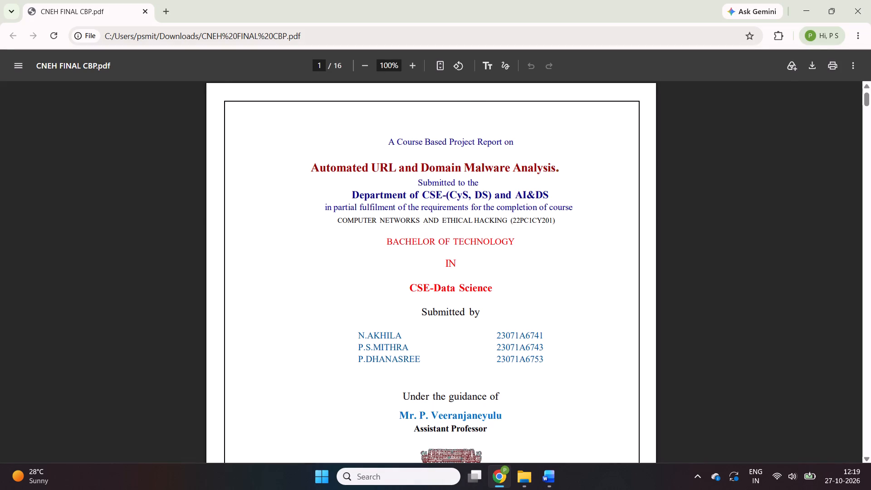
{"action": "scroll", "coordinate": [476, 238], "scroll_direction": "down", "scroll_amount": 4}
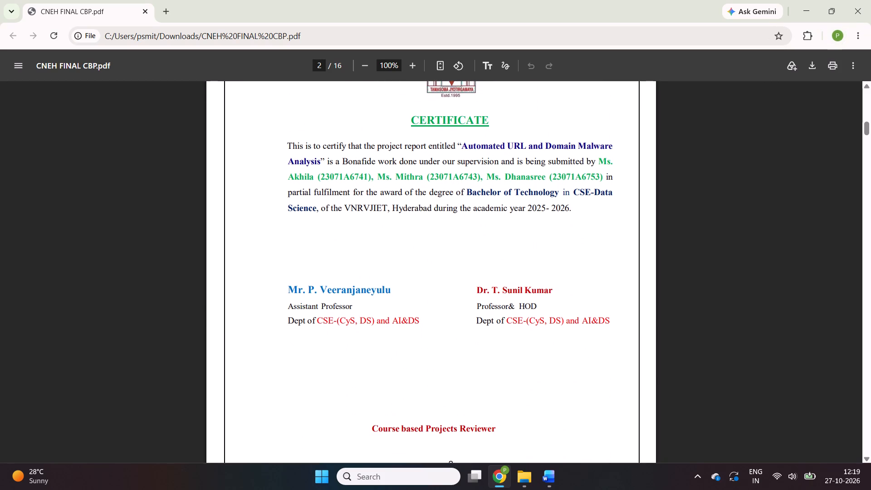
Switch back to the BFSI report in Word and delete "I/C" before HOD in the certificate page's signature block.
{"action": "left_click", "coordinate": [548, 469]}
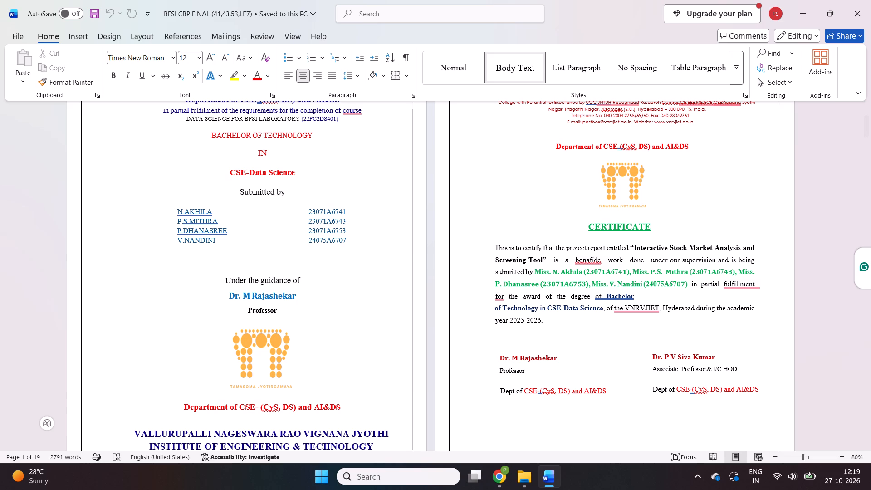
{"action": "left_click", "coordinate": [722, 368]}
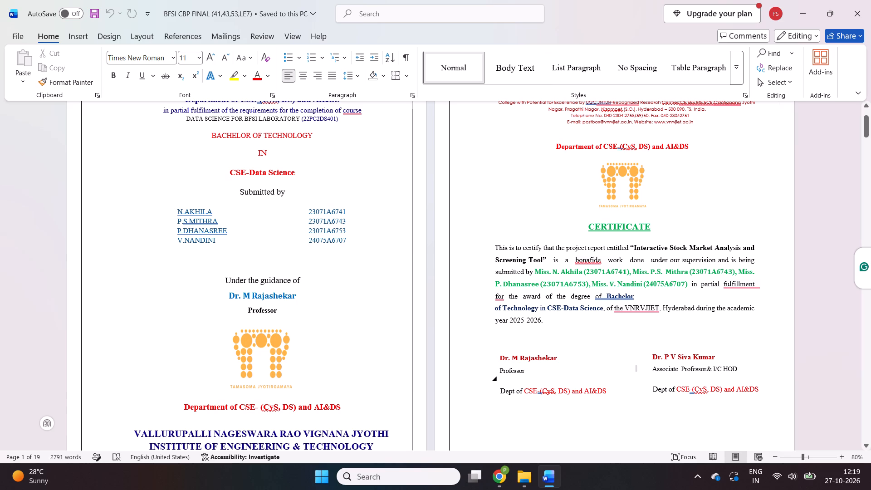
{"action": "key", "text": "BackSpace"}
{"action": "key", "text": "BackSpace"}
{"action": "key", "text": "BackSpace"}
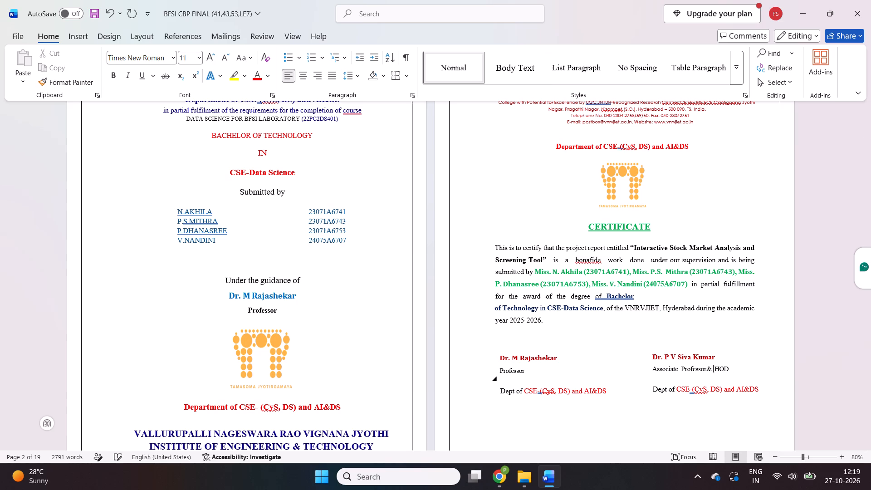
Delete "I/C" and the extra space before HOD in the third paragraph of the Acknowledgement page.
{"action": "scroll", "coordinate": [724, 335], "scroll_direction": "up", "scroll_amount": 3}
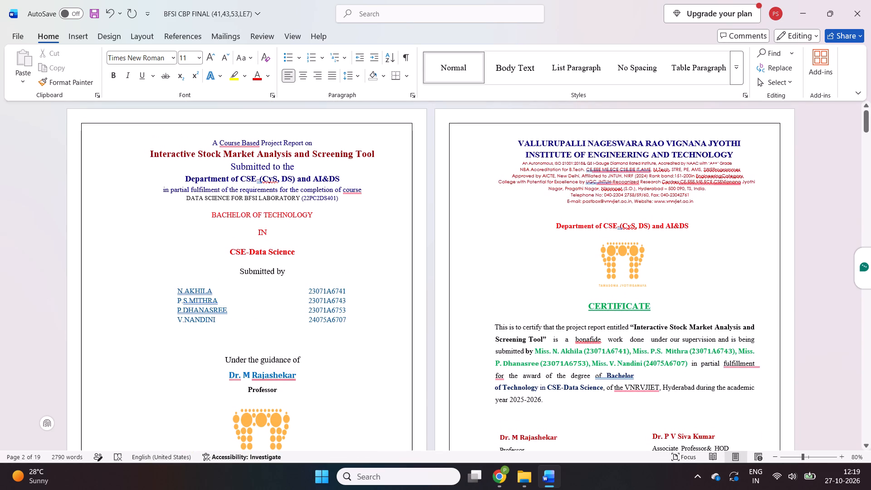
{"action": "scroll", "coordinate": [724, 335], "scroll_direction": "down", "scroll_amount": 1}
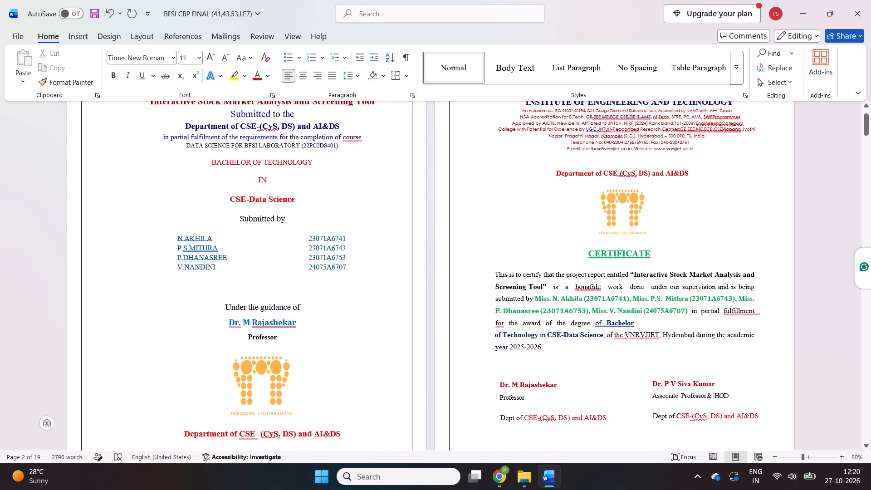
{"action": "scroll", "coordinate": [724, 335], "scroll_direction": "down", "scroll_amount": 2}
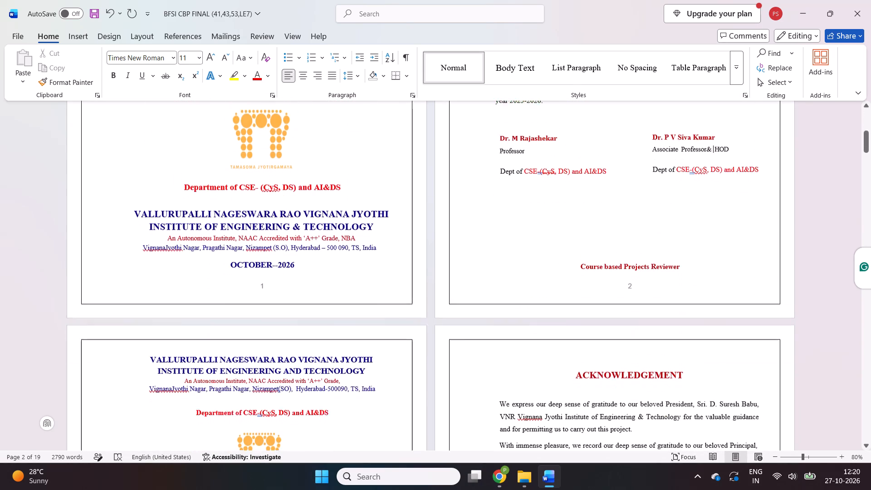
{"action": "scroll", "coordinate": [724, 335], "scroll_direction": "down", "scroll_amount": 1}
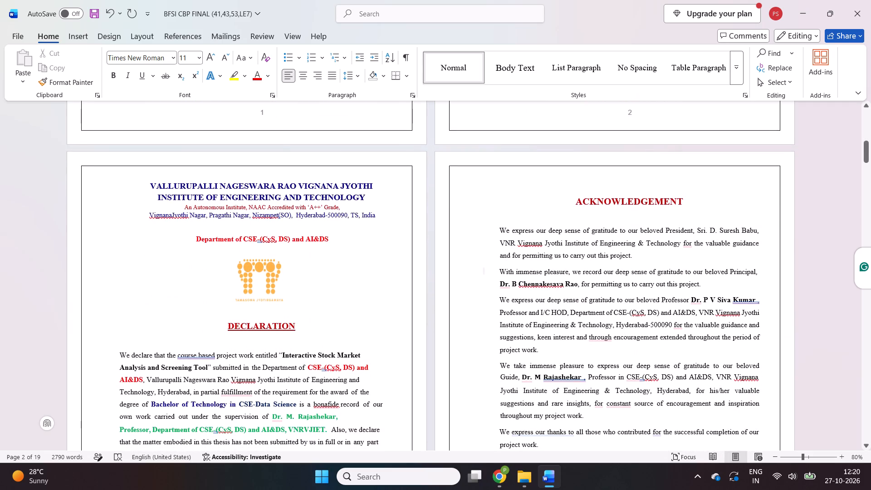
{"action": "scroll", "coordinate": [705, 275], "scroll_direction": "down", "scroll_amount": 1}
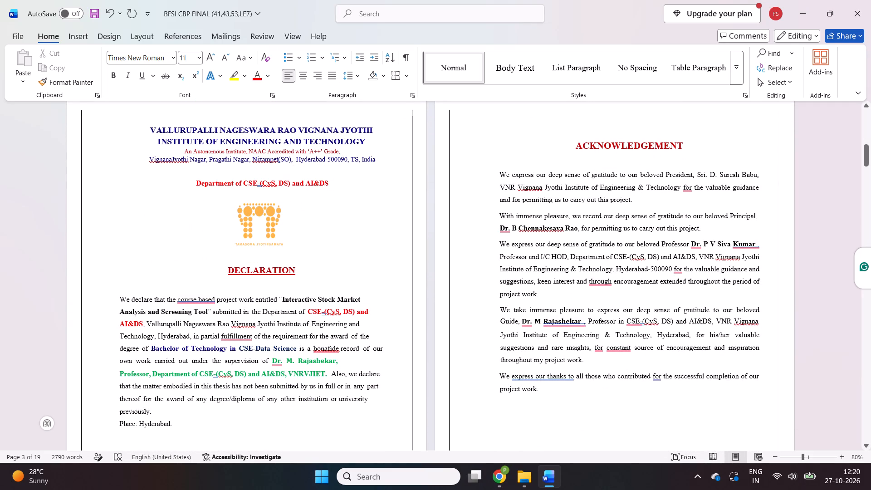
{"action": "scroll", "coordinate": [611, 298], "scroll_direction": "down", "scroll_amount": 1}
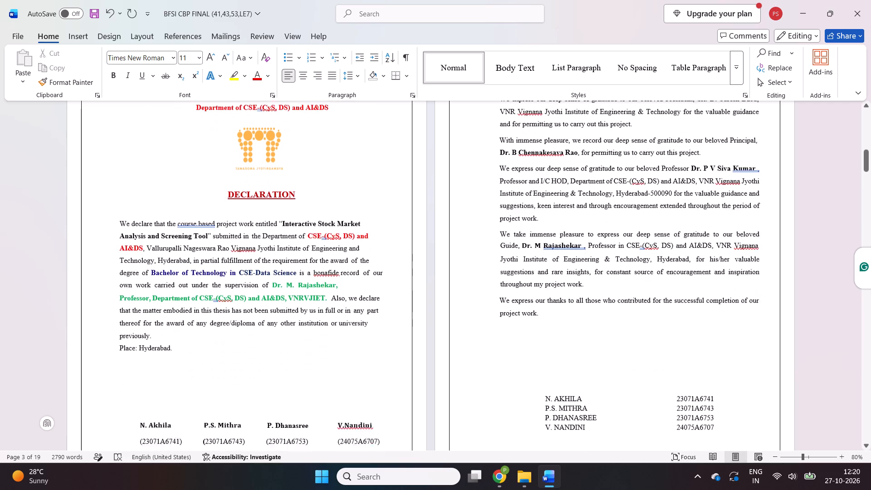
{"action": "scroll", "coordinate": [611, 298], "scroll_direction": "up", "scroll_amount": 1}
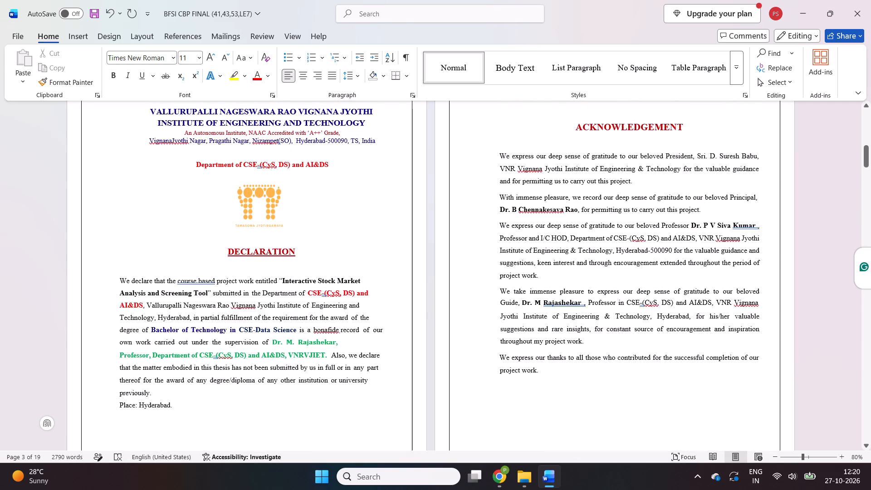
{"action": "left_click", "coordinate": [551, 240]}
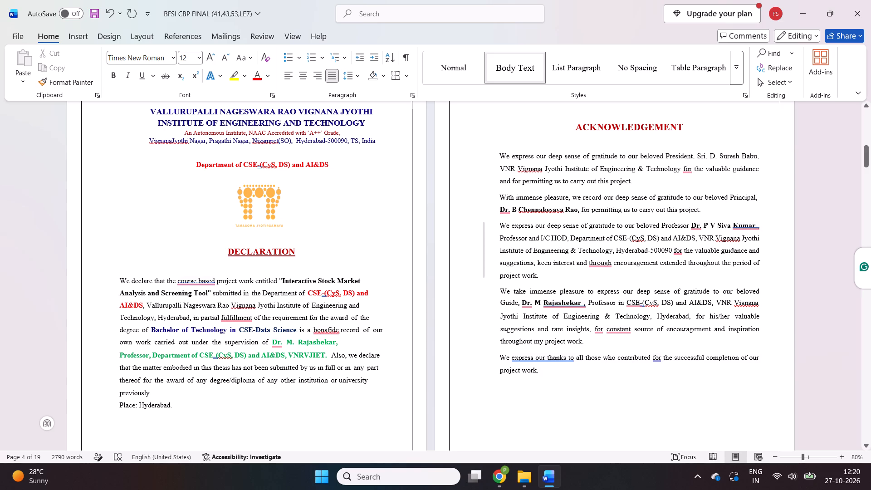
{"action": "key", "text": "Left"}
{"action": "key", "text": "BackSpace"}
{"action": "key", "text": "BackSpace"}
{"action": "key", "text": "BackSpace"}
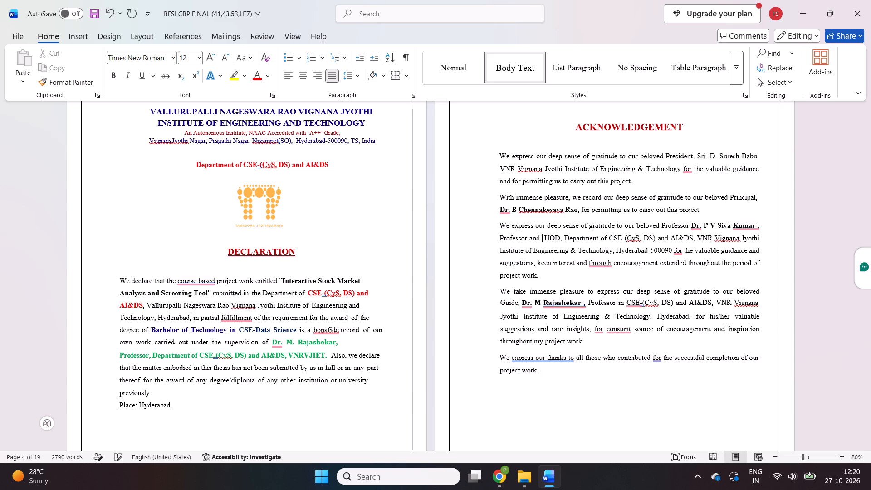
{"action": "key", "text": "Right"}
{"action": "key", "text": "BackSpace"}
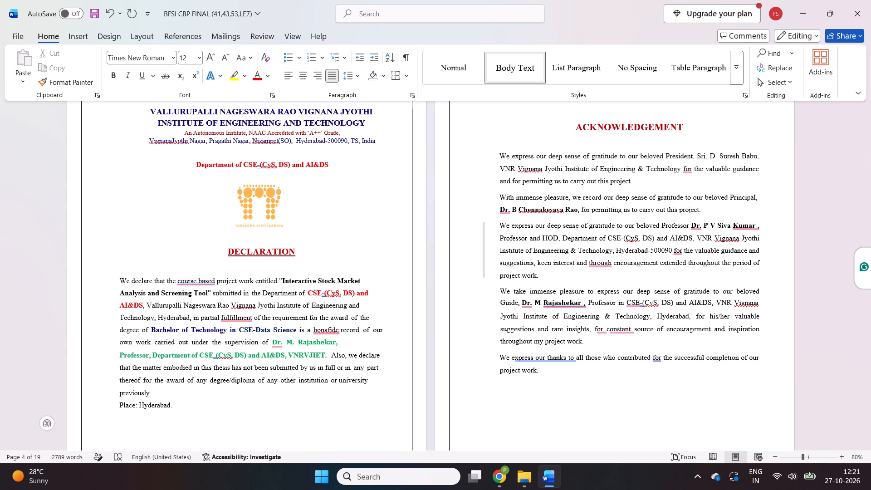
Copy the word "Associate" from the HOD's designation on the certificate page and paste it before "Professor and HOD" in the Acknowledgement.
{"action": "left_click", "coordinate": [499, 238]}
{"action": "scroll", "coordinate": [499, 238], "scroll_direction": "up", "scroll_amount": 3}
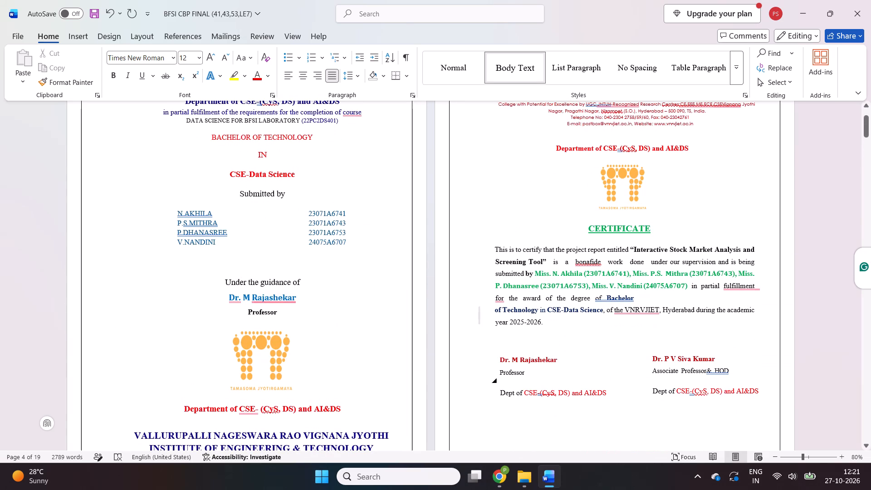
{"action": "left_click_drag", "start_coordinate": [653, 372], "coordinate": [678, 373]}
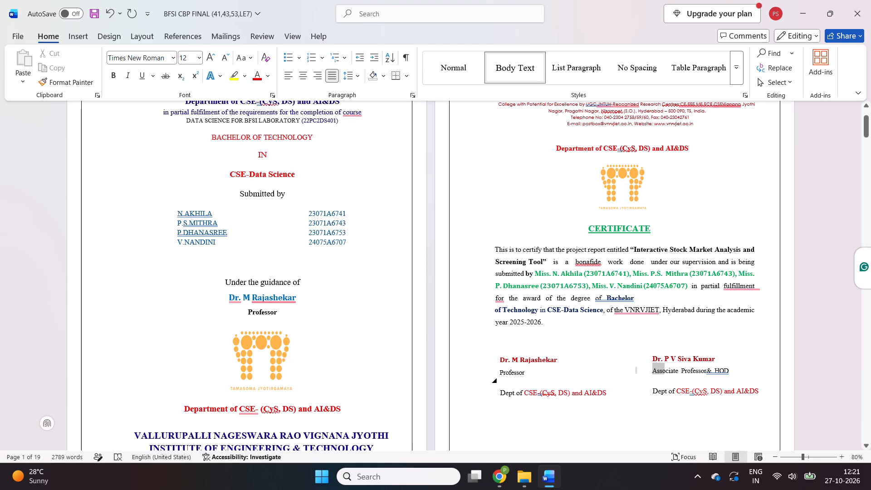
{"action": "left_click_drag", "start_coordinate": [678, 373], "coordinate": [679, 373]}
{"action": "key", "text": "ctrl+c"}
{"action": "scroll", "coordinate": [679, 373], "scroll_direction": "down", "scroll_amount": 4}
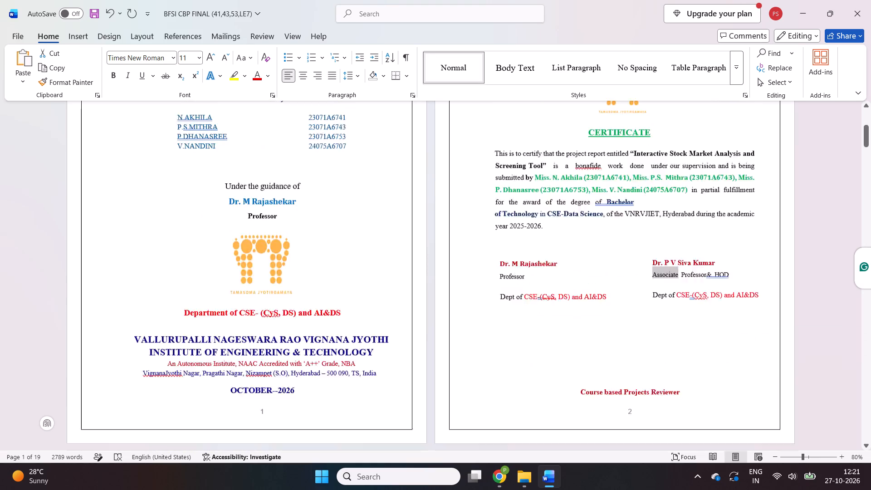
{"action": "scroll", "coordinate": [546, 418], "scroll_direction": "down", "scroll_amount": 1}
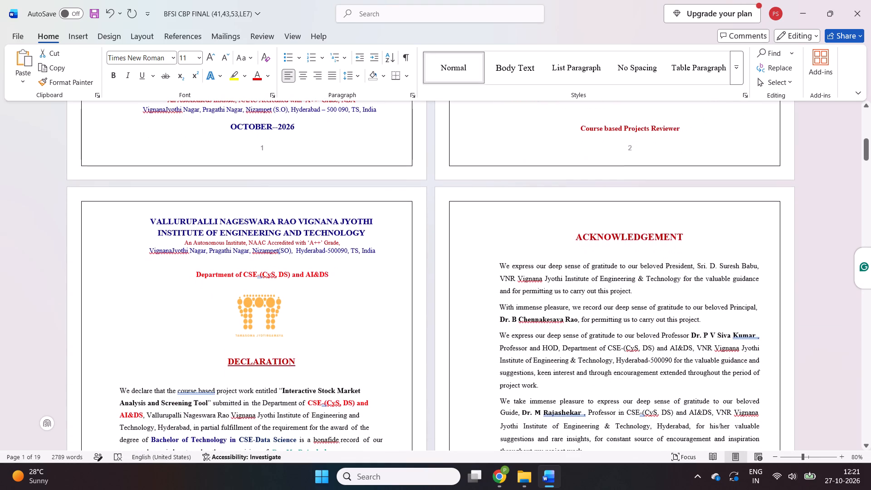
{"action": "left_click", "coordinate": [499, 348]}
{"action": "key", "text": "ctrl+v"}
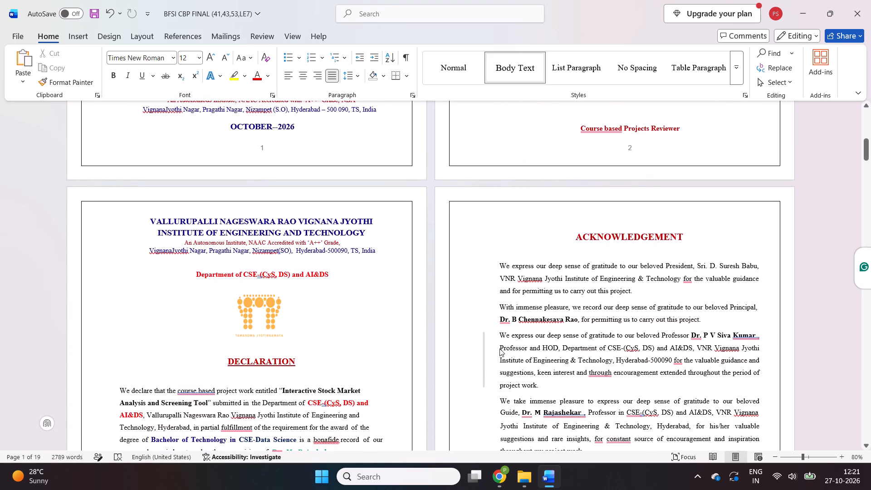
{"action": "scroll", "coordinate": [670, 275], "scroll_direction": "down", "scroll_amount": 1}
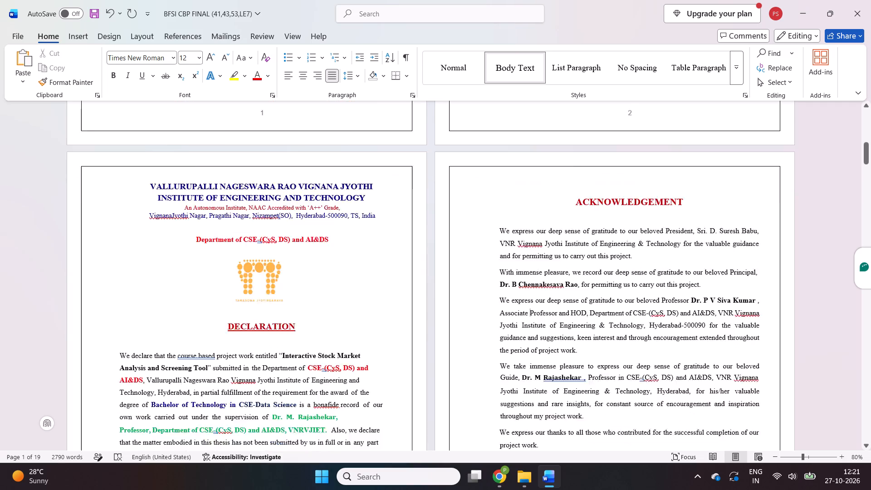
{"action": "scroll", "coordinate": [670, 275], "scroll_direction": "down", "scroll_amount": 1}
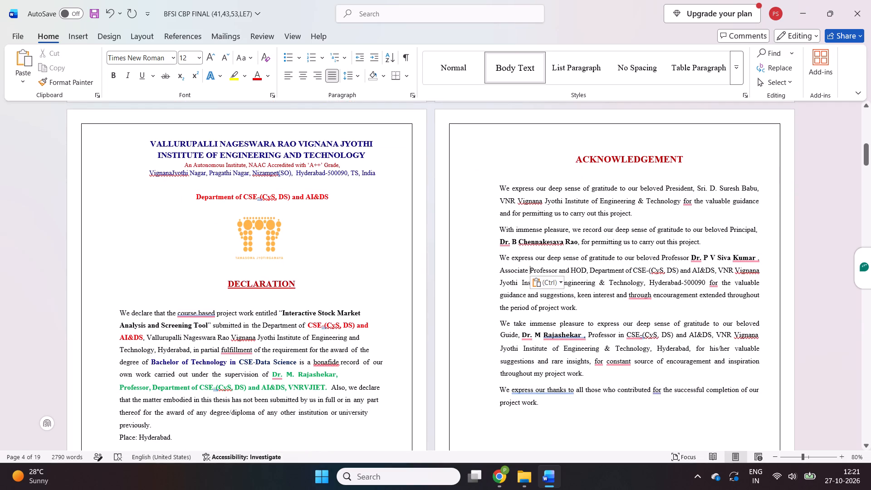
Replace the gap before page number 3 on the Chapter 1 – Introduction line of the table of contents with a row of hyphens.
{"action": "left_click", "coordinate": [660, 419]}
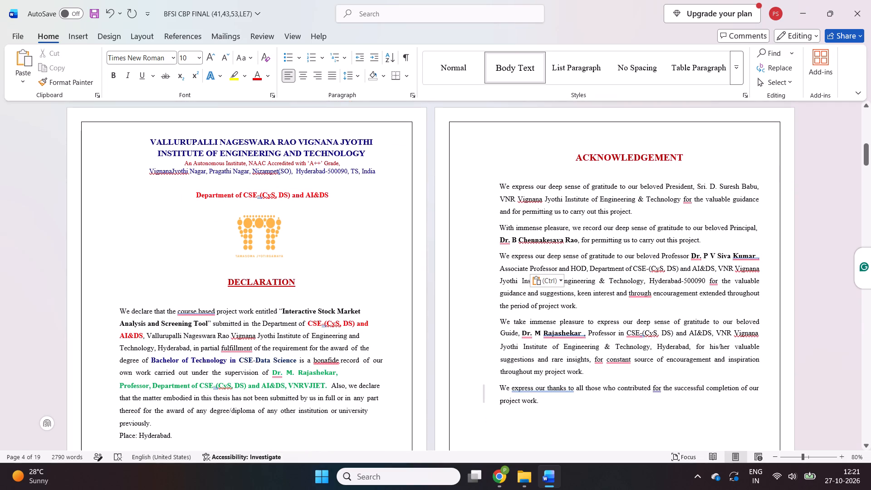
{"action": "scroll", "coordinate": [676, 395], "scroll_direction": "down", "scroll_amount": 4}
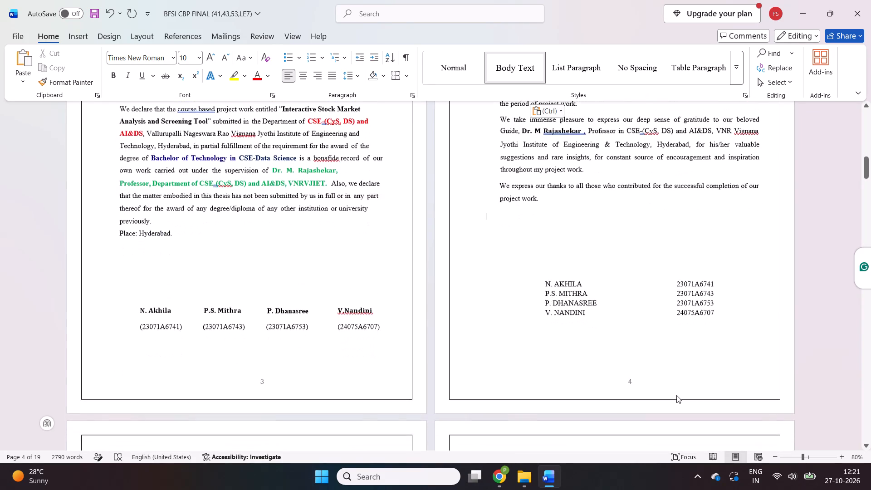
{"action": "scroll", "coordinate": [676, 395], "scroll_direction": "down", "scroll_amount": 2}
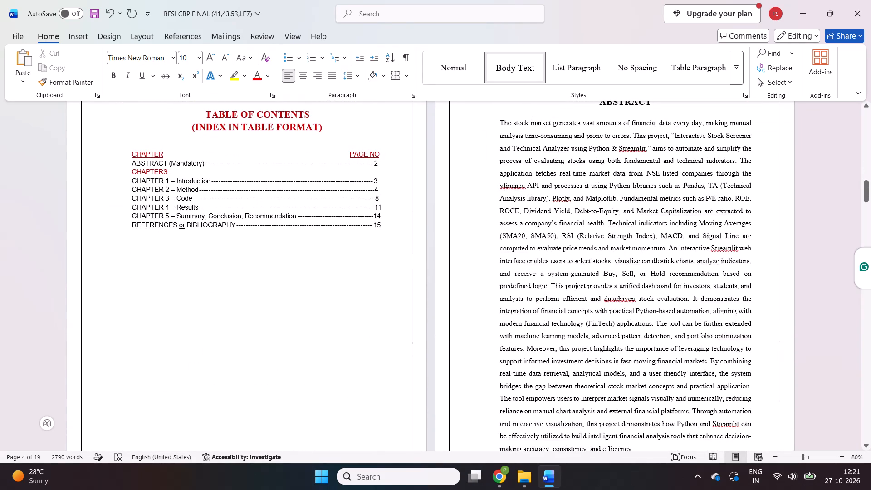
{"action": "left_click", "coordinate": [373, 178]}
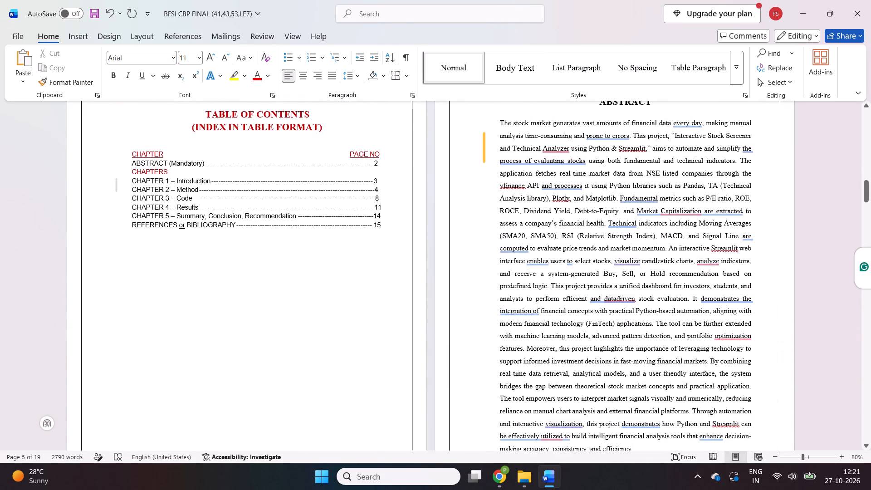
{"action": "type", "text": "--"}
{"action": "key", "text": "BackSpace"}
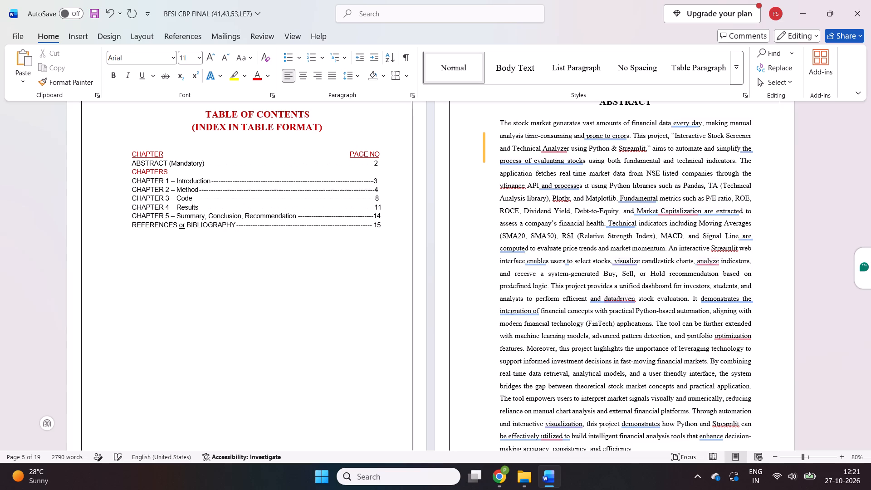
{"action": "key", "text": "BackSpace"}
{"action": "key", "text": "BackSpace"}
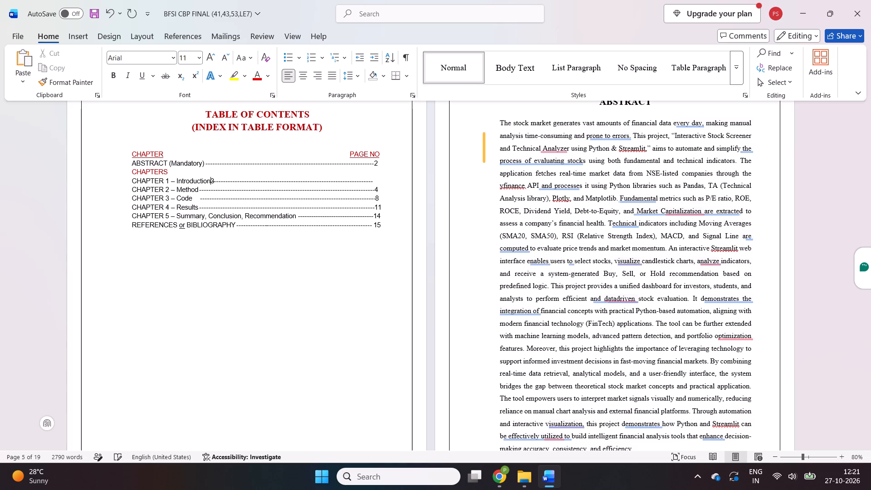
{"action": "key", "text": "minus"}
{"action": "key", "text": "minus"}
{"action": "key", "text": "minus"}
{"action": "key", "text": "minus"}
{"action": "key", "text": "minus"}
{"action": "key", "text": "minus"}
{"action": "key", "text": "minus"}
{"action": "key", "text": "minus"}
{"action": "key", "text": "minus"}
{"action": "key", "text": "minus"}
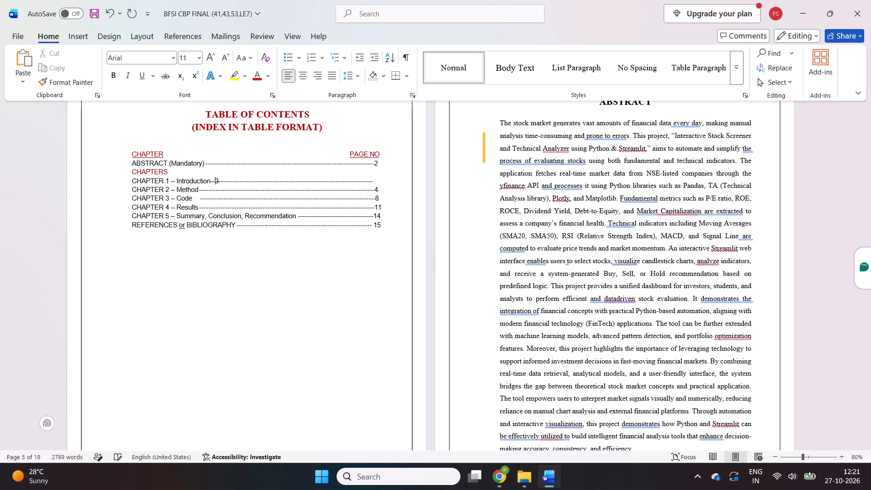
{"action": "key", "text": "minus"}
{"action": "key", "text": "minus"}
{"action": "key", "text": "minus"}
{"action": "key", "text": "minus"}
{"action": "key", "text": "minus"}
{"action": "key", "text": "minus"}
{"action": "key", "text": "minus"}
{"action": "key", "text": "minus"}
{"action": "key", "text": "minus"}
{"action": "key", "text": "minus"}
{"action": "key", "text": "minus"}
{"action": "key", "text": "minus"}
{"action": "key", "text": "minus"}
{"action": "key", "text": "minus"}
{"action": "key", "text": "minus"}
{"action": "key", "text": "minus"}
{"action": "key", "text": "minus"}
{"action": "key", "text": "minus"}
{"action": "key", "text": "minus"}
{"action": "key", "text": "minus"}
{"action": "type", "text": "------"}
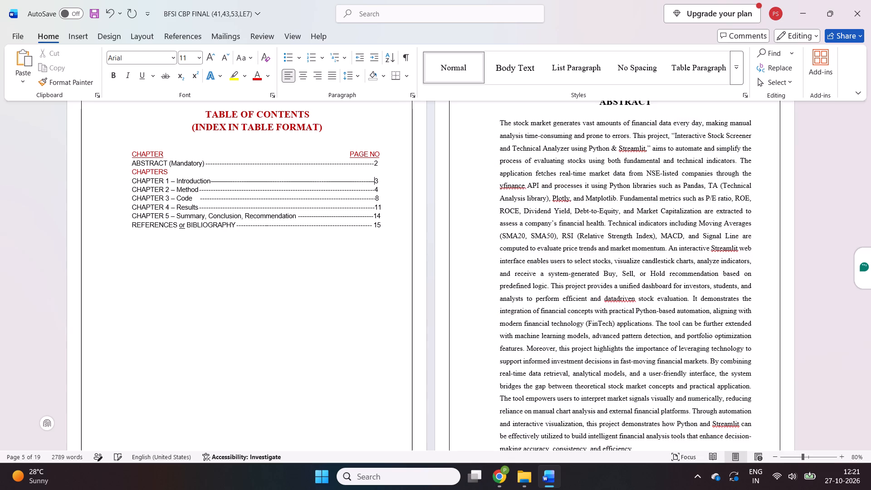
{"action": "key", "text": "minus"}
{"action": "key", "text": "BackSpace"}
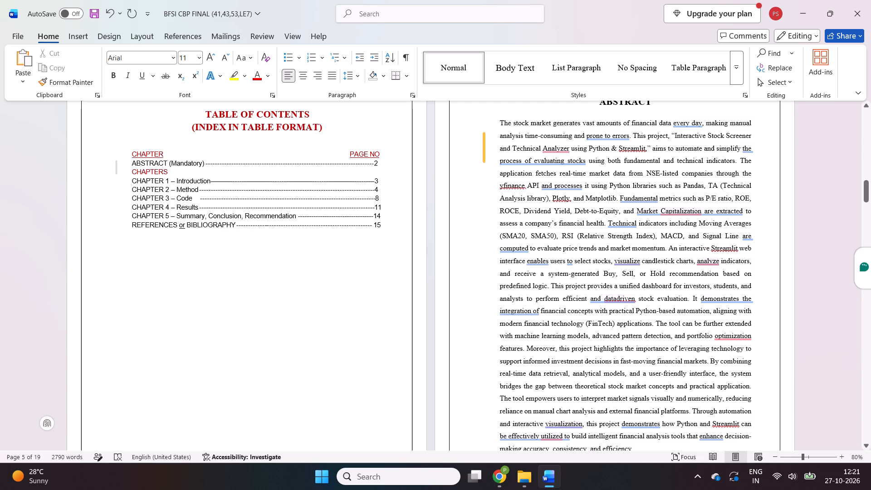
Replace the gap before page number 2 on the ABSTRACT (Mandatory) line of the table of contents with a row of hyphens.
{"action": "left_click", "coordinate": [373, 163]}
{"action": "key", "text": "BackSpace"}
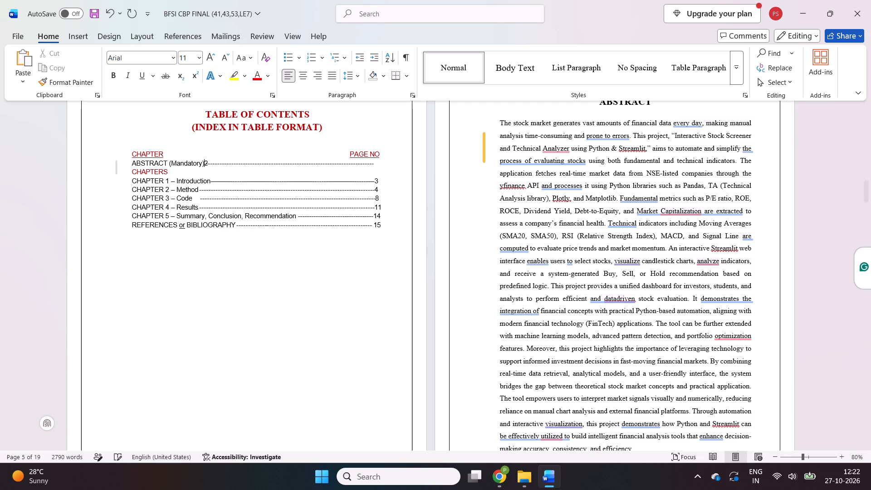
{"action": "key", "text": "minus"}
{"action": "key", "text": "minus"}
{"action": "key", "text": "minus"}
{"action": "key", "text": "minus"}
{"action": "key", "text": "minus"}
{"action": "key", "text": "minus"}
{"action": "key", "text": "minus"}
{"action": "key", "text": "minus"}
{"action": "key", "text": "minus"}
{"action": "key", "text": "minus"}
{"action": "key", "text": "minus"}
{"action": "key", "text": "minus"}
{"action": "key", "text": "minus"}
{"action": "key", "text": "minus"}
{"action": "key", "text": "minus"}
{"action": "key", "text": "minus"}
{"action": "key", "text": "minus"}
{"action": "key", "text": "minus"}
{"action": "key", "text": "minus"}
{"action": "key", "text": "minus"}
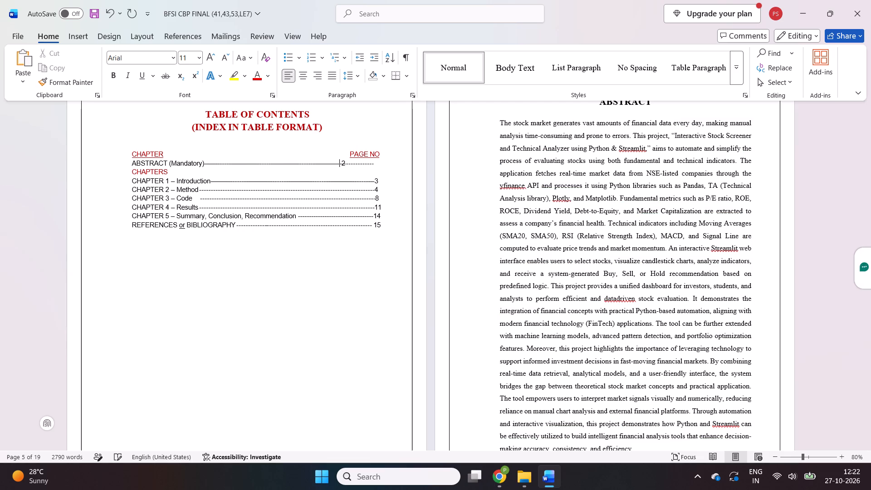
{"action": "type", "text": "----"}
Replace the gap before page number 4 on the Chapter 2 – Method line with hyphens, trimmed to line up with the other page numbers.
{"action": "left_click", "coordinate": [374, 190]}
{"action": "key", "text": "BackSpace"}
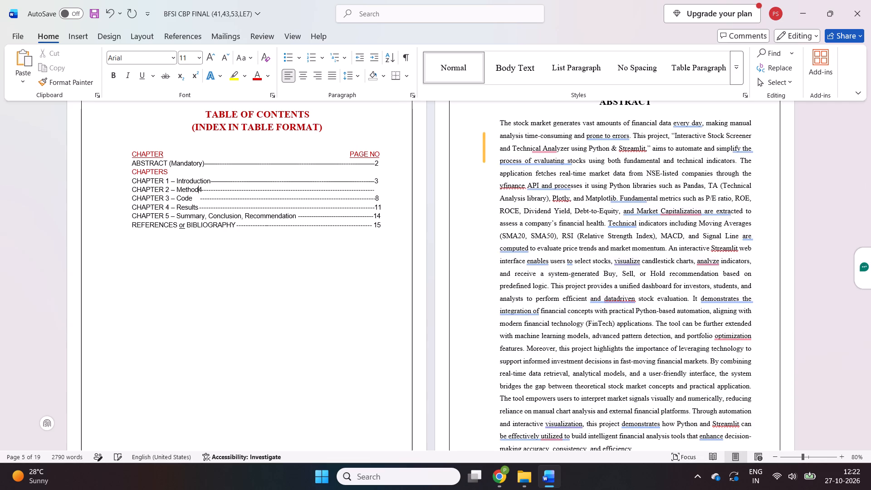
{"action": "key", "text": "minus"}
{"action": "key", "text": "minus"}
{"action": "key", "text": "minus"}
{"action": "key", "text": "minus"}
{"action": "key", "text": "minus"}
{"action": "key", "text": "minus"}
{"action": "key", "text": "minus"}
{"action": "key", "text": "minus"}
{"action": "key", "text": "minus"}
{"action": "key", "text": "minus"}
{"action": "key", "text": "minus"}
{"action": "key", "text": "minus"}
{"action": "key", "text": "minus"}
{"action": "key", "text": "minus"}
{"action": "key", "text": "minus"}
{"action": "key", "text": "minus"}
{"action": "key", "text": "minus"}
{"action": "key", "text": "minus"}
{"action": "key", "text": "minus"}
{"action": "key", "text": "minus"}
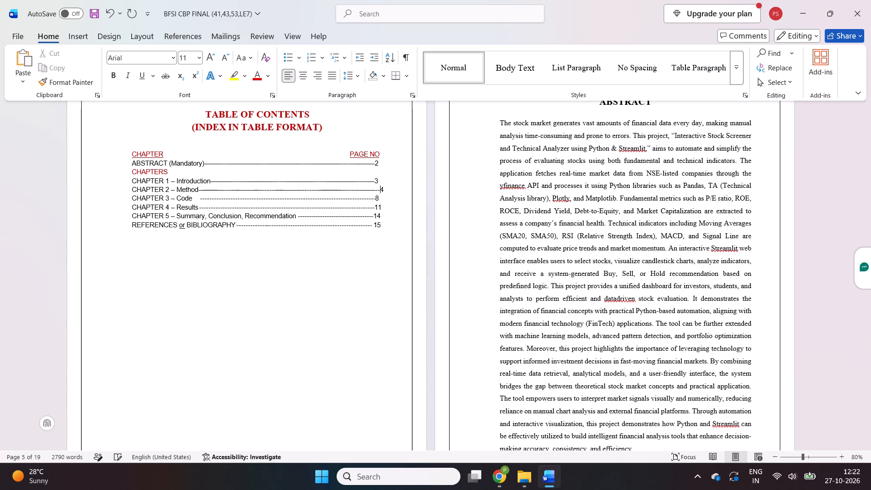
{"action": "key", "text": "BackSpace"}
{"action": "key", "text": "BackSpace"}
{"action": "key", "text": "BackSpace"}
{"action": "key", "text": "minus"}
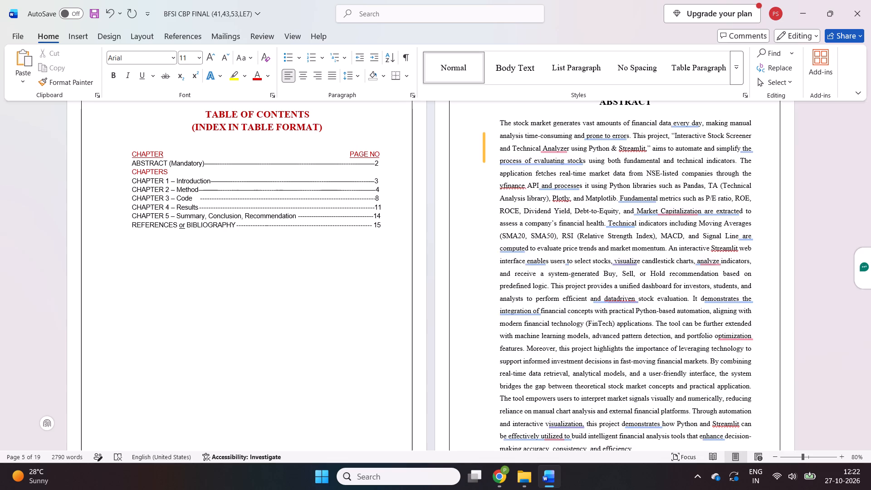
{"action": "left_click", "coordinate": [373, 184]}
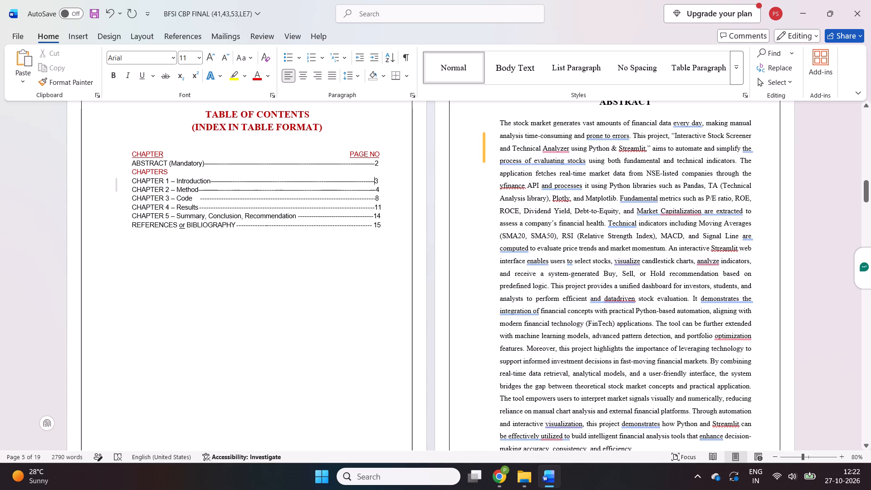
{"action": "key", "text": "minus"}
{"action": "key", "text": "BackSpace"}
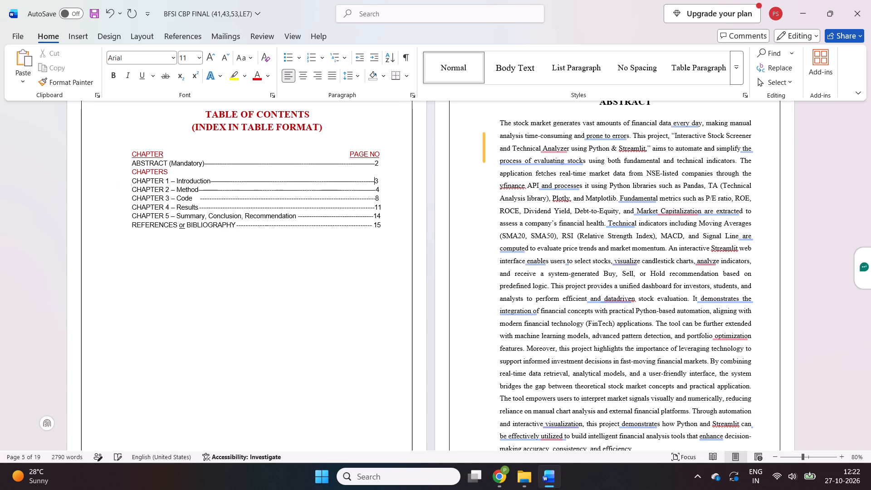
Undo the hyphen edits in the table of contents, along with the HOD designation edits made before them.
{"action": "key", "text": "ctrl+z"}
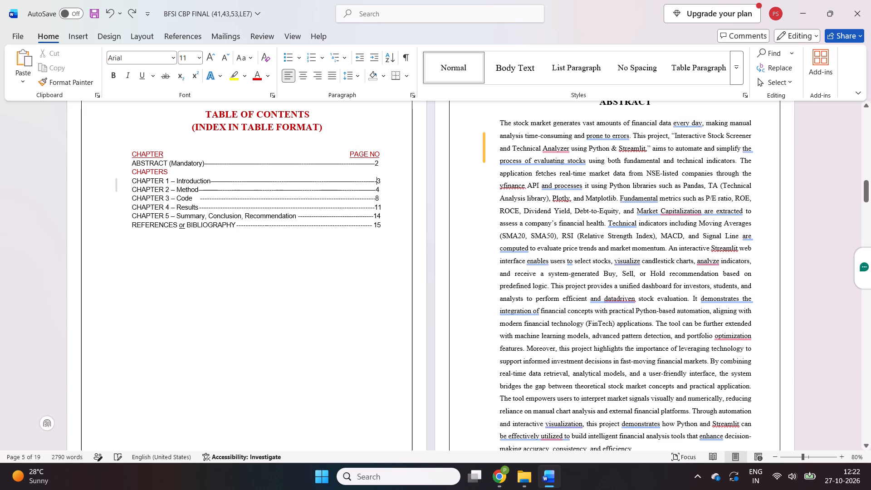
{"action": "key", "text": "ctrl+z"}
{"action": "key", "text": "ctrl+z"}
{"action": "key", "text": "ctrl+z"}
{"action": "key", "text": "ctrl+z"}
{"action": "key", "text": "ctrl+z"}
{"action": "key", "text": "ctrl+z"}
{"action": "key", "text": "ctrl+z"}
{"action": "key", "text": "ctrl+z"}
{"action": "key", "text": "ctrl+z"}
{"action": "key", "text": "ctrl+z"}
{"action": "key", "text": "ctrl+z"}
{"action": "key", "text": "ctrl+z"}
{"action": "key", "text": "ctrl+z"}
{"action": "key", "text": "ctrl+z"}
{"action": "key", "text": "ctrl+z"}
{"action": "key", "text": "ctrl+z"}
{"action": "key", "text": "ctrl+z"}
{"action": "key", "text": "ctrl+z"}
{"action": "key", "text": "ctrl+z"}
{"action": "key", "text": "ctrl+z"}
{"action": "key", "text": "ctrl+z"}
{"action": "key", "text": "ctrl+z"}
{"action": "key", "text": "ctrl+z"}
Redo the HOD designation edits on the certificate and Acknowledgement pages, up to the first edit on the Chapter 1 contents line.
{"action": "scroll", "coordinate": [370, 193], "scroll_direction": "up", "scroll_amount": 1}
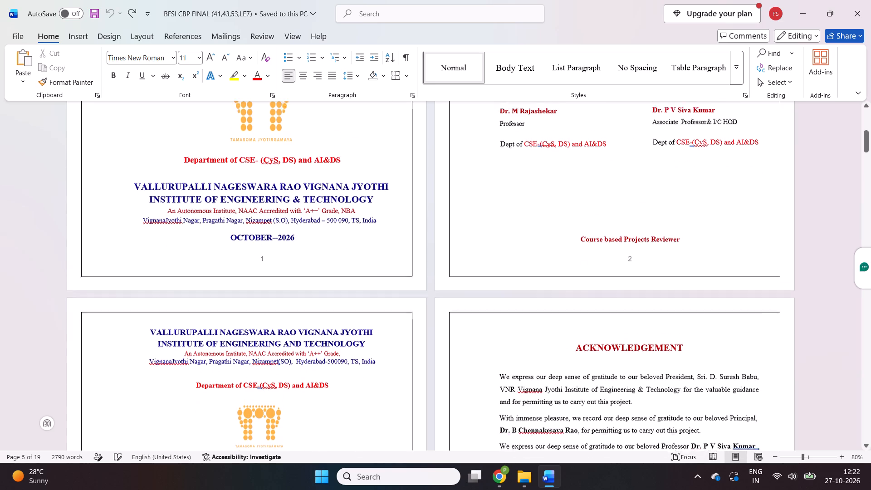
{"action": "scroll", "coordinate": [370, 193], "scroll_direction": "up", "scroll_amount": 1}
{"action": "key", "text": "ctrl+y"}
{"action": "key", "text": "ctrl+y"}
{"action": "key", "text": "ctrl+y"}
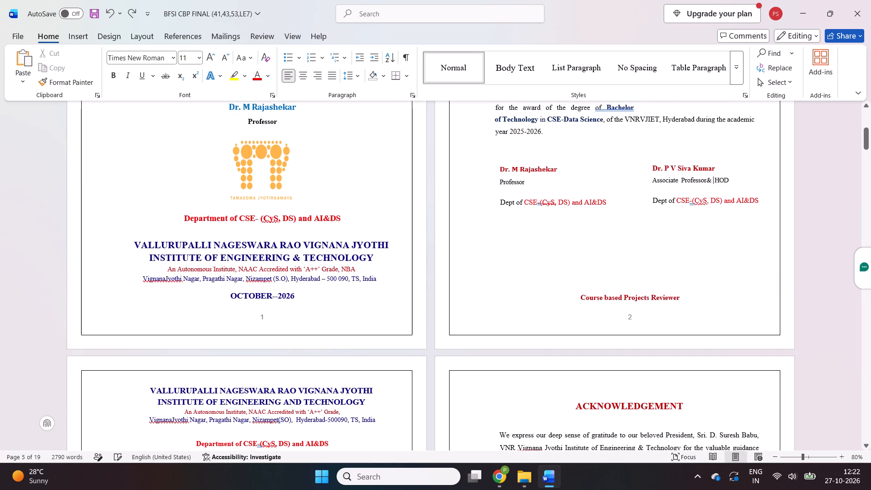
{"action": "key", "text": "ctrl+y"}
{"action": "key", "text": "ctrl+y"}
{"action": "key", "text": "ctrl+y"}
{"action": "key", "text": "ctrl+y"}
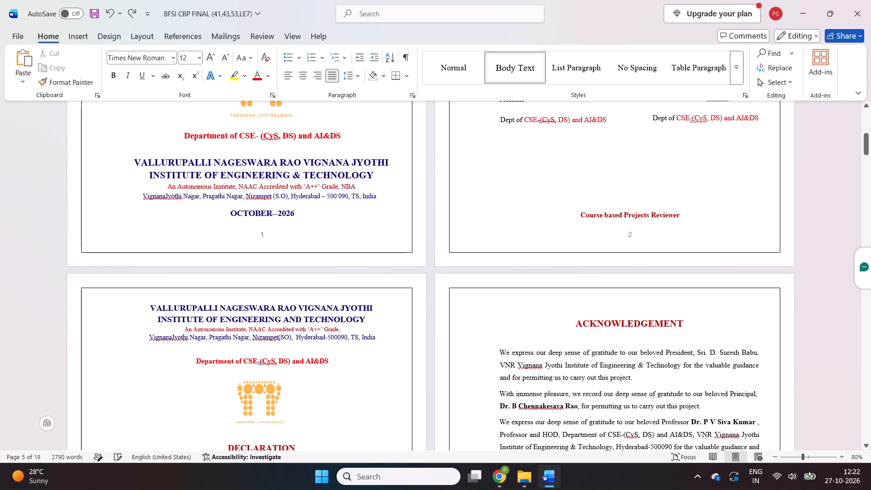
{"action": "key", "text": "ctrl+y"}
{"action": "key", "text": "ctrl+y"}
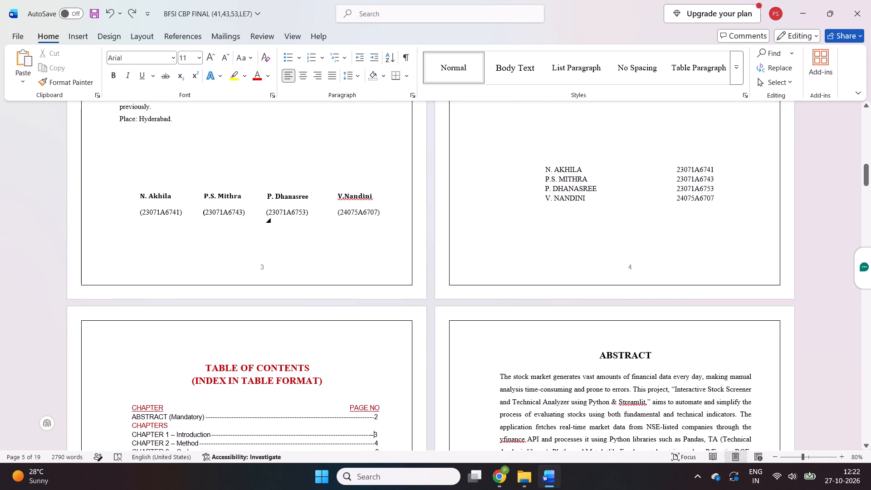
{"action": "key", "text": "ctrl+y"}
Replace the gap before page number 3 on the Chapter 1 – Introduction contents line with spaces and a final hyphen, placing it after the dashes.
{"action": "scroll", "coordinate": [370, 193], "scroll_direction": "down", "scroll_amount": 1}
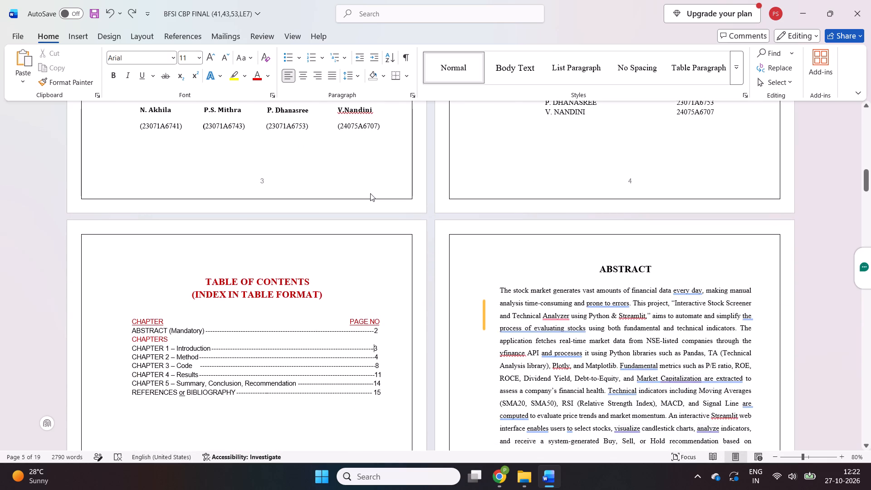
{"action": "key", "text": "BackSpace"}
{"action": "key", "text": "BackSpace"}
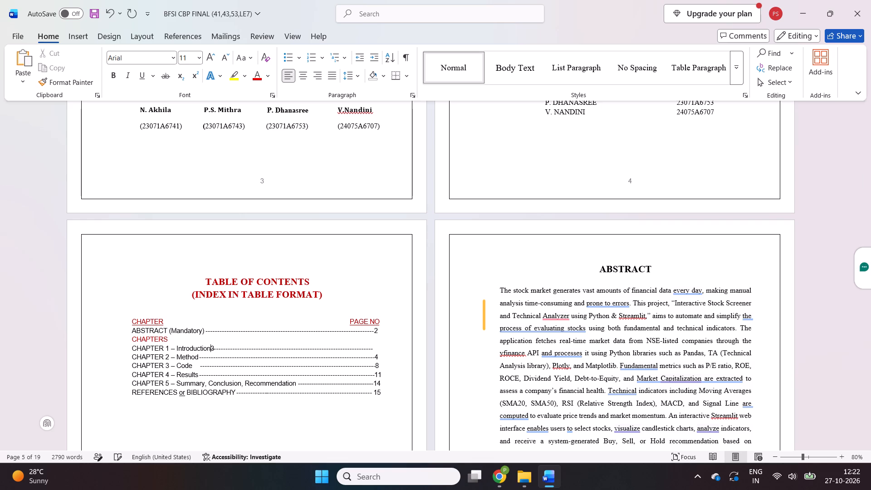
{"action": "key", "text": "space"}
{"action": "key", "text": "space"}
{"action": "key", "text": "space"}
{"action": "key", "text": "space"}
{"action": "key", "text": "space"}
{"action": "key", "text": "space"}
{"action": "key", "text": "space"}
{"action": "key", "text": "space"}
{"action": "key", "text": "space"}
{"action": "key", "text": "space"}
{"action": "key", "text": "space"}
{"action": "key", "text": "space"}
{"action": "key", "text": "space"}
{"action": "key", "text": "space"}
{"action": "key", "text": "space"}
{"action": "key", "text": "space"}
{"action": "key", "text": "space"}
{"action": "key", "text": "space"}
{"action": "key", "text": "space"}
{"action": "key", "text": "space"}
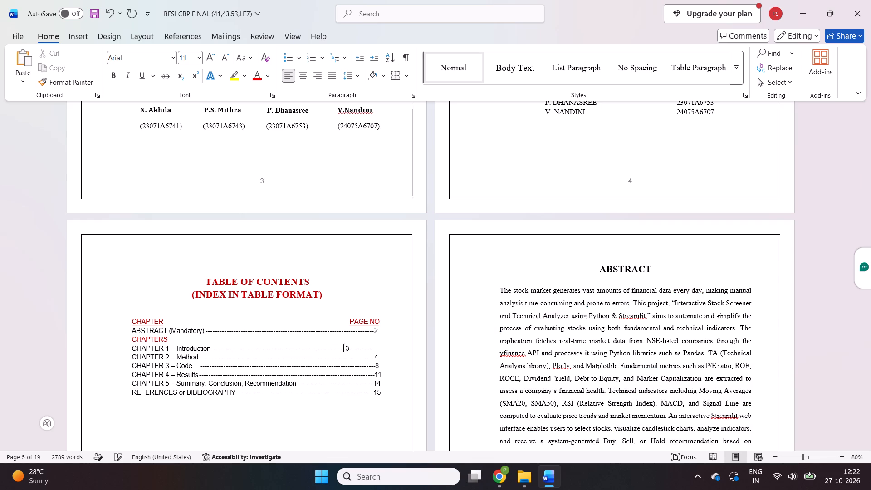
{"action": "key", "text": "space"}
{"action": "key", "text": "space"}
{"action": "key", "text": "space"}
{"action": "key", "text": "space"}
{"action": "key", "text": "space"}
{"action": "key", "text": "space"}
{"action": "key", "text": "space"}
{"action": "key", "text": "space"}
{"action": "type", "text": "-"}
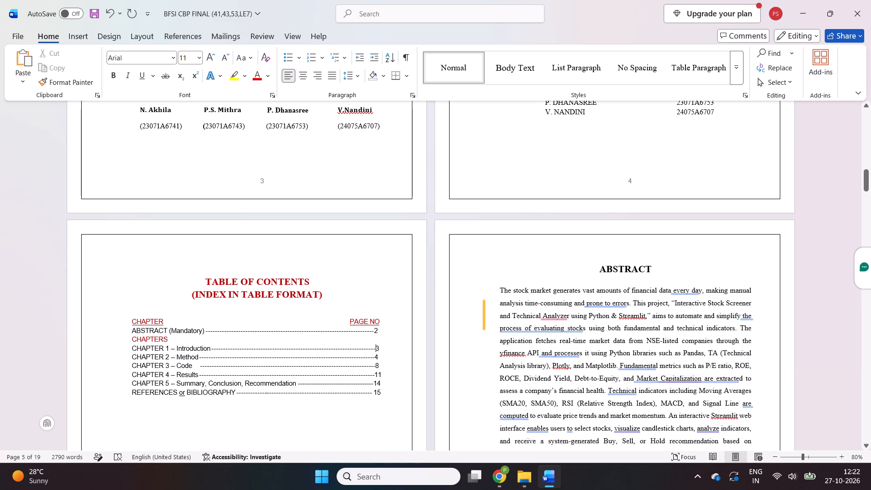
Replace the gap before page number 4 on the Chapter 2 – Method contents line with spaces so it sits just past the dashes.
{"action": "left_click", "coordinate": [375, 359]}
{"action": "key", "text": "BackSpace"}
{"action": "key", "text": "space"}
{"action": "key", "text": "space"}
{"action": "key", "text": "space"}
{"action": "key", "text": "space"}
{"action": "key", "text": "space"}
{"action": "key", "text": "space"}
{"action": "key", "text": "space"}
{"action": "key", "text": "space"}
{"action": "key", "text": "space"}
{"action": "key", "text": "space"}
{"action": "key", "text": "space"}
{"action": "key", "text": "space"}
{"action": "key", "text": "space"}
{"action": "key", "text": "space"}
{"action": "key", "text": "space"}
{"action": "key", "text": "space"}
{"action": "key", "text": "space"}
{"action": "key", "text": "space"}
{"action": "key", "text": "space"}
{"action": "key", "text": "space"}
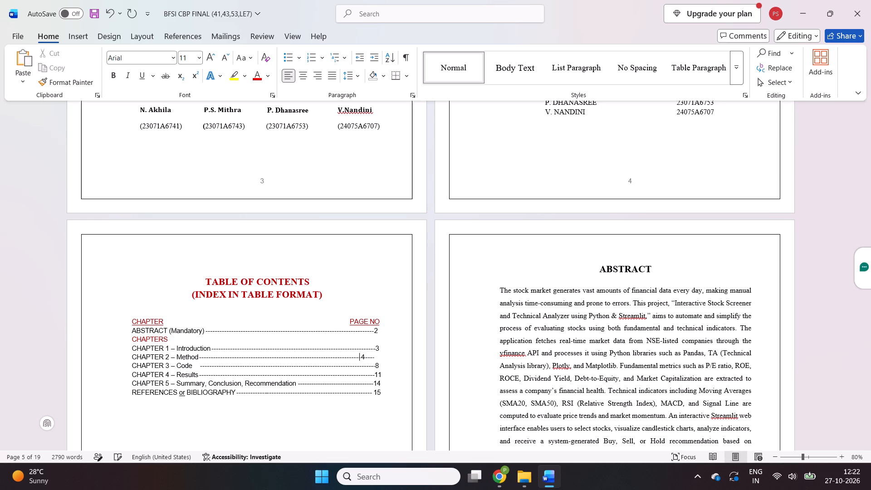
{"action": "key", "text": "space"}
{"action": "key", "text": "minus"}
{"action": "key", "text": "BackSpace"}
{"action": "key", "text": "space"}
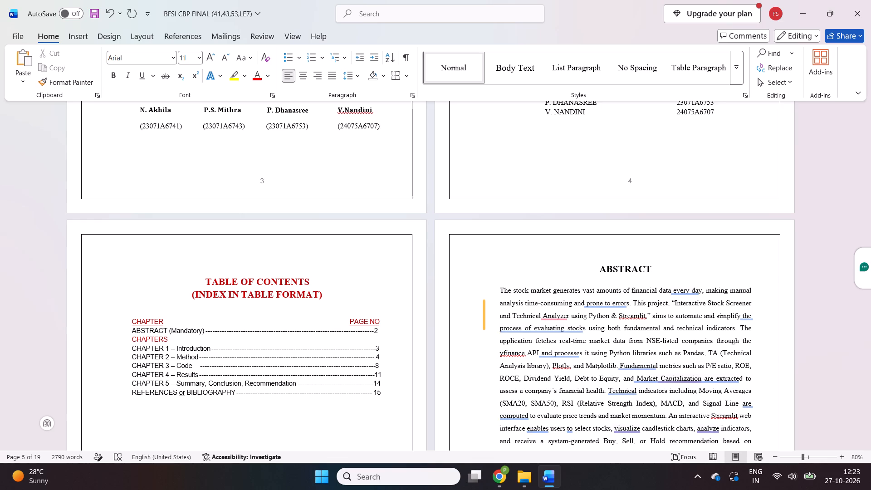
{"action": "key", "text": "BackSpace"}
{"action": "key", "text": "minus"}
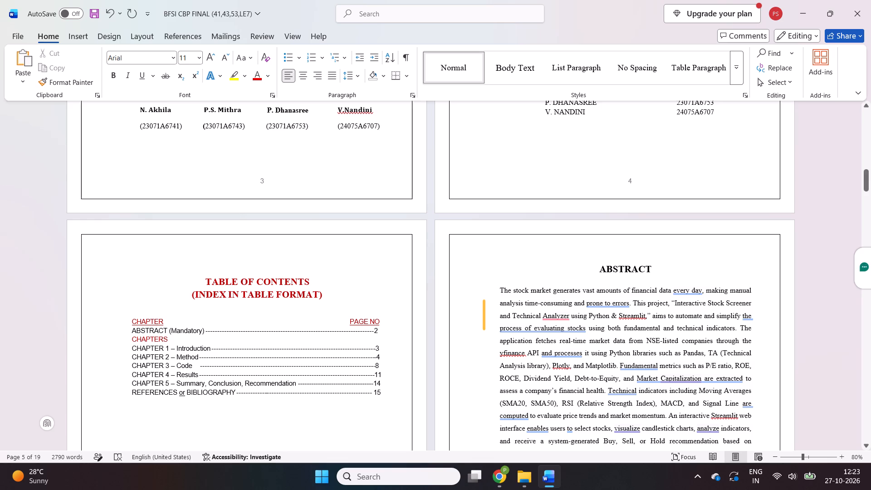
{"action": "key", "text": "BackSpace"}
{"action": "key", "text": "space"}
{"action": "key", "text": "BackSpace"}
{"action": "key", "text": "minus"}
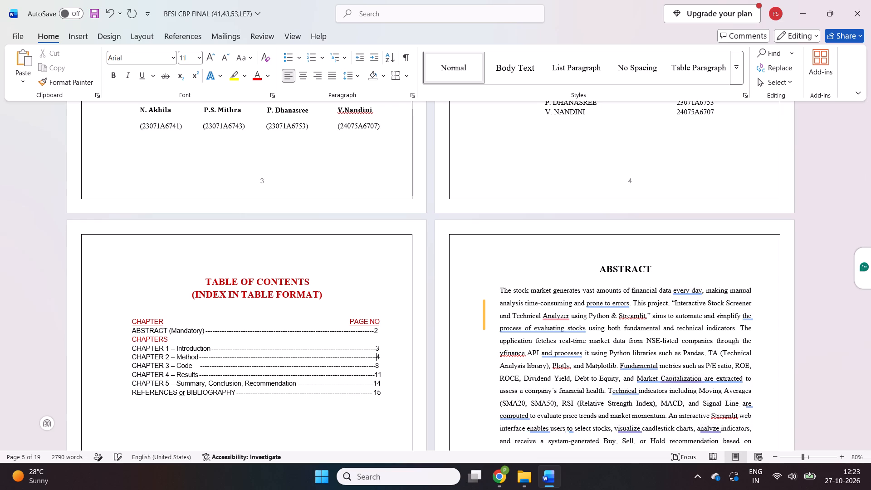
{"action": "key", "text": "BackSpace"}
{"action": "key", "text": "space"}
{"action": "left_click", "coordinate": [359, 414]}
Replace the gap before page number 2 on the ABSTRACT (Mandatory) contents line with spaces and a final hyphen, placing it after the dashes.
{"action": "left_click", "coordinate": [374, 330]}
{"action": "key", "text": "BackSpace"}
{"action": "key", "text": "space"}
{"action": "key", "text": "space"}
{"action": "key", "text": "space"}
{"action": "key", "text": "space"}
{"action": "key", "text": "space"}
{"action": "key", "text": "space"}
{"action": "key", "text": "space"}
{"action": "key", "text": "space"}
{"action": "key", "text": "space"}
{"action": "key", "text": "space"}
{"action": "key", "text": "space"}
{"action": "key", "text": "space"}
{"action": "key", "text": "space"}
{"action": "key", "text": "space"}
{"action": "key", "text": "space"}
{"action": "key", "text": "space"}
{"action": "key", "text": "space"}
{"action": "key", "text": "space"}
{"action": "key", "text": "space"}
{"action": "key", "text": "space"}
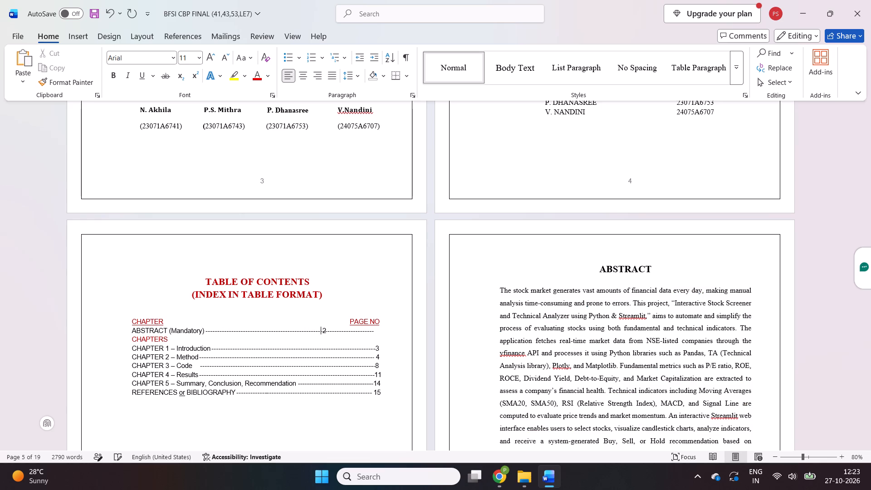
{"action": "key", "text": "space"}
{"action": "key", "text": "BackSpace"}
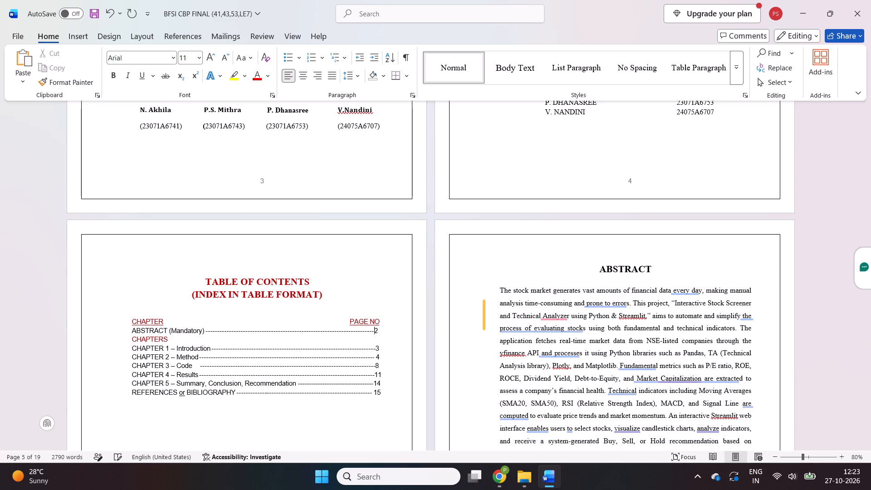
{"action": "key", "text": "minus"}
{"action": "key", "text": "BackSpace"}
{"action": "key", "text": "space"}
{"action": "key", "text": "BackSpace"}
{"action": "type", "text": "-"}
{"action": "key", "text": "space"}
{"action": "key", "text": "BackSpace"}
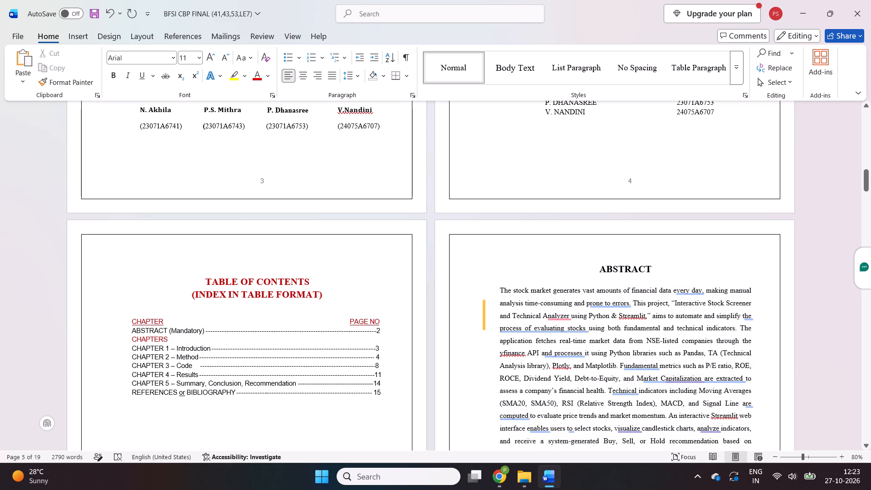
{"action": "left_click", "coordinate": [389, 436]}
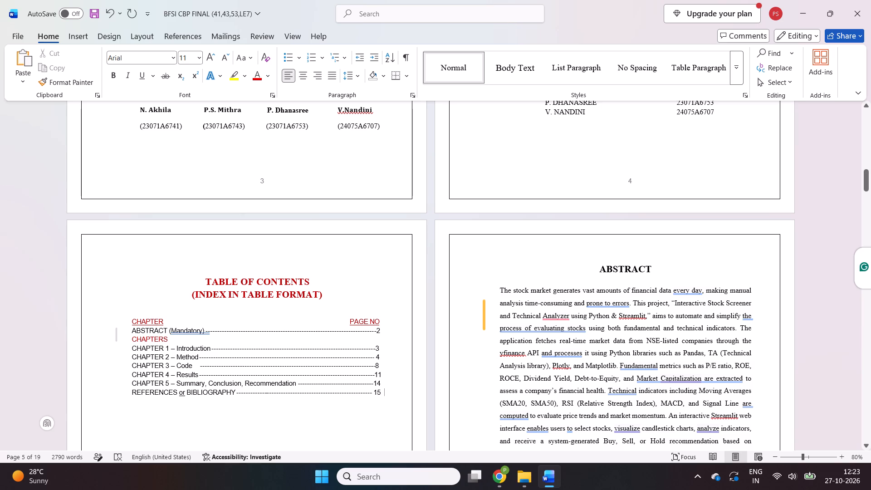
Check the table of contents in CNEH FINAL CBP.pdf in Chrome, and remove "(Mandatory)" from the ABSTRACT contents line in Word.
{"action": "left_click", "coordinate": [494, 479]}
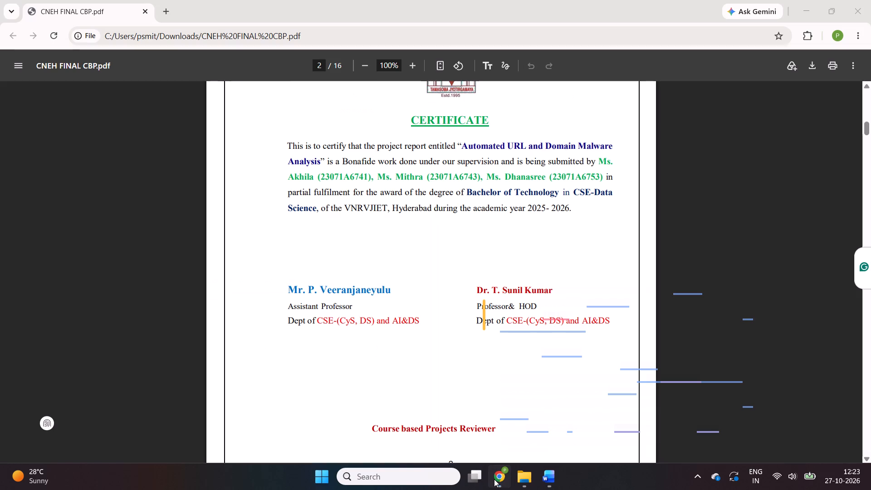
{"action": "scroll", "coordinate": [491, 249], "scroll_direction": "down", "scroll_amount": 4}
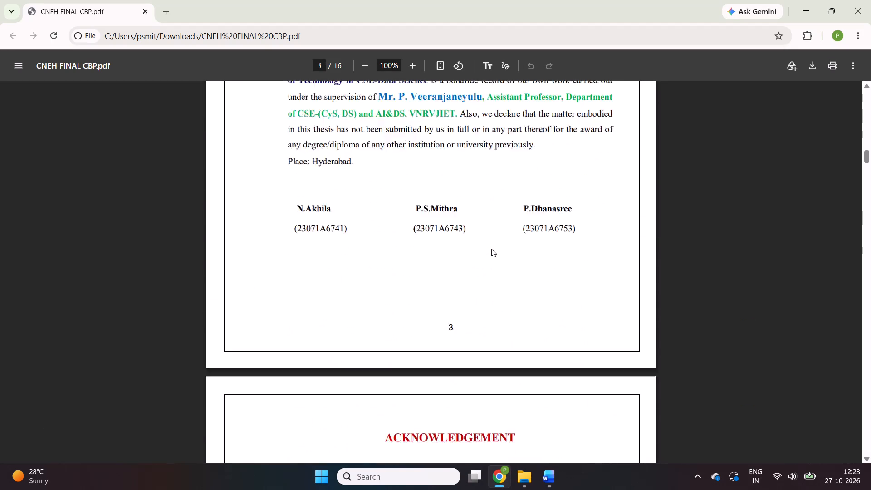
{"action": "scroll", "coordinate": [491, 249], "scroll_direction": "down", "scroll_amount": 1}
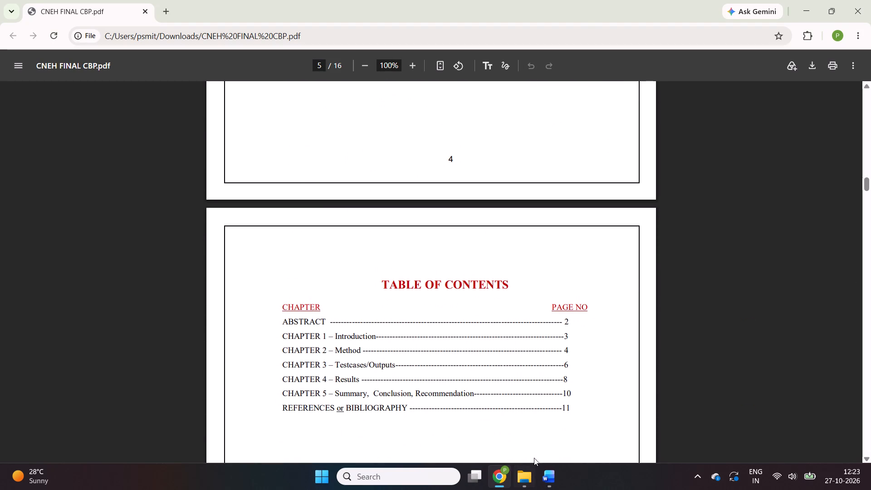
{"action": "left_click", "coordinate": [547, 472]}
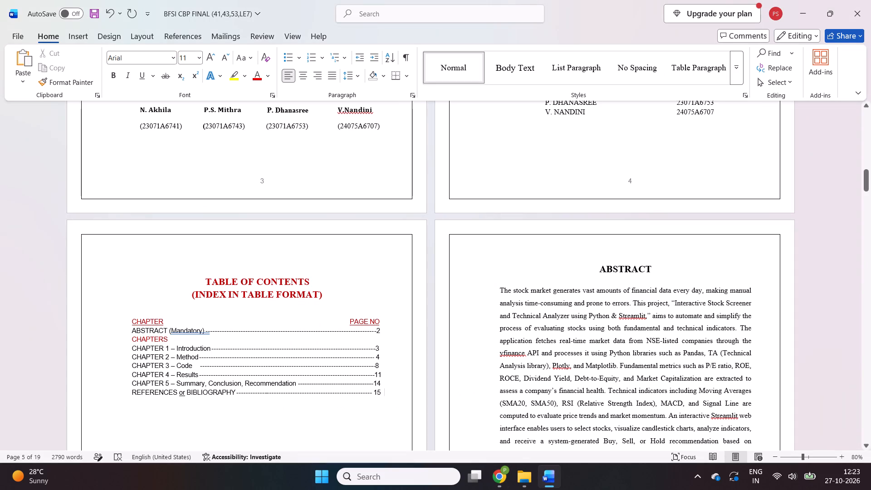
{"action": "left_click", "coordinate": [205, 331]}
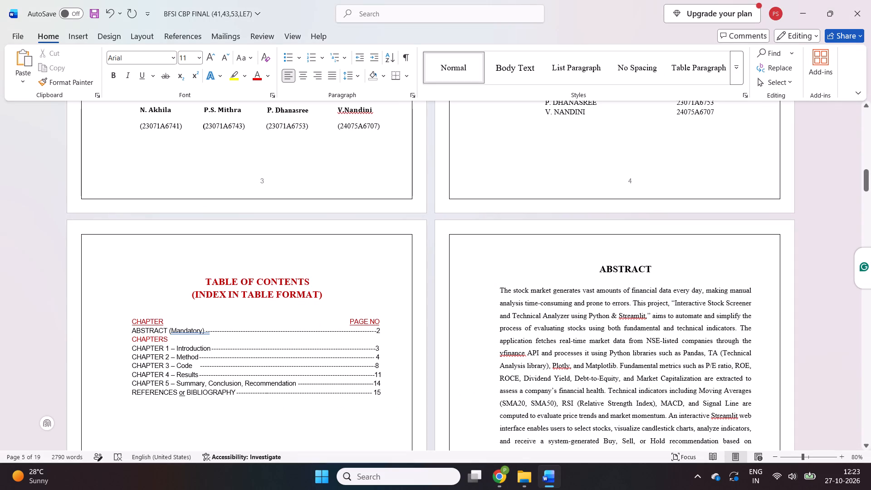
{"action": "key", "text": "BackSpace"}
{"action": "key", "text": "BackSpace"}
{"action": "key", "text": "BackSpace"}
{"action": "key", "text": "BackSpace"}
{"action": "key", "text": "BackSpace"}
{"action": "key", "text": "BackSpace"}
{"action": "key", "text": "BackSpace"}
{"action": "key", "text": "BackSpace"}
{"action": "key", "text": "BackSpace"}
{"action": "key", "text": "BackSpace"}
{"action": "key", "text": "BackSpace"}
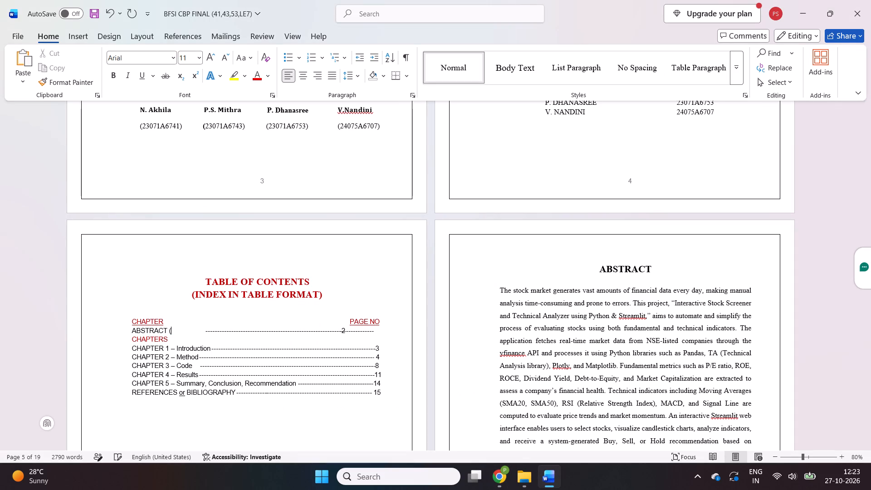
{"action": "key", "text": "BackSpace"}
{"action": "key", "text": "Right"}
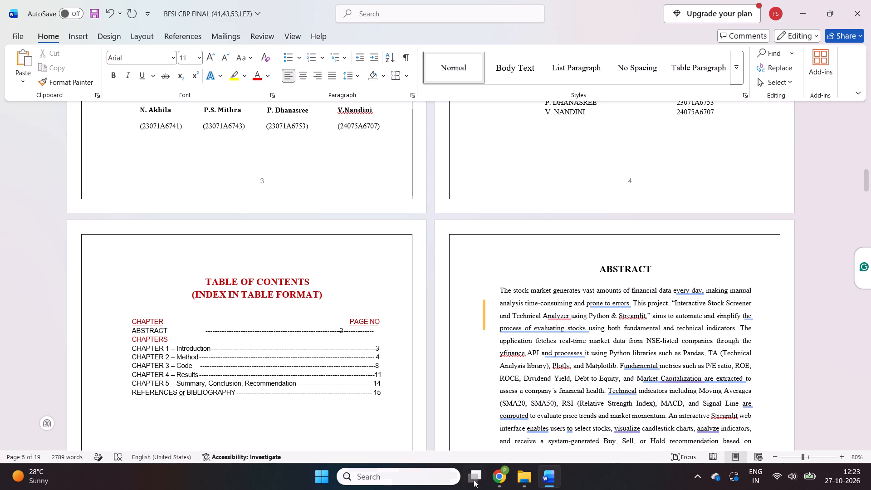
Recheck the CNEH FINAL CBP.pdf contents page, and fill the gap after ABSTRACT in Word's contents with hyphens up to the existing dashes.
{"action": "left_click", "coordinate": [499, 476]}
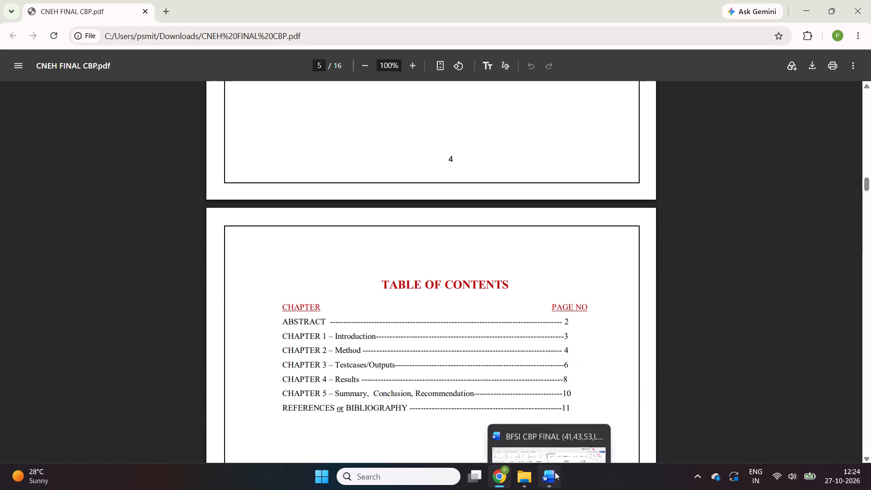
{"action": "left_click", "coordinate": [553, 472]}
{"action": "key", "text": "minus"}
{"action": "key", "text": "minus"}
{"action": "key", "text": "minus"}
{"action": "key", "text": "minus"}
{"action": "key", "text": "minus"}
{"action": "key", "text": "minus"}
{"action": "key", "text": "minus"}
{"action": "key", "text": "minus"}
{"action": "key", "text": "minus"}
{"action": "key", "text": "minus"}
{"action": "key", "text": "minus"}
{"action": "key", "text": "minus"}
{"action": "key", "text": "minus"}
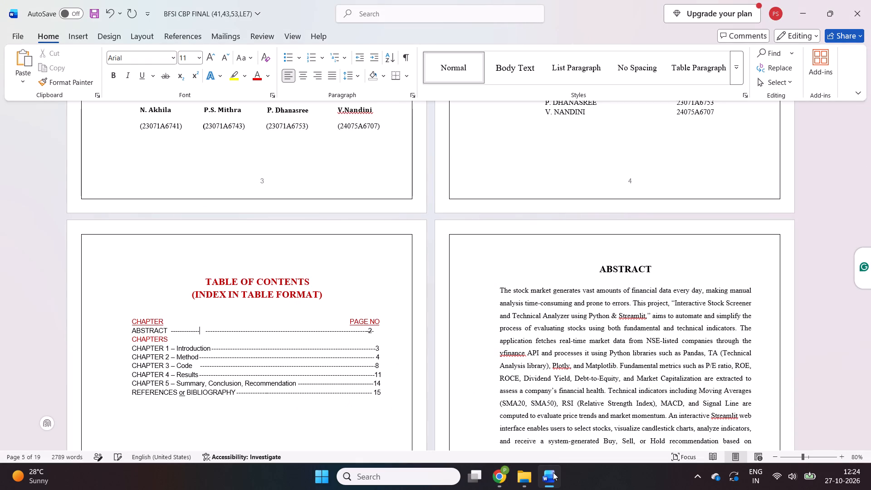
{"action": "type", "text": "---"}
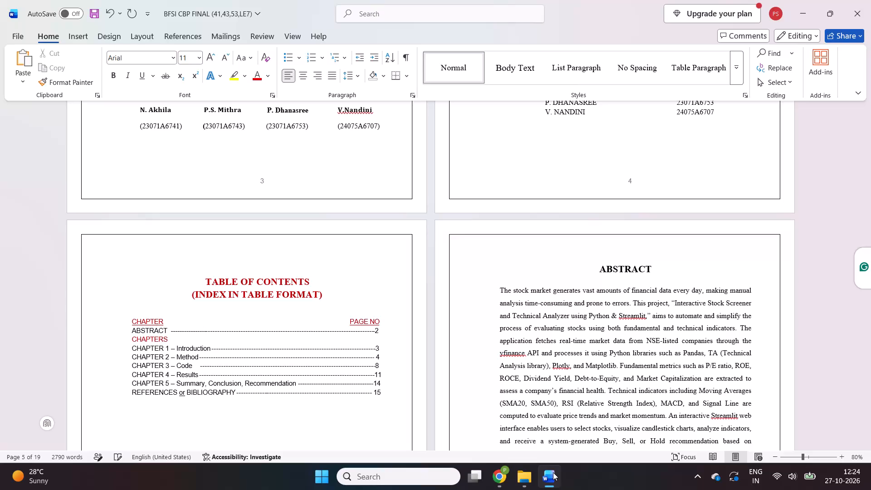
{"action": "key", "text": "minus"}
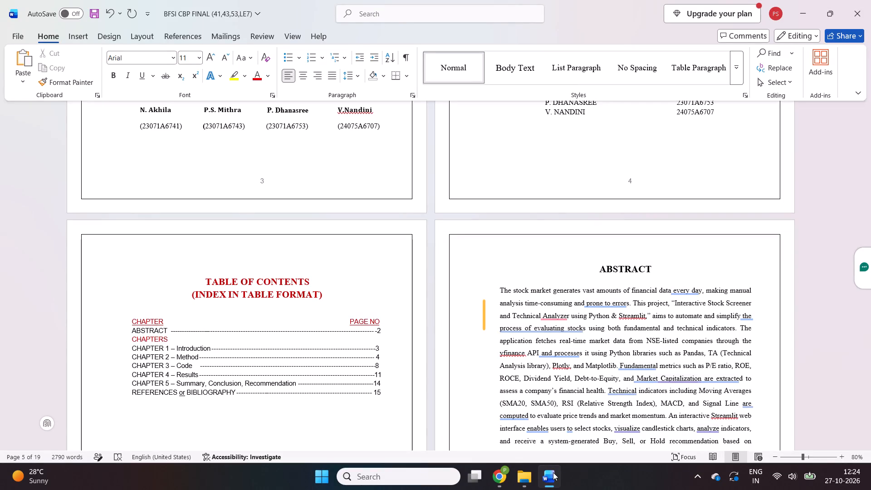
{"action": "key", "text": "BackSpace"}
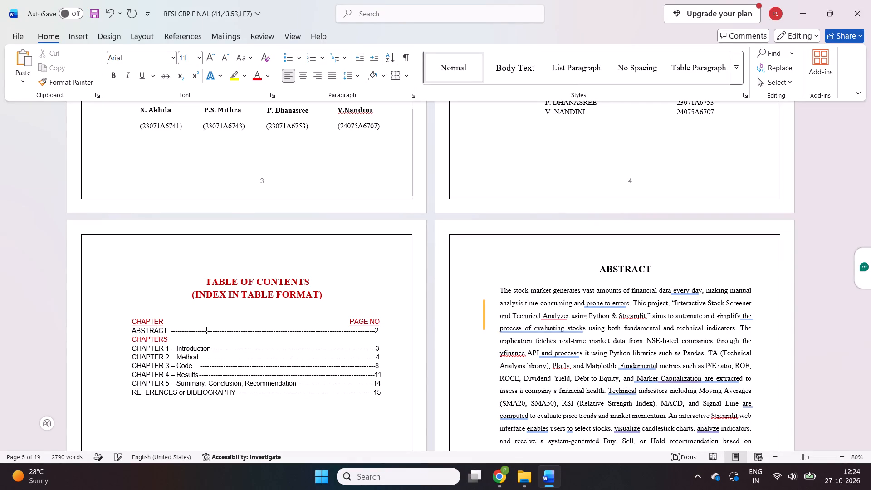
{"action": "left_click", "coordinate": [376, 329]}
{"action": "key", "text": "space"}
{"action": "key", "text": "BackSpace"}
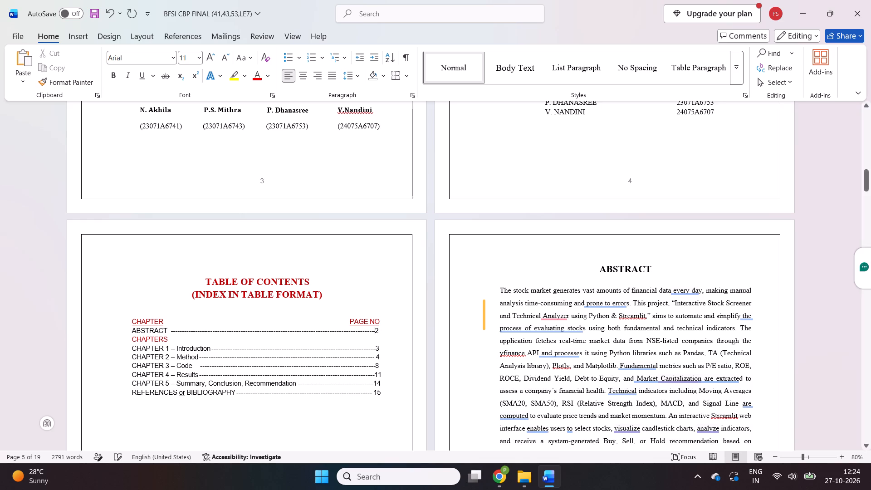
{"action": "left_click", "coordinate": [298, 422]}
Review the report's pages from the contents through the references and back to the title page, checking page numbers, chapter starts and front matter.
{"action": "scroll", "coordinate": [298, 422], "scroll_direction": "up", "scroll_amount": 1, "text": "ctrl"}
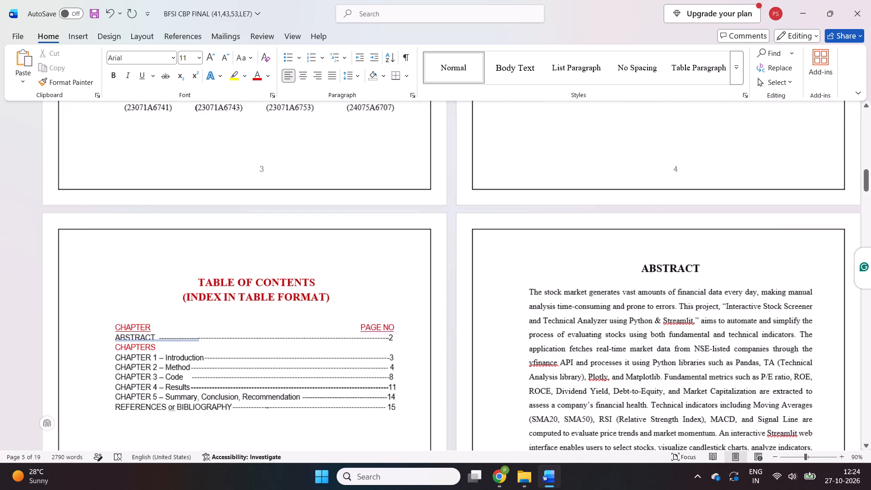
{"action": "scroll", "coordinate": [298, 422], "scroll_direction": "up", "scroll_amount": 1, "text": "ctrl"}
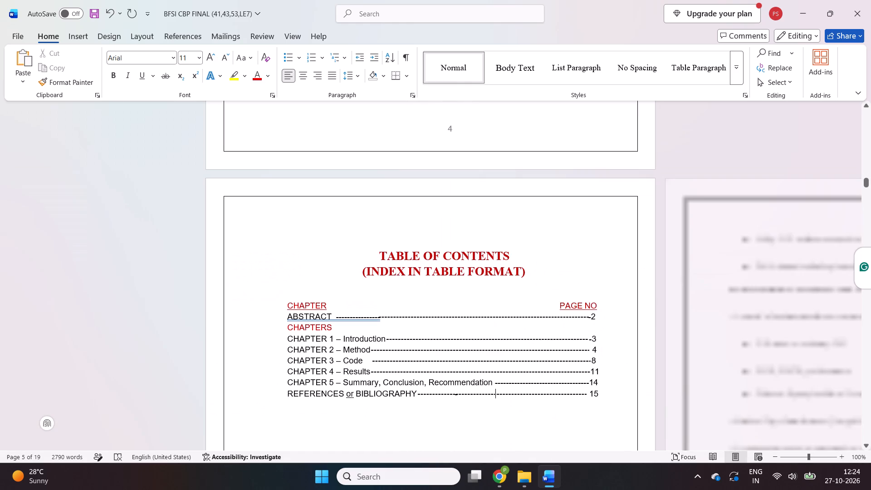
{"action": "scroll", "coordinate": [464, 237], "scroll_direction": "down", "scroll_amount": 4}
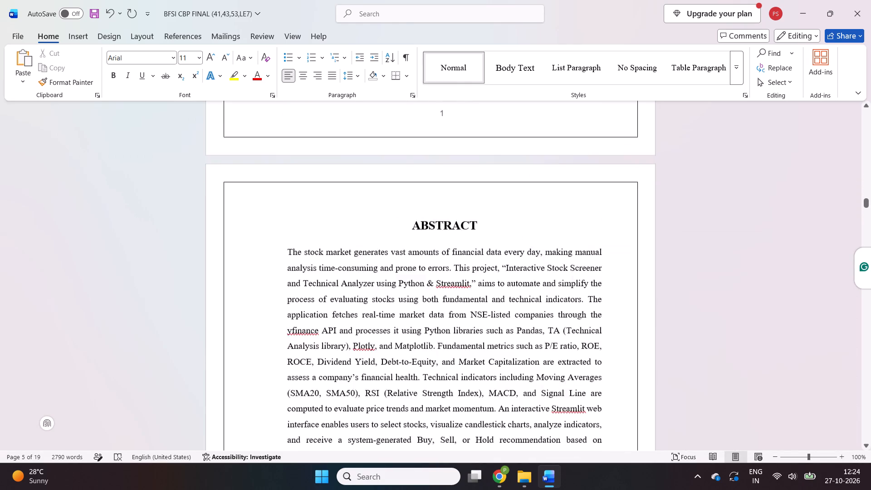
{"action": "scroll", "coordinate": [464, 237], "scroll_direction": "down", "scroll_amount": 2}
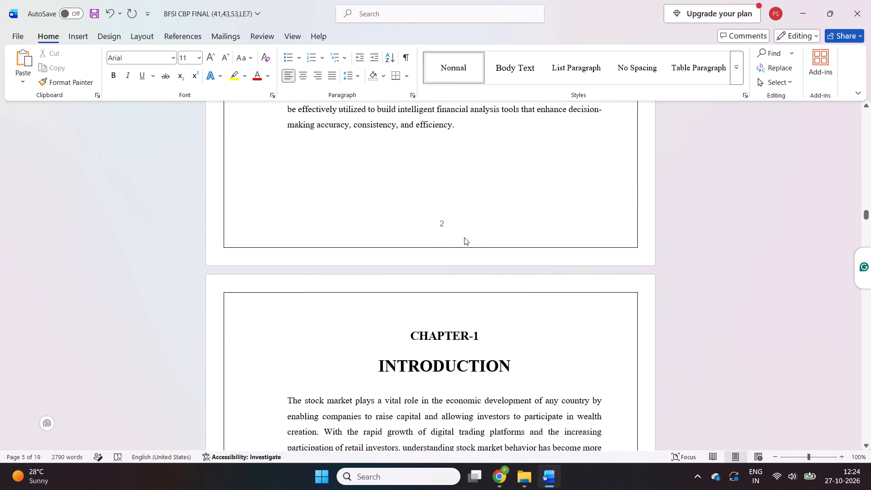
{"action": "scroll", "coordinate": [464, 237], "scroll_direction": "down", "scroll_amount": 4}
{"action": "scroll", "coordinate": [464, 237], "scroll_direction": "down", "scroll_amount": 20}
{"action": "scroll", "coordinate": [464, 237], "scroll_direction": "down", "scroll_amount": 2}
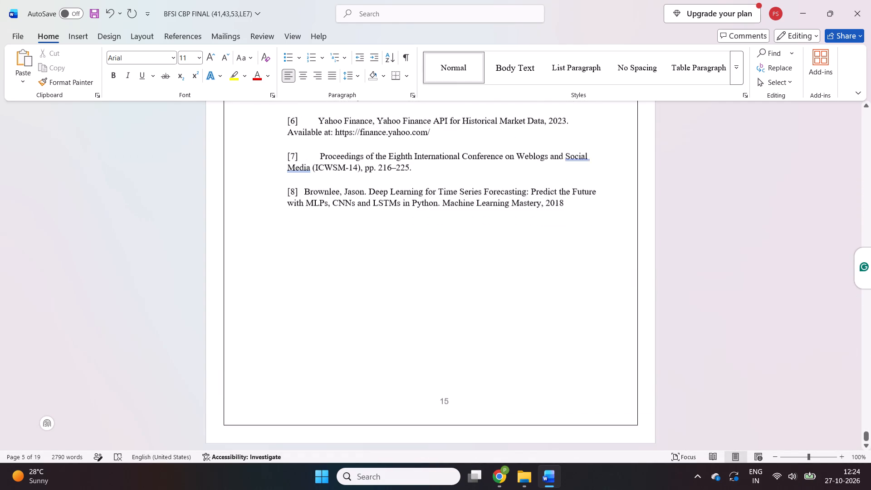
{"action": "scroll", "coordinate": [464, 237], "scroll_direction": "up", "scroll_amount": 17}
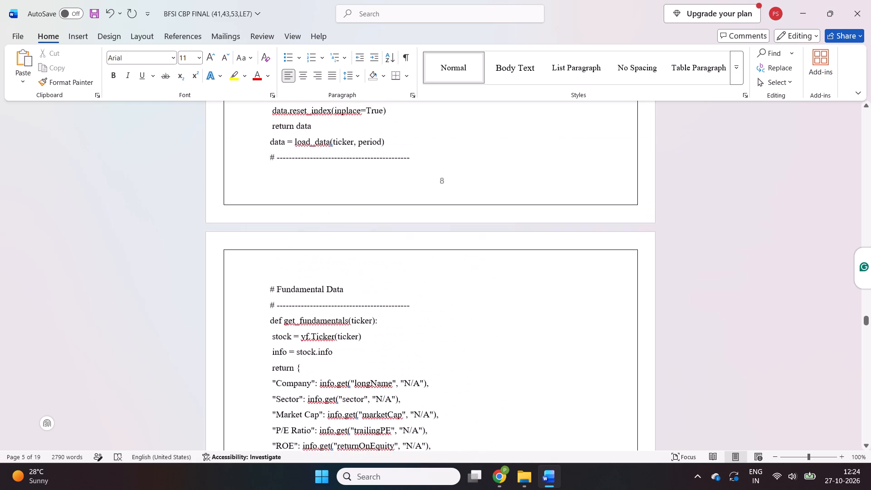
{"action": "scroll", "coordinate": [464, 237], "scroll_direction": "up", "scroll_amount": 3}
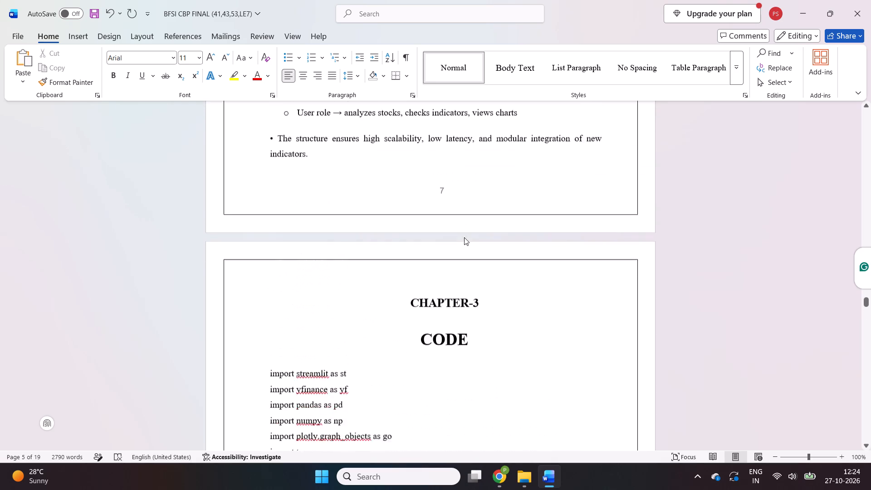
{"action": "scroll", "coordinate": [464, 237], "scroll_direction": "up", "scroll_amount": 18}
{"action": "scroll", "coordinate": [464, 237], "scroll_direction": "down", "scroll_amount": 1}
{"action": "scroll", "coordinate": [464, 237], "scroll_direction": "up", "scroll_amount": 1}
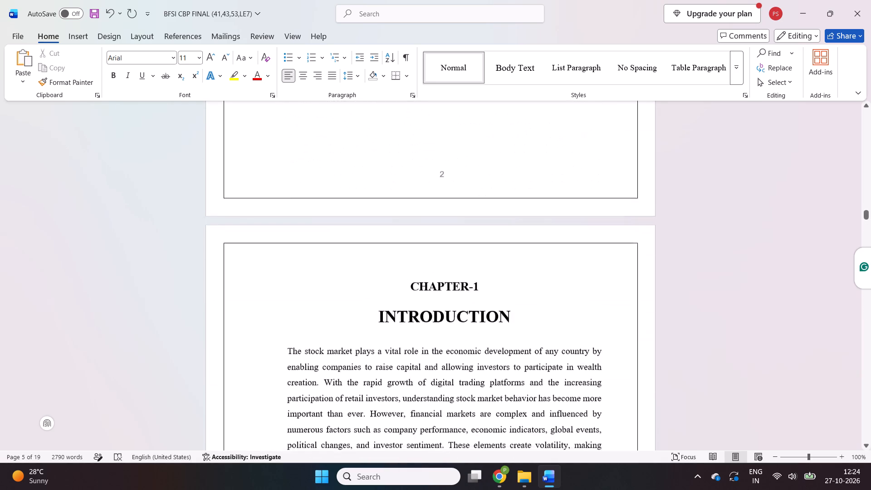
{"action": "scroll", "coordinate": [464, 237], "scroll_direction": "up", "scroll_amount": 4}
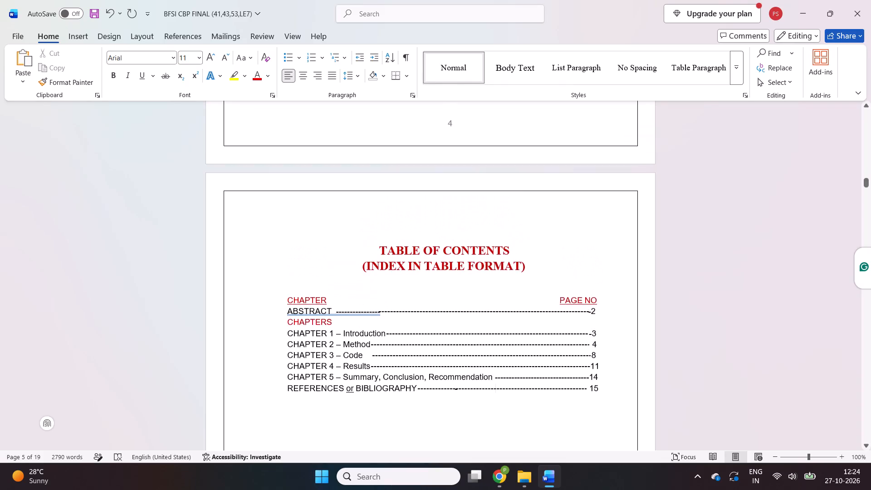
{"action": "scroll", "coordinate": [464, 237], "scroll_direction": "up", "scroll_amount": 3}
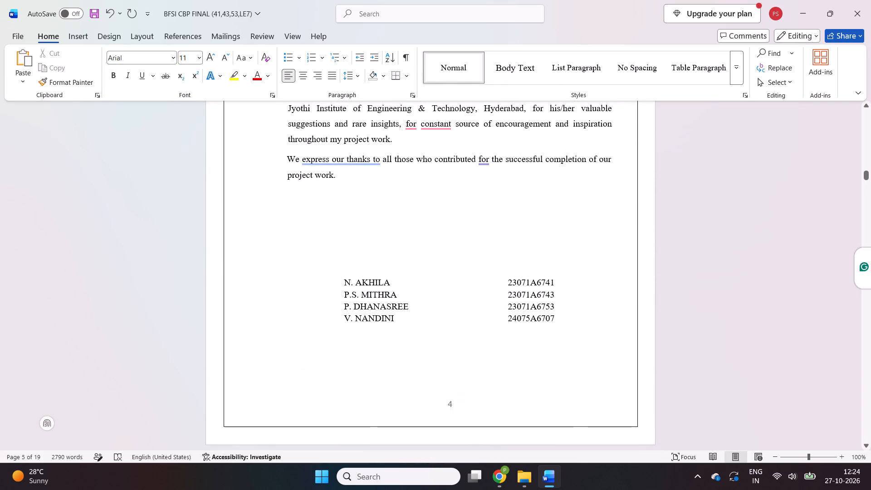
{"action": "scroll", "coordinate": [464, 237], "scroll_direction": "up", "scroll_amount": 2}
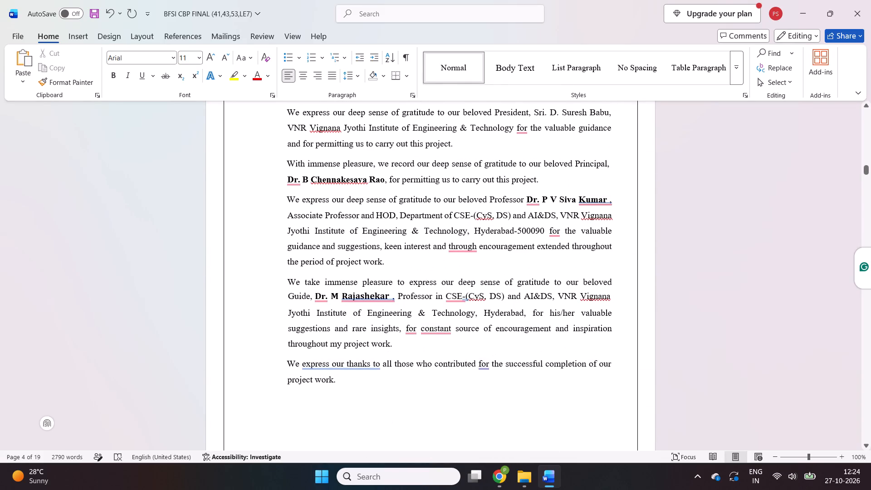
{"action": "scroll", "coordinate": [464, 237], "scroll_direction": "up", "scroll_amount": 4}
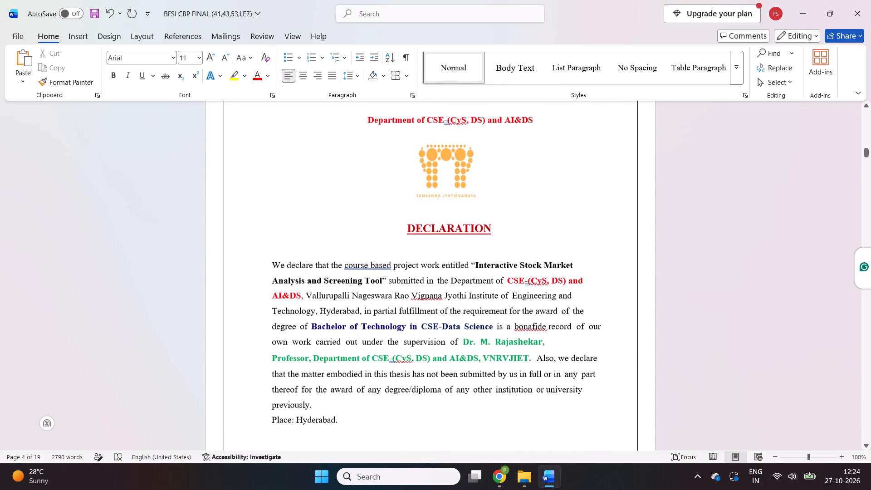
{"action": "scroll", "coordinate": [464, 237], "scroll_direction": "up", "scroll_amount": 4}
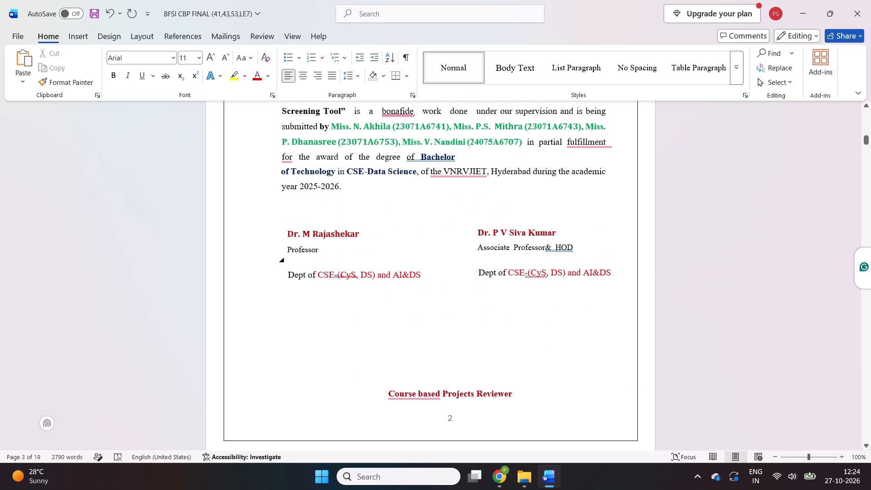
{"action": "scroll", "coordinate": [464, 237], "scroll_direction": "up", "scroll_amount": 2}
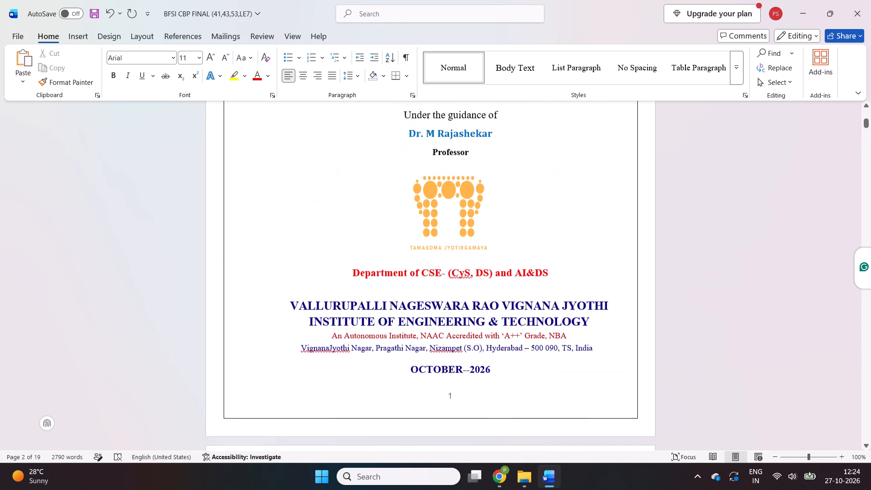
Save the report as a Word Document named BFSI CBP FINAL (41,43,53,LE7) in the Downloads folder.
{"action": "left_click", "coordinate": [19, 42]}
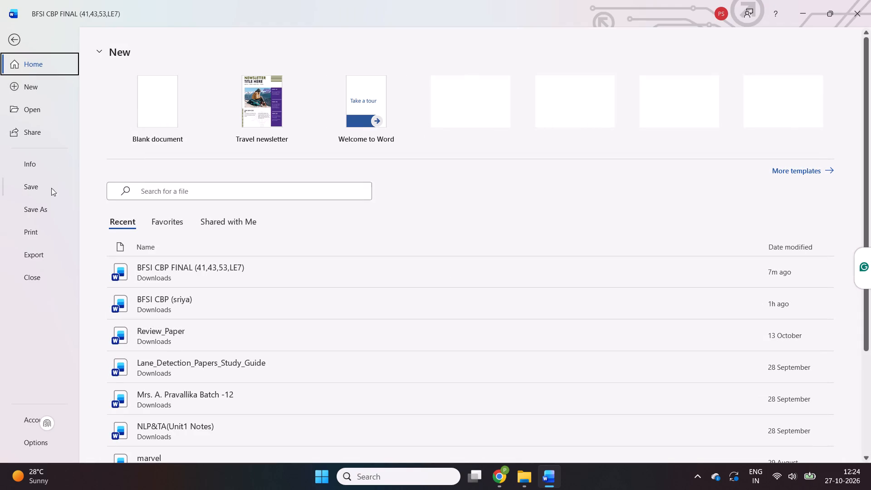
{"action": "left_click", "coordinate": [47, 211]}
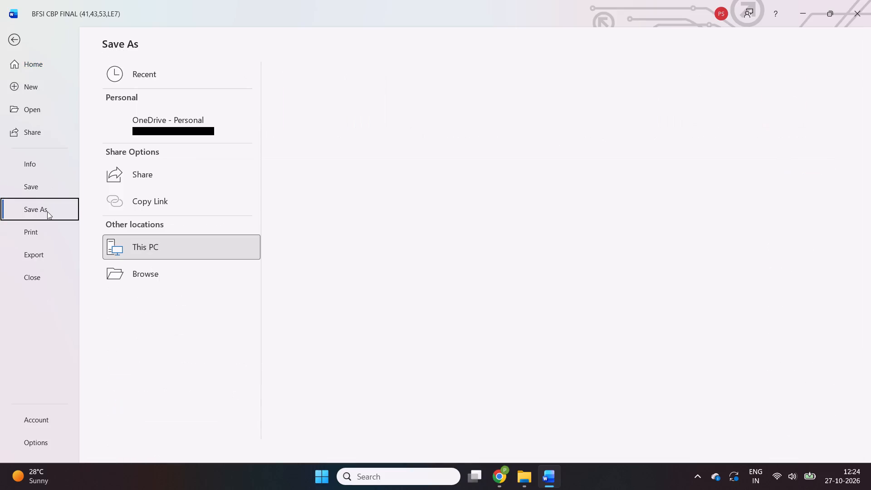
{"action": "left_click", "coordinate": [127, 293]}
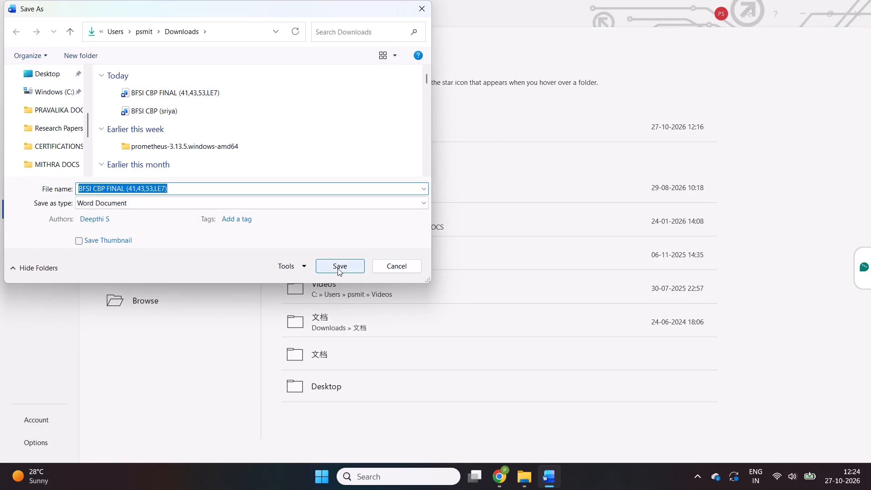
{"action": "scroll", "coordinate": [49, 76], "scroll_direction": "up", "scroll_amount": 2}
{"action": "left_click", "coordinate": [65, 155]}
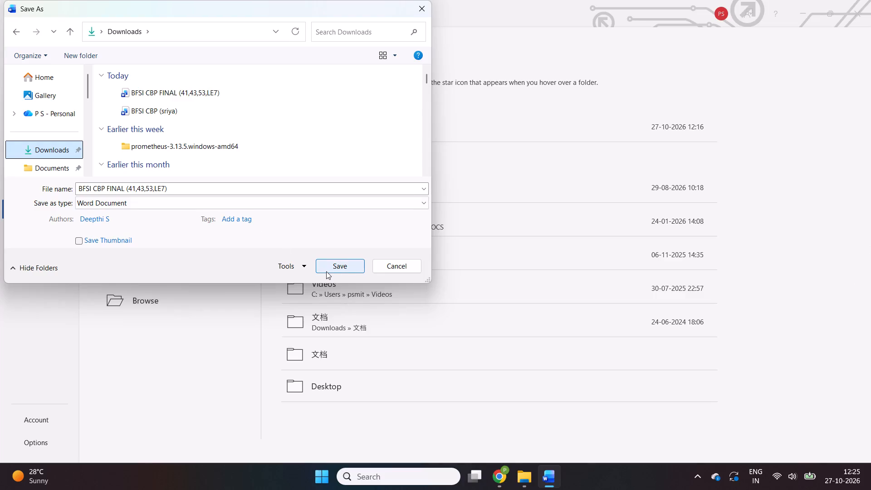
{"action": "left_click", "coordinate": [348, 262]}
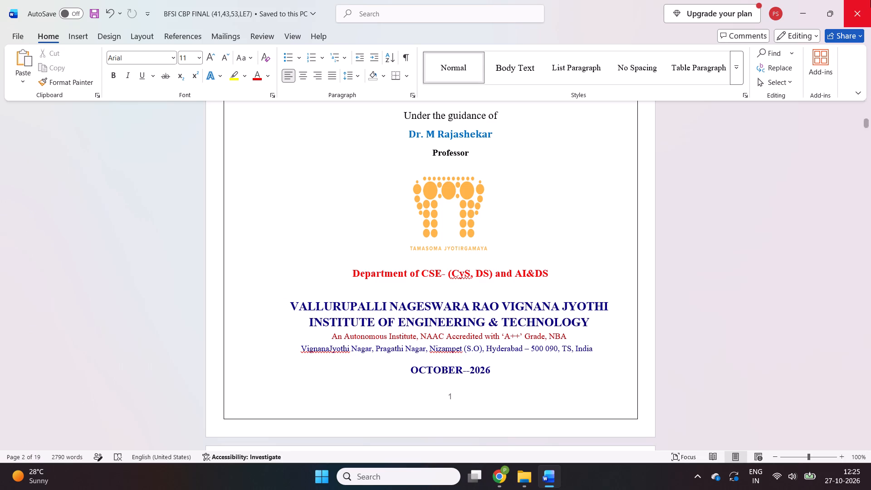
Close the report document and the CNEH FINAL CBP.pdf reference window.
{"action": "left_click", "coordinate": [870, 0]}
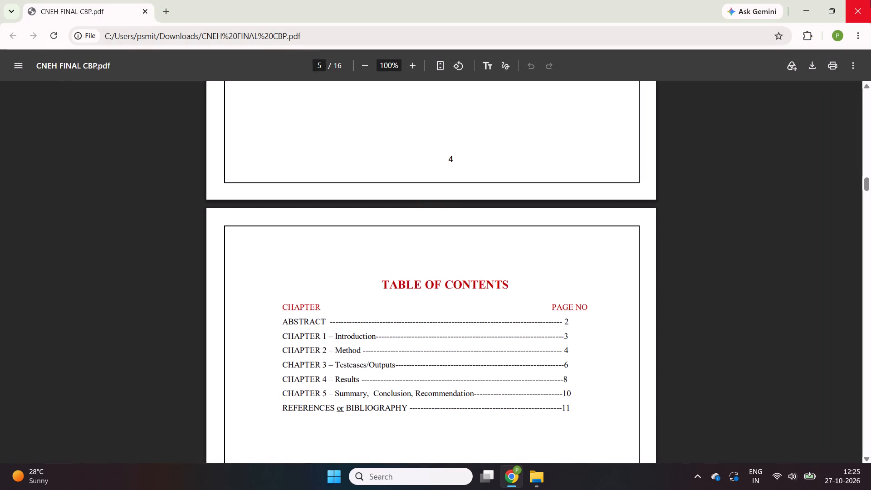
{"action": "left_click", "coordinate": [870, 0]}
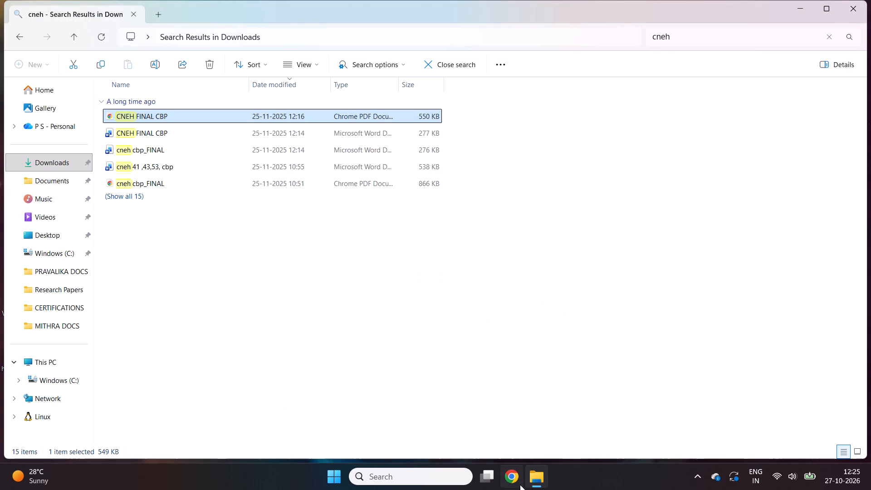
Open Chrome with the P S profile, search Google for "doc to pdf", and open iLovePDF's Word to PDF converter.
{"action": "left_click", "coordinate": [519, 484]}
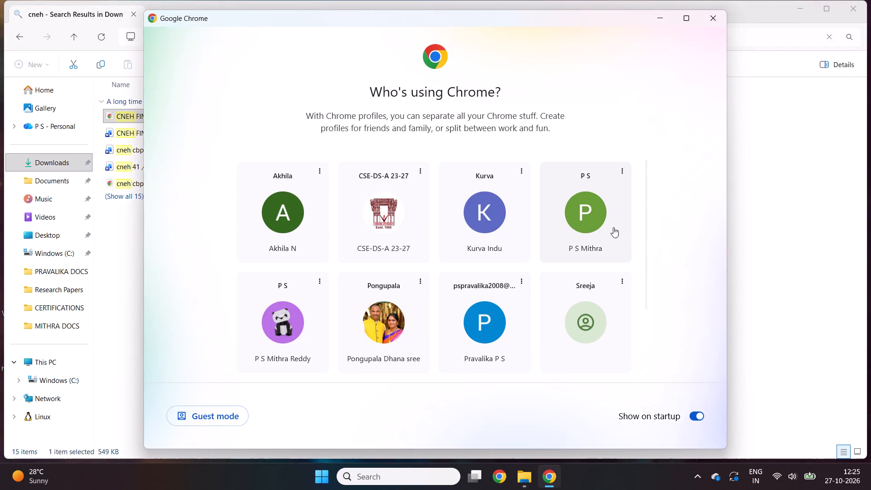
{"action": "left_click", "coordinate": [602, 235]}
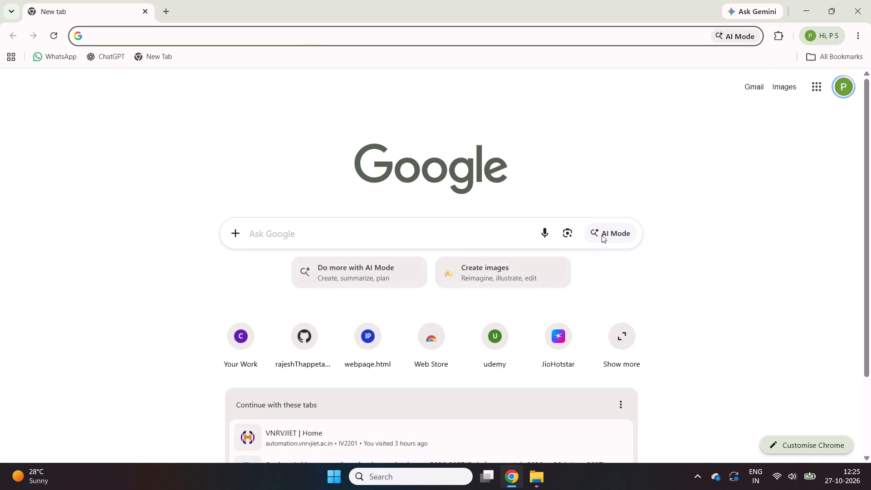
{"action": "type", "text": "doc"}
{"action": "key", "text": "space"}
{"action": "key", "text": "Down"}
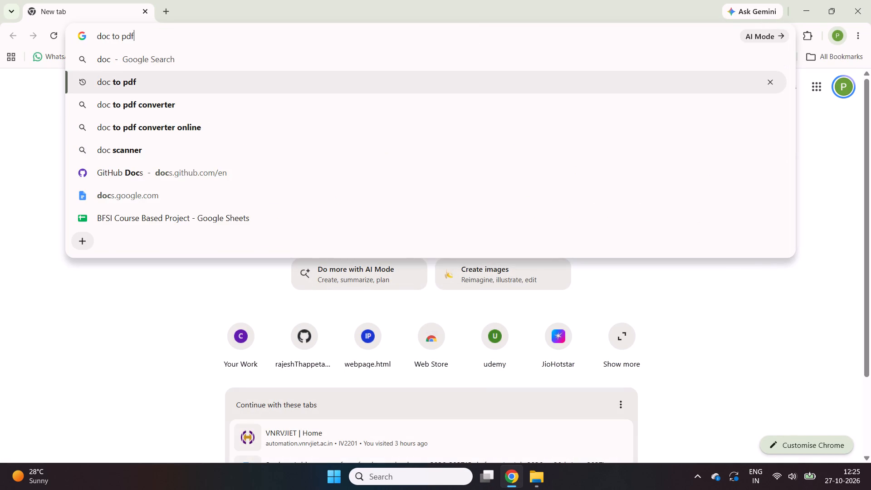
{"action": "key", "text": "Return"}
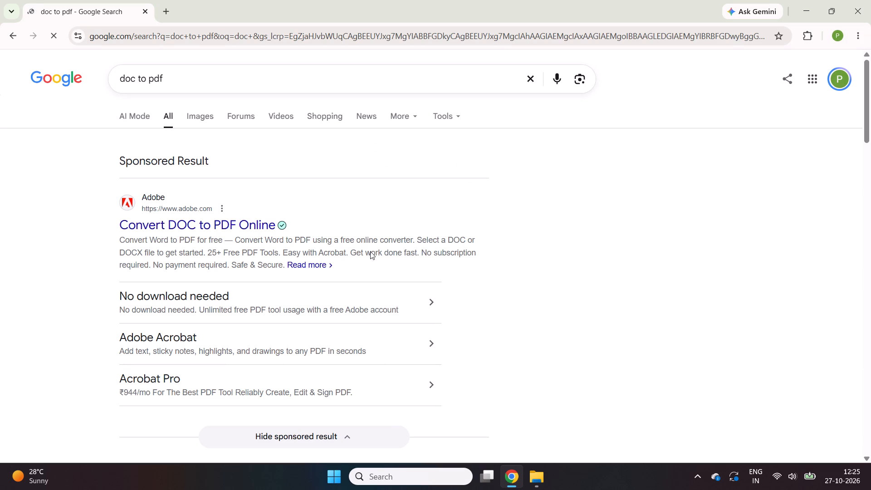
{"action": "scroll", "coordinate": [282, 240], "scroll_direction": "down", "scroll_amount": 2}
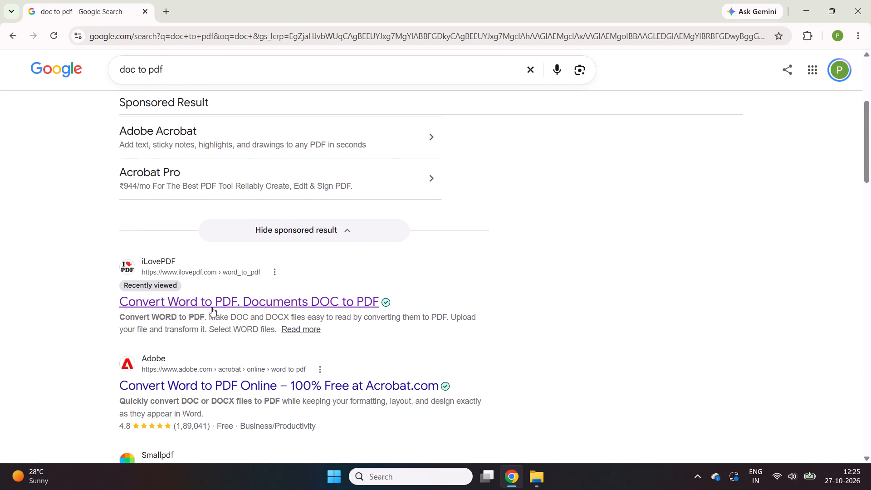
{"action": "left_click", "coordinate": [213, 304]}
Convert BFSI CBP FINAL (41,43,53,LE7) from Downloads to PDF with iLovePDF and download the converted file.
{"action": "left_click", "coordinate": [475, 196]}
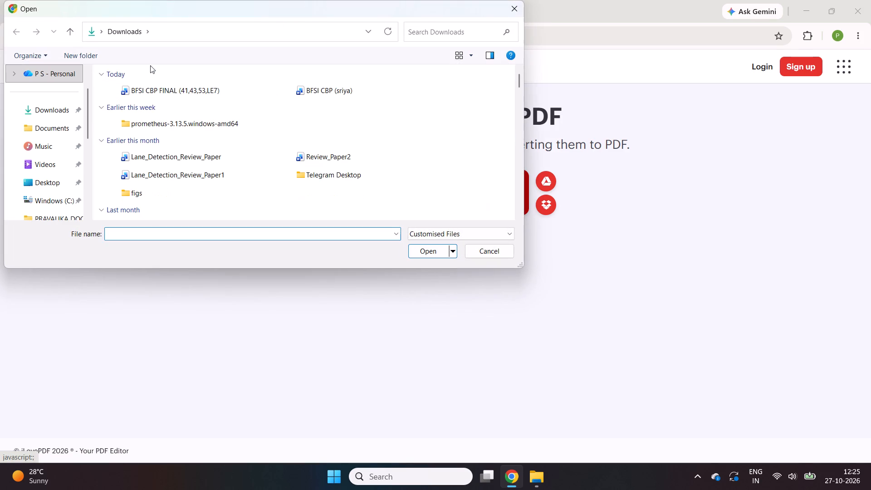
{"action": "left_click", "coordinate": [162, 88]}
{"action": "left_click", "coordinate": [438, 249]}
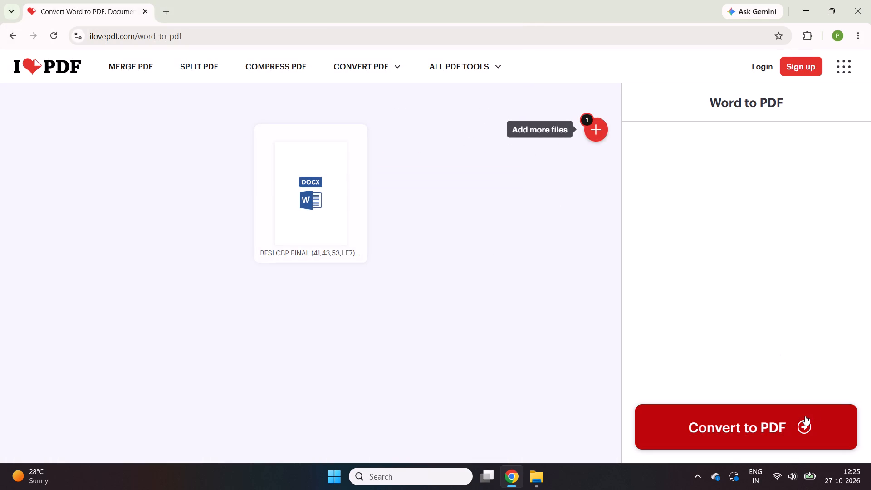
{"action": "left_click", "coordinate": [804, 416]}
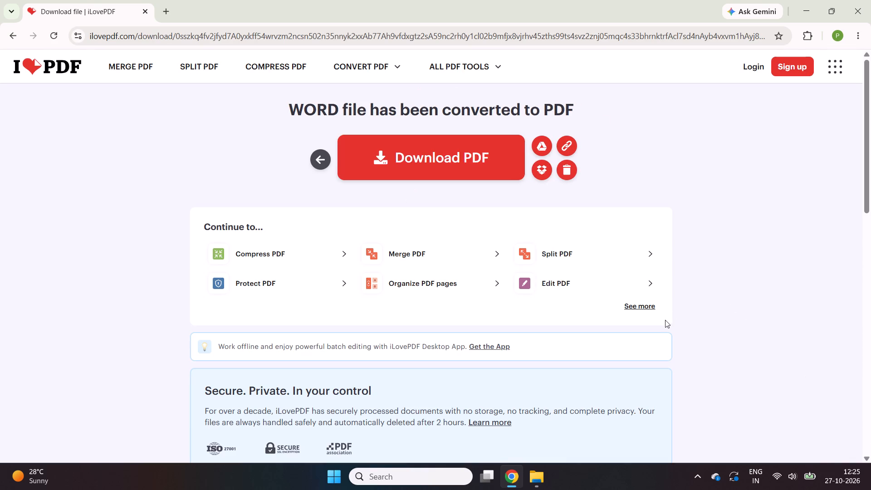
{"action": "left_click", "coordinate": [493, 150]}
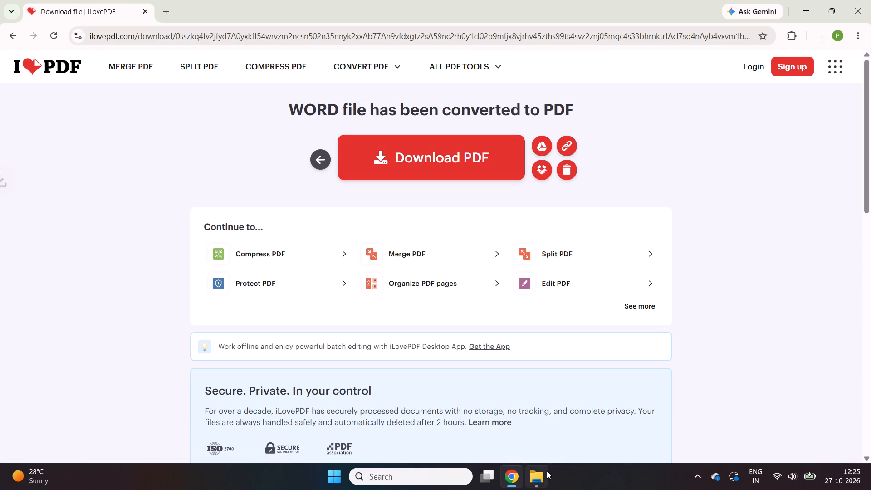
Open the converted PDF BFSI CBP FINAL (41,43,53,LE7) from the Downloads folder.
{"action": "left_click", "coordinate": [538, 475]}
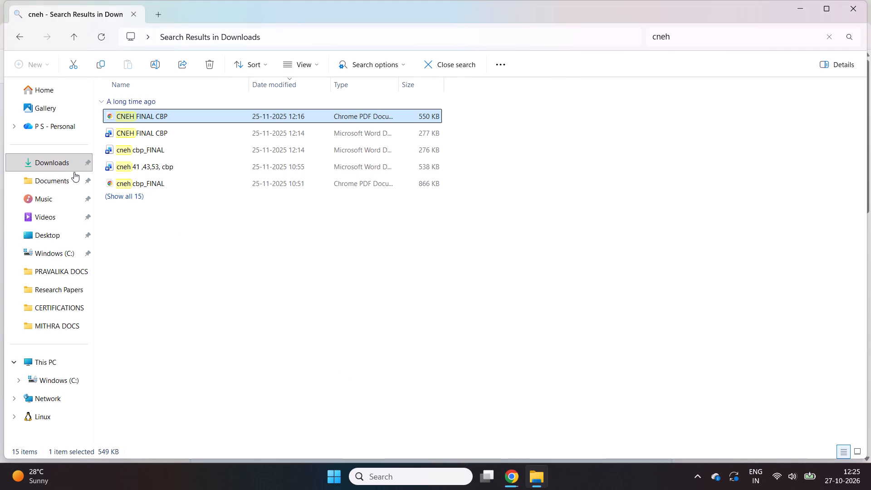
{"action": "double_click", "coordinate": [60, 167]}
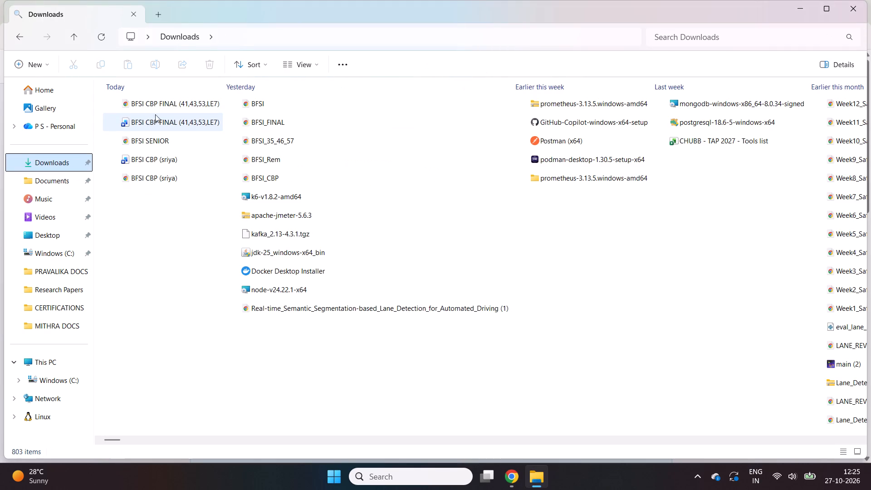
{"action": "double_click", "coordinate": [161, 111]}
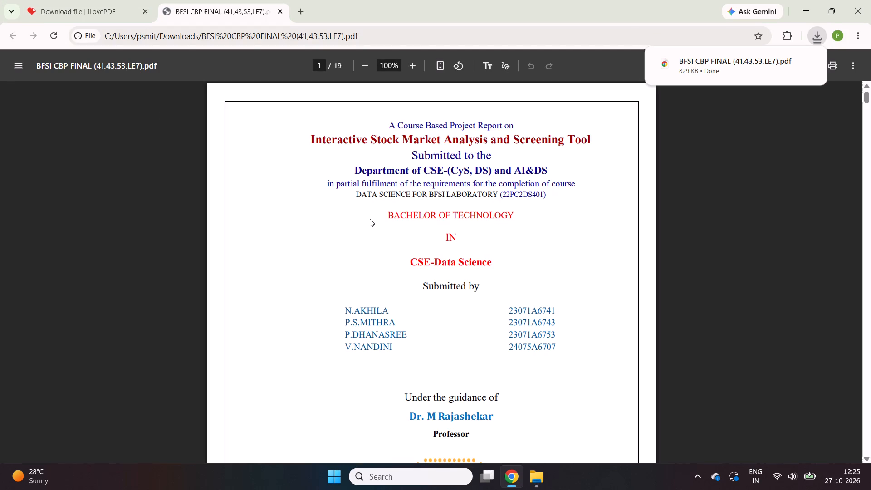
Review the converted report PDF from the title page through the chapters to the result charts, checking content and layout.
{"action": "scroll", "coordinate": [370, 219], "scroll_direction": "down", "scroll_amount": 1}
{"action": "scroll", "coordinate": [370, 219], "scroll_direction": "up", "scroll_amount": 2}
{"action": "scroll", "coordinate": [370, 219], "scroll_direction": "down", "scroll_amount": 1}
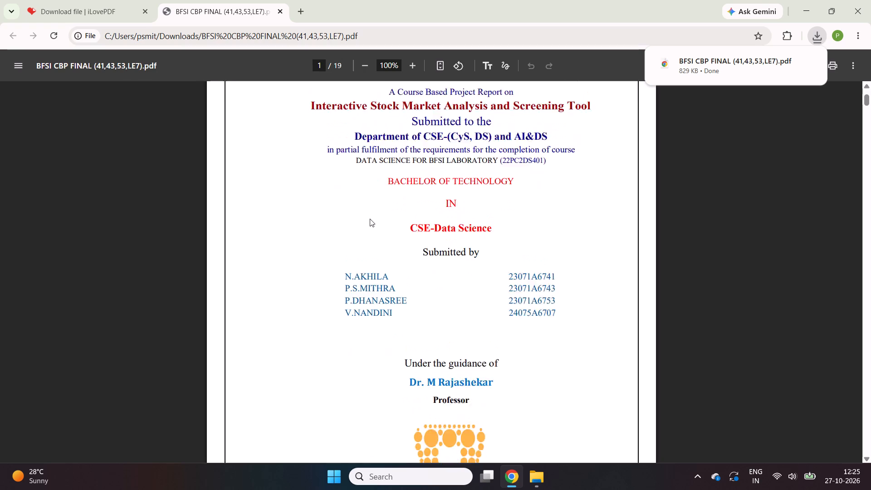
{"action": "scroll", "coordinate": [370, 219], "scroll_direction": "down", "scroll_amount": 3}
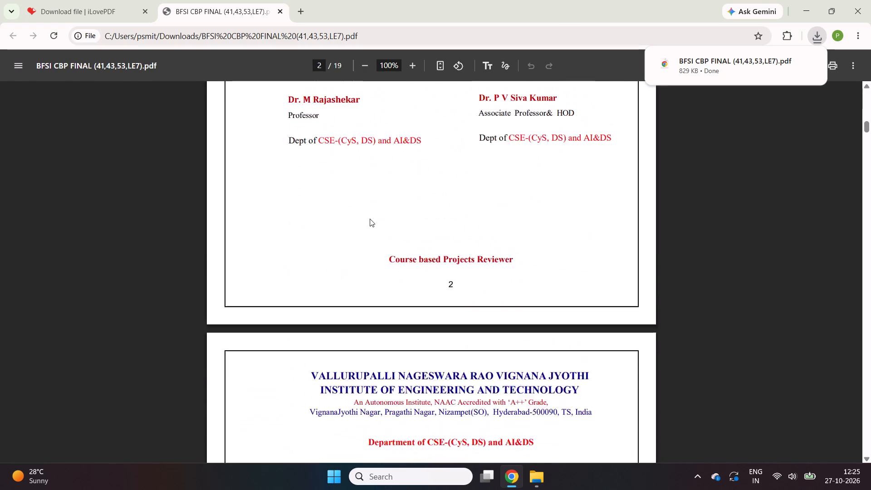
{"action": "scroll", "coordinate": [370, 219], "scroll_direction": "down", "scroll_amount": 4}
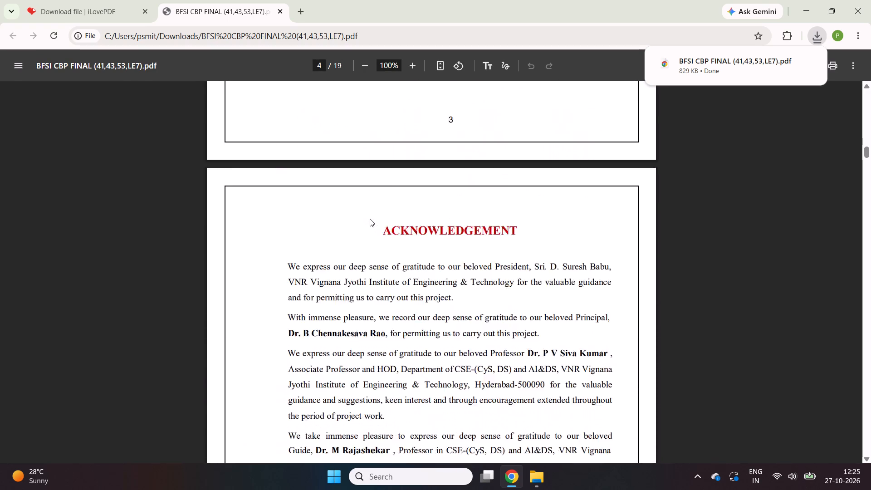
{"action": "scroll", "coordinate": [370, 219], "scroll_direction": "down", "scroll_amount": 3}
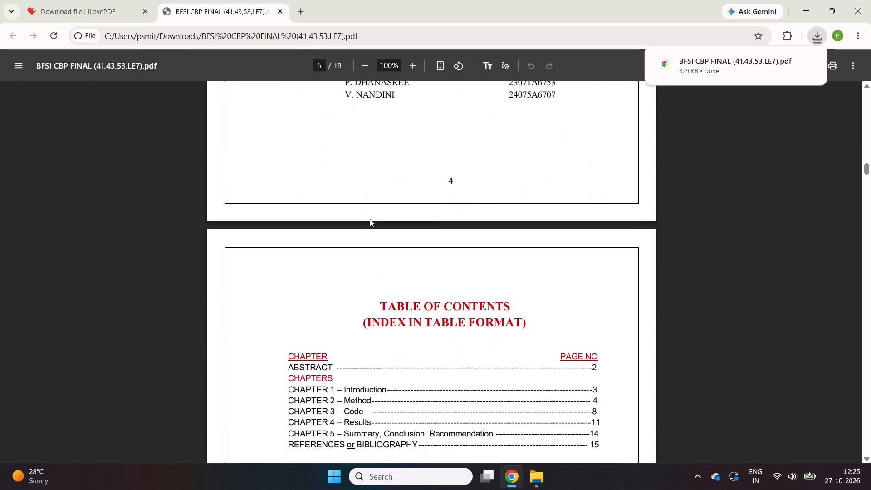
{"action": "scroll", "coordinate": [370, 219], "scroll_direction": "down", "scroll_amount": 14}
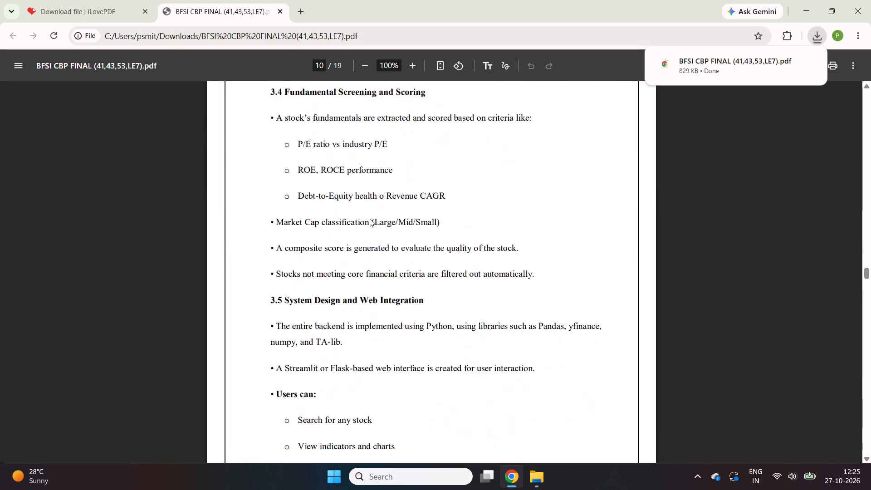
{"action": "scroll", "coordinate": [370, 219], "scroll_direction": "down", "scroll_amount": 12}
Search the computer for "wh" to bring up the WhatsApp app.
{"action": "left_click", "coordinate": [419, 483]}
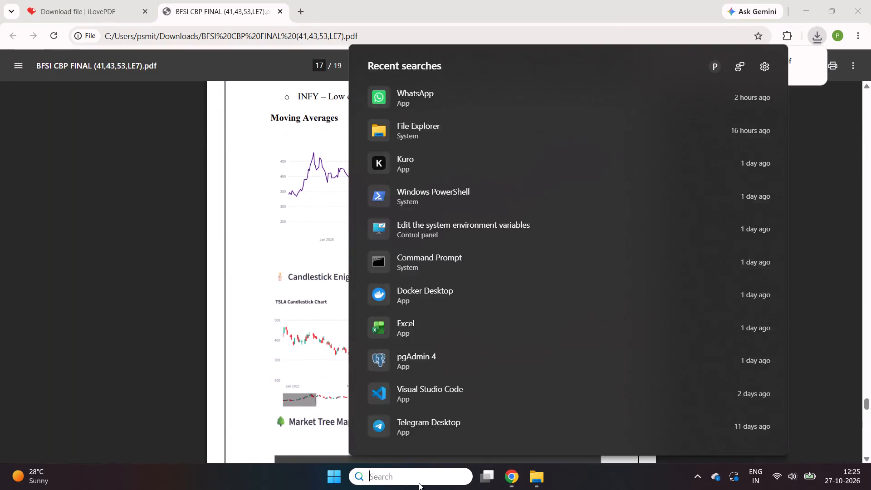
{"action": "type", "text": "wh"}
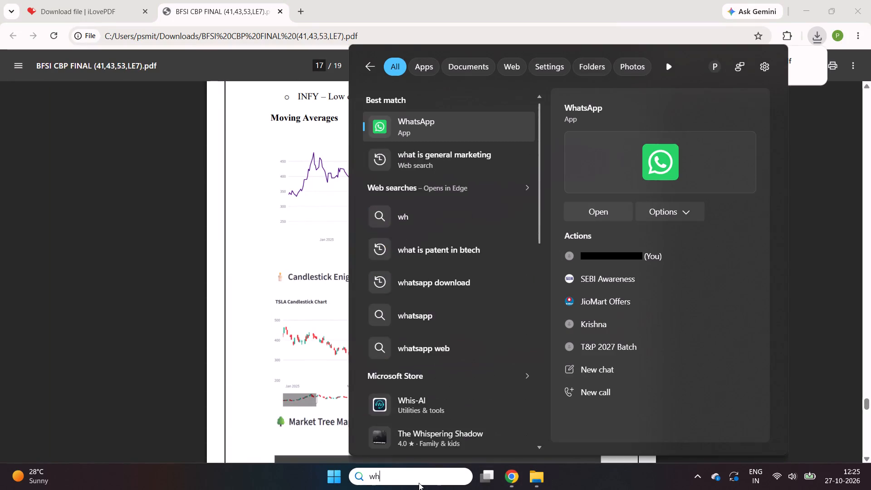